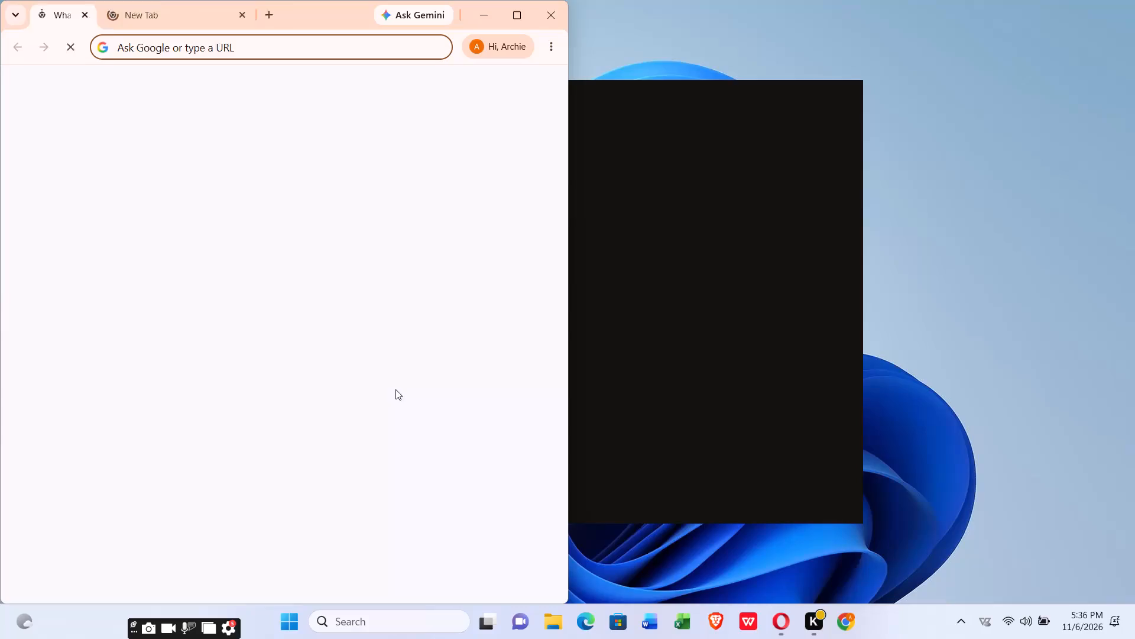
# Search Google for smartdraw in the New Tab page and open the SmartDraw website from the results.
pyautogui.click(531, 9)
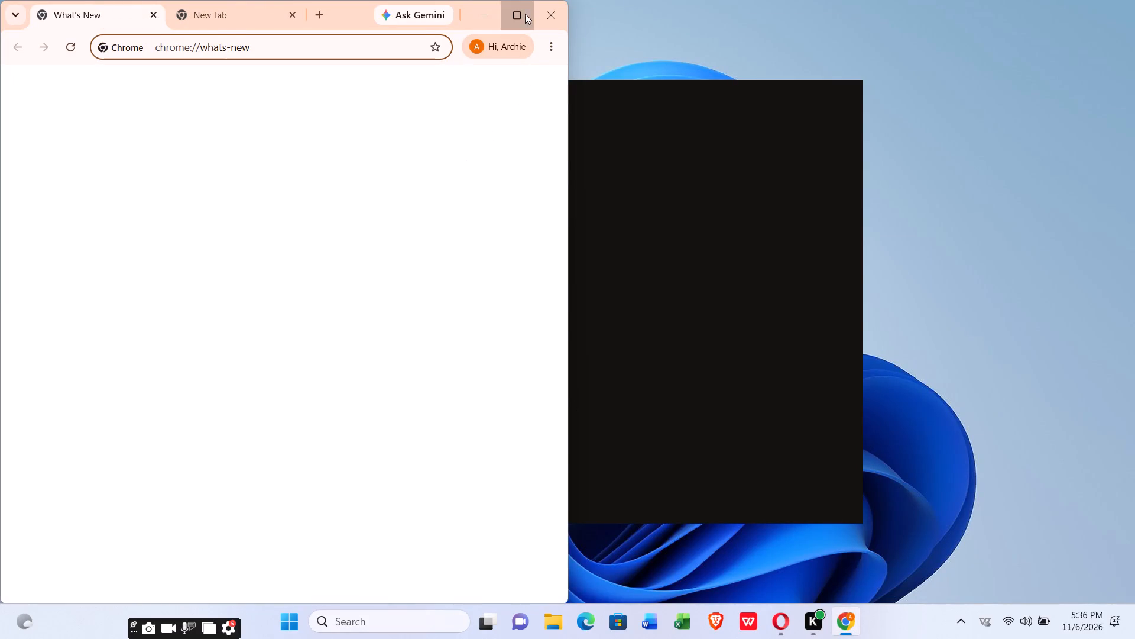
pyautogui.scroll(-1, 0, 484)
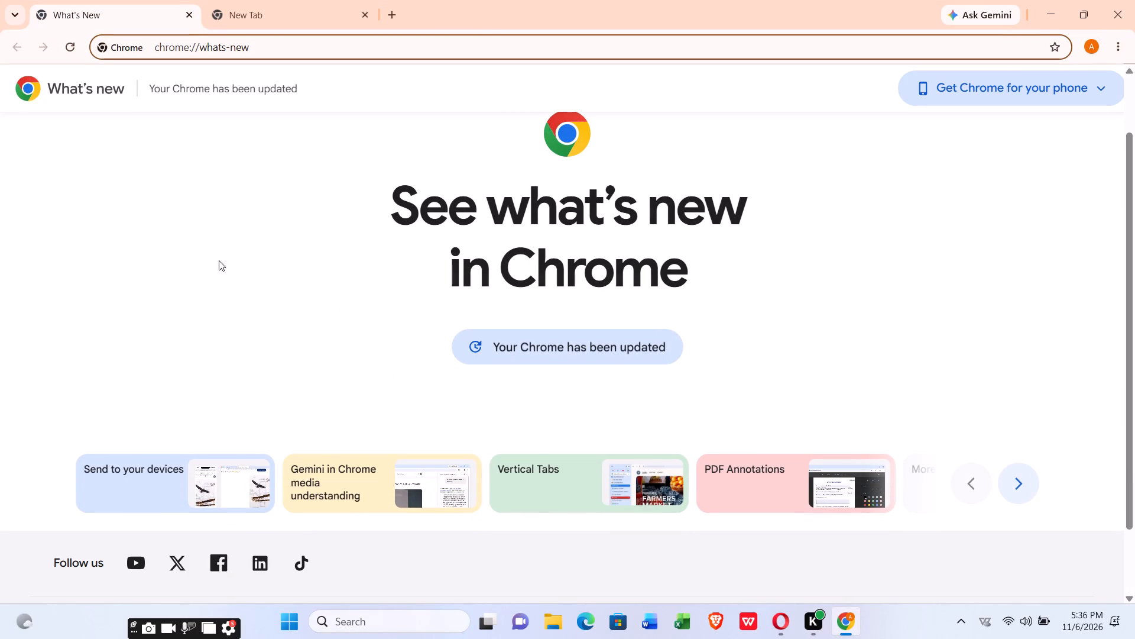
pyautogui.click(275, 21)
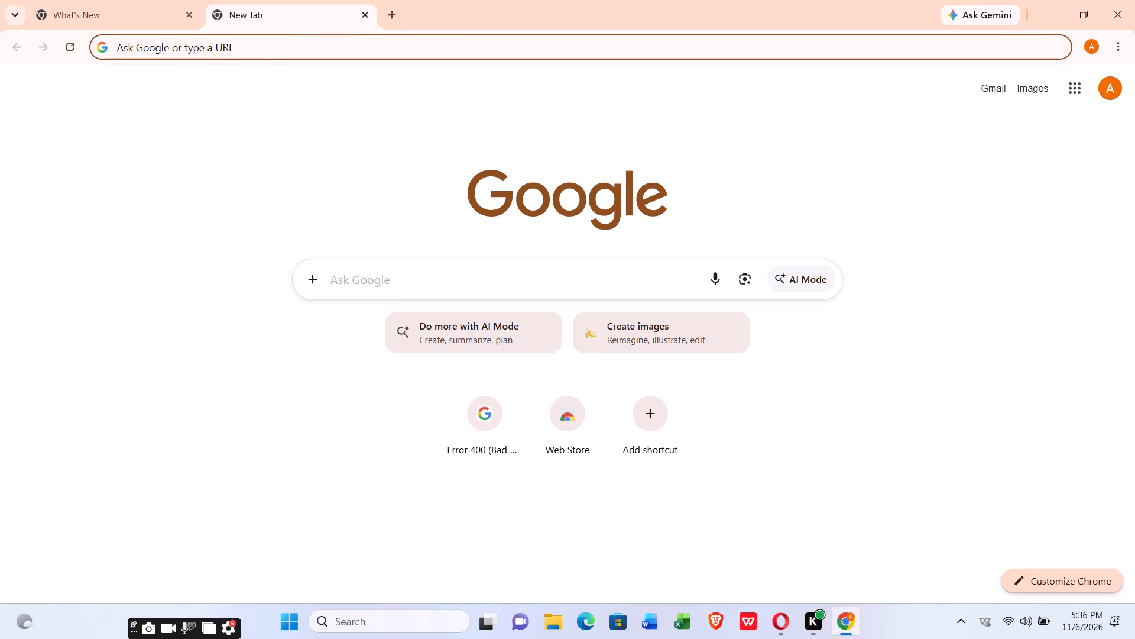
pyautogui.click(241, 51)
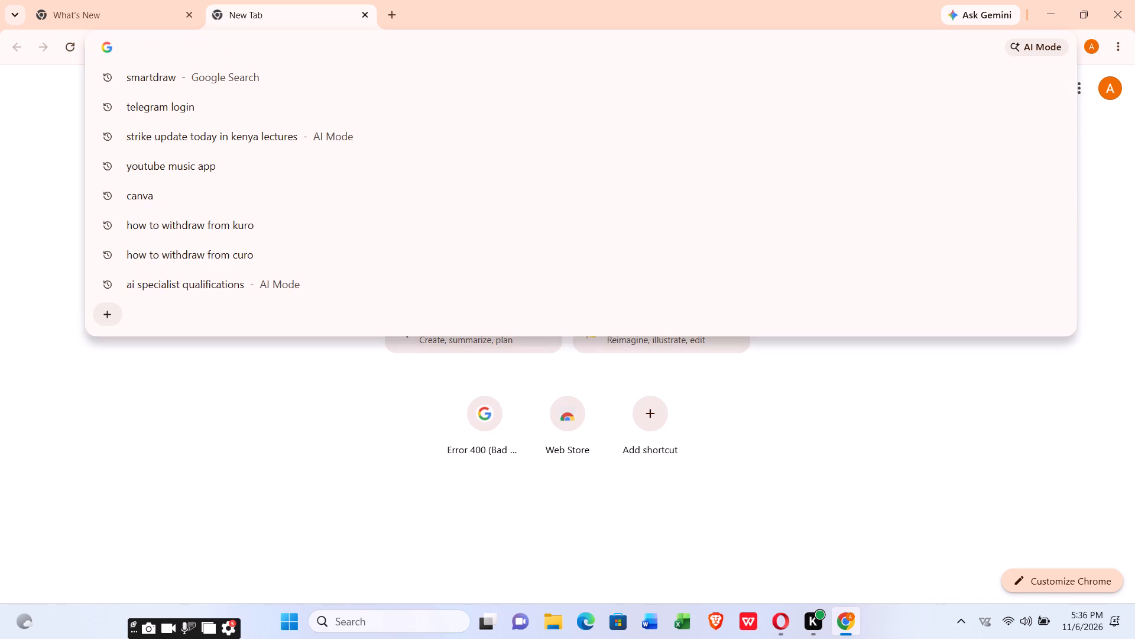
pyautogui.click(213, 72)
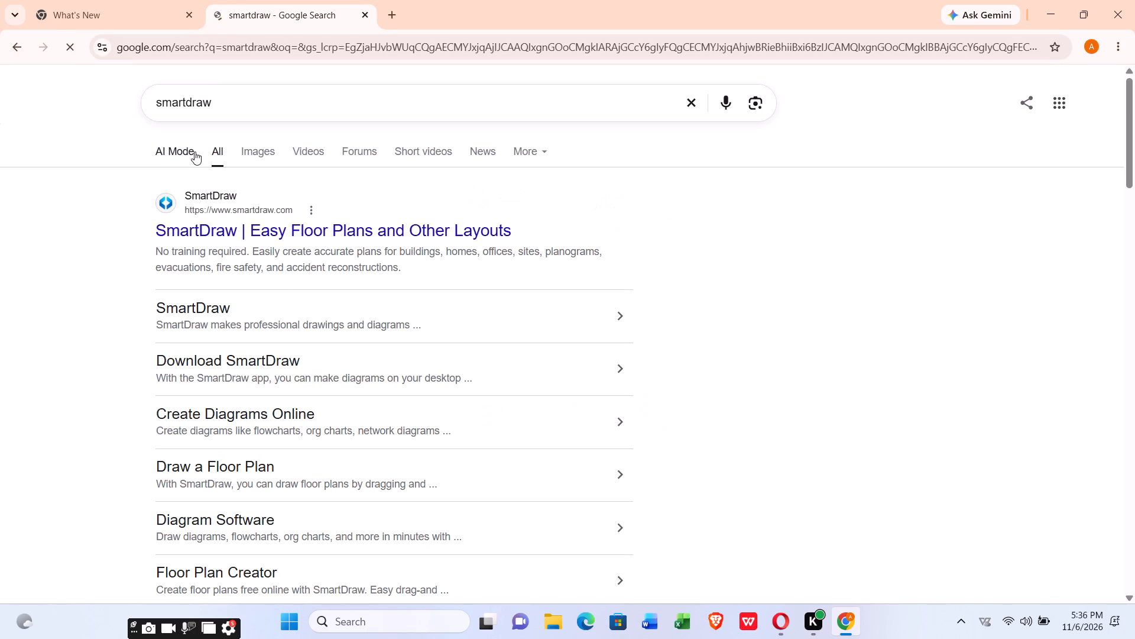
pyautogui.click(300, 225)
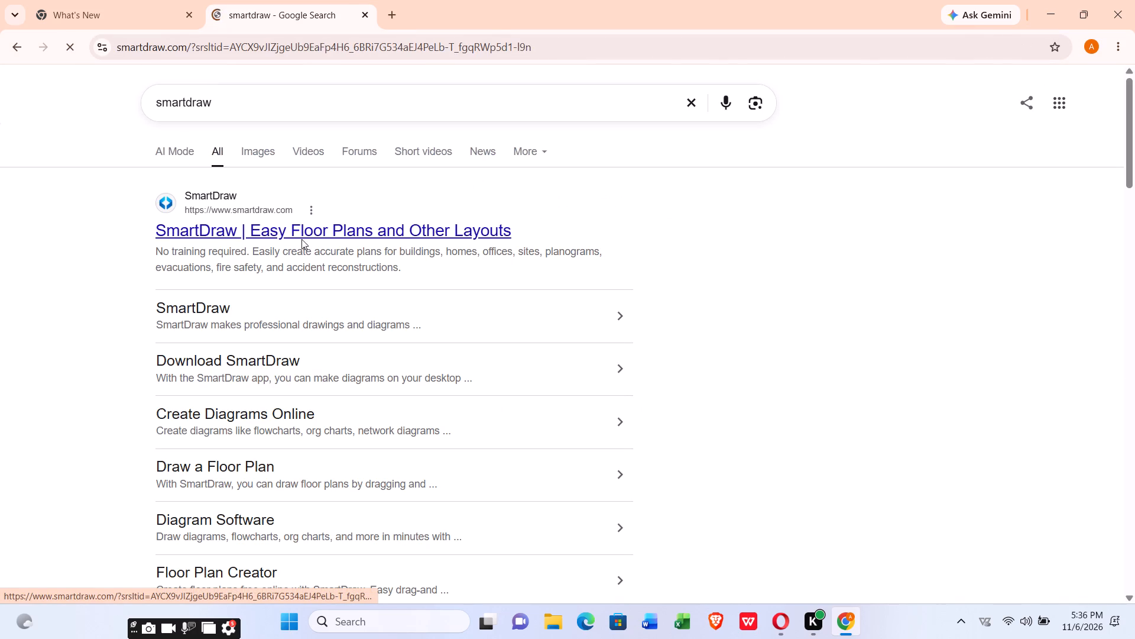
# Launch the SmartDraw web app from its website and continue past the welcome dialog to the home page.
pyautogui.scroll(-7, 469, 331)
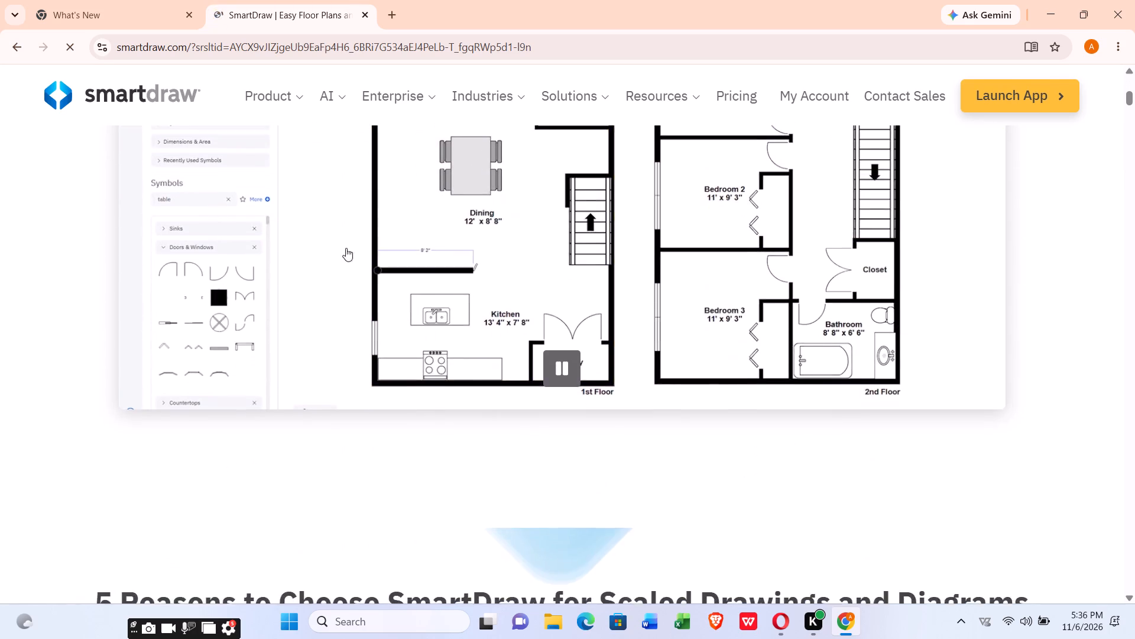
pyautogui.scroll(3, 277, 195)
pyautogui.scroll(-5, 661, 195)
pyautogui.scroll(-1, 887, 267)
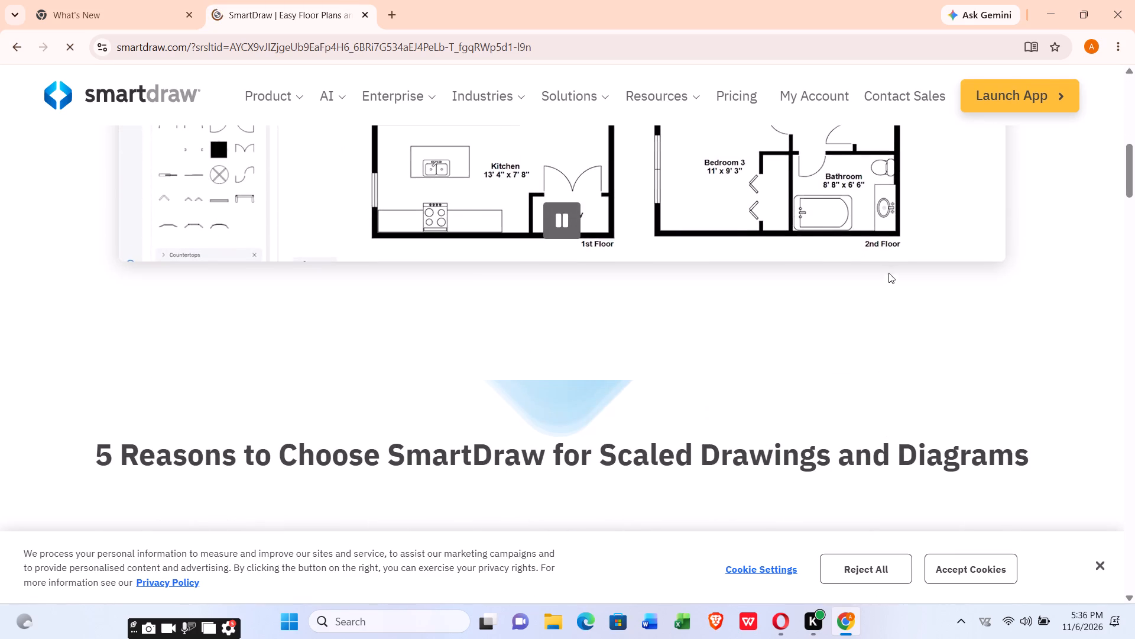
pyautogui.scroll(-6, 888, 273)
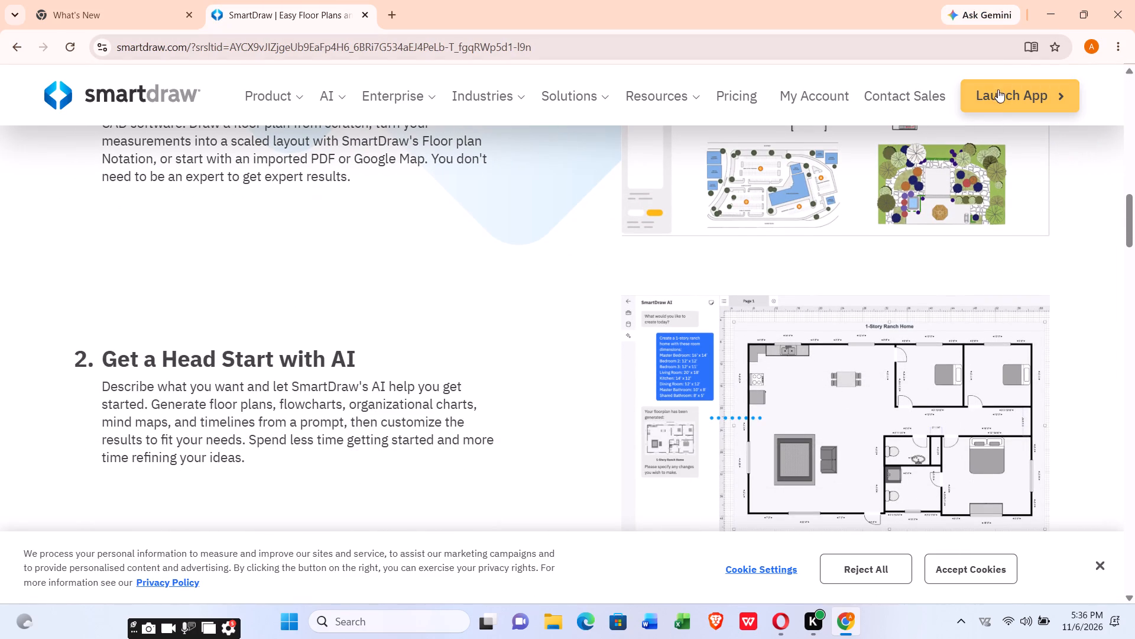
pyautogui.click(1000, 101)
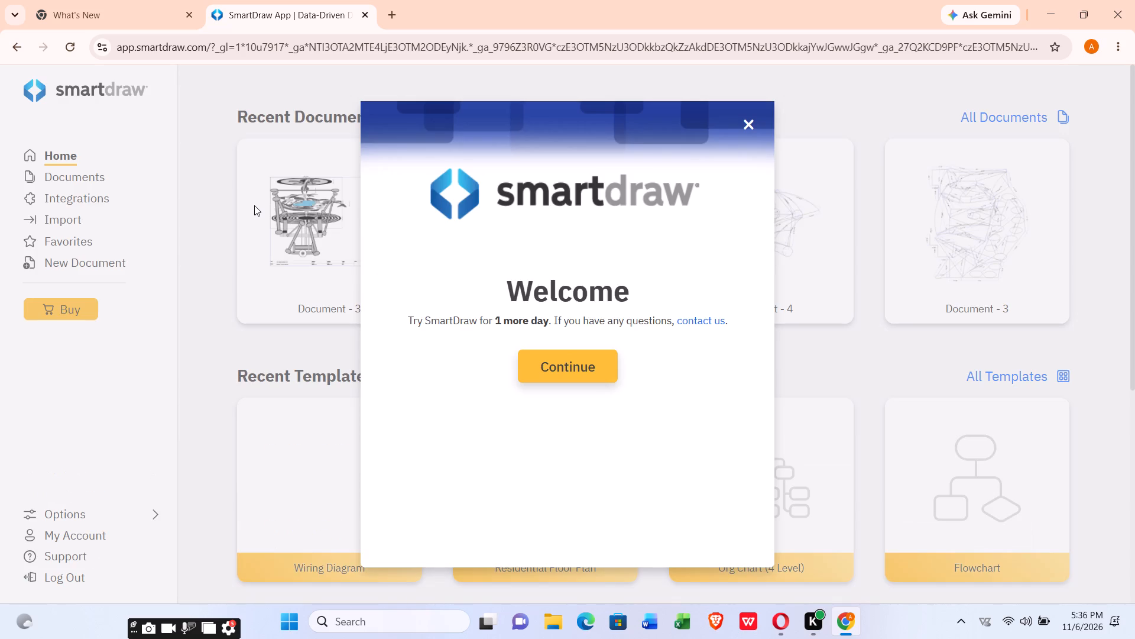
pyautogui.scroll(-1, 255, 204)
pyautogui.click(567, 357)
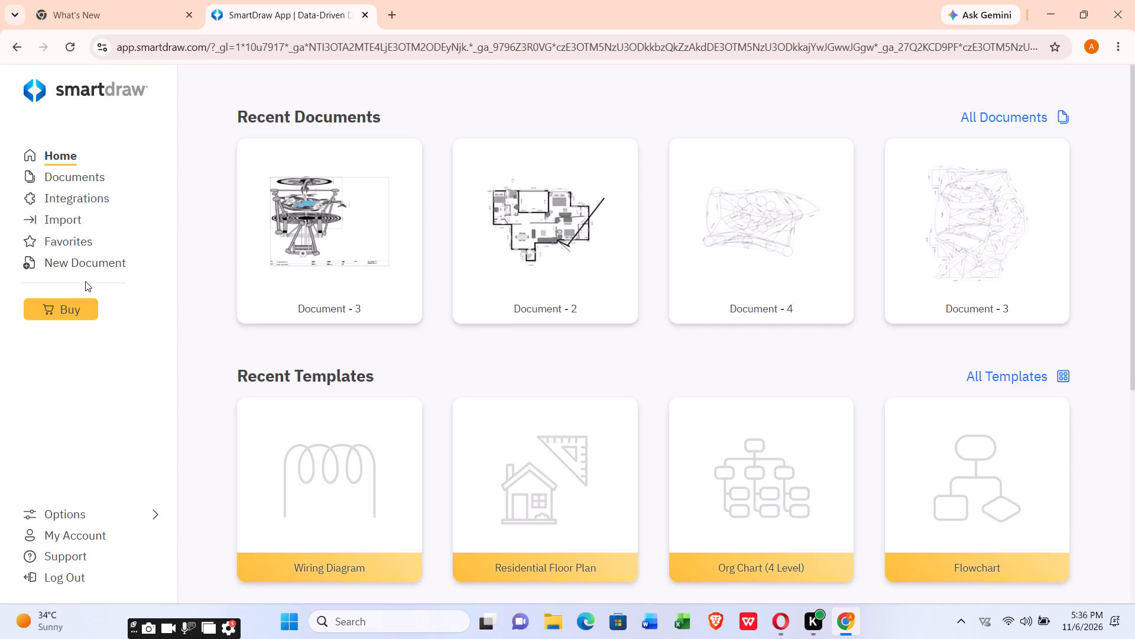
# Start a new document and browse the template categories as far as CAD & Drafting.
pyautogui.scroll(-2, 85, 283)
pyautogui.click(89, 257)
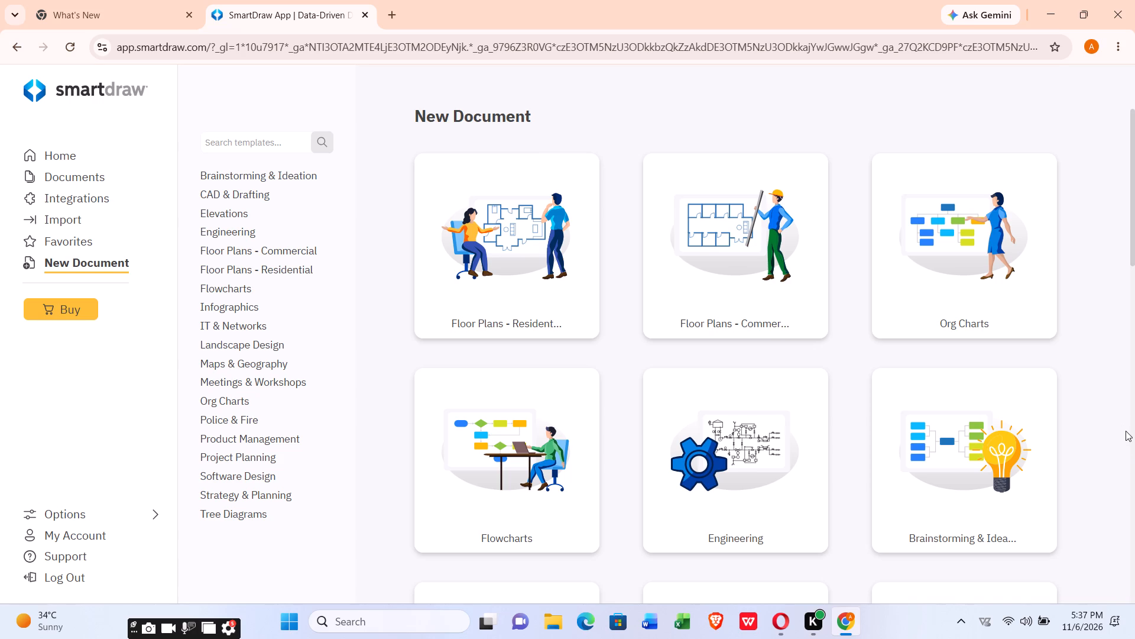
pyautogui.scroll(-1, 1134, 418)
pyautogui.scroll(-3, 1123, 346)
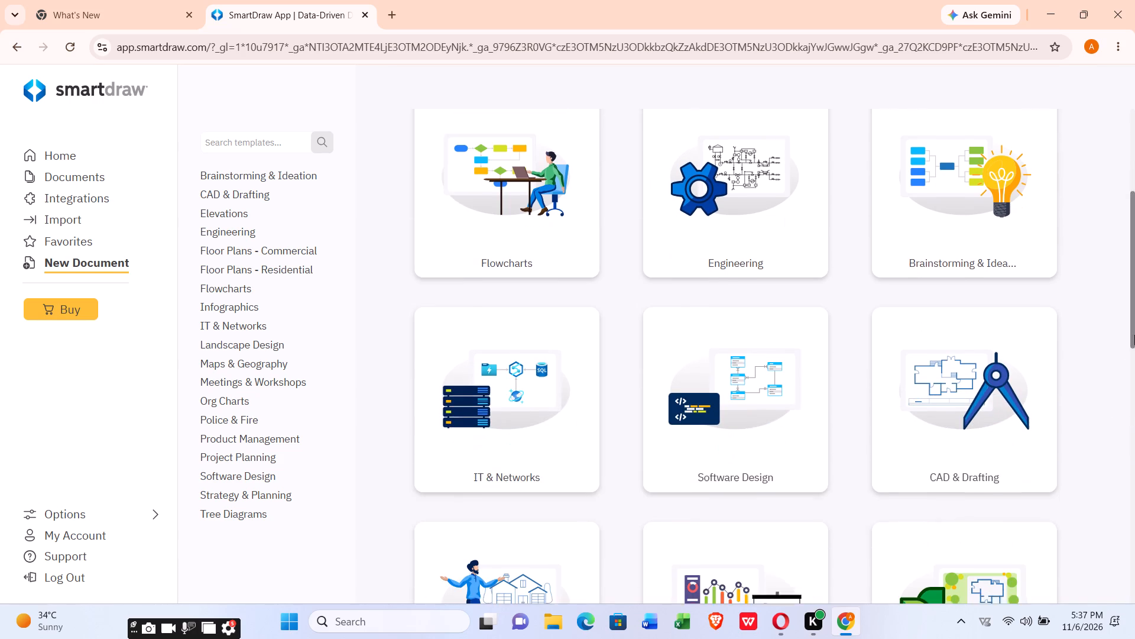
pyautogui.scroll(-1, 987, 343)
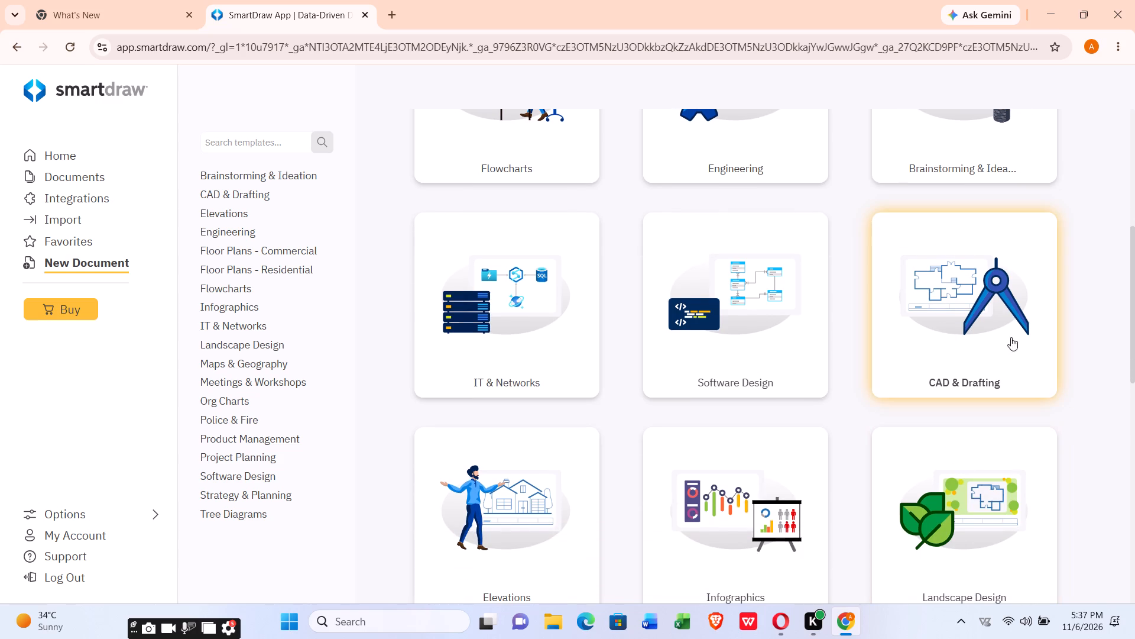
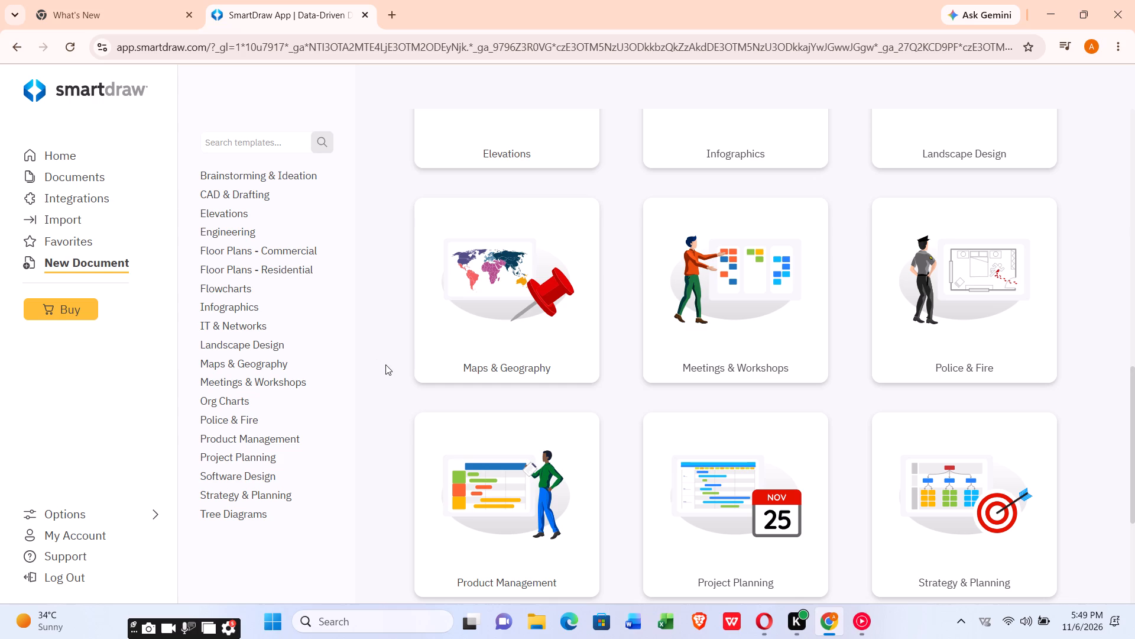
# Look through the remaining template categories for the new document, down to the end of the list.
pyautogui.scroll(-2, 386, 365)
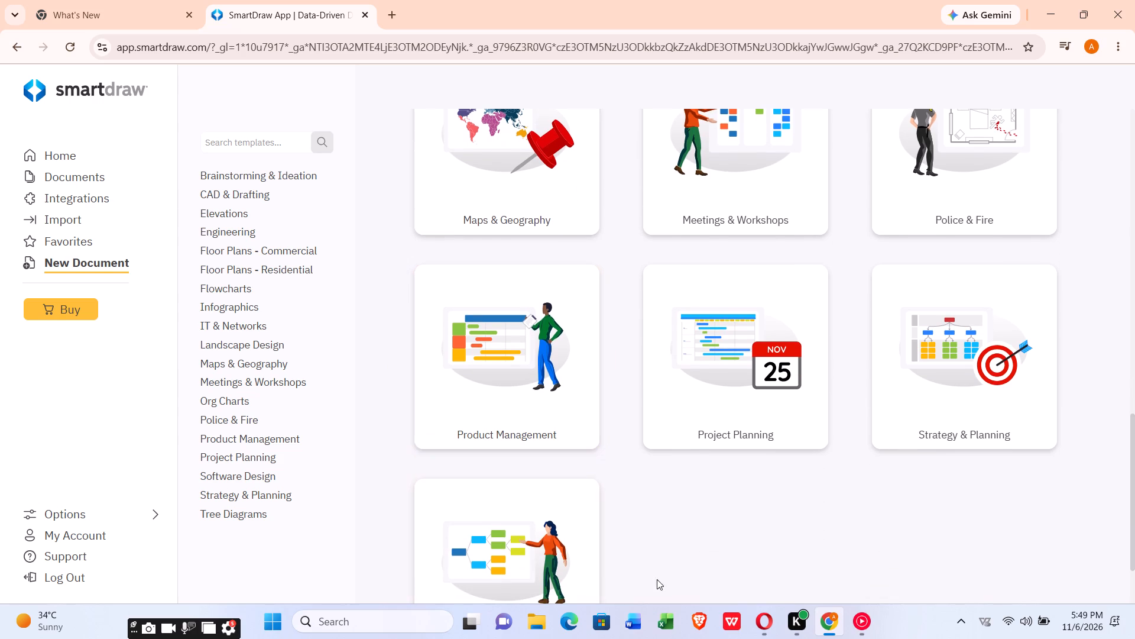
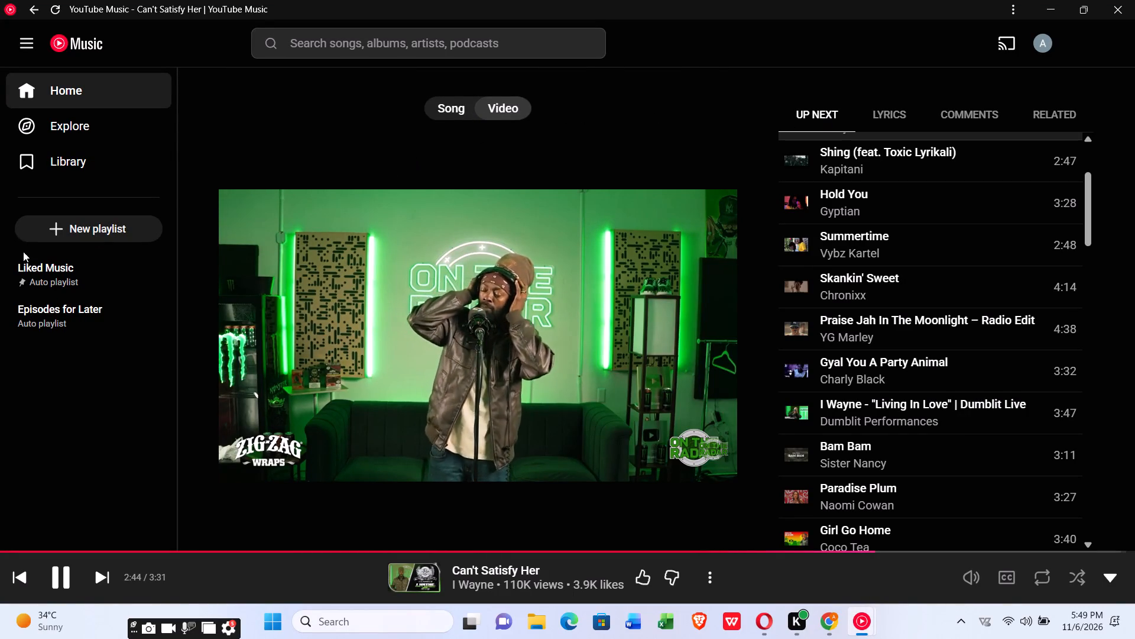
# Play Lil Nas X's "Panini (Official Video)" from the Forgotten favorites on the YouTube Music home page.
pyautogui.click(135, 101)
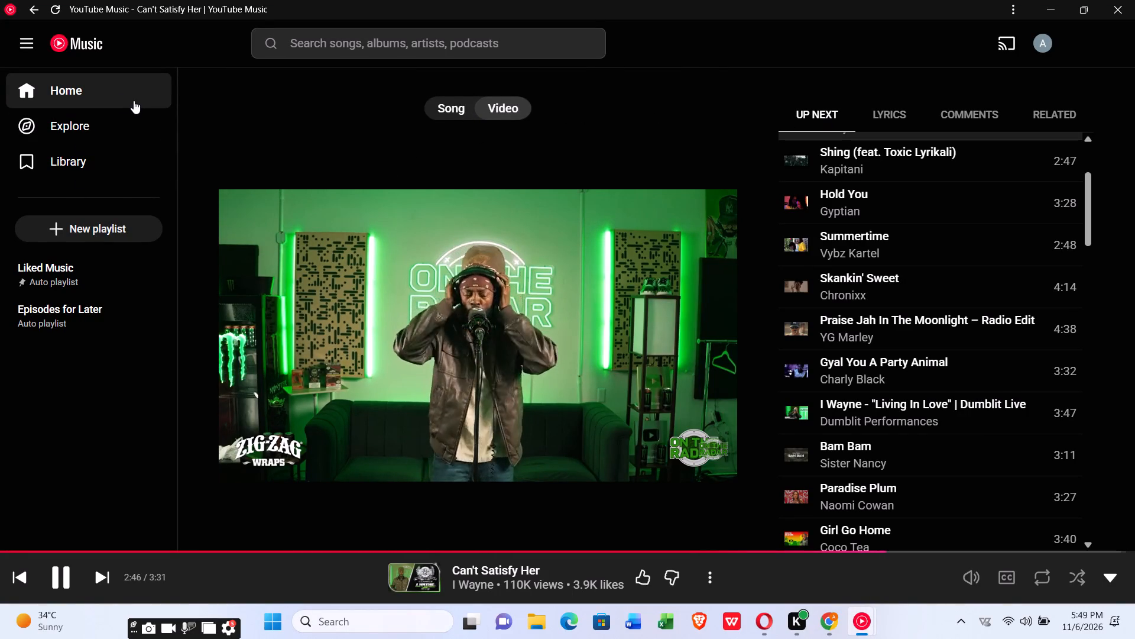
pyautogui.click(118, 97)
pyautogui.doubleClick(73, 91)
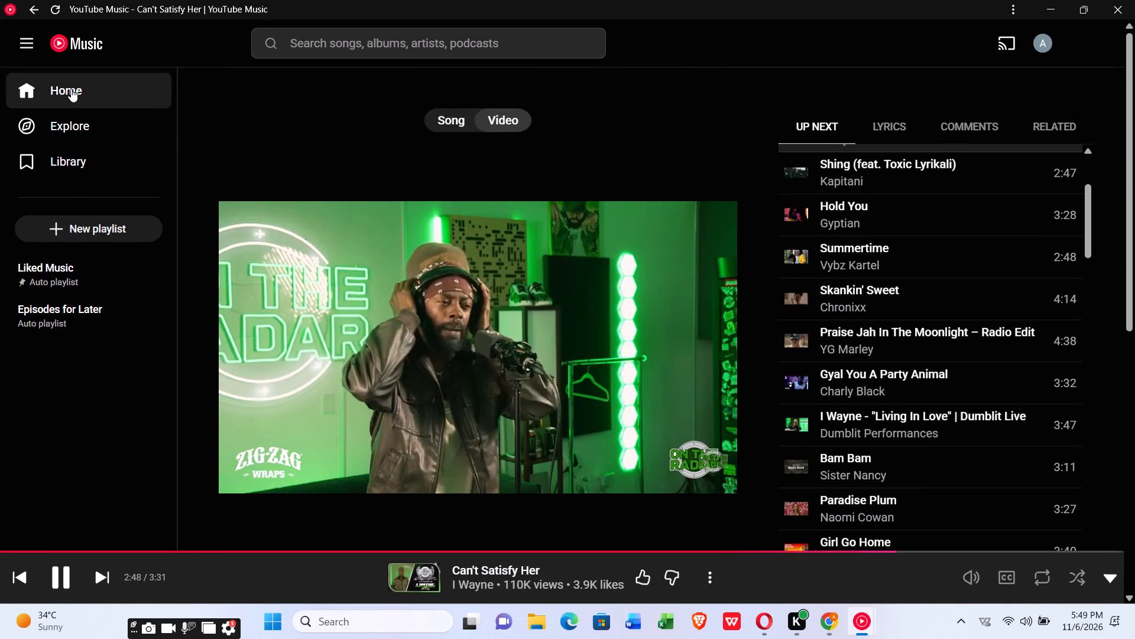
pyautogui.scroll(-3, 461, 402)
pyautogui.scroll(-3, 552, 355)
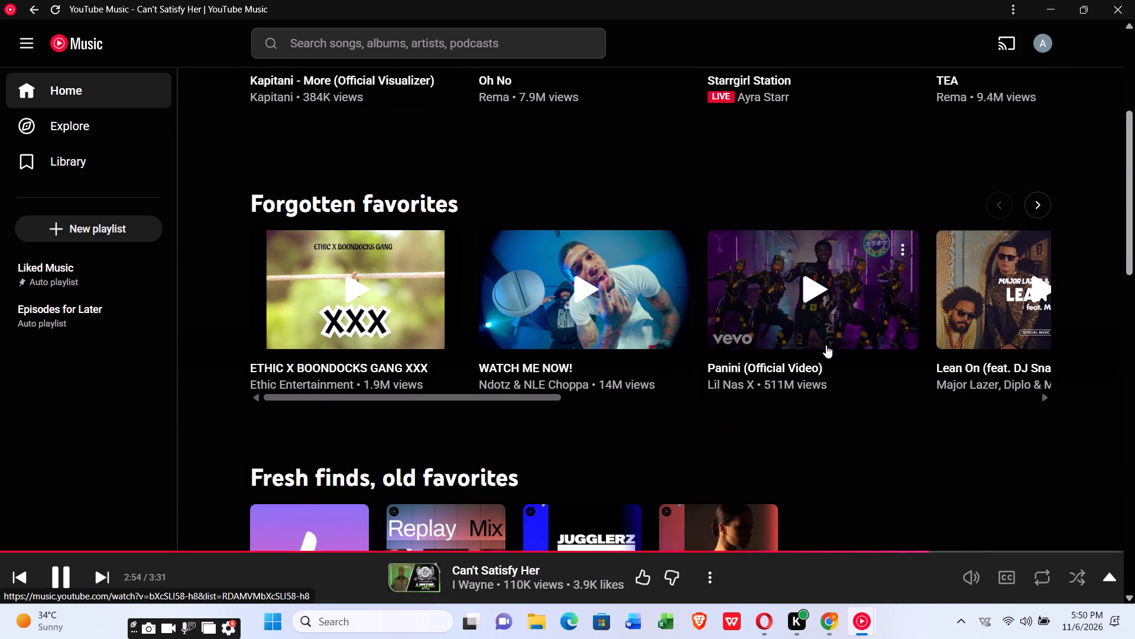
pyautogui.doubleClick(809, 311)
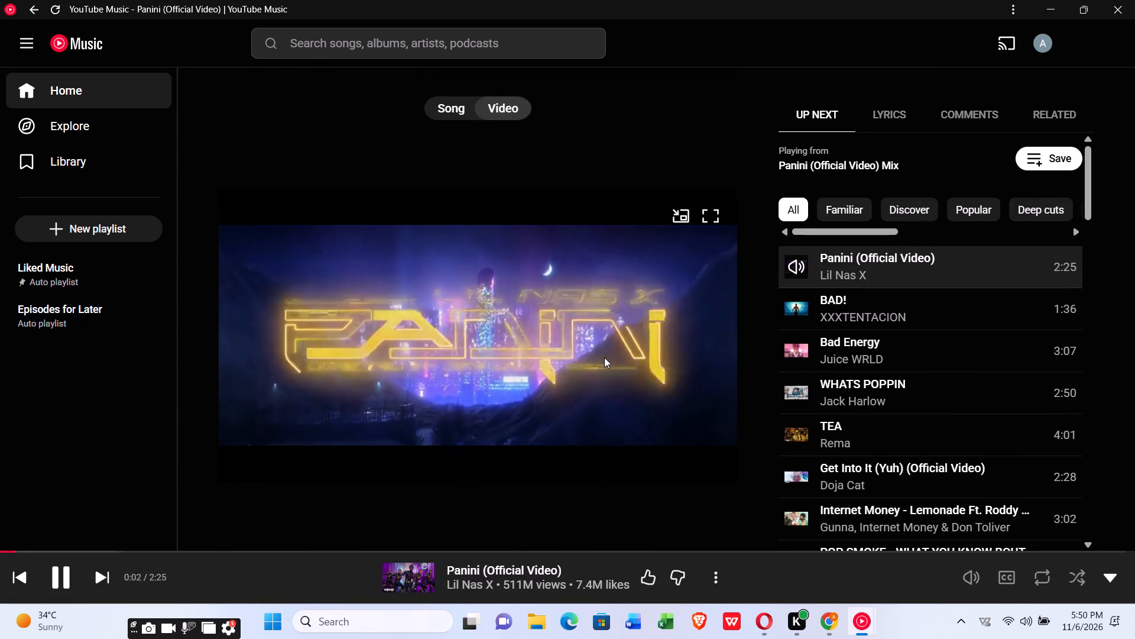
pyautogui.scroll(-2, 625, 362)
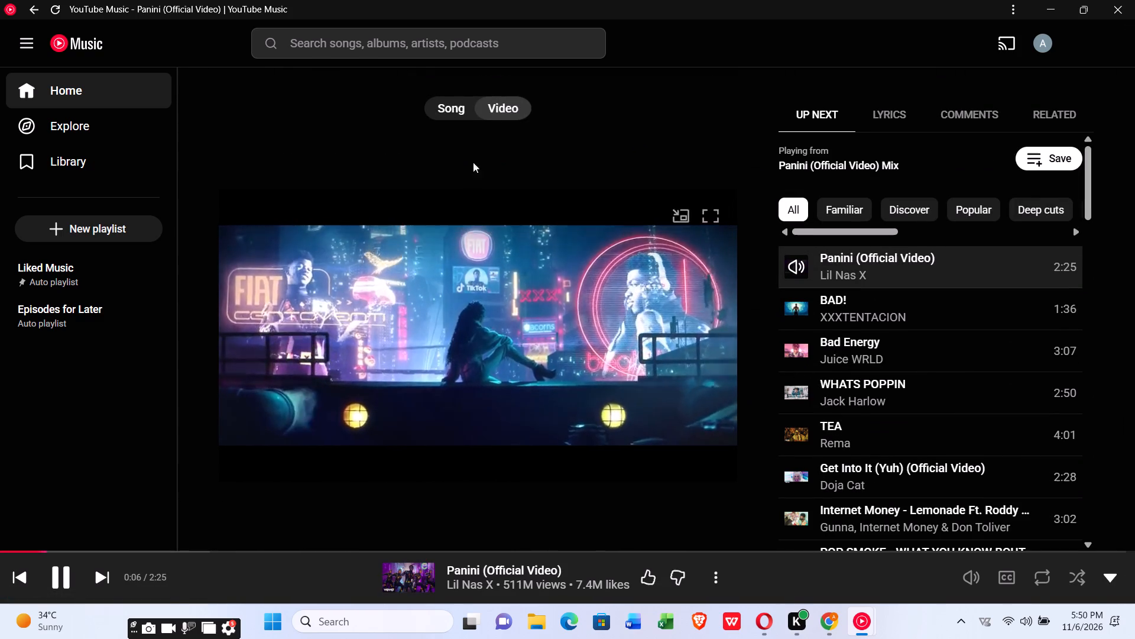
# Switch back to the SmartDraw template categories in Chrome.
pyautogui.click(826, 619)
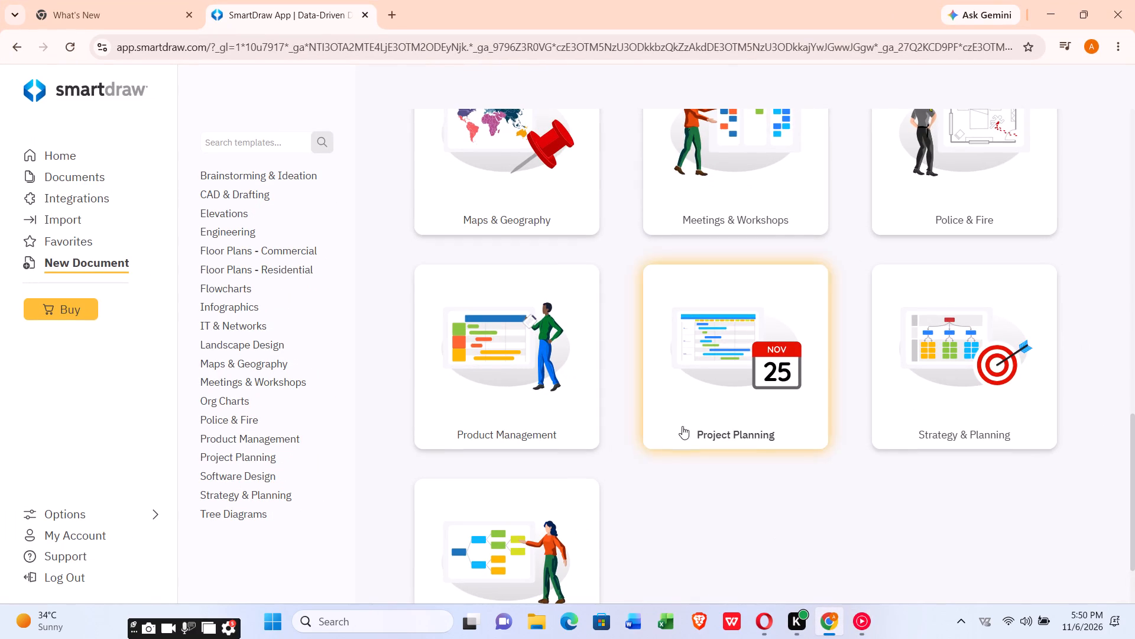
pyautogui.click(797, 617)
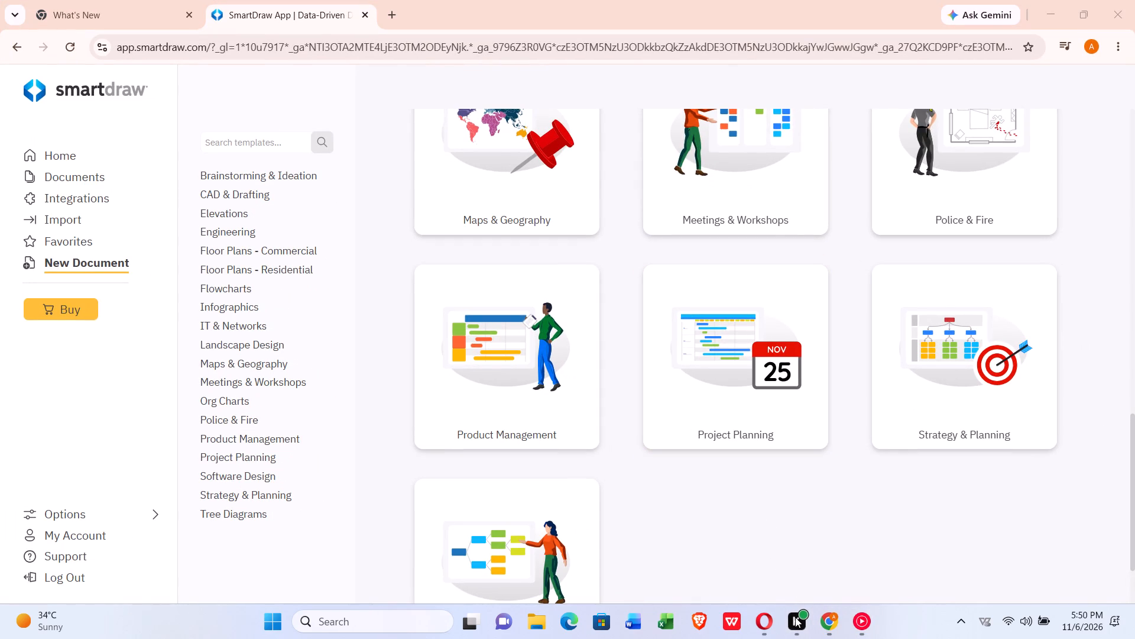
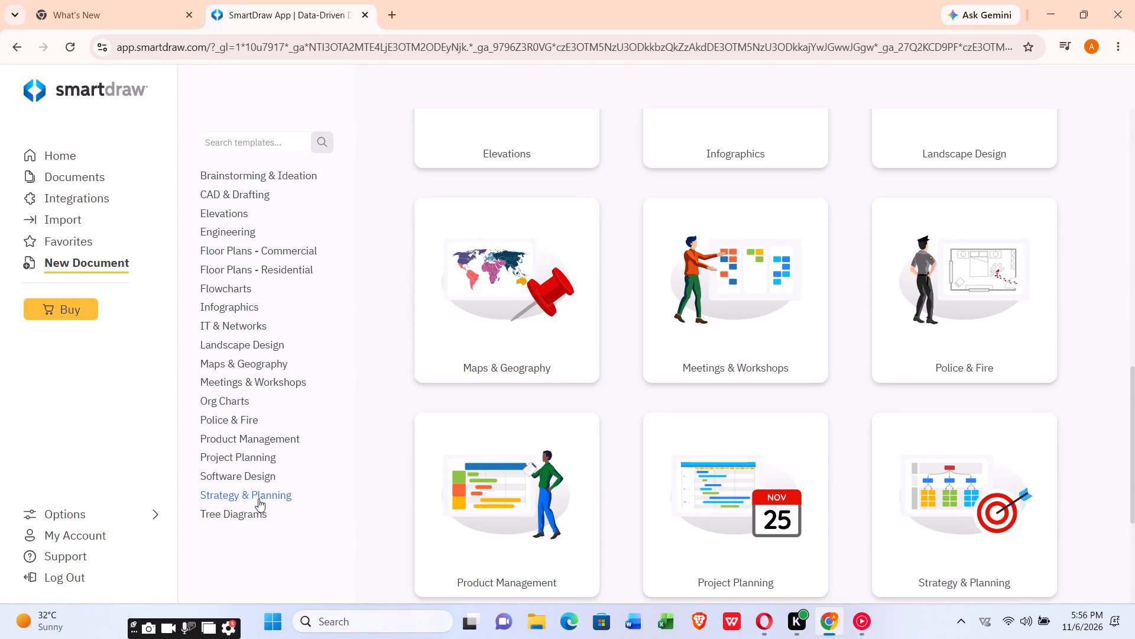
# Start a blank Basement Floor Plan from the Floor Plans - Residential templates.
pyautogui.click(245, 270)
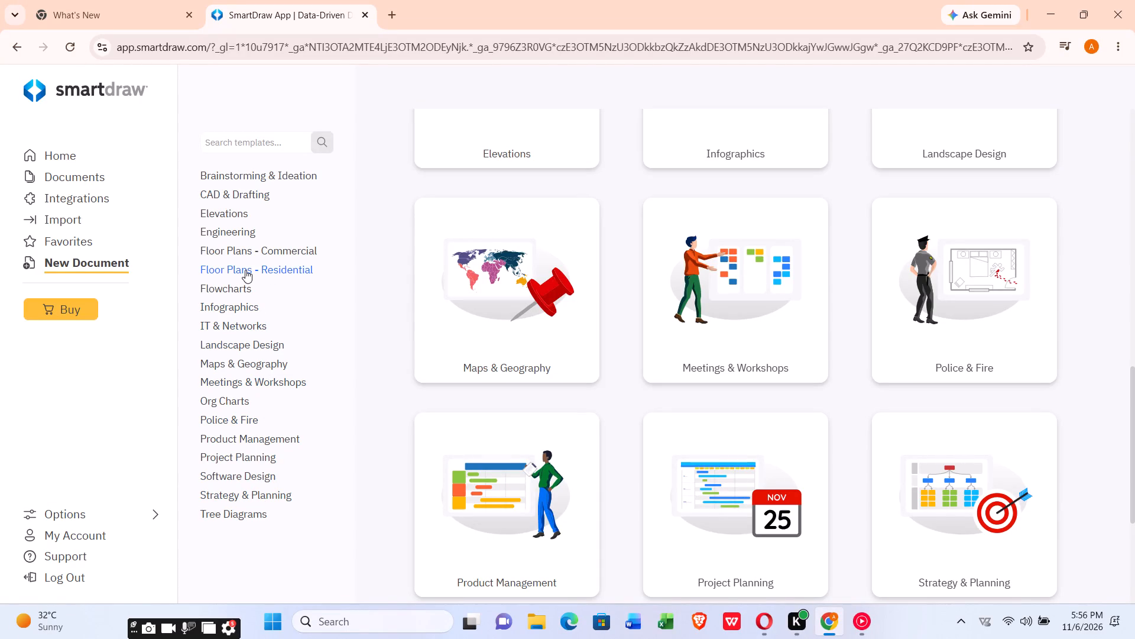
pyautogui.click(251, 264)
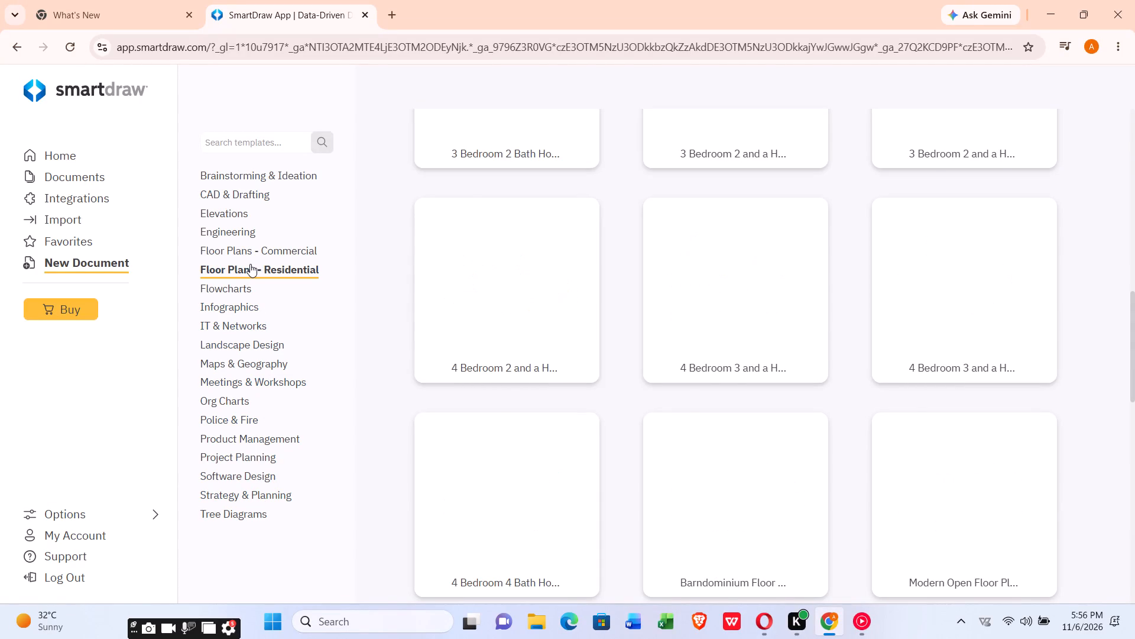
pyautogui.scroll(3, 744, 338)
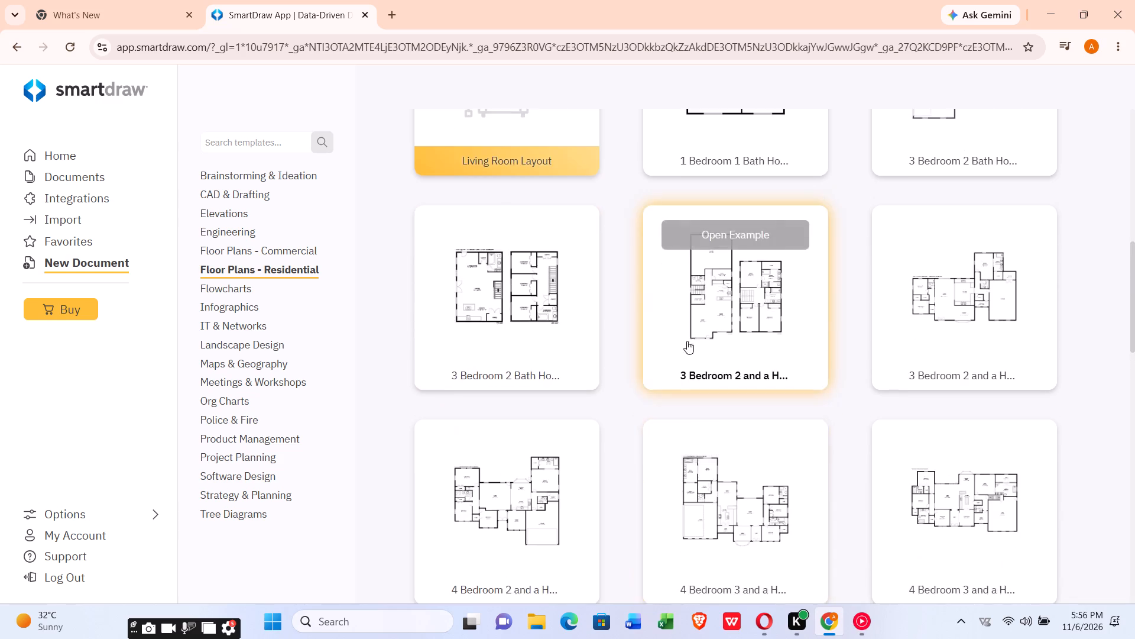
pyautogui.scroll(5, 677, 341)
pyautogui.scroll(1, 670, 272)
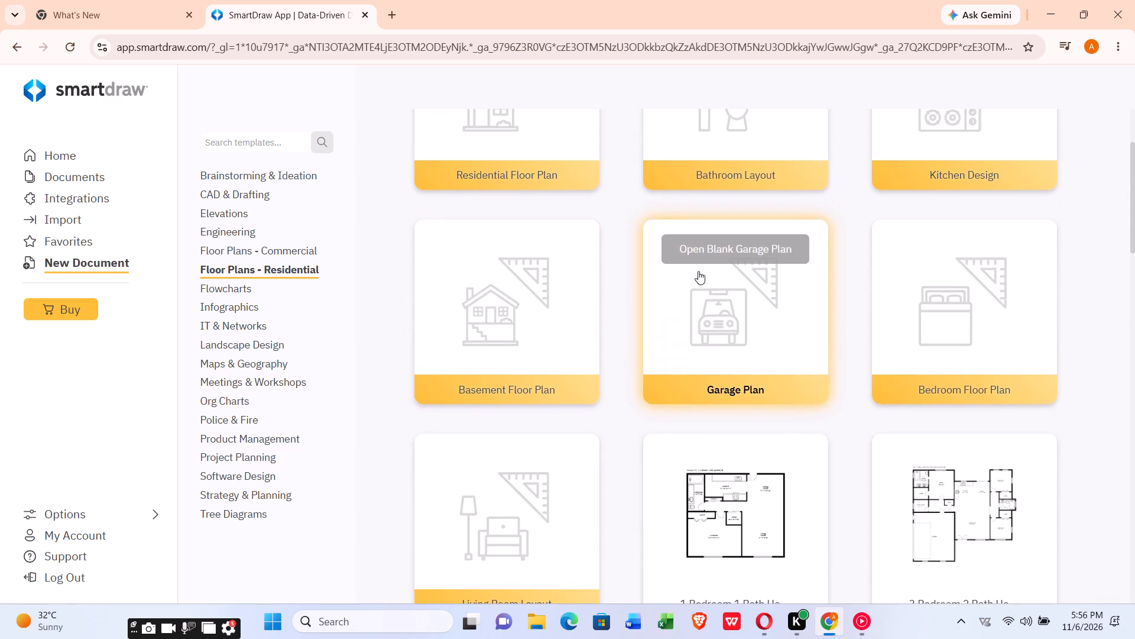
pyautogui.doubleClick(506, 341)
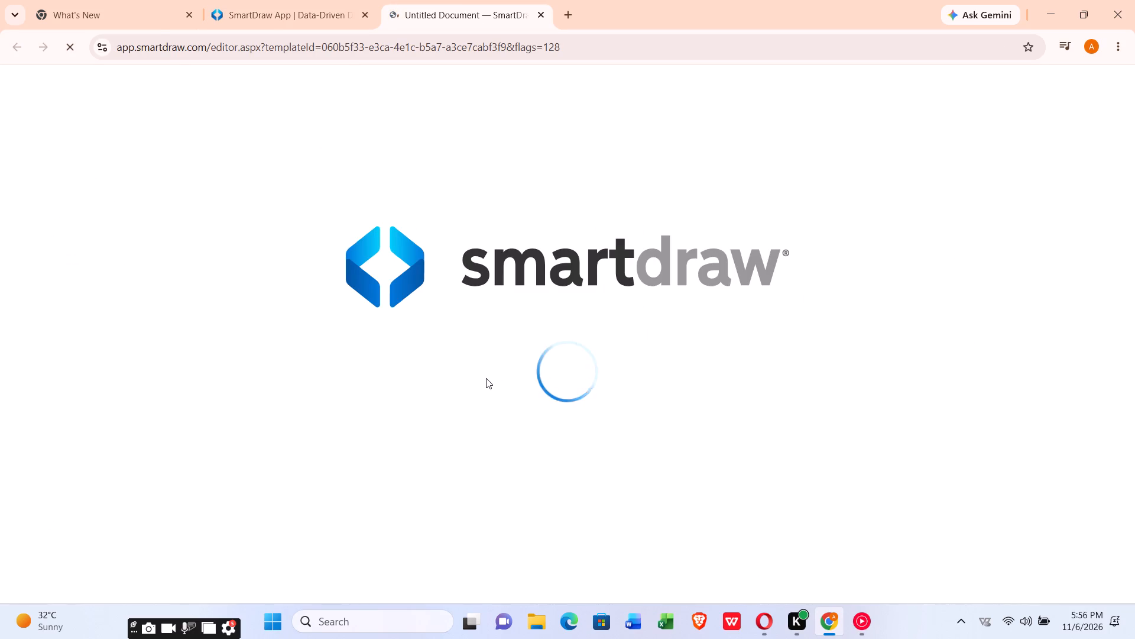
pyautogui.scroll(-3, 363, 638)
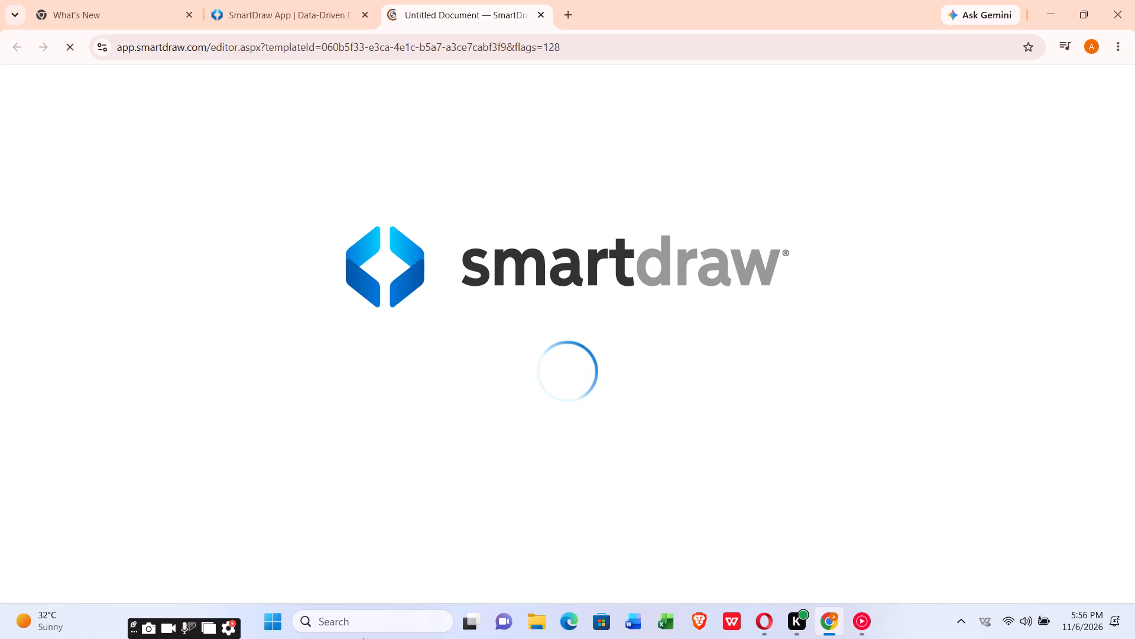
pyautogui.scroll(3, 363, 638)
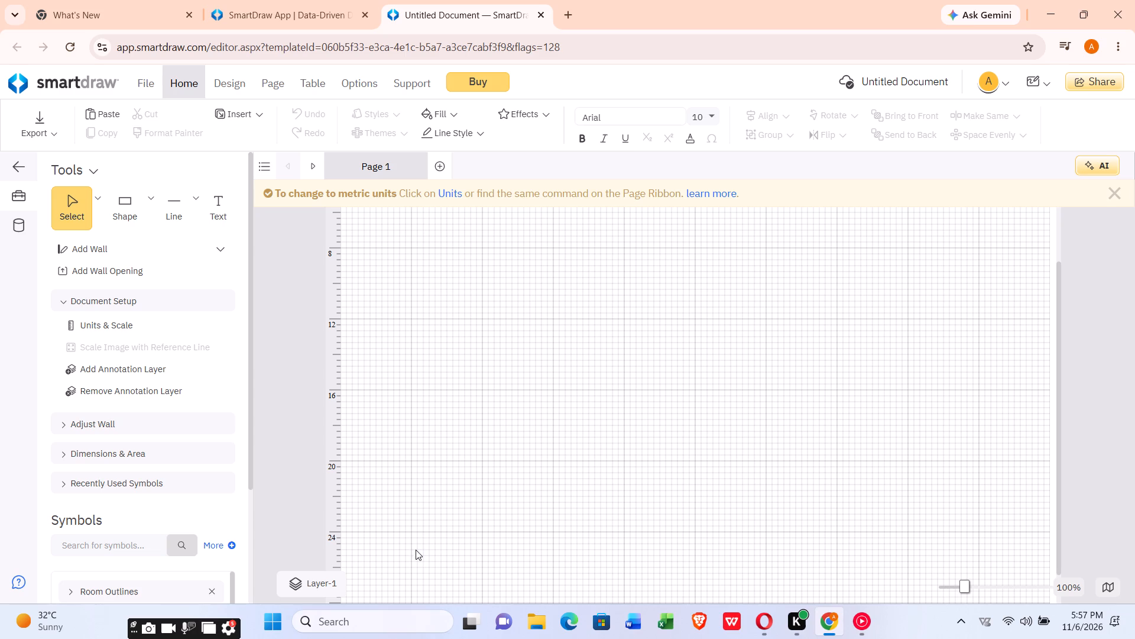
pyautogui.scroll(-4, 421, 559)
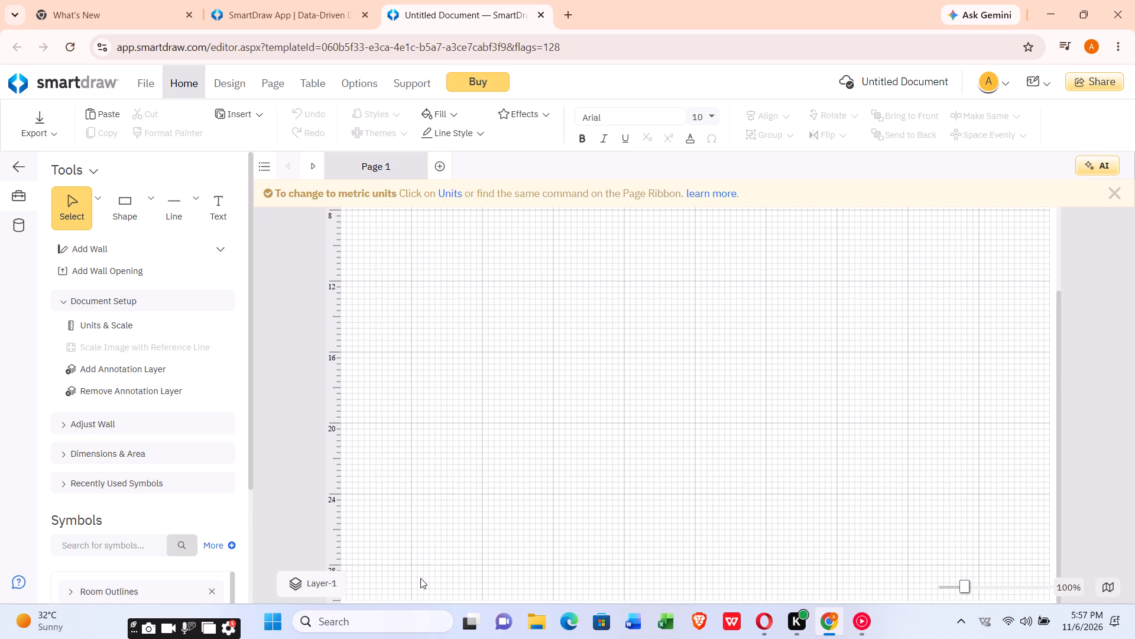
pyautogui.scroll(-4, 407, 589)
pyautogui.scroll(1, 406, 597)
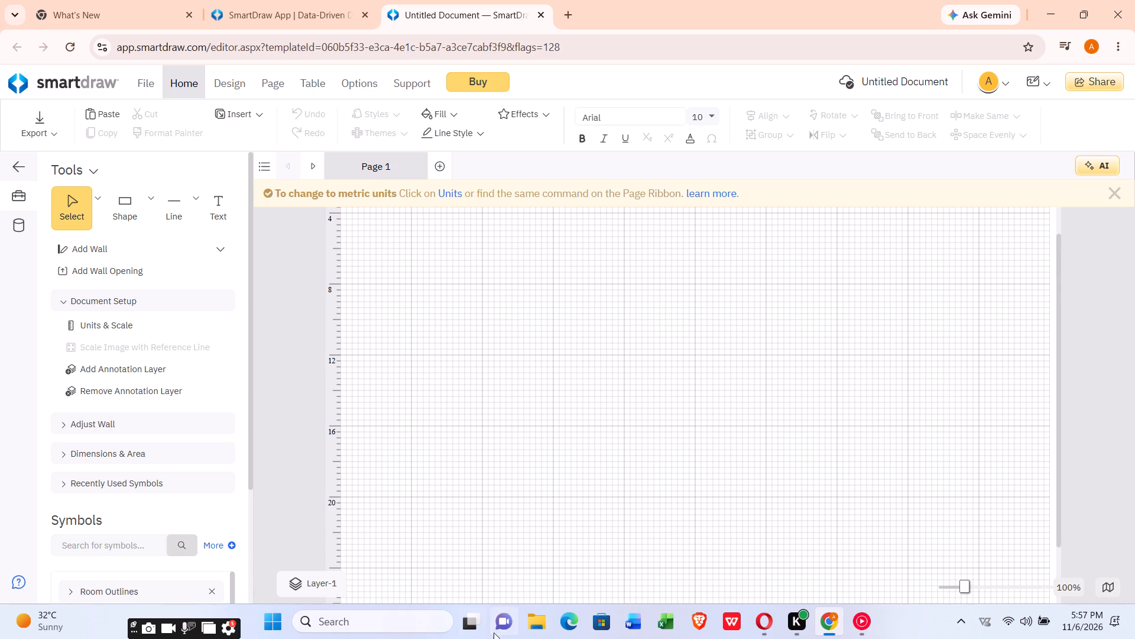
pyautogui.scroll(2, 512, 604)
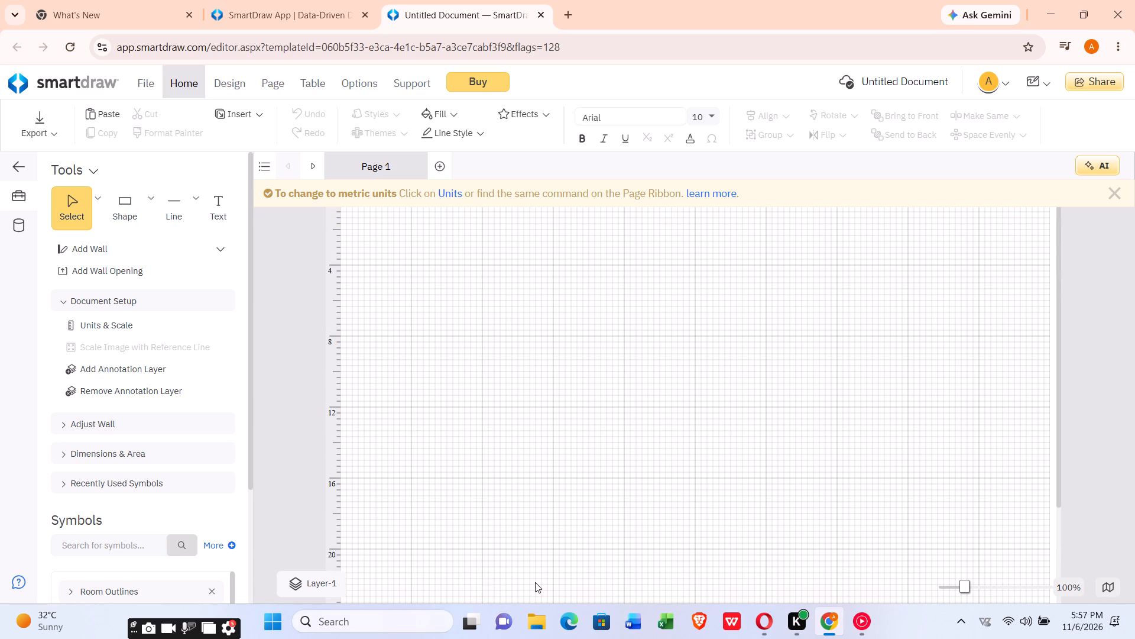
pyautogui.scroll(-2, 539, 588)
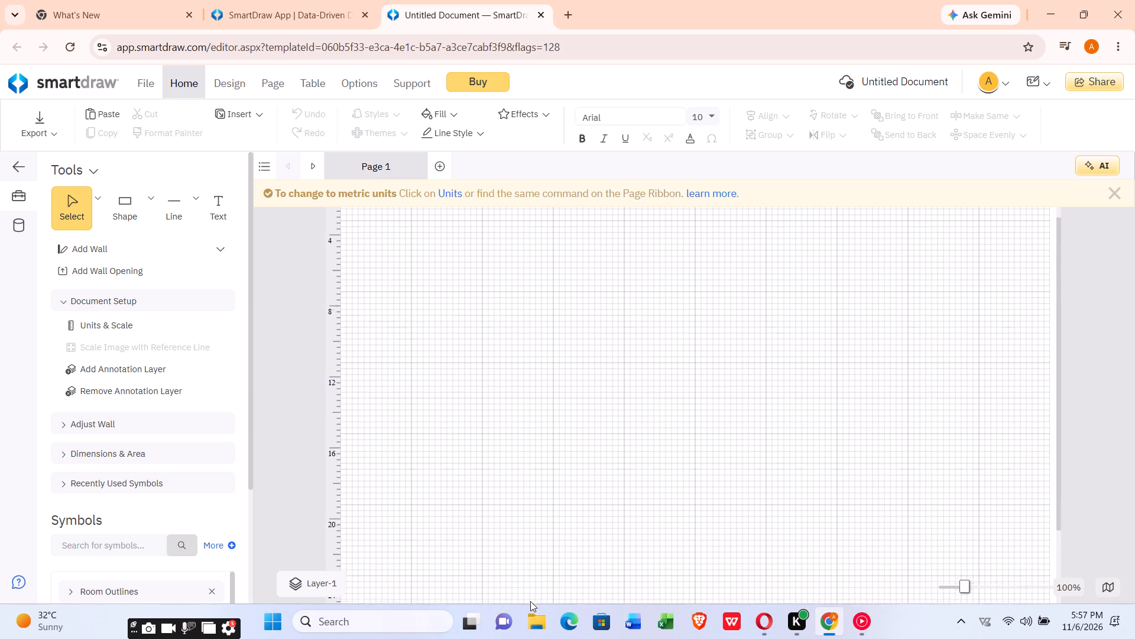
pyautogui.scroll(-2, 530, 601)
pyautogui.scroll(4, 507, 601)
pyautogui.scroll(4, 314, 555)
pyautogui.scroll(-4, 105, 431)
# Look through the available floor plan symbol categories, from Room Outlines to Beds.
pyautogui.scroll(-1, 134, 460)
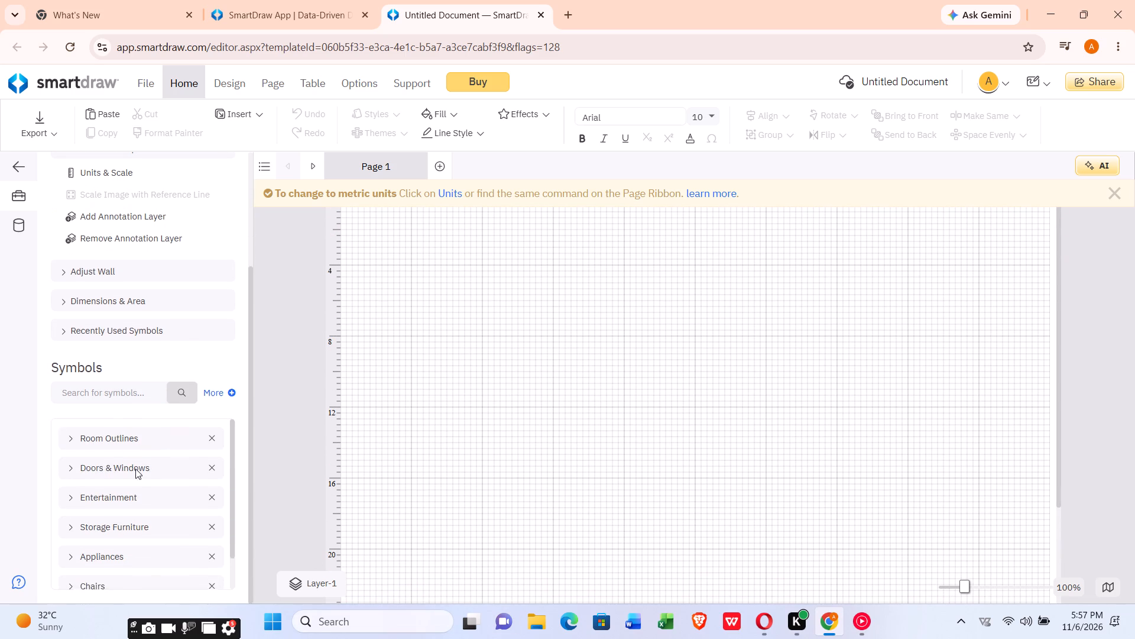
pyautogui.scroll(-2, 135, 469)
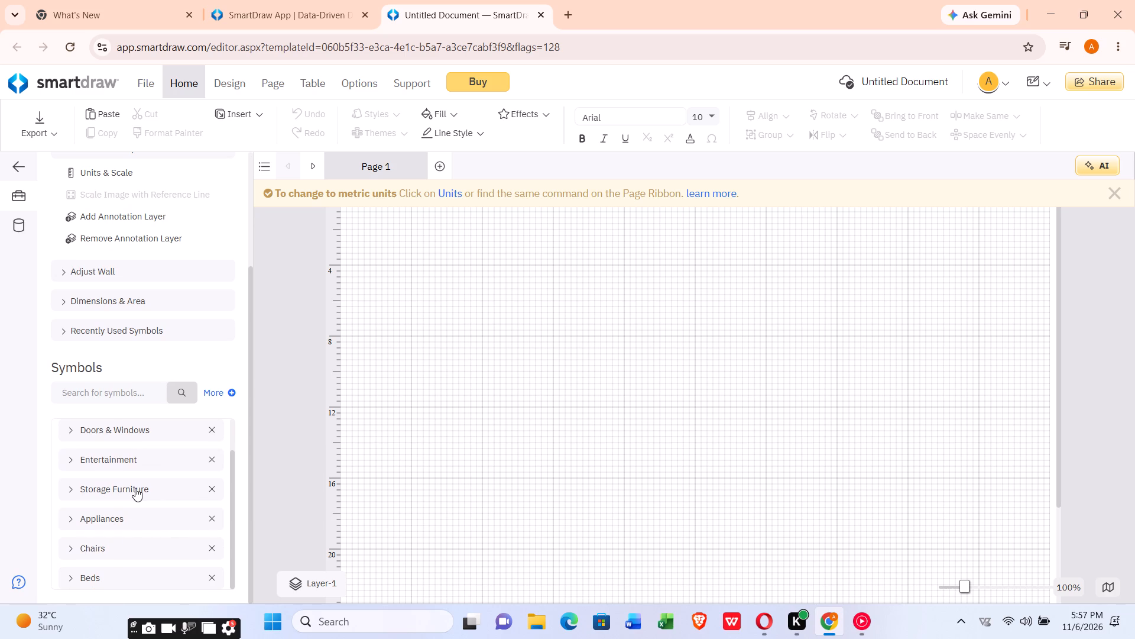
pyautogui.scroll(-3, 160, 538)
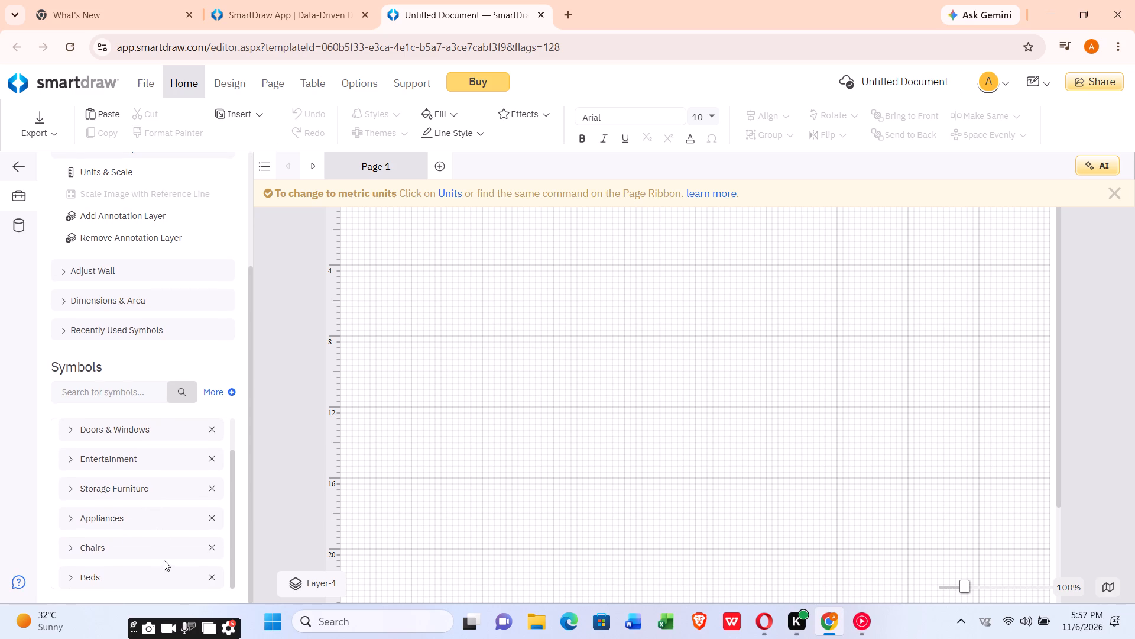
pyautogui.scroll(-1, 164, 560)
pyautogui.scroll(5, 165, 561)
pyautogui.scroll(-2, 732, 549)
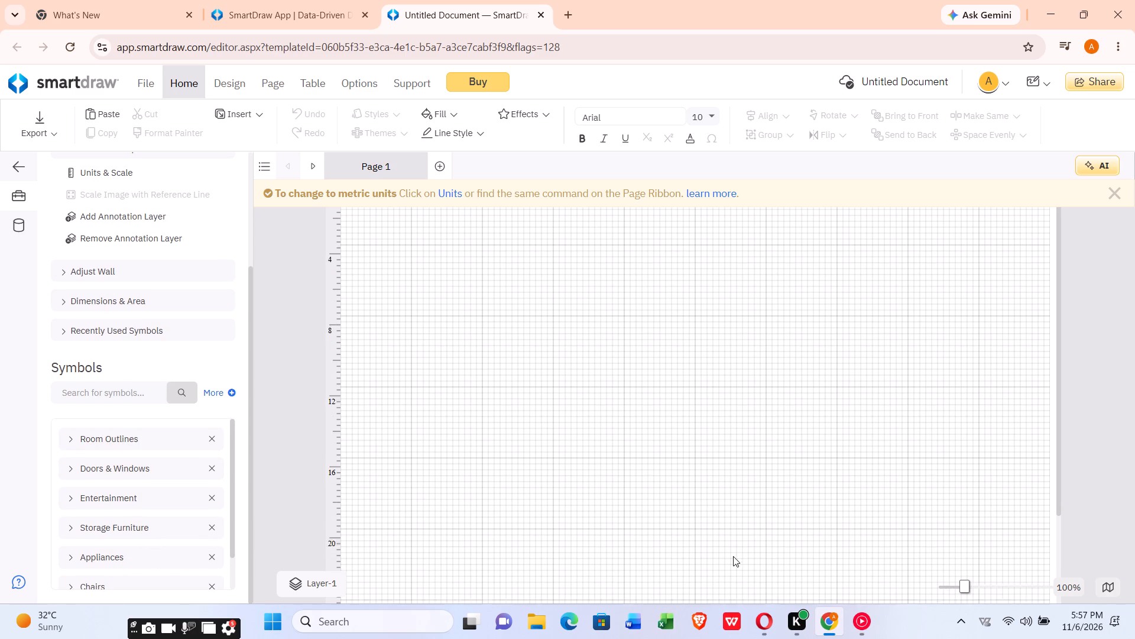
pyautogui.scroll(-2, 733, 556)
pyautogui.scroll(4, 732, 567)
pyautogui.scroll(3, 673, 564)
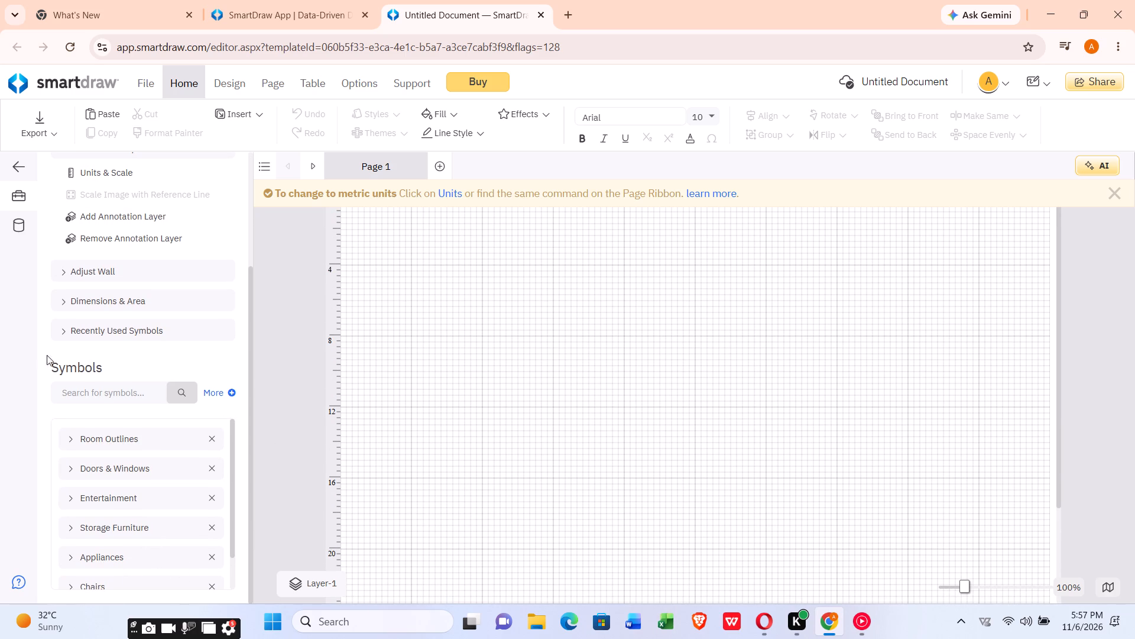
pyautogui.scroll(-4, 50, 357)
pyautogui.scroll(-3, 151, 425)
pyautogui.scroll(3, 156, 428)
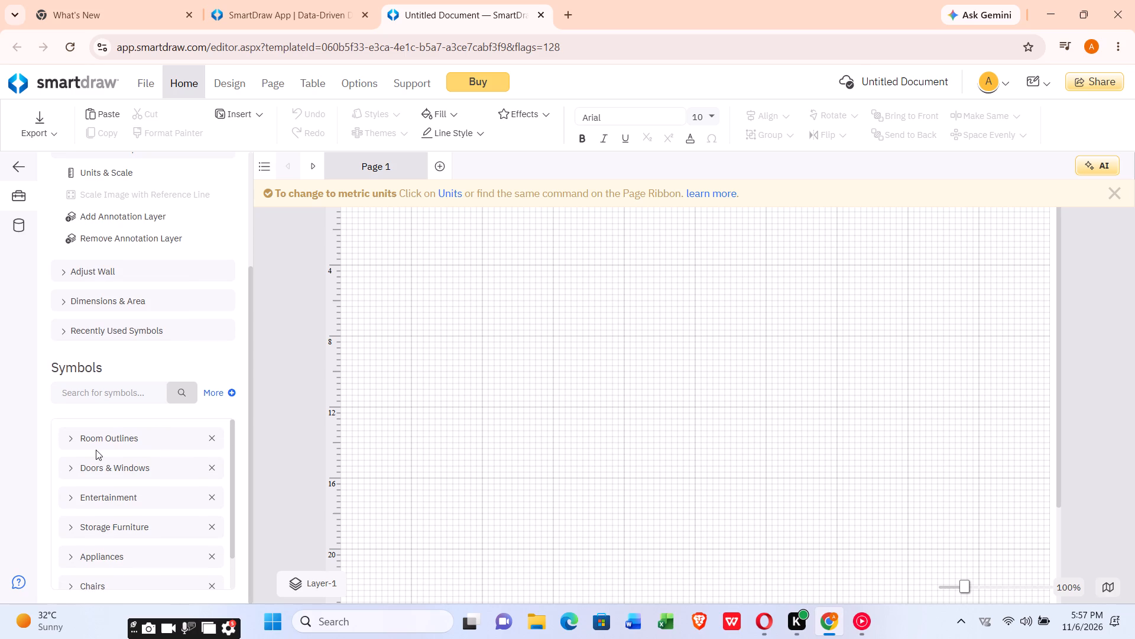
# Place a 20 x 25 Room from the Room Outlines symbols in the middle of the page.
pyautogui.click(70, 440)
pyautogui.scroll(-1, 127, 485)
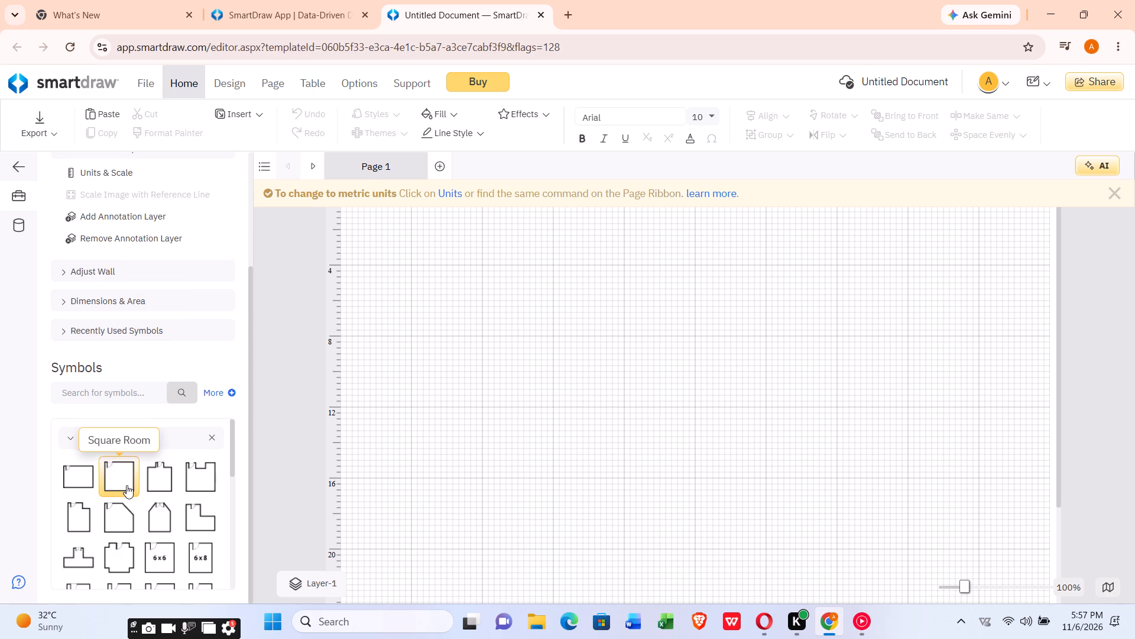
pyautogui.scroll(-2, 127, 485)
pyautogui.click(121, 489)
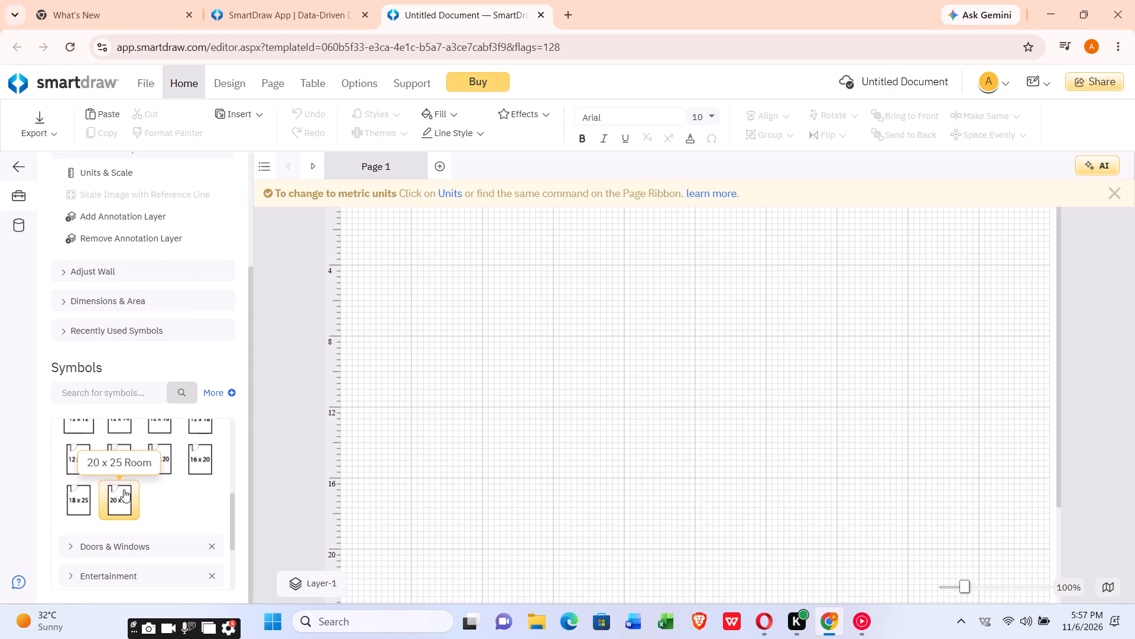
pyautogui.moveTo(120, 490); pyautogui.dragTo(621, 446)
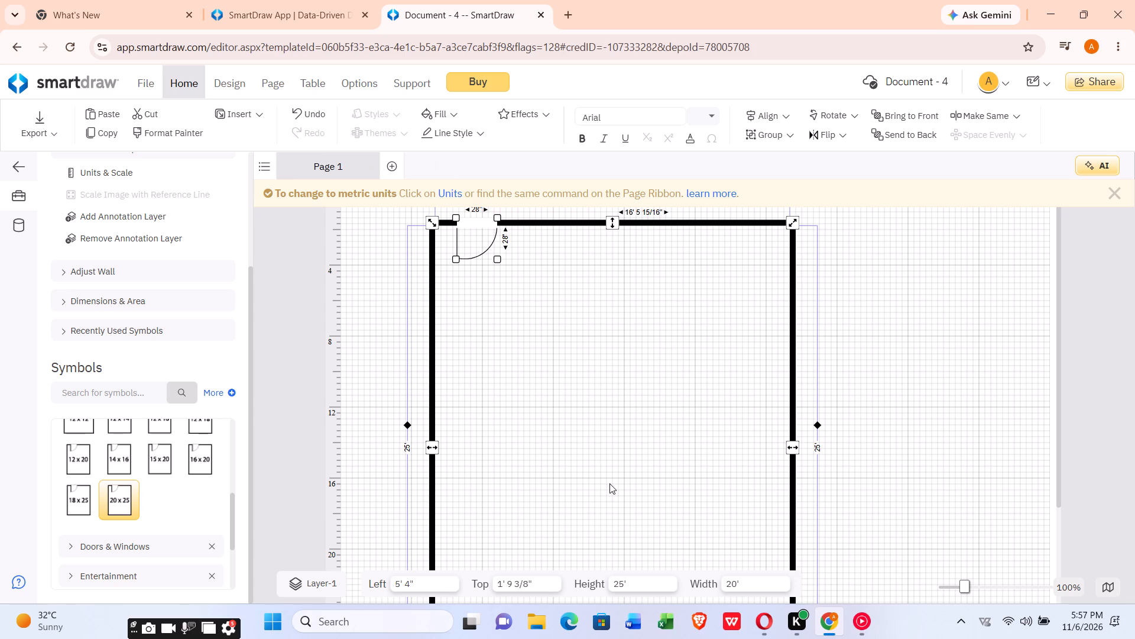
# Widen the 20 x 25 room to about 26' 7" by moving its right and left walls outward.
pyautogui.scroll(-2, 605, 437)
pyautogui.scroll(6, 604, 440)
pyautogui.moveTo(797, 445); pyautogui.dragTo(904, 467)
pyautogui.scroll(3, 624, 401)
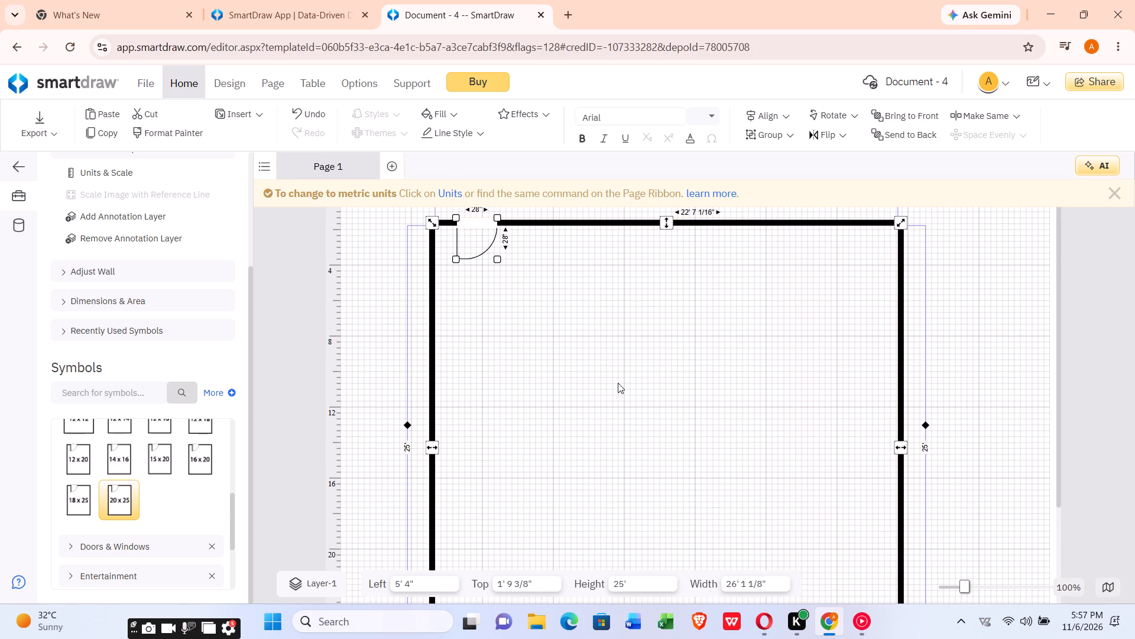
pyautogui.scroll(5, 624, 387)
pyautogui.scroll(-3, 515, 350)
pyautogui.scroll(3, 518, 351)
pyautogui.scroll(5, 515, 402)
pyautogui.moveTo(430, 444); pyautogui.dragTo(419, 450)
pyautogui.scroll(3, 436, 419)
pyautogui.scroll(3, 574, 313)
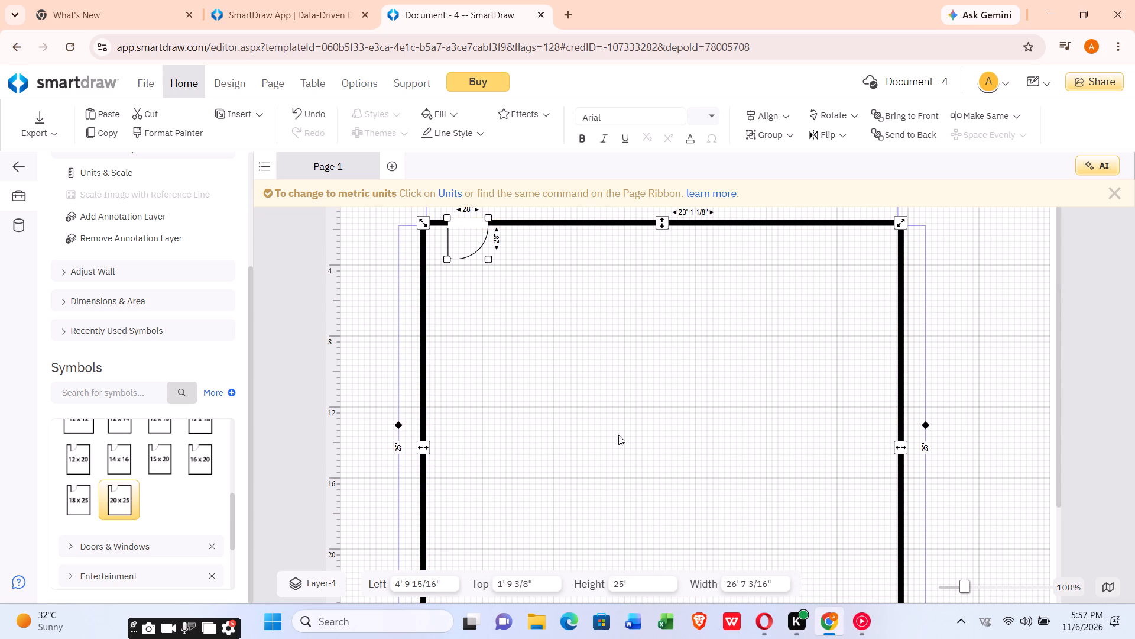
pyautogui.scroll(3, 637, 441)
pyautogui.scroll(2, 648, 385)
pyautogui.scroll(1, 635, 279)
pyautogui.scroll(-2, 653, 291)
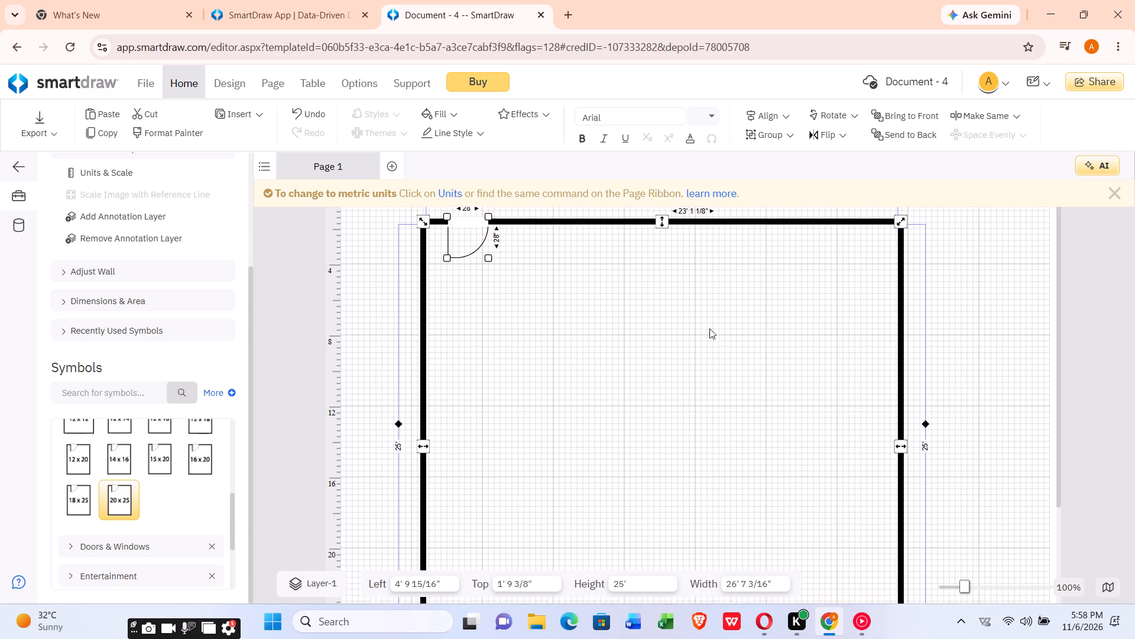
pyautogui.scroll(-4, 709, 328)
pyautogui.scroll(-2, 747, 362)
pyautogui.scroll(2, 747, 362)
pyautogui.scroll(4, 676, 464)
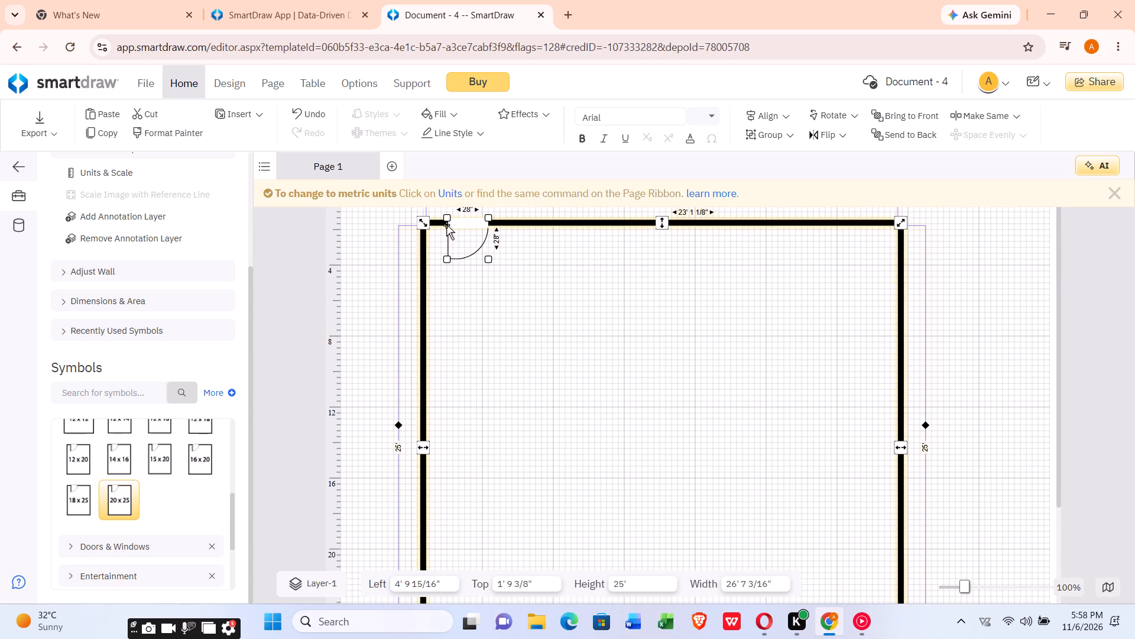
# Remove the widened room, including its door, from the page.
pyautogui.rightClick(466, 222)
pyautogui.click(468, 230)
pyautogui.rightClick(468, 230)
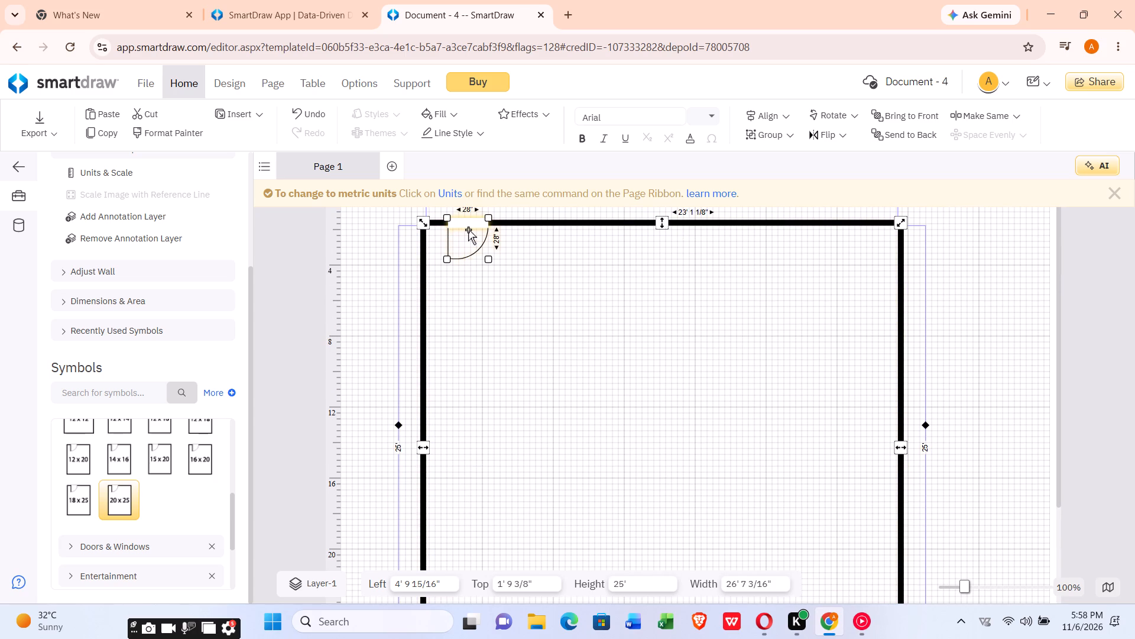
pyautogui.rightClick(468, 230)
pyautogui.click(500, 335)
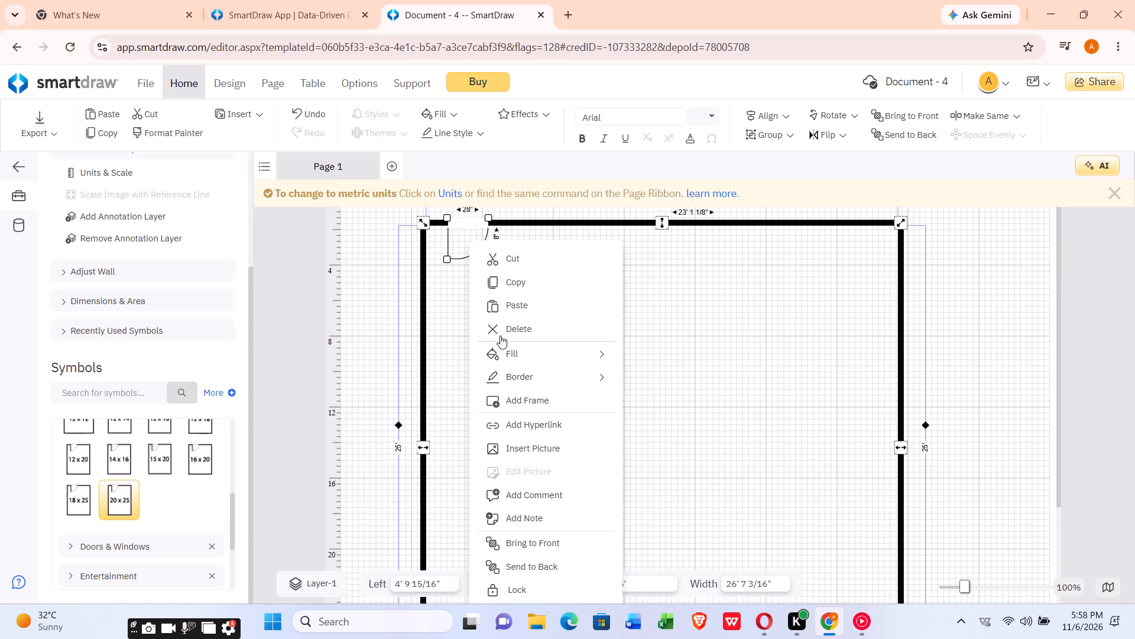
# Place a 15 x 20 Room from the Room Outlines symbols on the empty page.
pyautogui.tripleClick(111, 454)
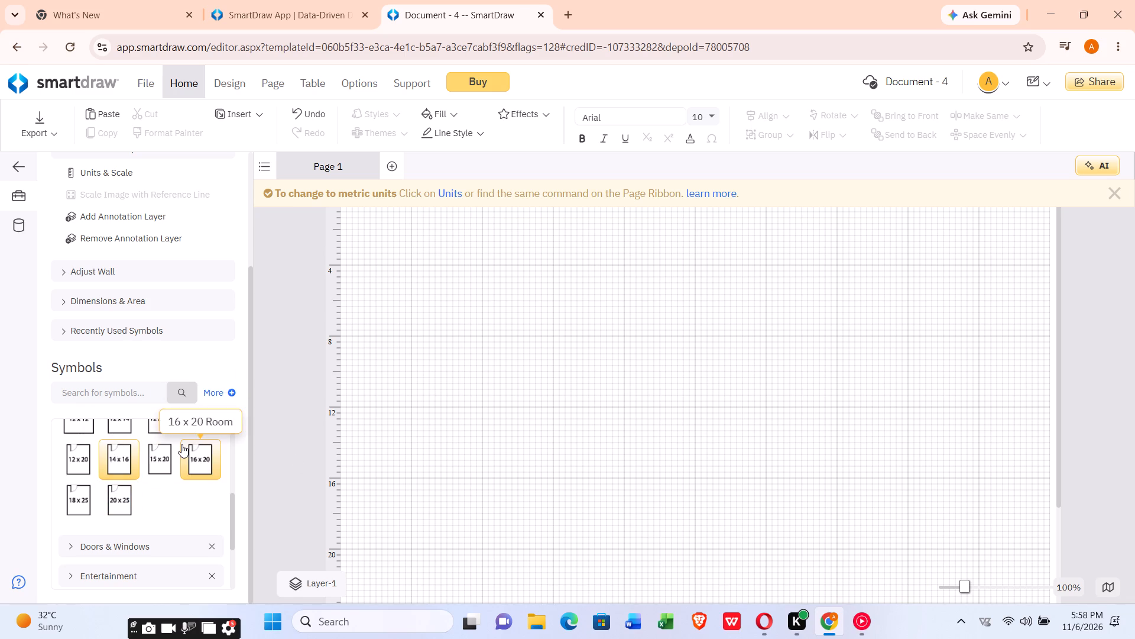
pyautogui.doubleClick(159, 453)
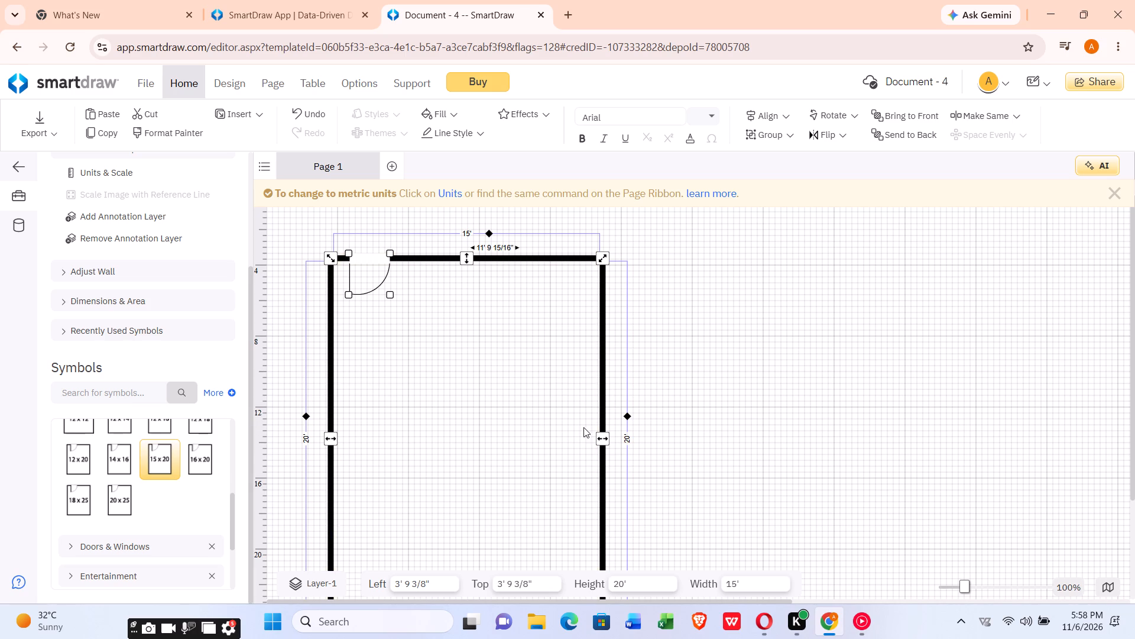
# Move the 15 x 20 room slightly right and down, to about 4' 1" from the left and 4' 2" from the top.
pyautogui.click(396, 261)
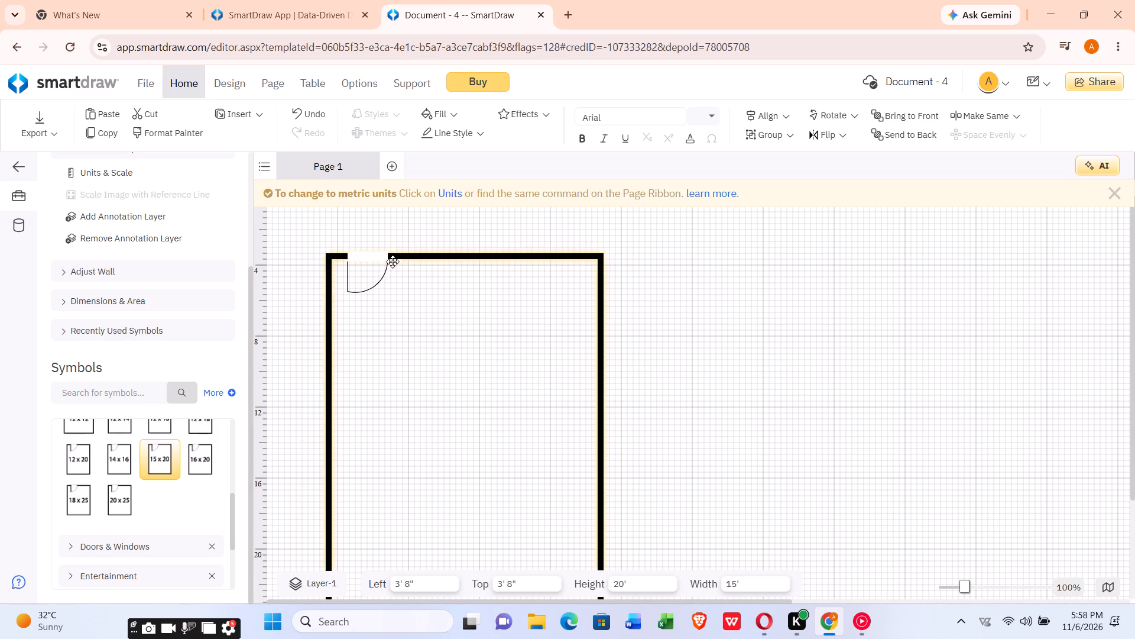
pyautogui.moveTo(421, 254); pyautogui.dragTo(434, 254)
pyautogui.moveTo(433, 259); pyautogui.dragTo(444, 269)
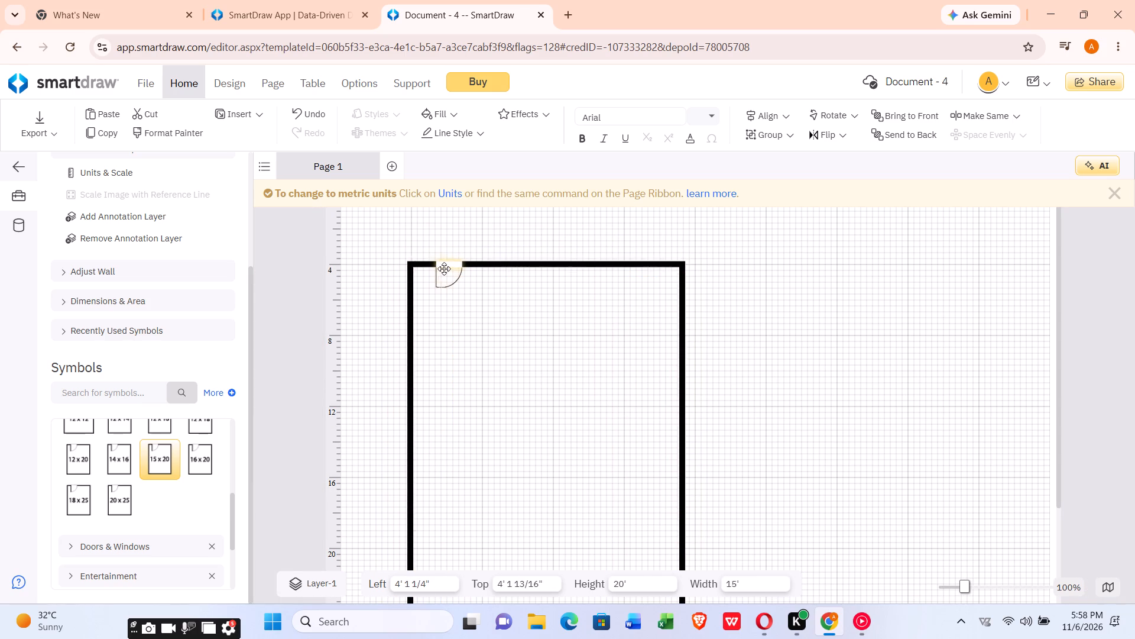
# Move the 15 x 20 room to about 7' 1" from the left and 2' 2" from the top of the page.
pyautogui.moveTo(444, 269); pyautogui.dragTo(443, 269)
pyautogui.moveTo(451, 262); pyautogui.dragTo(462, 298)
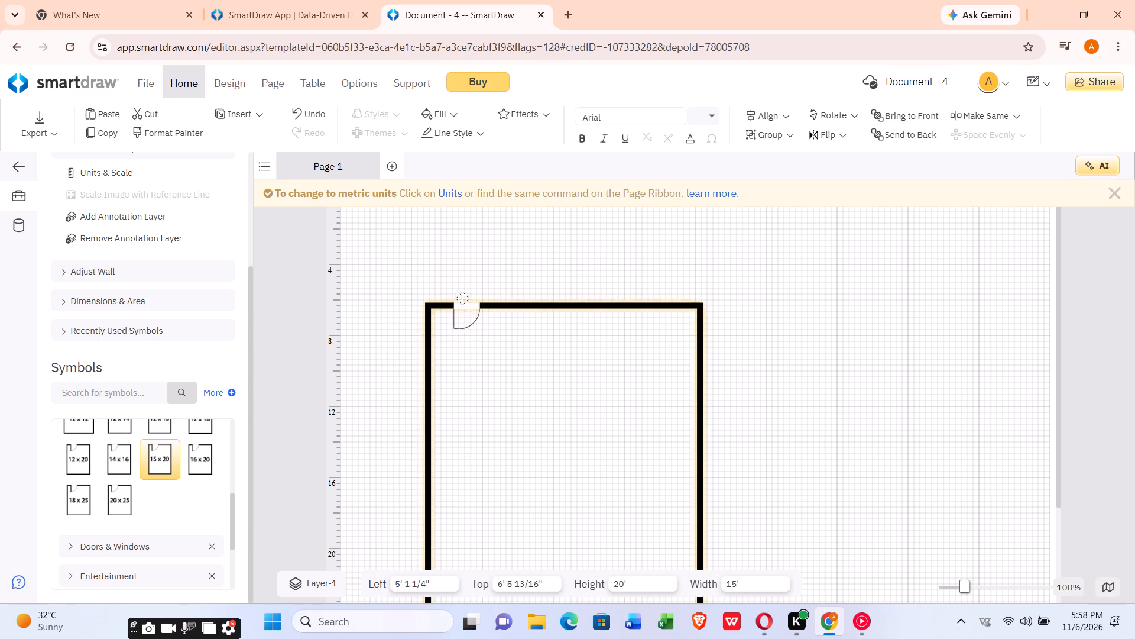
pyautogui.moveTo(462, 298); pyautogui.dragTo(452, 277)
pyautogui.click(447, 283)
pyautogui.moveTo(447, 283); pyautogui.dragTo(453, 304)
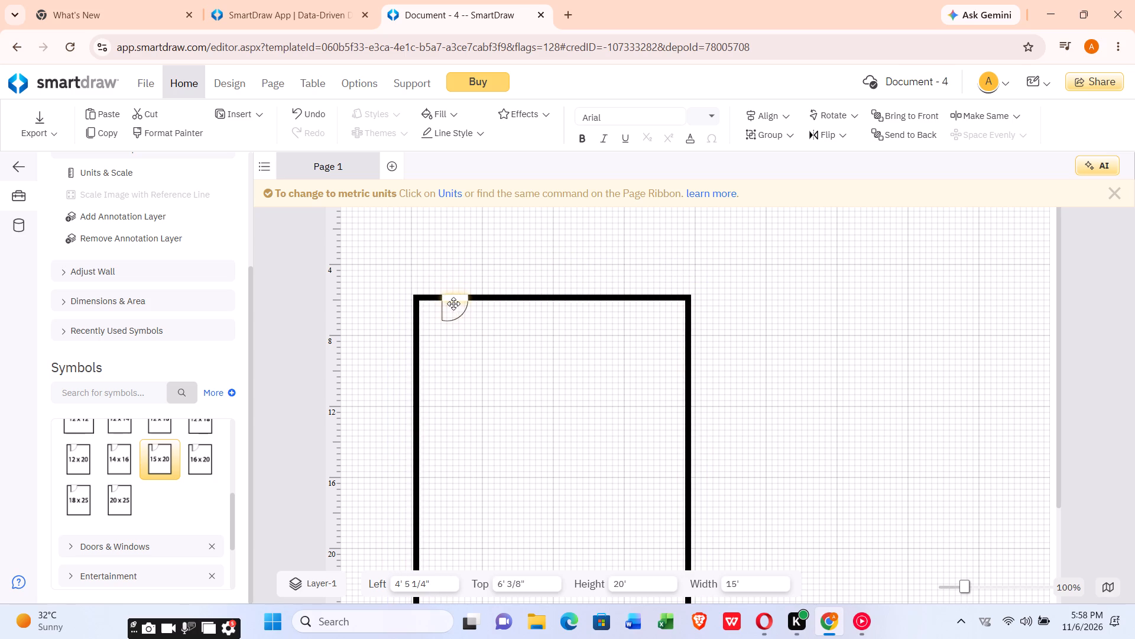
pyautogui.moveTo(453, 304); pyautogui.dragTo(449, 275)
pyautogui.click(446, 276)
pyautogui.moveTo(448, 280); pyautogui.dragTo(450, 291)
pyautogui.tripleClick(450, 291)
pyautogui.moveTo(450, 291); pyautogui.dragTo(453, 289)
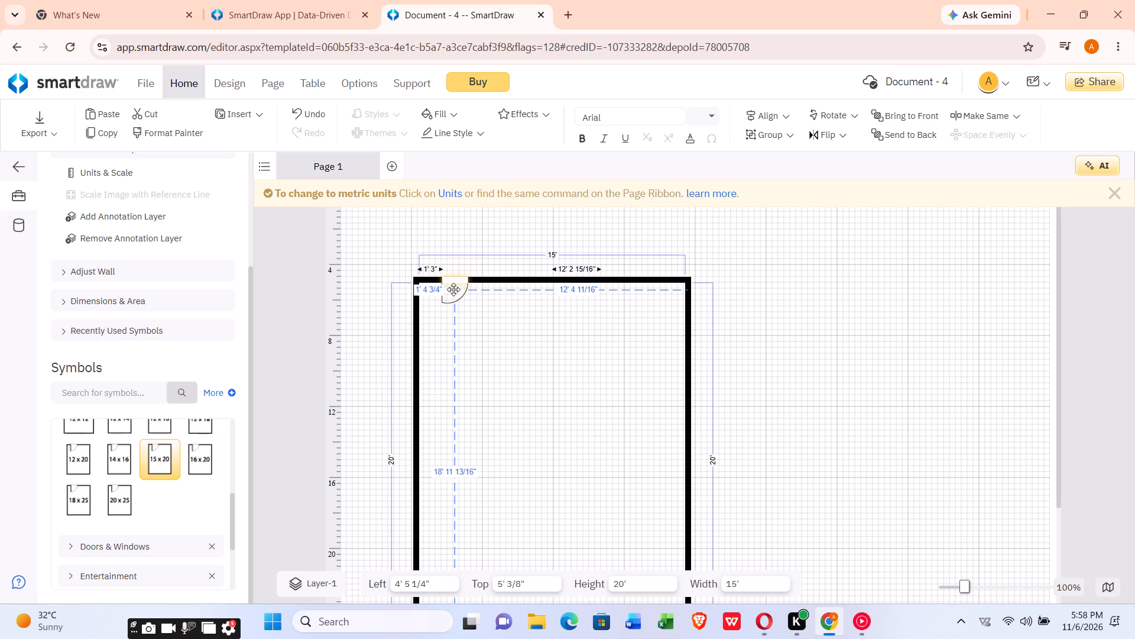
pyautogui.moveTo(453, 289); pyautogui.dragTo(462, 262)
pyautogui.click(462, 262)
pyautogui.moveTo(465, 260); pyautogui.dragTo(474, 263)
pyautogui.click(471, 266)
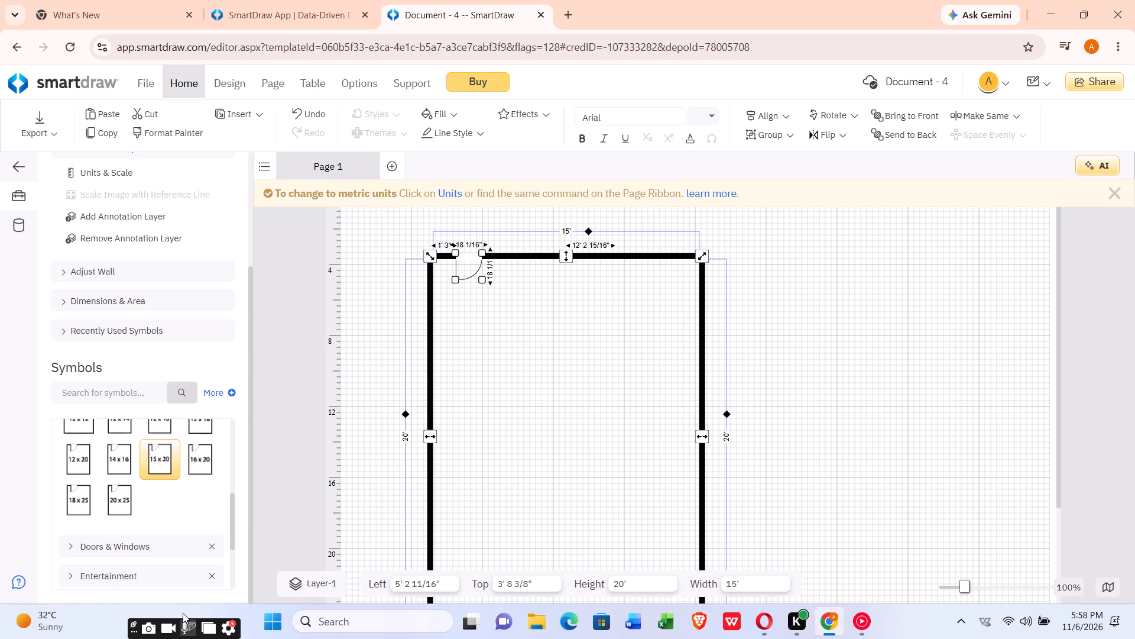
pyautogui.scroll(-4, 187, 614)
pyautogui.scroll(4, 183, 627)
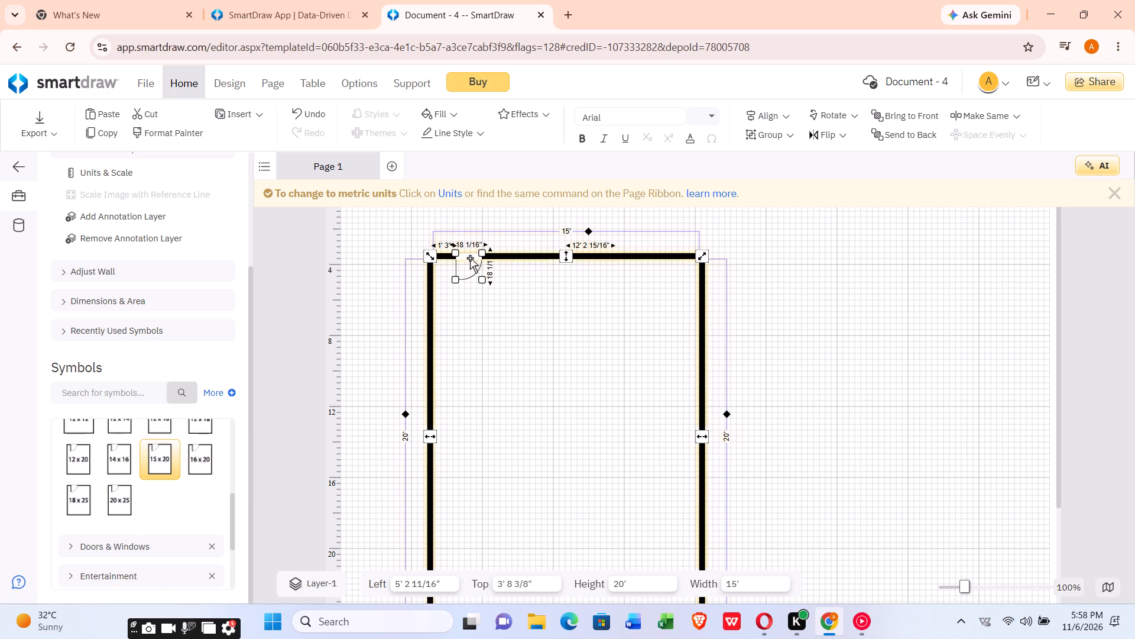
pyautogui.moveTo(463, 268); pyautogui.dragTo(497, 240)
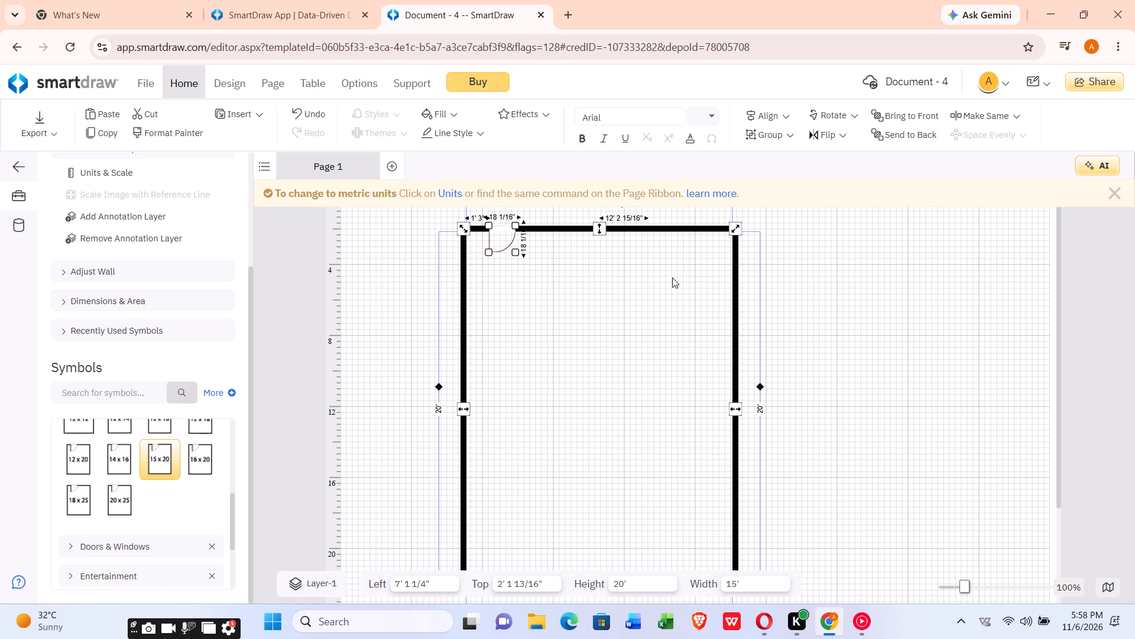
# Enlarge the room to about 24' 10" wide and 20' 5" high by moving its right, bottom and left walls outward.
pyautogui.scroll(3, 717, 283)
pyautogui.moveTo(735, 411); pyautogui.dragTo(742, 406)
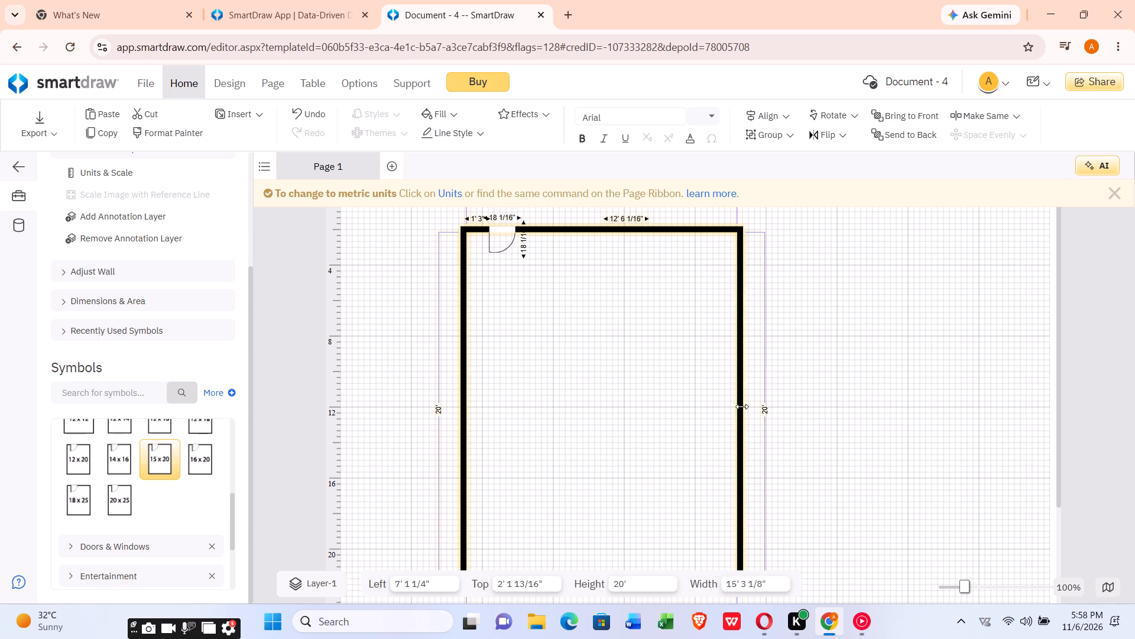
pyautogui.moveTo(742, 406); pyautogui.dragTo(881, 415)
pyautogui.scroll(-3, 768, 422)
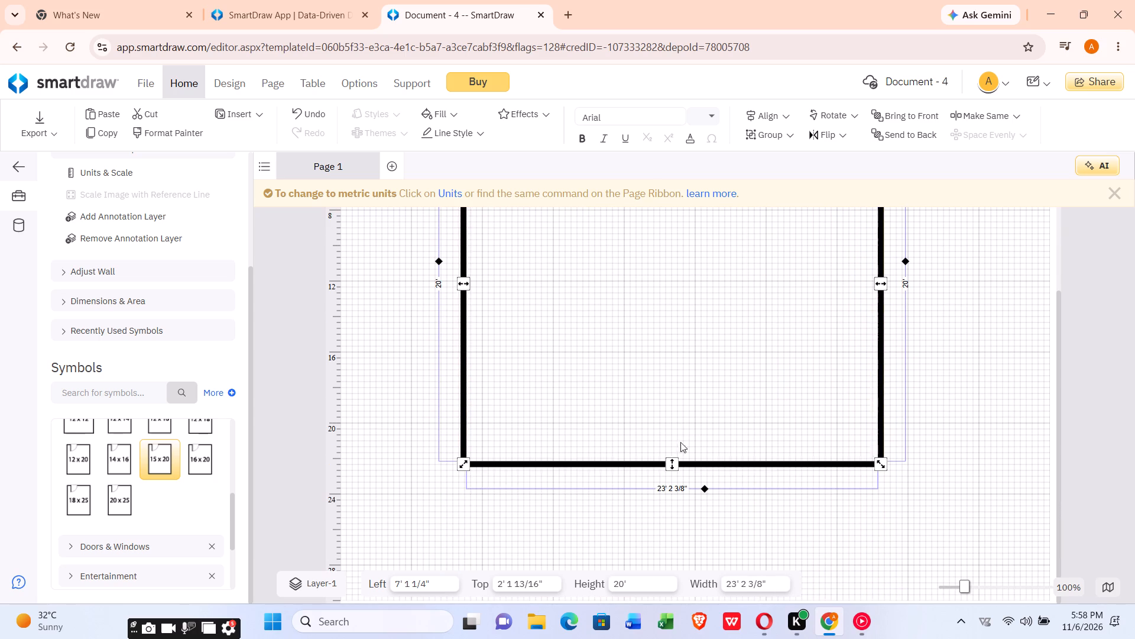
pyautogui.click(676, 459)
pyautogui.moveTo(670, 465); pyautogui.dragTo(670, 472)
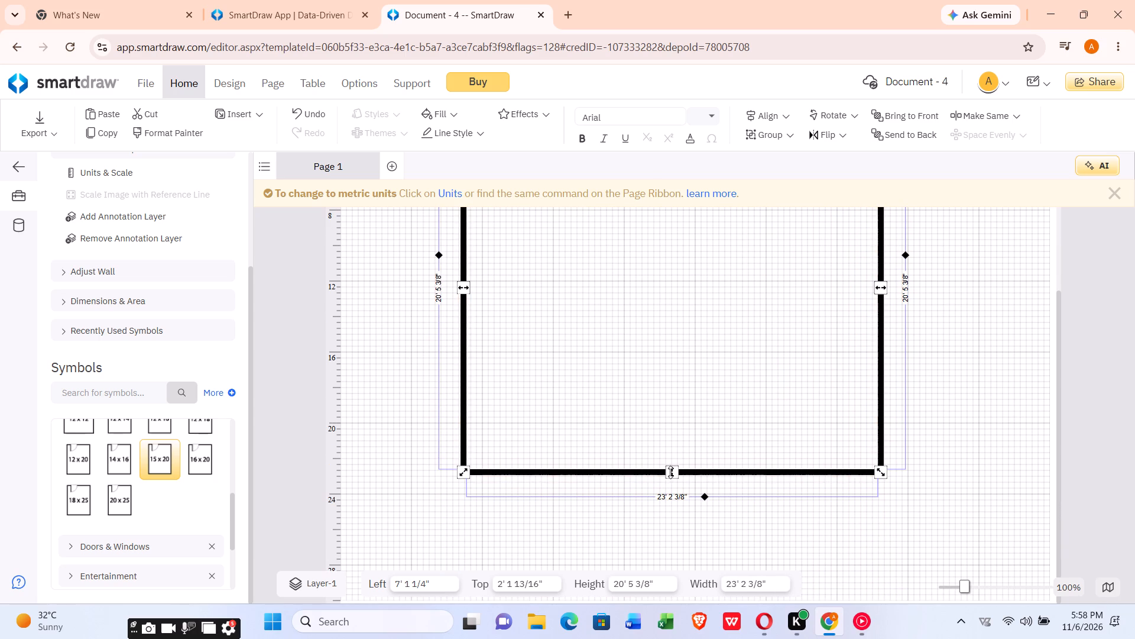
pyautogui.scroll(4, 659, 472)
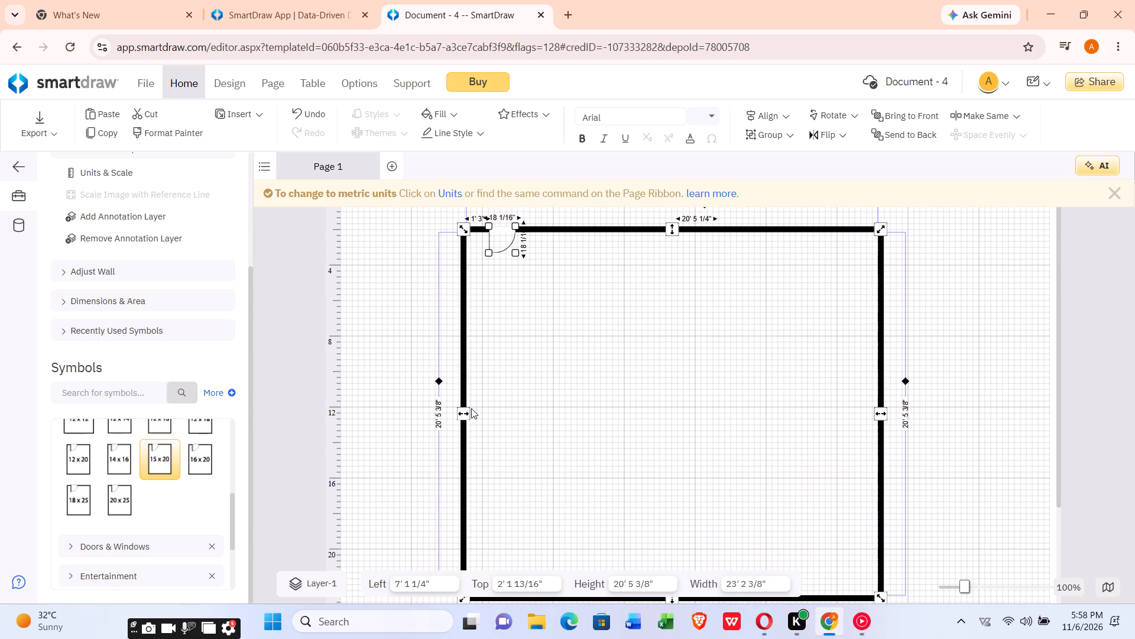
pyautogui.moveTo(465, 412); pyautogui.dragTo(436, 415)
# Move the enlarged room slightly right and down, to about 5' 9" from the left and 3' from the top.
pyautogui.moveTo(491, 225); pyautogui.dragTo(493, 231)
pyautogui.moveTo(478, 240); pyautogui.dragTo(483, 246)
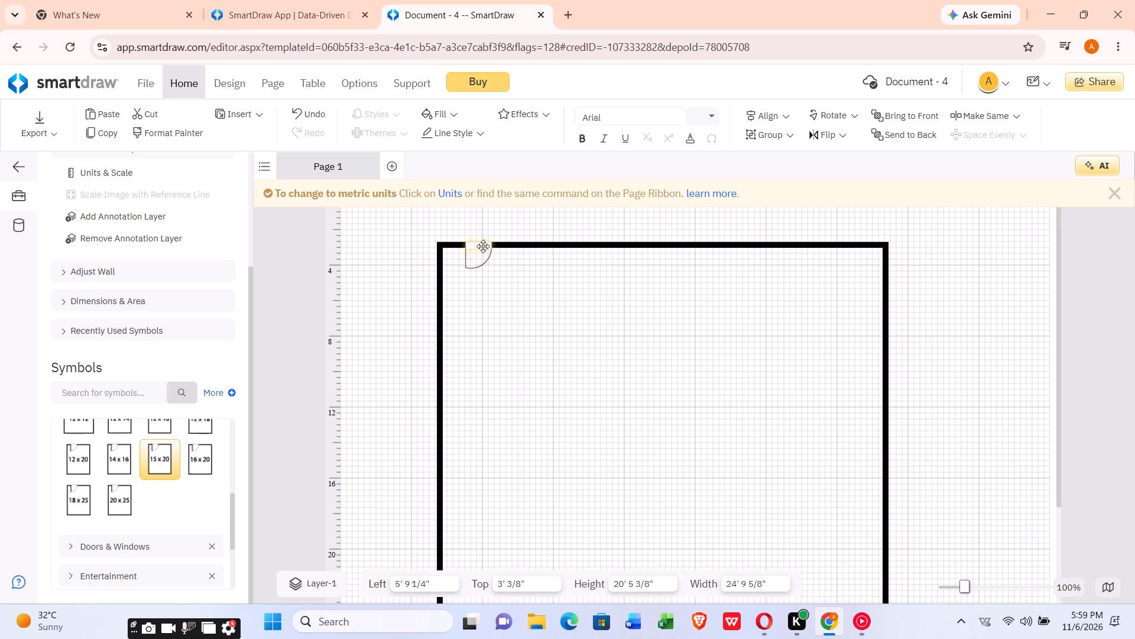
pyautogui.moveTo(483, 246); pyautogui.dragTo(484, 246)
pyautogui.click(462, 250)
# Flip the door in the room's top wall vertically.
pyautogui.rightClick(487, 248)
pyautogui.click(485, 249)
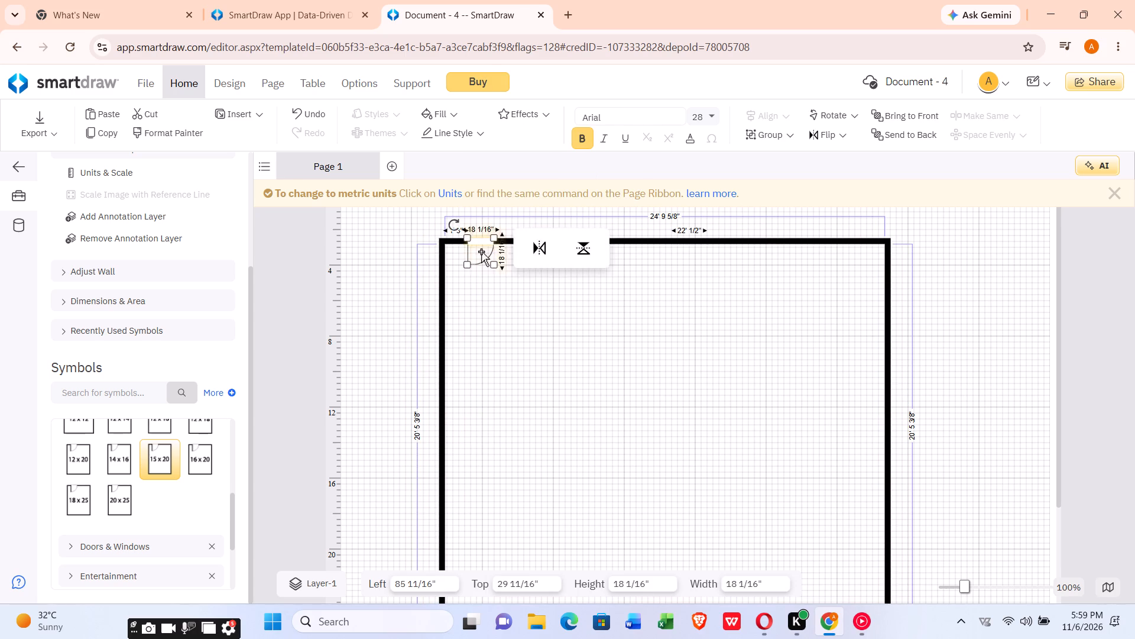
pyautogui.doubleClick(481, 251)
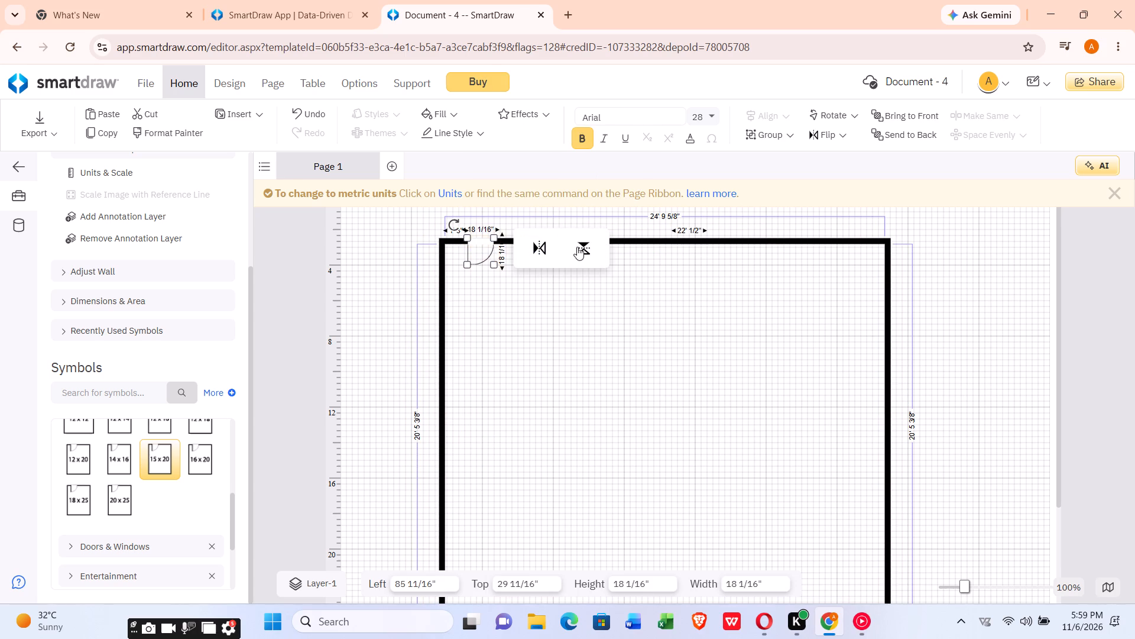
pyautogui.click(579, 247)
# Pull the door out of the top wall into the room's interior and delete it.
pyautogui.moveTo(492, 225); pyautogui.dragTo(653, 246)
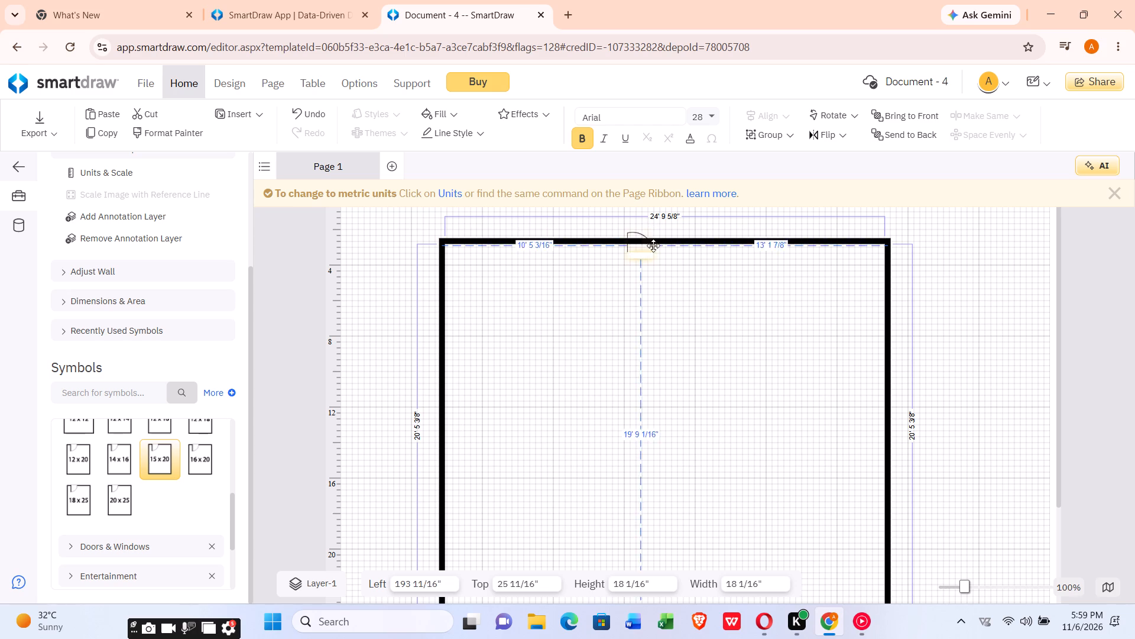
pyautogui.moveTo(653, 246); pyautogui.dragTo(659, 362)
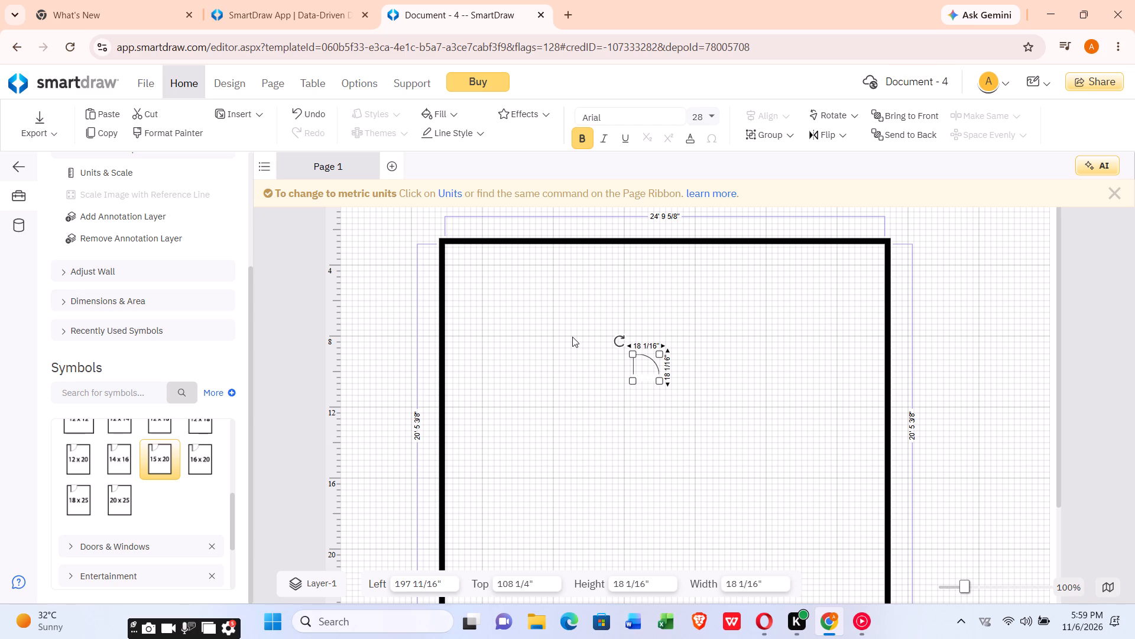
pyautogui.doubleClick(639, 358)
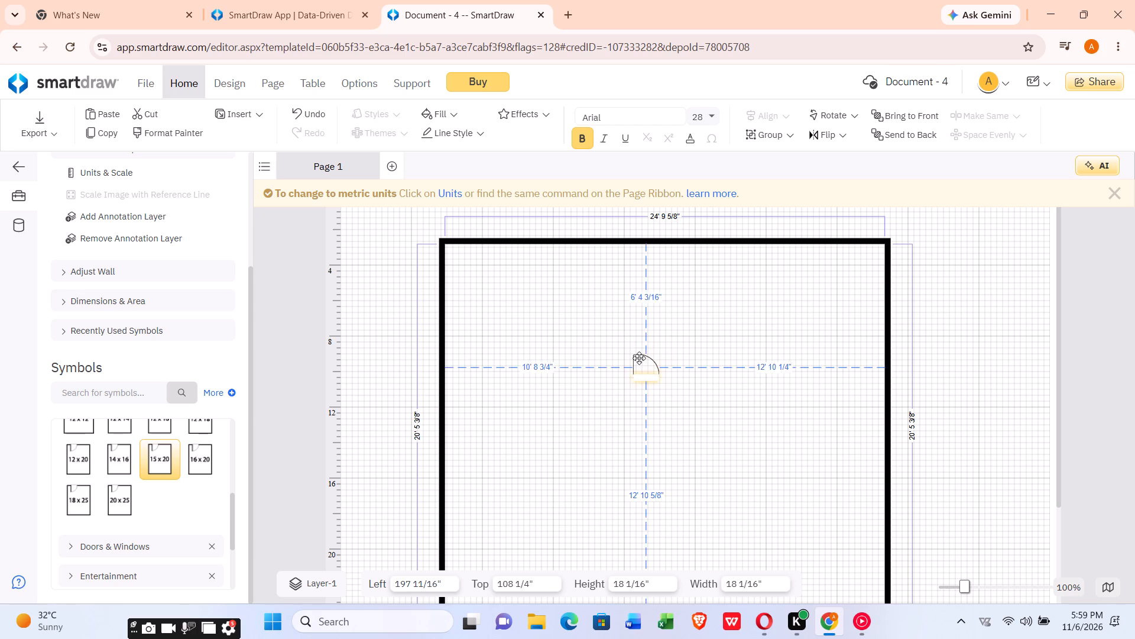
pyautogui.rightClick(641, 362)
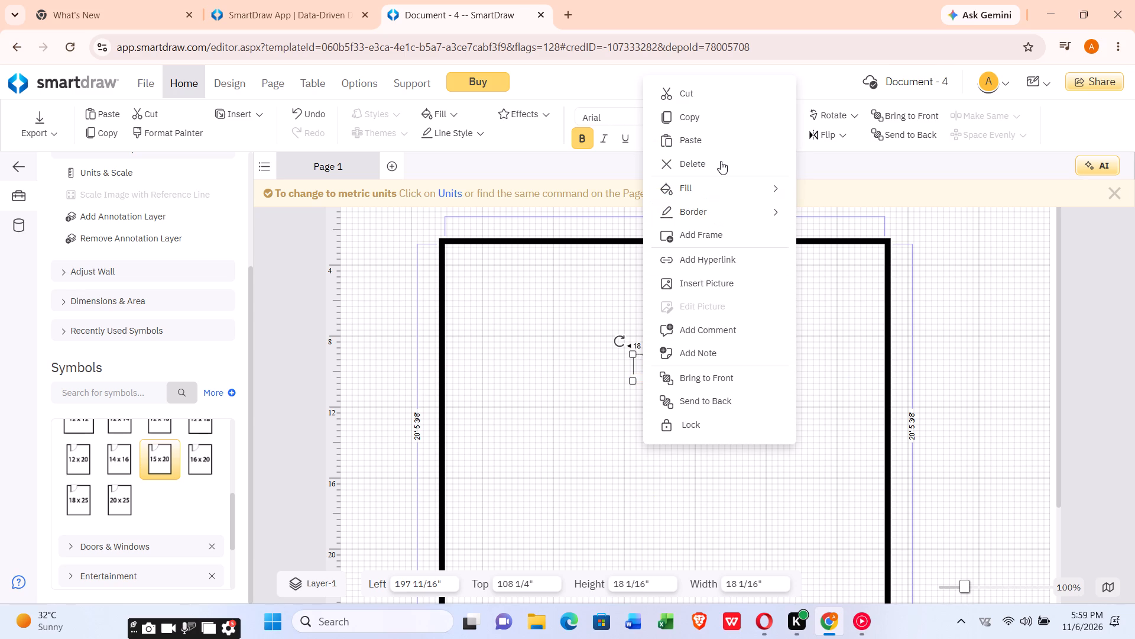
pyautogui.click(716, 160)
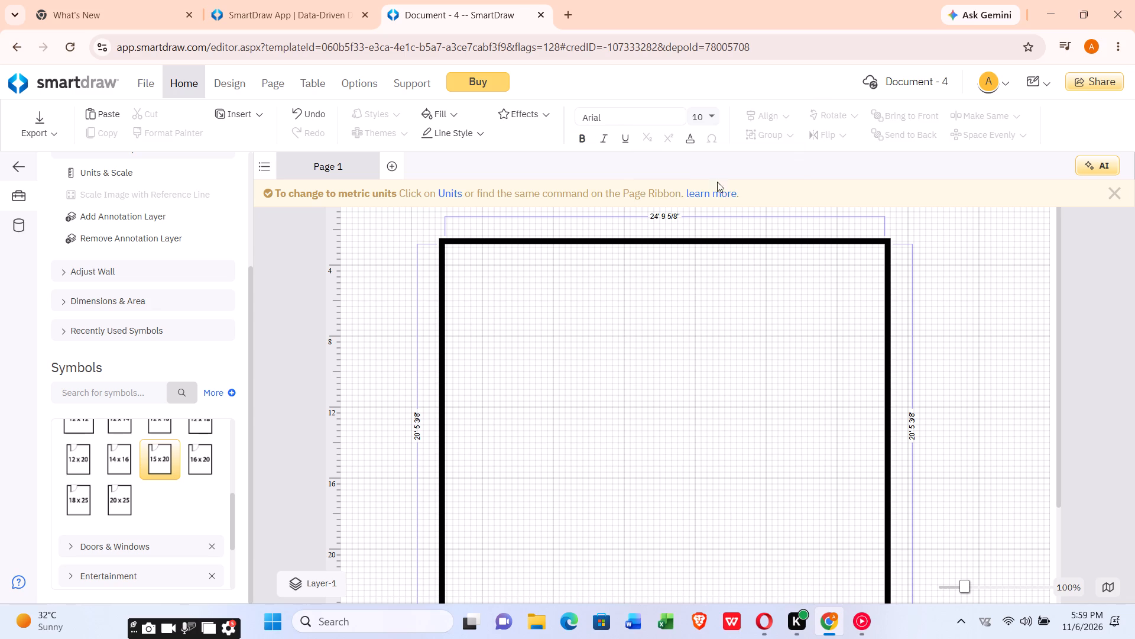
# Open the room's width dimension above the top wall for editing.
pyautogui.scroll(2, 599, 376)
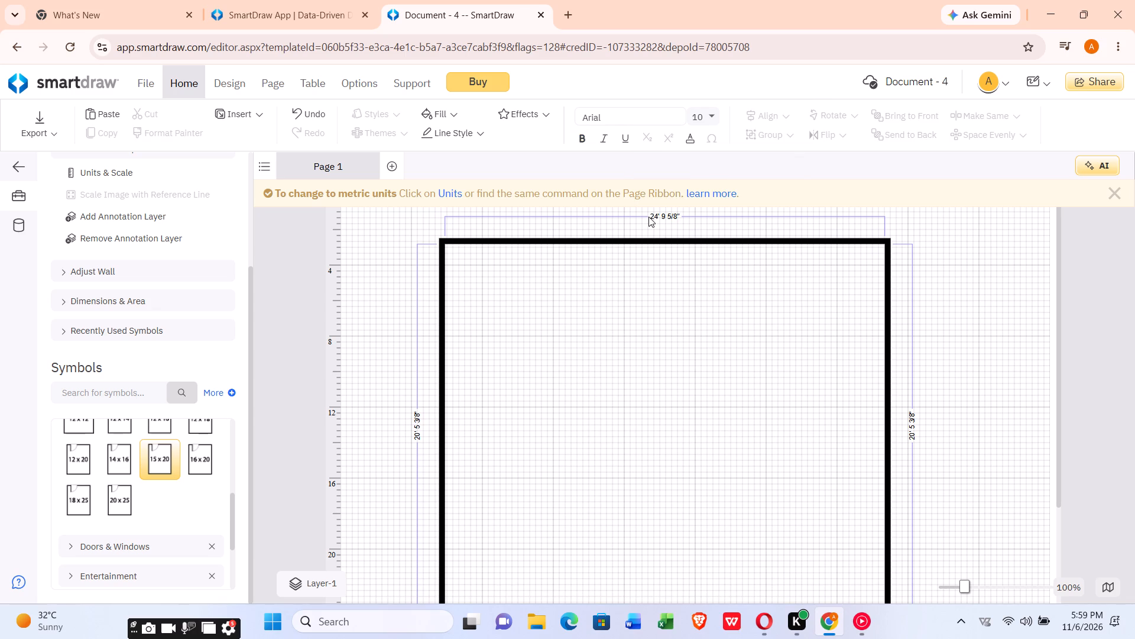
pyautogui.click(662, 215)
pyautogui.scroll(1, 659, 291)
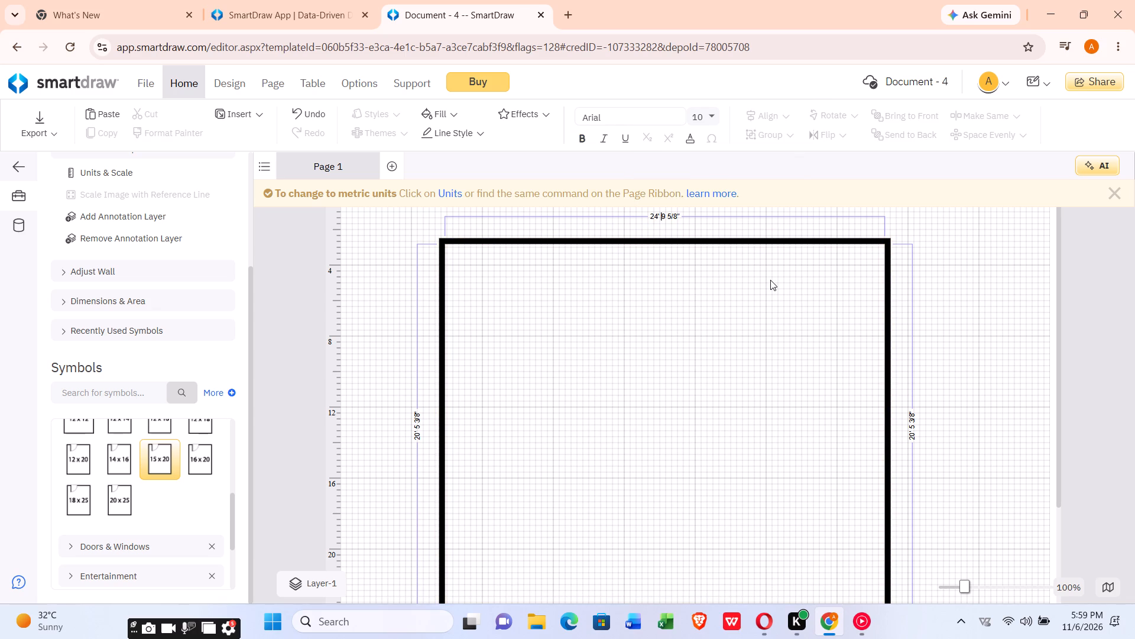
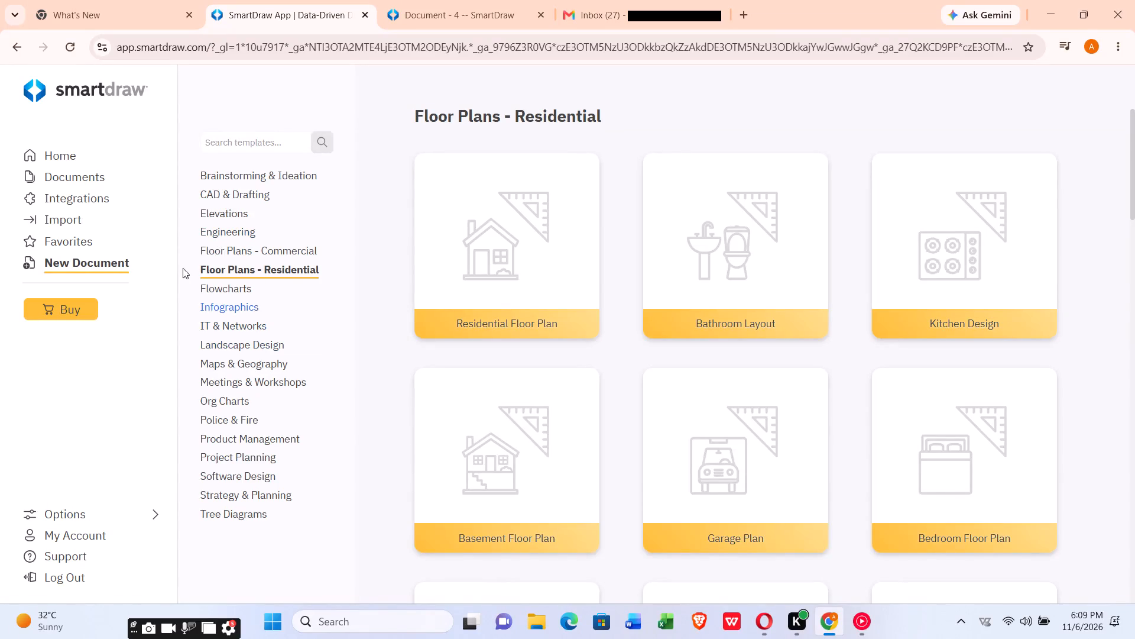
# Return to the SmartDraw home page and start a new document from the recent Basement Floor Plan template.
pyautogui.click(115, 163)
pyautogui.moveTo(99, 154); pyautogui.dragTo(90, 153)
pyautogui.click(62, 148)
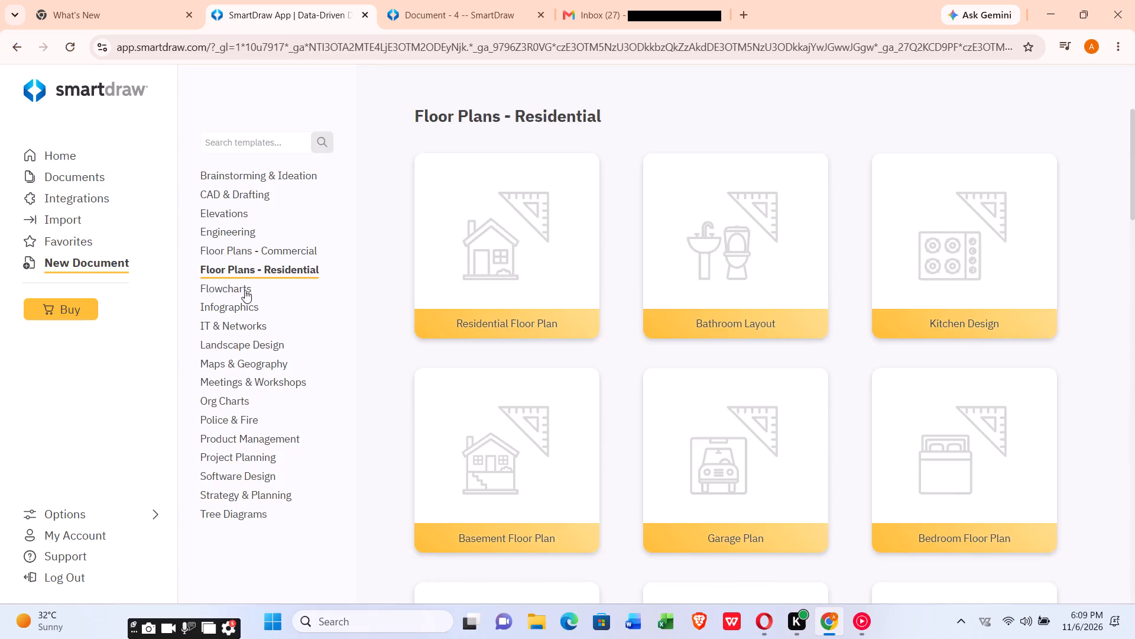
pyautogui.scroll(-1, 250, 281)
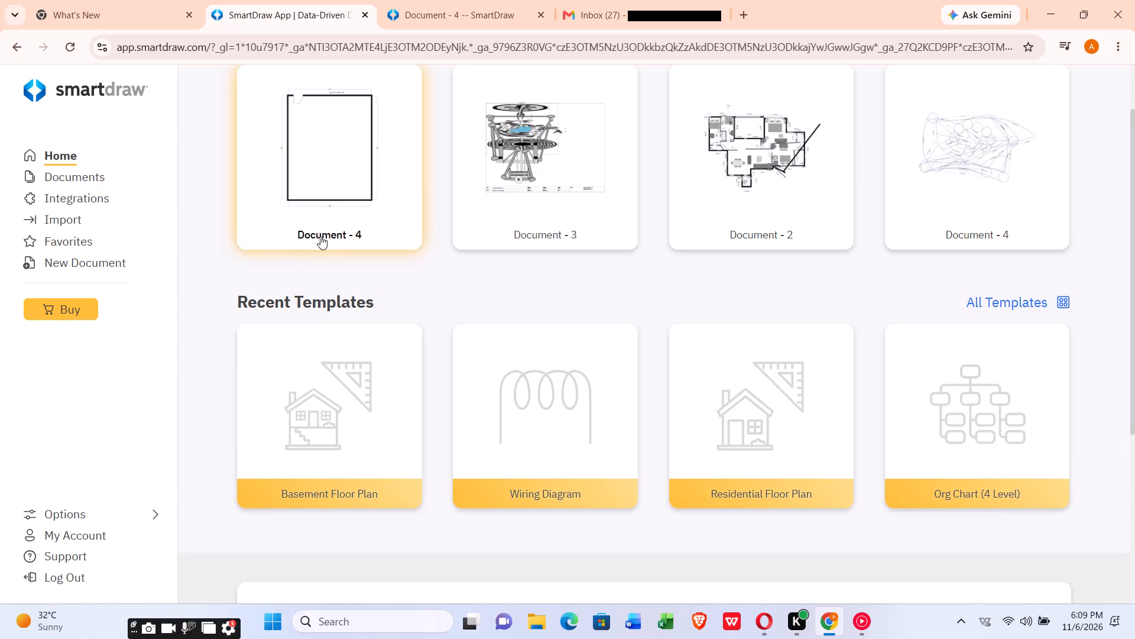
pyautogui.scroll(-3, 320, 236)
pyautogui.click(326, 252)
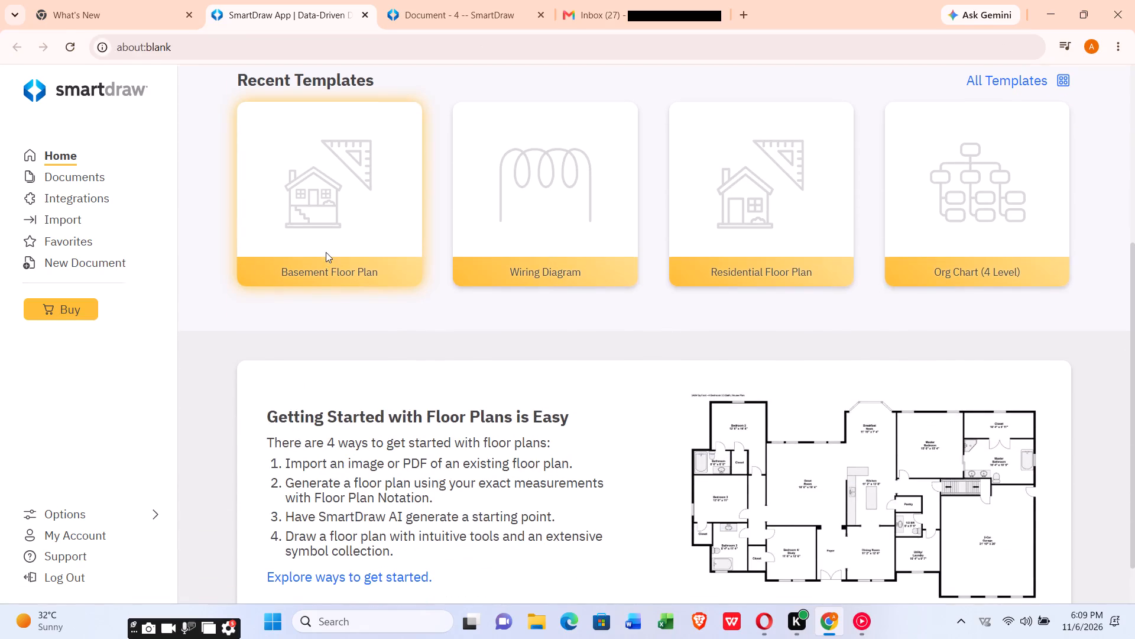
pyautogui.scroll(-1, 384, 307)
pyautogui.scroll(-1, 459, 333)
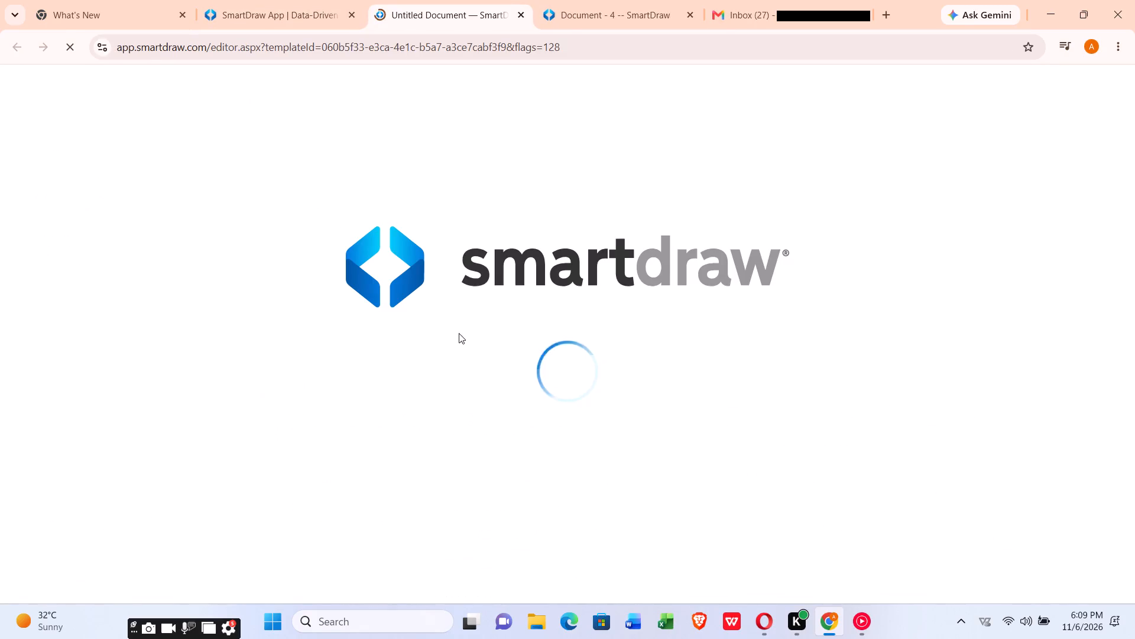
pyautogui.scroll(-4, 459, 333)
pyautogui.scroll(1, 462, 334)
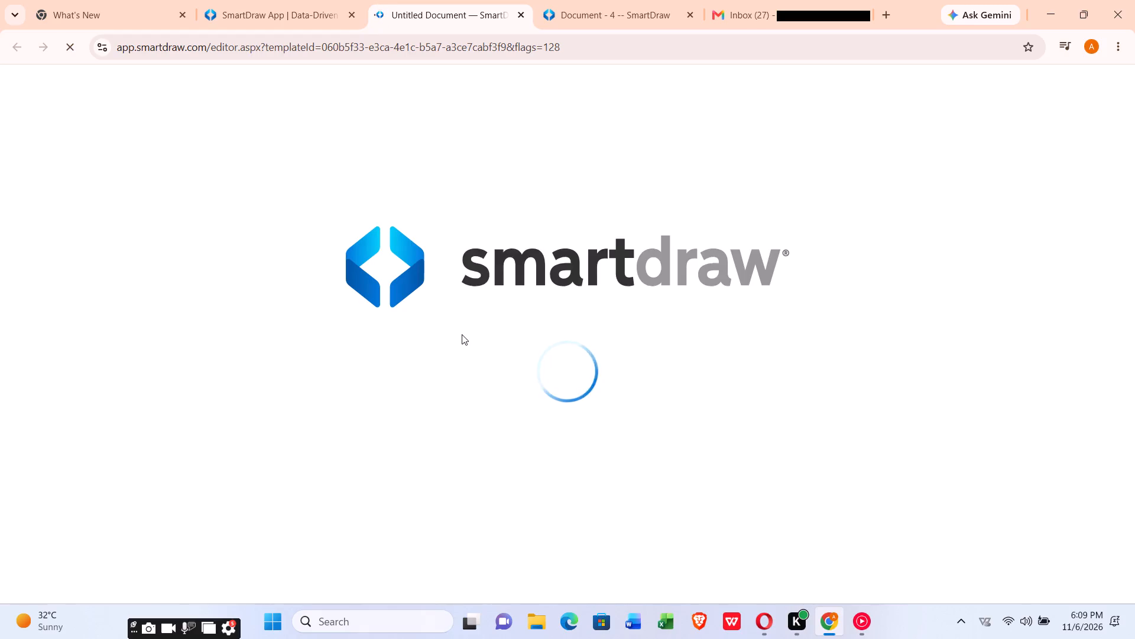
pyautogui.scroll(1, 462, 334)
# Place a 15' by 15' Square Room outline on the page, about 11' from the left and 10' 4" from the top.
pyautogui.scroll(-4, 168, 431)
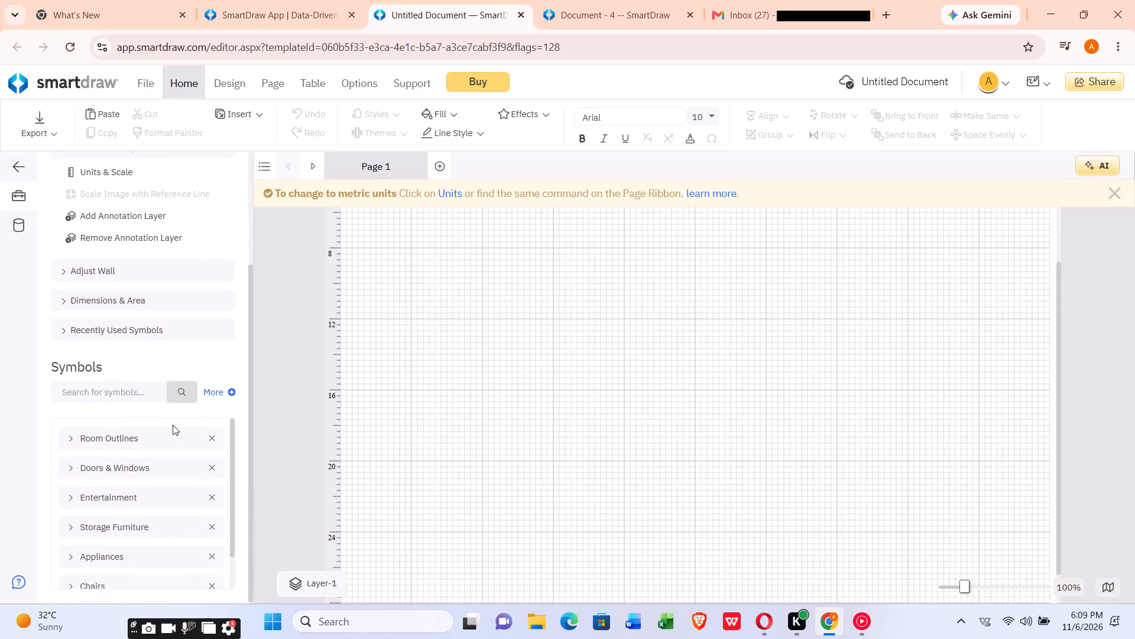
pyautogui.scroll(-6, 173, 425)
pyautogui.scroll(2, 156, 433)
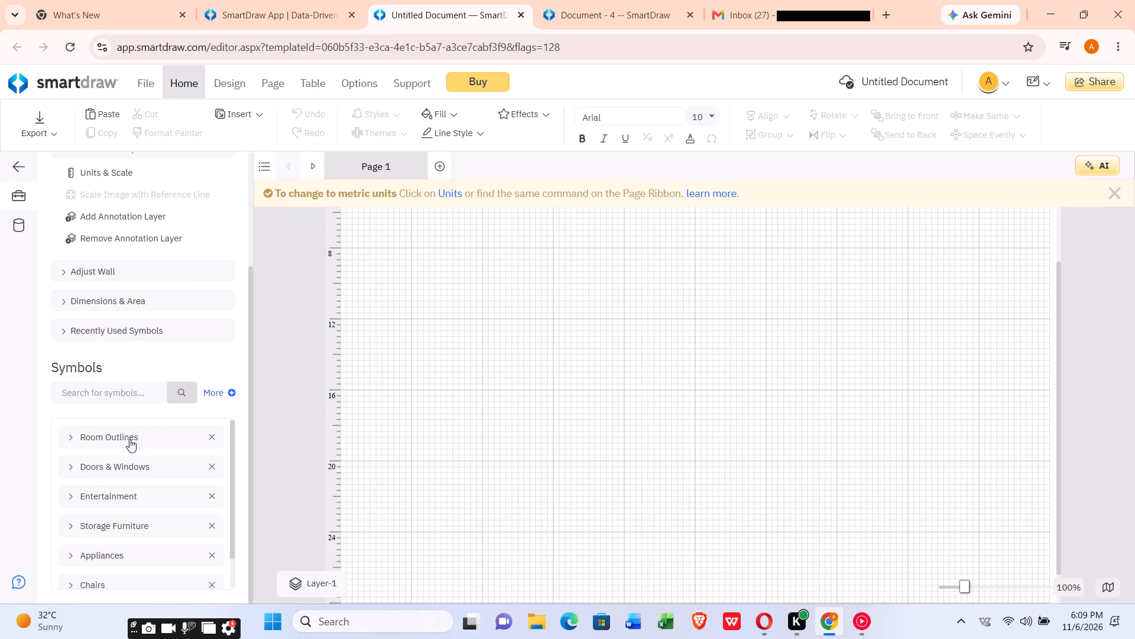
pyautogui.click(73, 439)
pyautogui.click(129, 471)
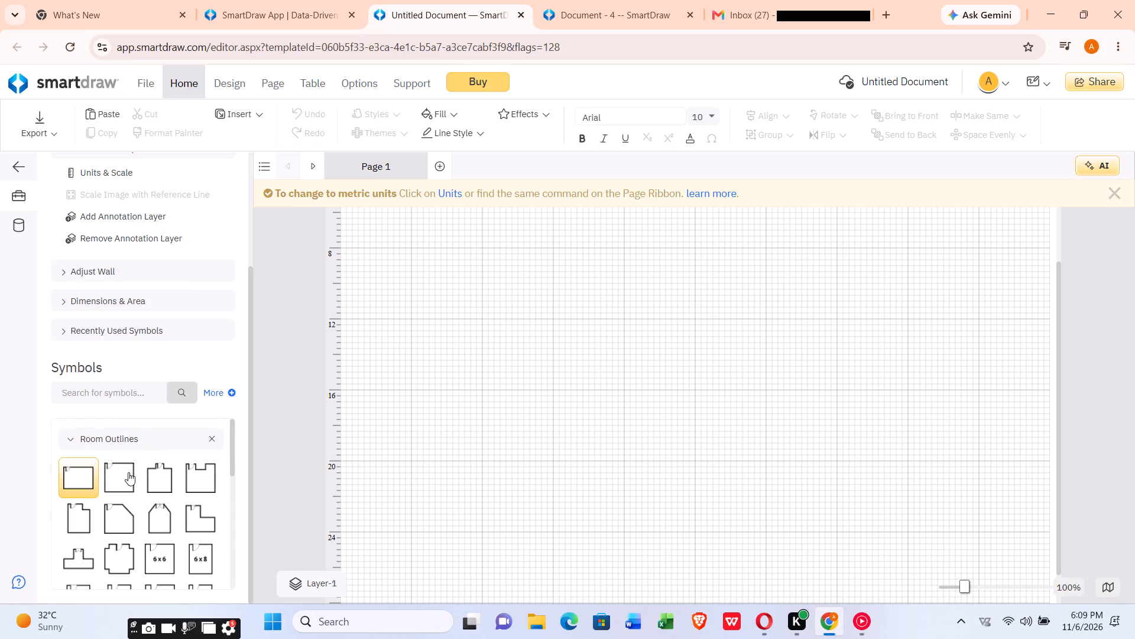
pyautogui.click(125, 465)
pyautogui.click(115, 466)
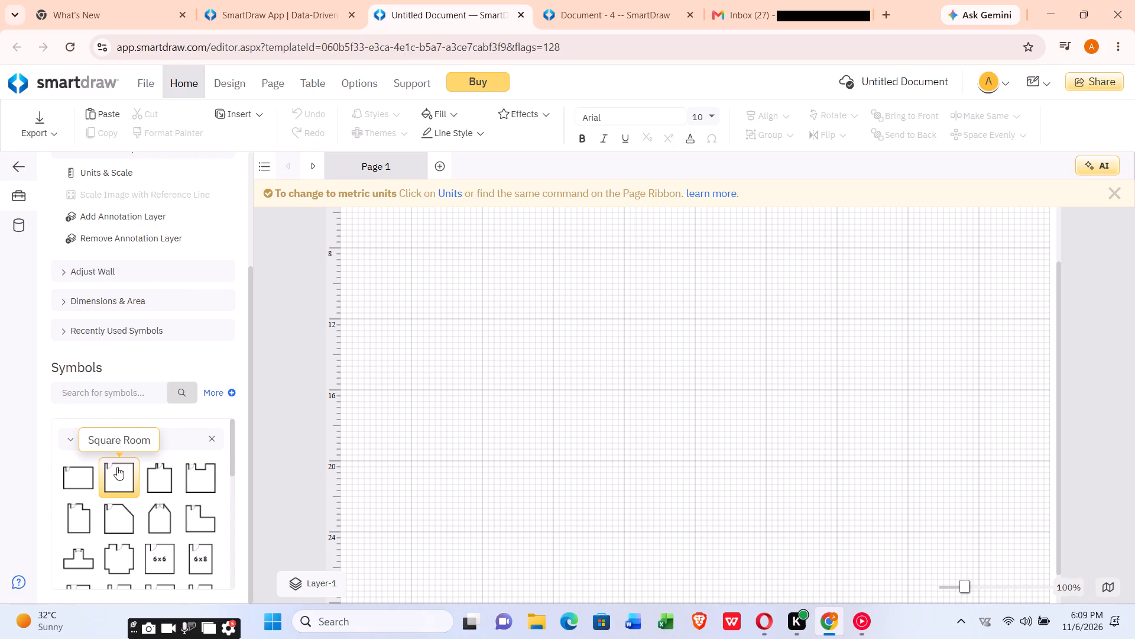
pyautogui.click(118, 468)
pyautogui.moveTo(121, 467); pyautogui.dragTo(671, 435)
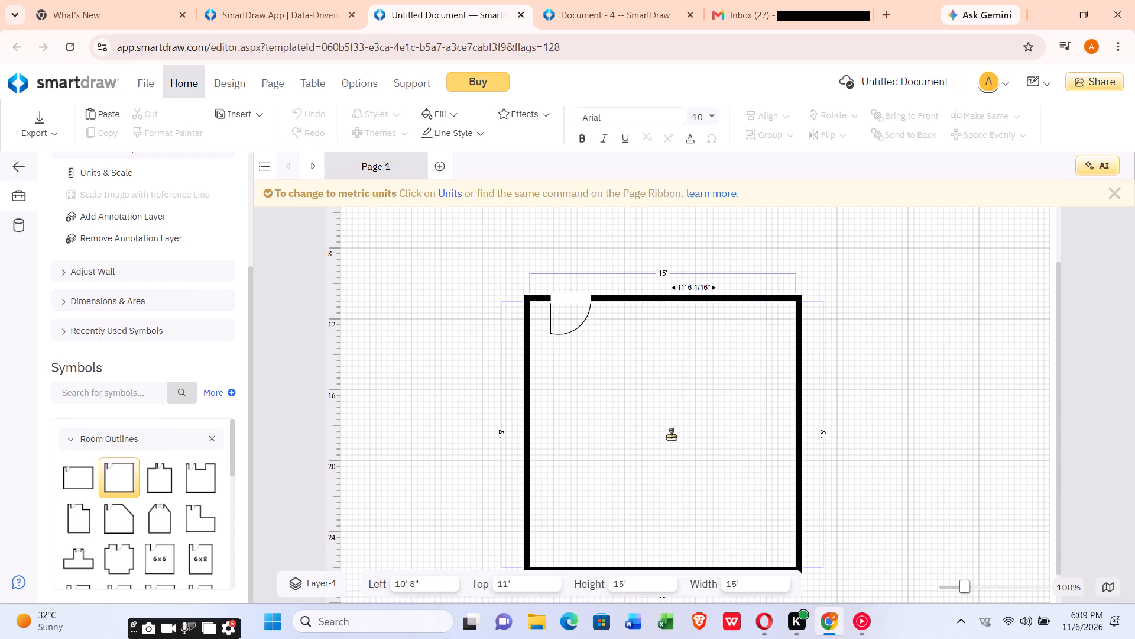
pyautogui.moveTo(671, 435); pyautogui.dragTo(673, 430)
# Try to pull the door out of the top wall, shifting the room to about 15' 2" from the left and 16' 8" from the top.
pyautogui.rightClick(580, 317)
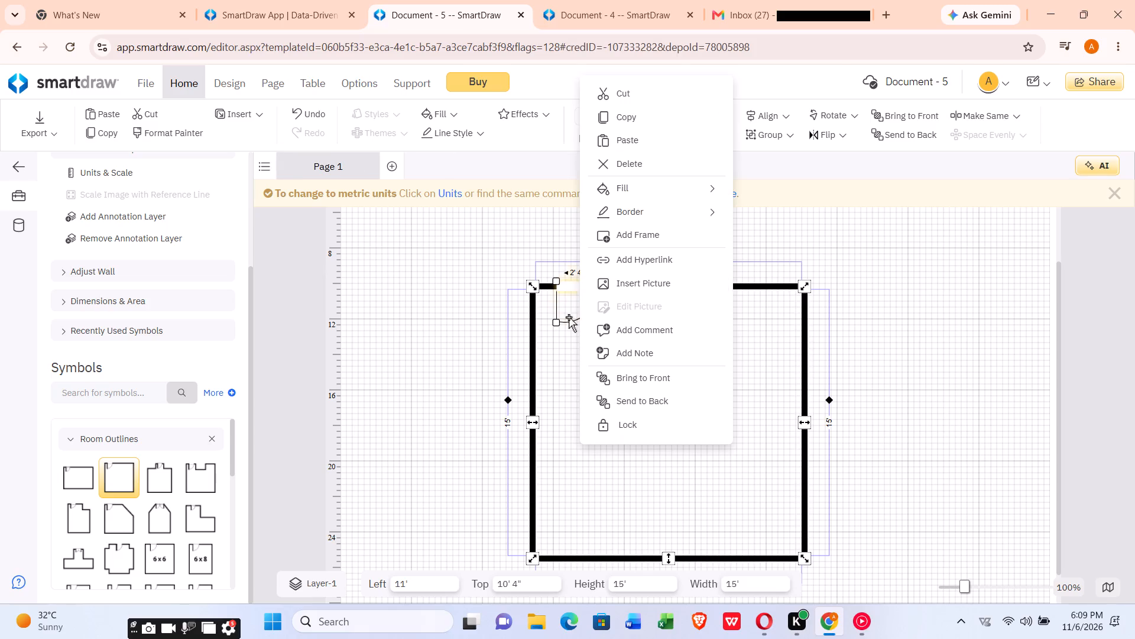
pyautogui.moveTo(557, 315); pyautogui.dragTo(567, 333)
pyautogui.moveTo(563, 284); pyautogui.dragTo(635, 359)
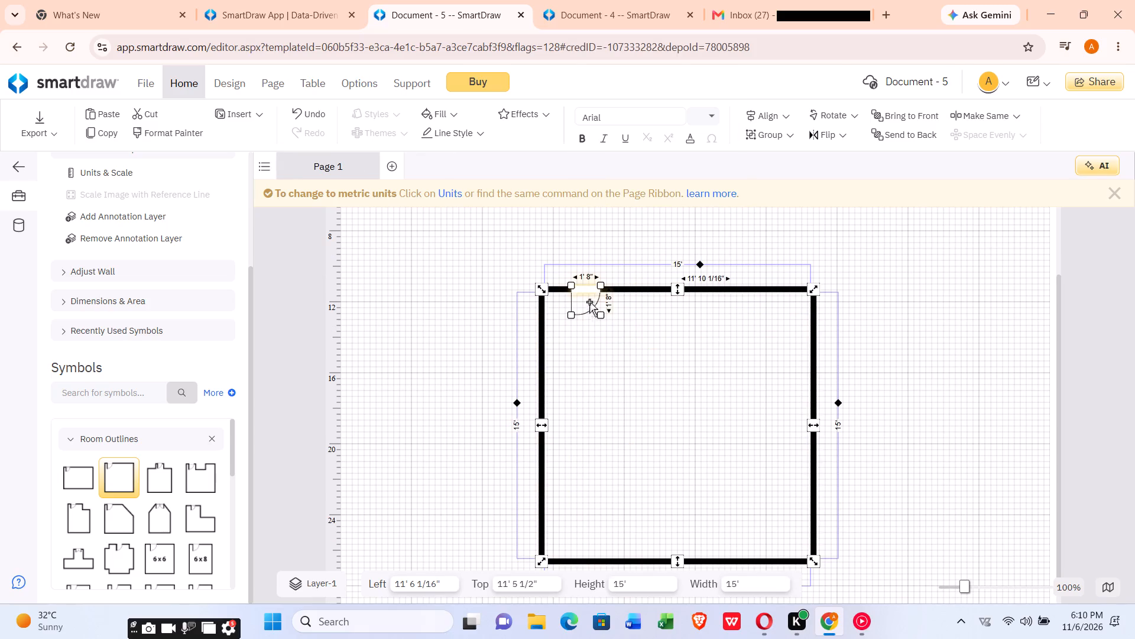
pyautogui.moveTo(582, 299); pyautogui.dragTo(621, 367)
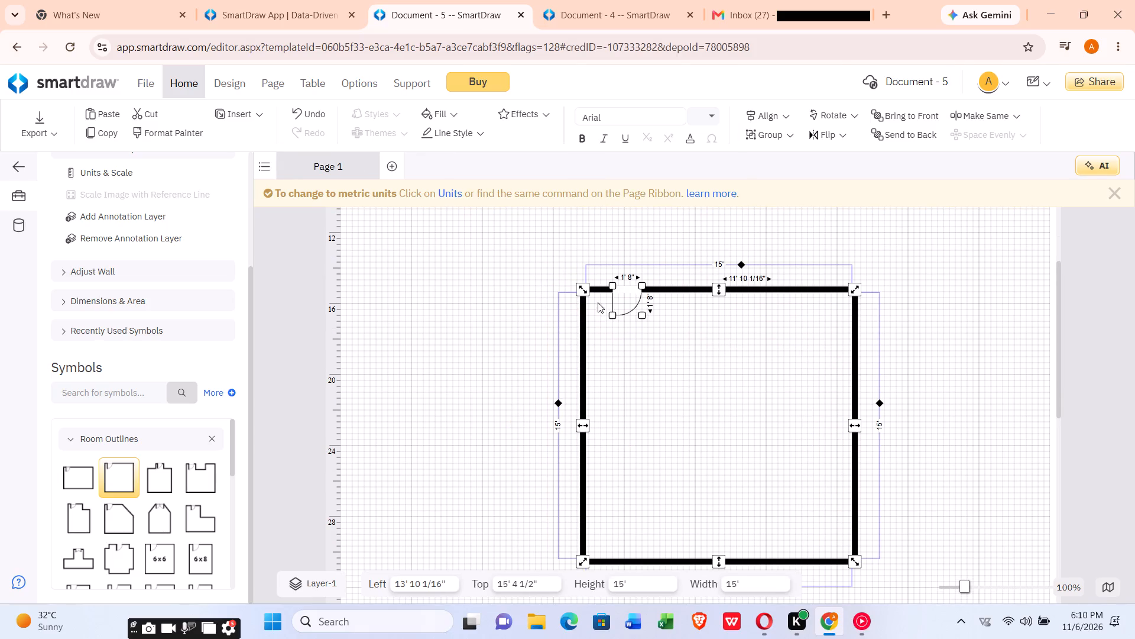
pyautogui.moveTo(617, 289); pyautogui.dragTo(644, 319)
pyautogui.click(650, 305)
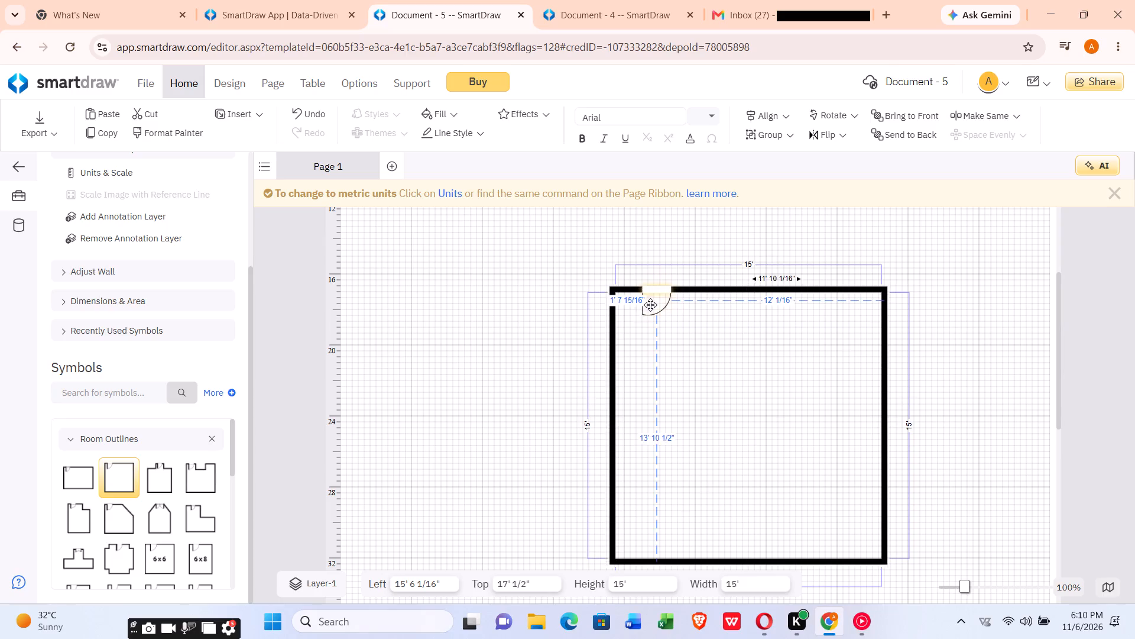
pyautogui.click(666, 295)
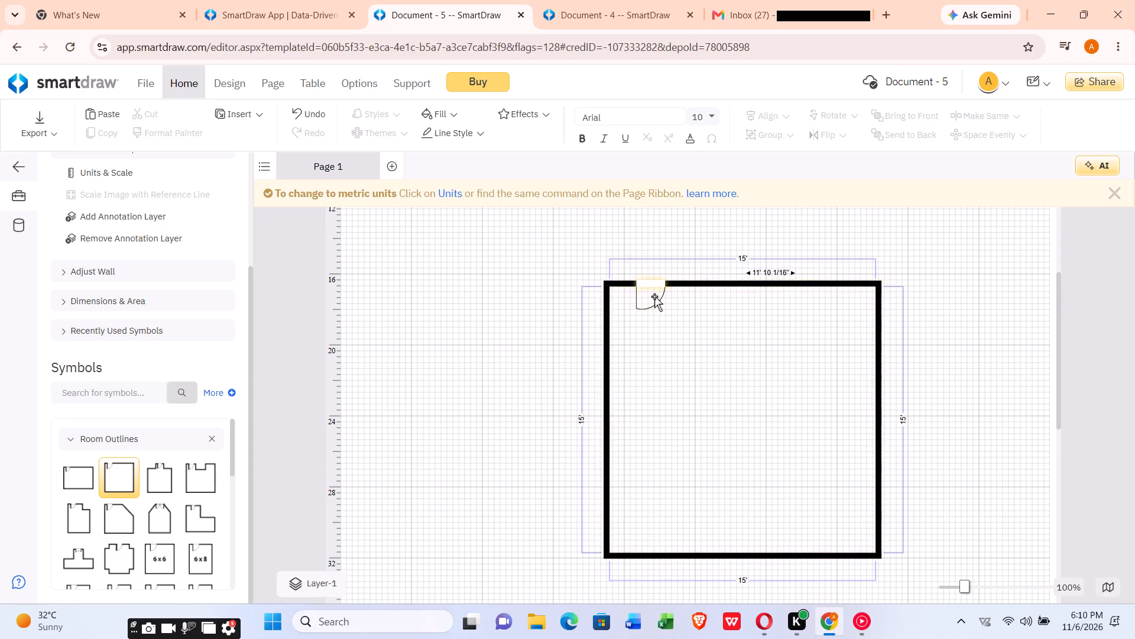
# Pull the door out of the top wall into the room's interior and delete it.
pyautogui.moveTo(651, 298); pyautogui.dragTo(678, 382)
pyautogui.rightClick(679, 382)
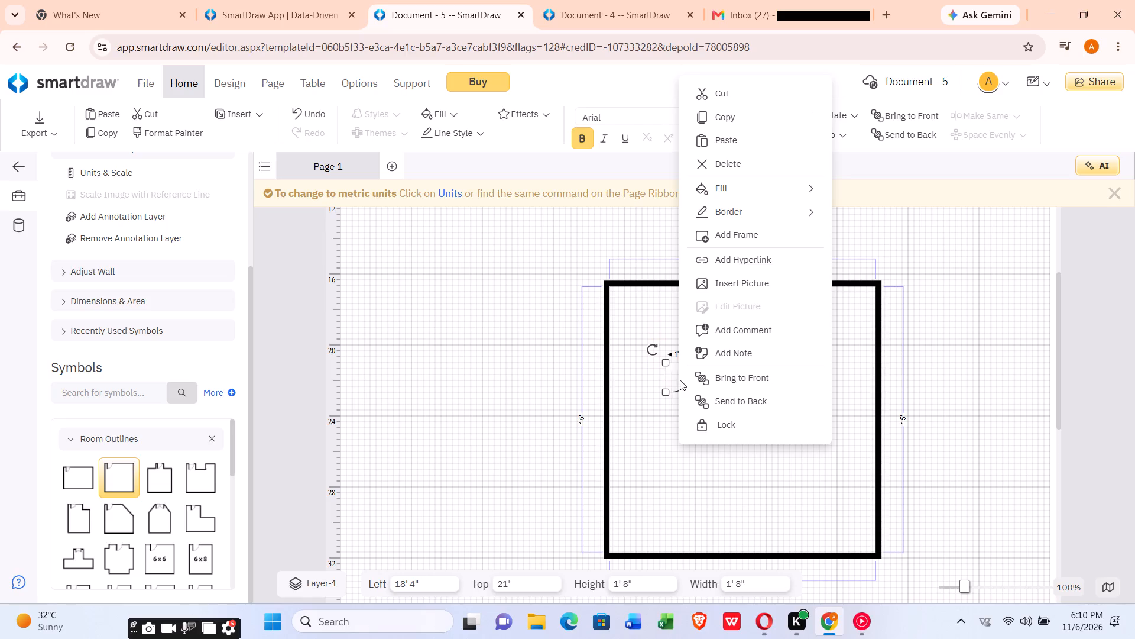
pyautogui.click(724, 172)
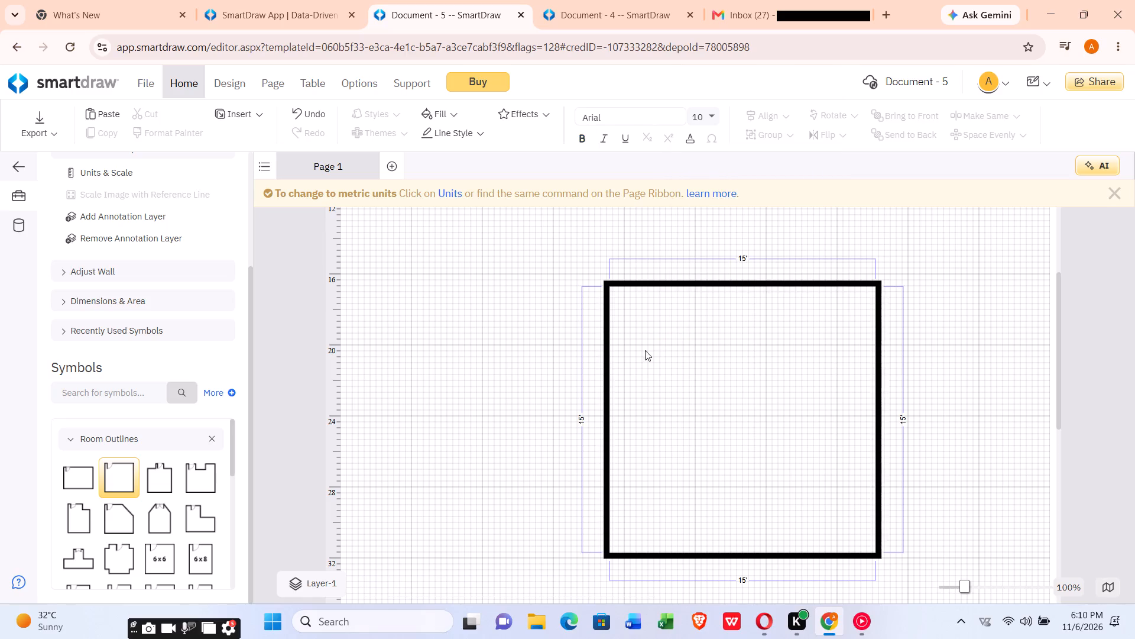
# Select the room outline by its left wall and move it to 14' 8" from the left and 17' from the top.
pyautogui.moveTo(601, 405); pyautogui.dragTo(596, 412)
pyautogui.click(599, 419)
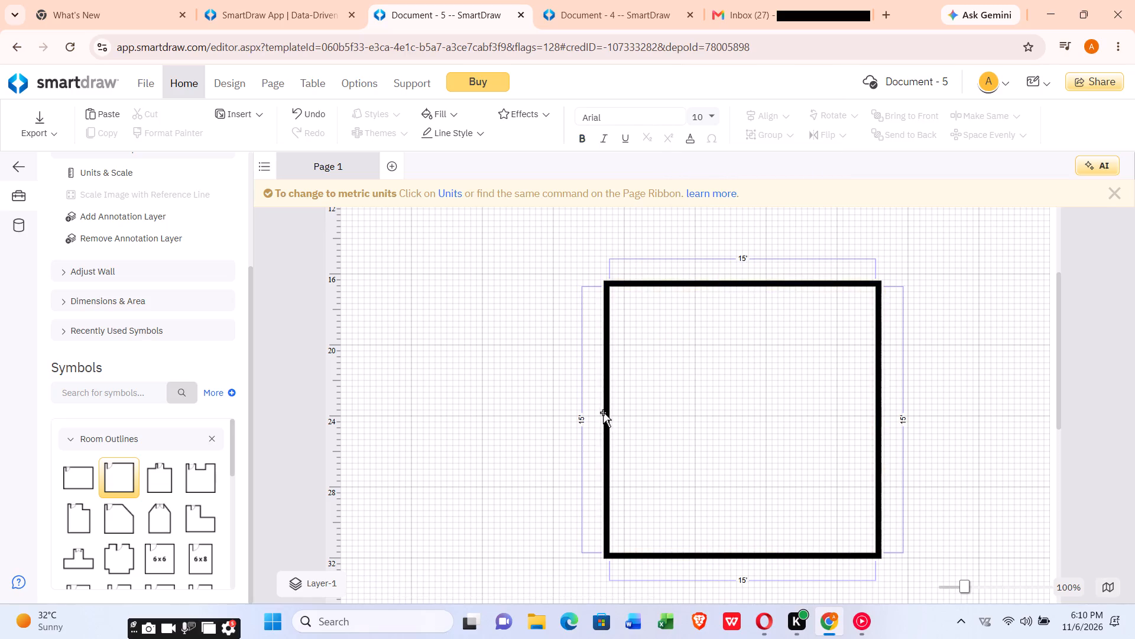
pyautogui.click(612, 399)
pyautogui.click(605, 403)
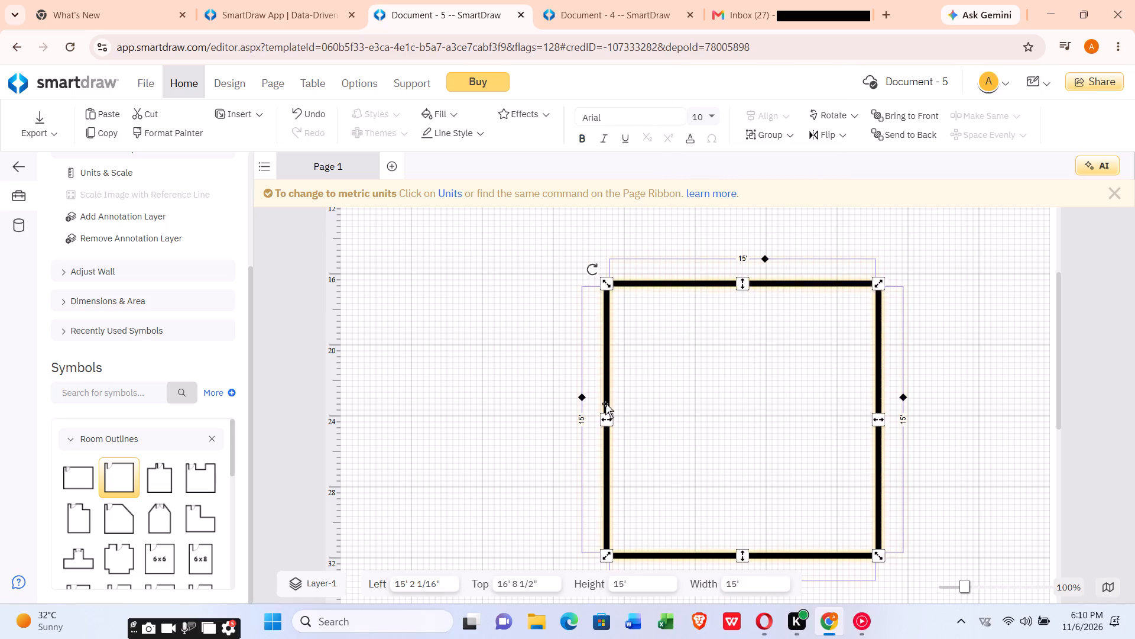
pyautogui.click(605, 404)
pyautogui.moveTo(605, 404); pyautogui.dragTo(595, 406)
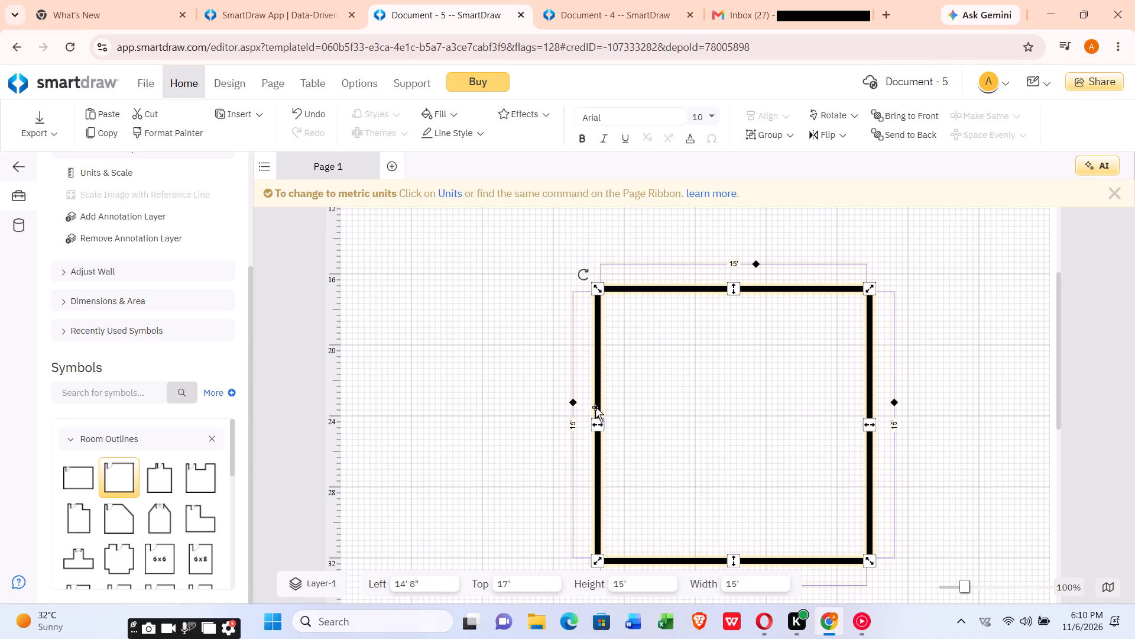
# Stretch the room's left wall outward to a room width of about 16' 4", leaving the room deselected.
pyautogui.moveTo(593, 419); pyautogui.dragTo(572, 418)
pyautogui.scroll(-1, 145, 264)
pyautogui.scroll(1, 145, 270)
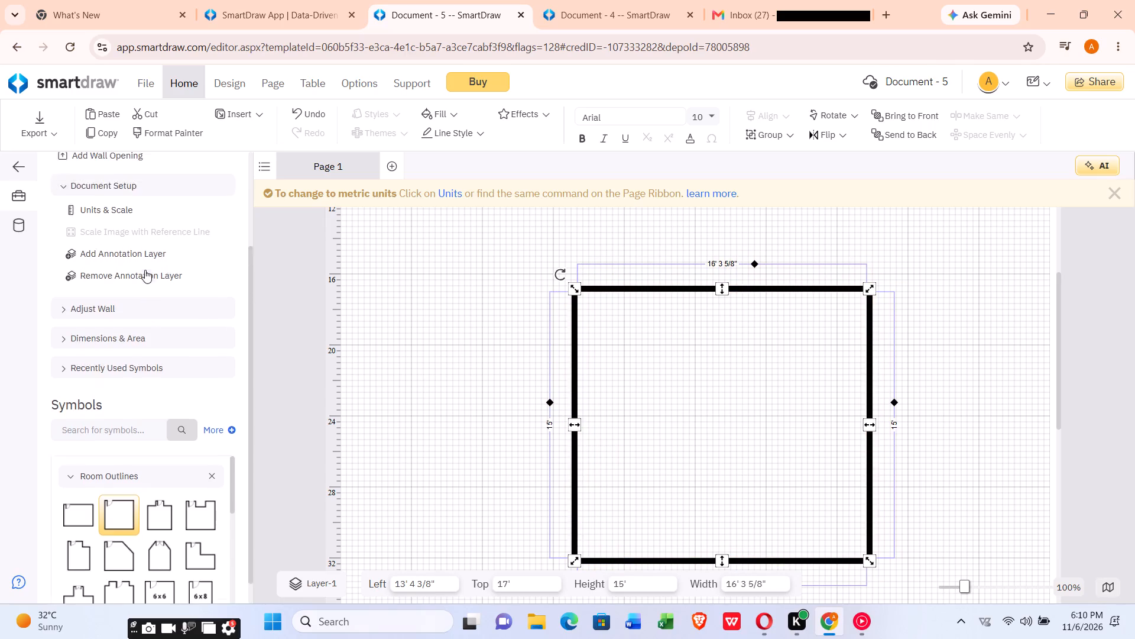
pyautogui.scroll(1, 145, 270)
pyautogui.click(176, 362)
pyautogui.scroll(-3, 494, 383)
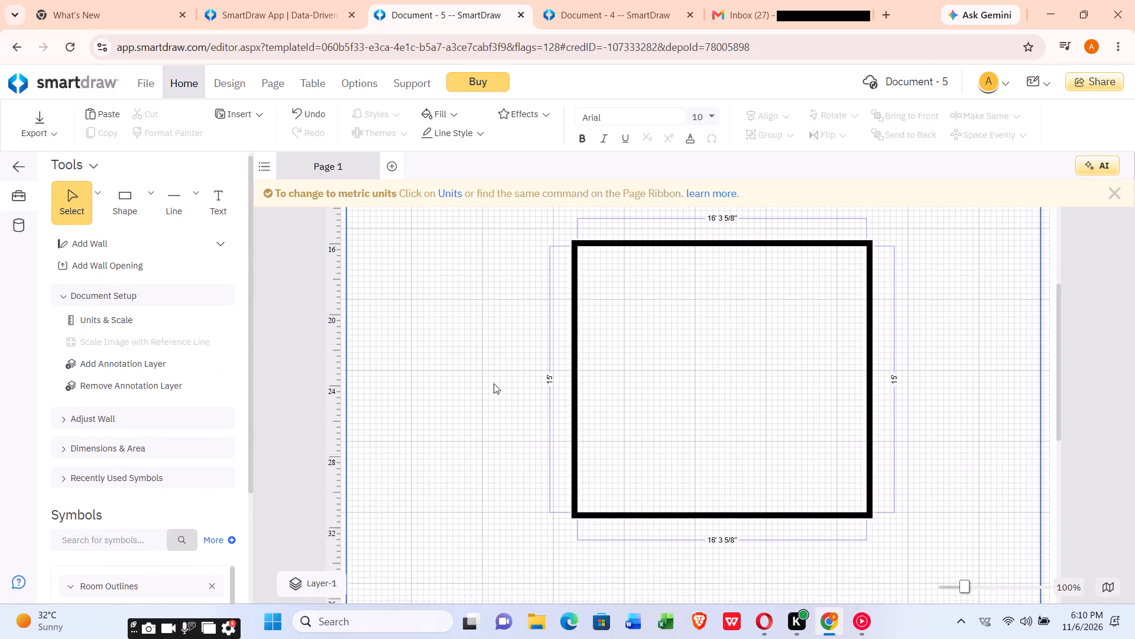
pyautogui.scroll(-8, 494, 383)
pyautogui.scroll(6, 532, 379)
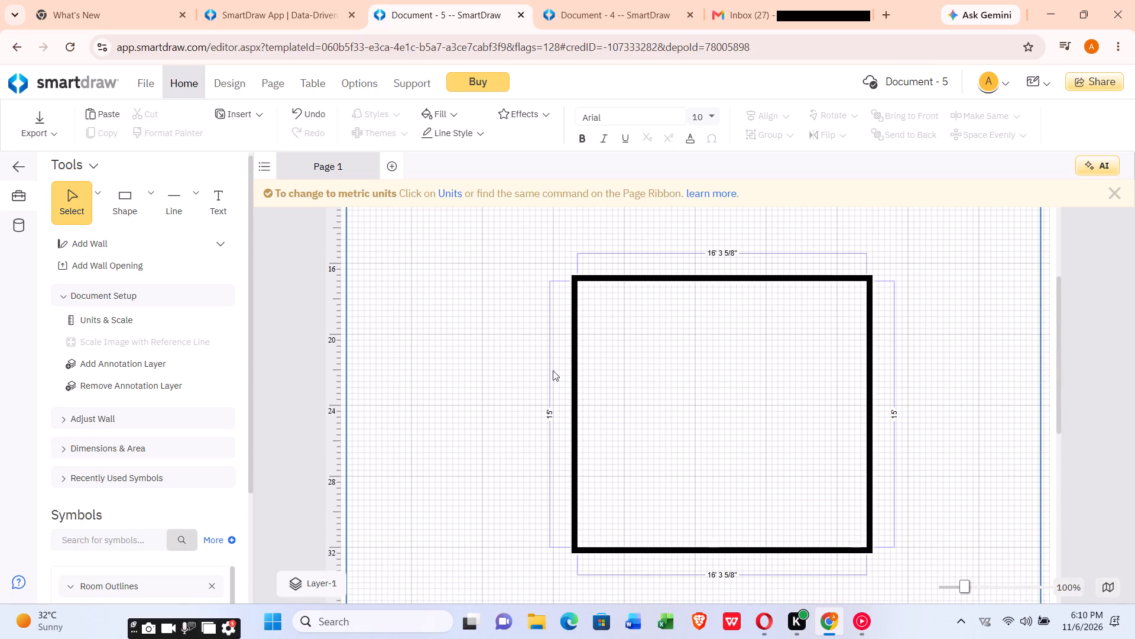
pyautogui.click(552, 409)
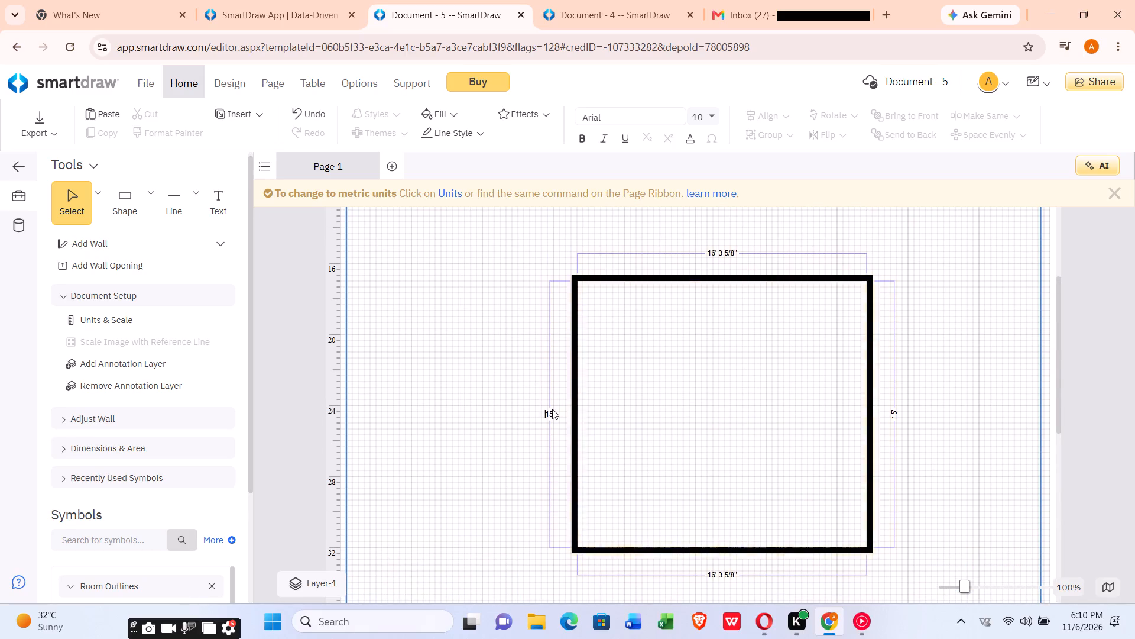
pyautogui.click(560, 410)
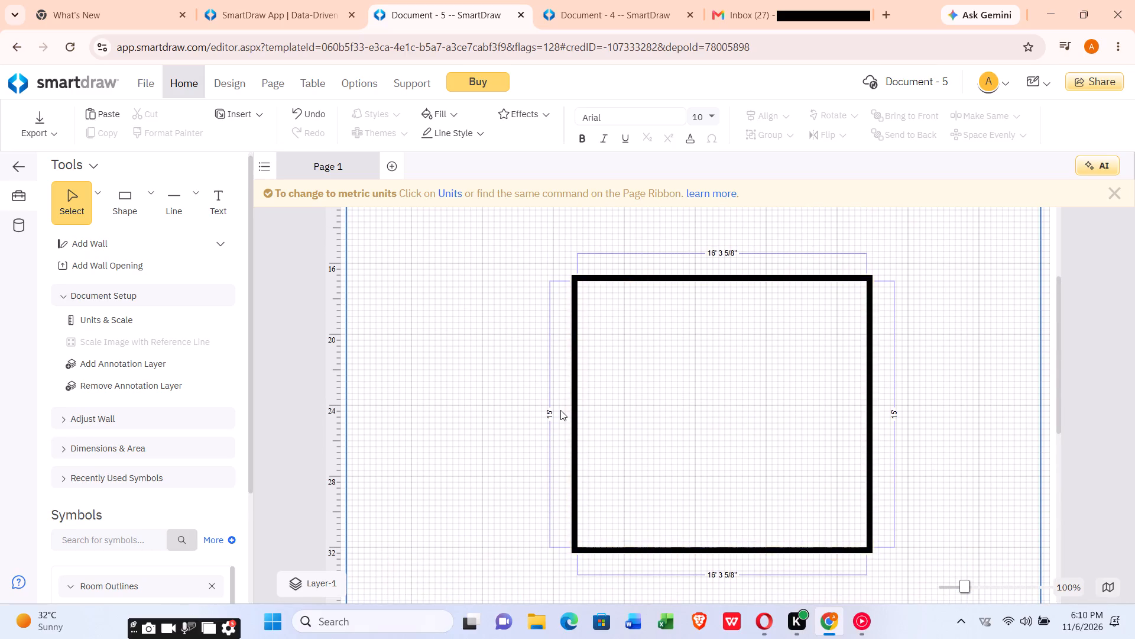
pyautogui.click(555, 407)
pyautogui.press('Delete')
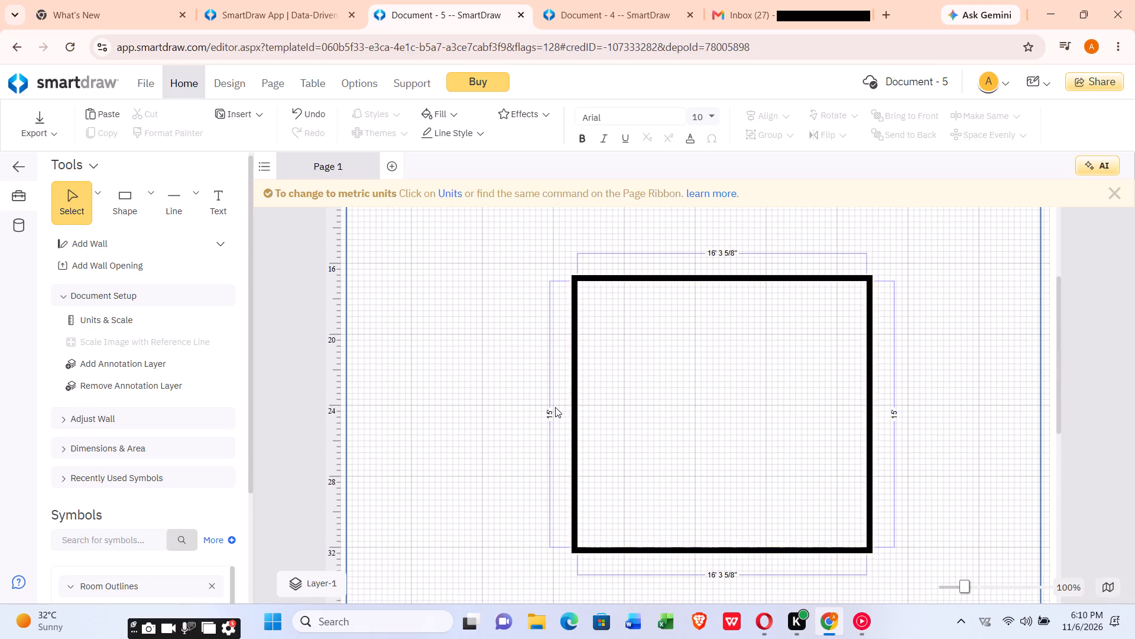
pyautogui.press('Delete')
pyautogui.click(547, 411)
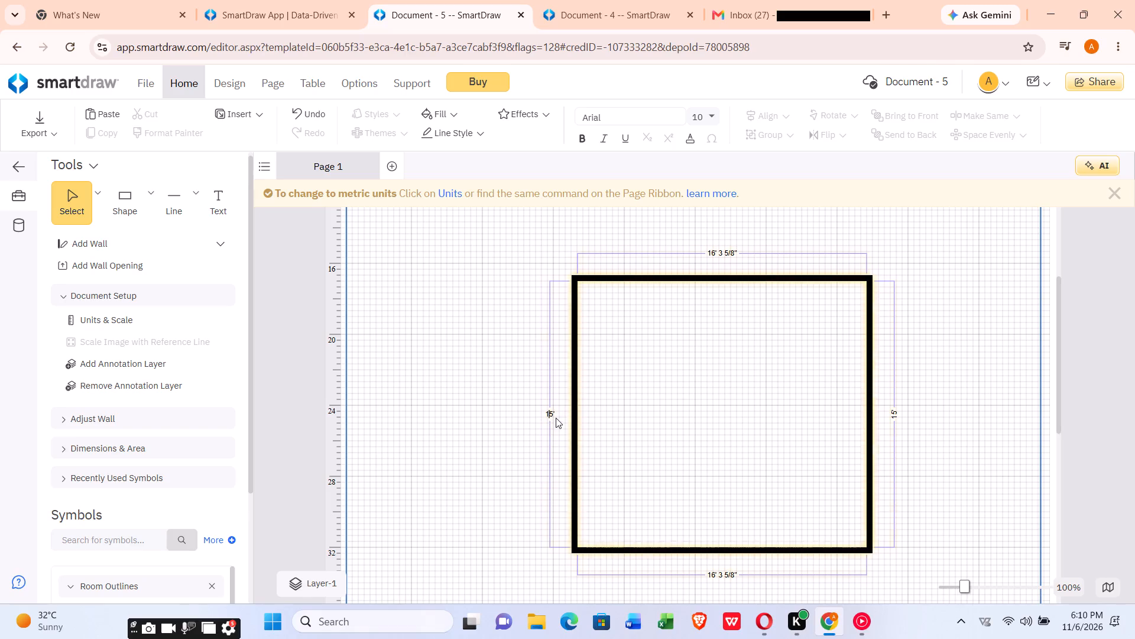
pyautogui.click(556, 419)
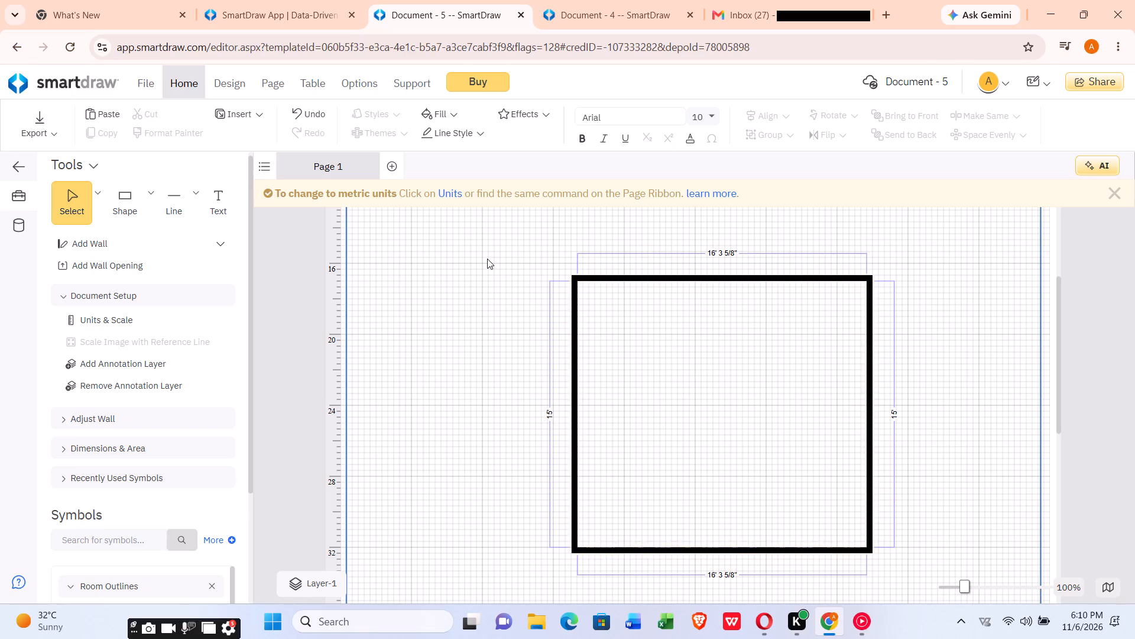
# Set the room's height to 50' through the dimension beside its left wall.
pyautogui.click(552, 412)
pyautogui.press('BackSpace')
pyautogui.press('BackSpace')
pyautogui.write('50')
pyautogui.click(742, 247)
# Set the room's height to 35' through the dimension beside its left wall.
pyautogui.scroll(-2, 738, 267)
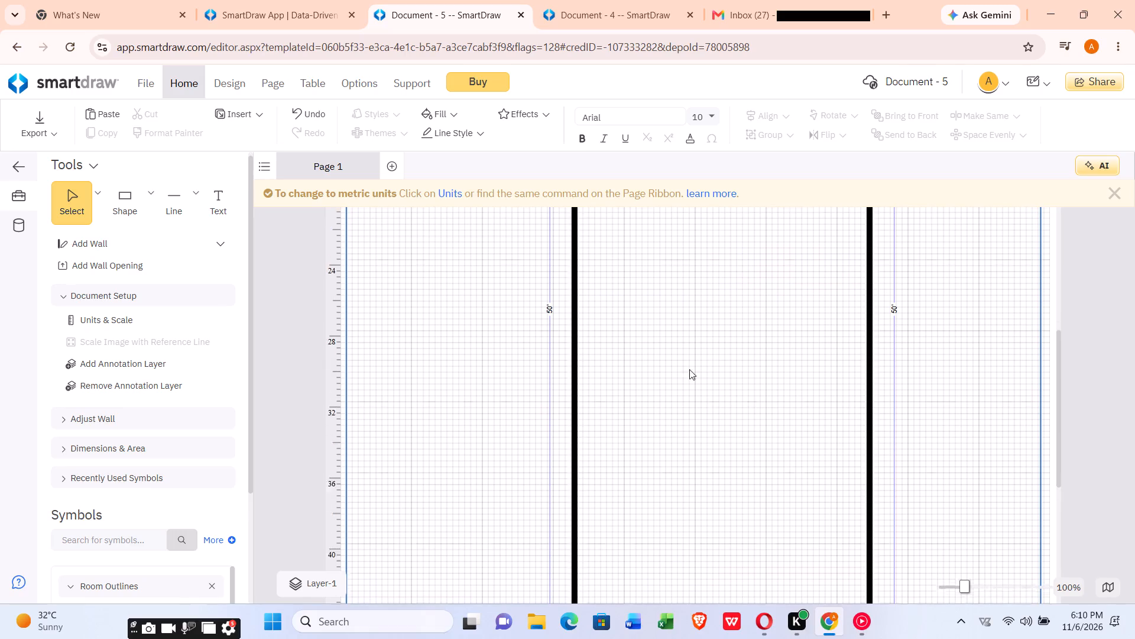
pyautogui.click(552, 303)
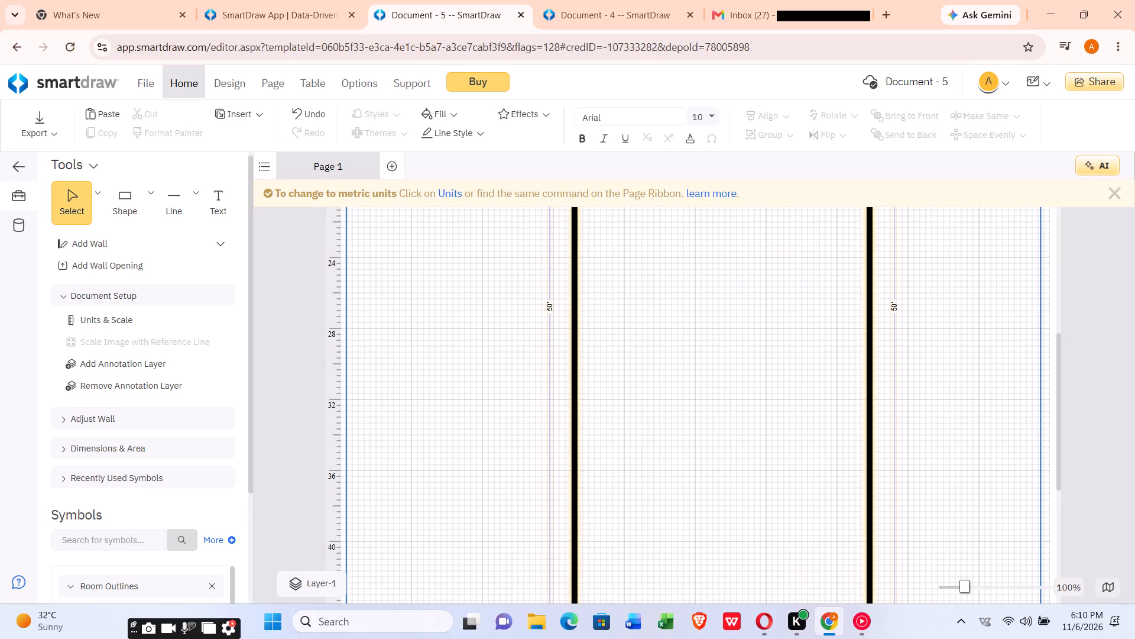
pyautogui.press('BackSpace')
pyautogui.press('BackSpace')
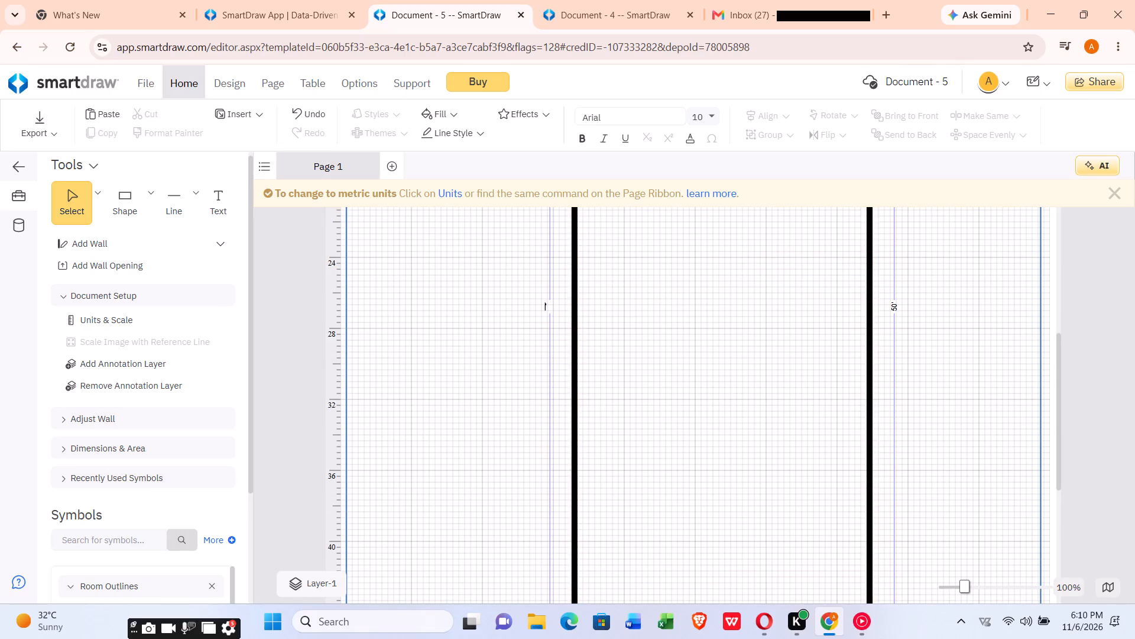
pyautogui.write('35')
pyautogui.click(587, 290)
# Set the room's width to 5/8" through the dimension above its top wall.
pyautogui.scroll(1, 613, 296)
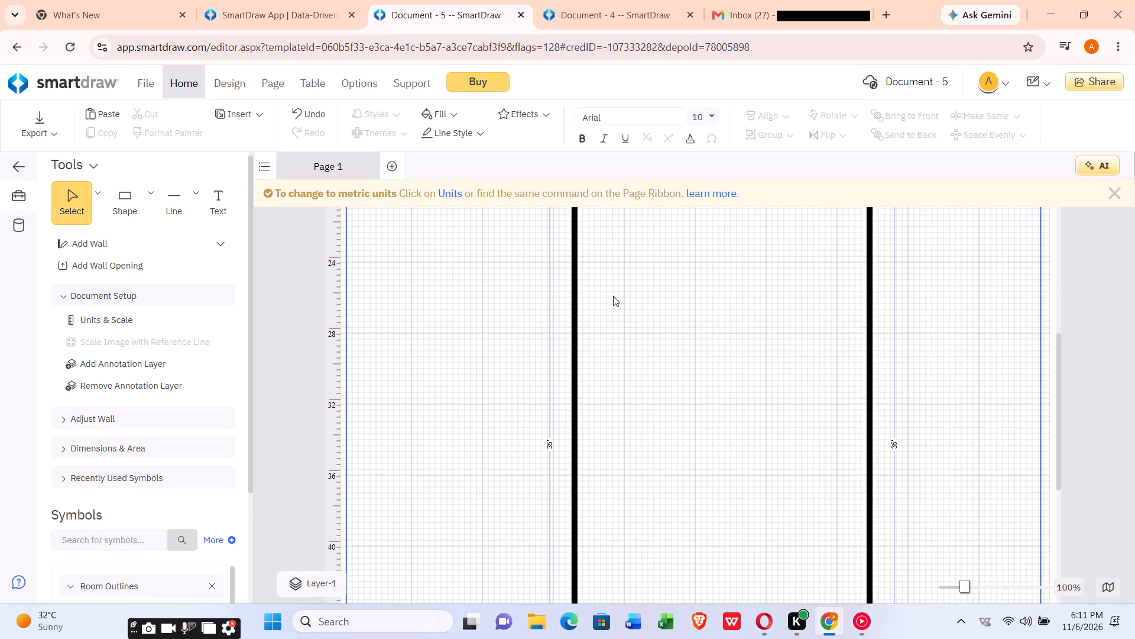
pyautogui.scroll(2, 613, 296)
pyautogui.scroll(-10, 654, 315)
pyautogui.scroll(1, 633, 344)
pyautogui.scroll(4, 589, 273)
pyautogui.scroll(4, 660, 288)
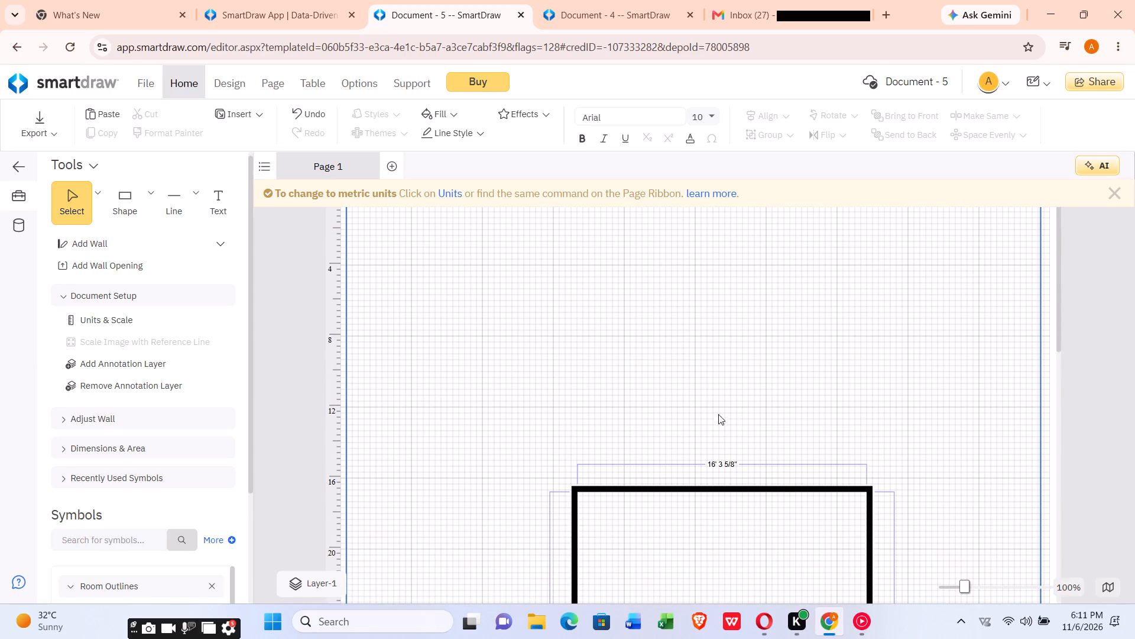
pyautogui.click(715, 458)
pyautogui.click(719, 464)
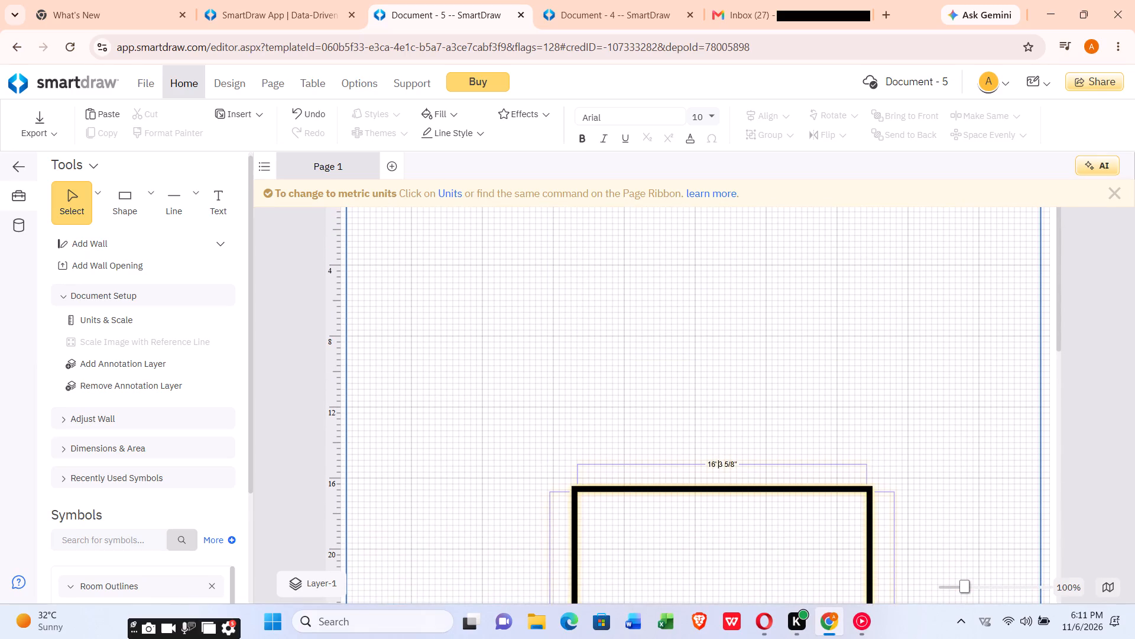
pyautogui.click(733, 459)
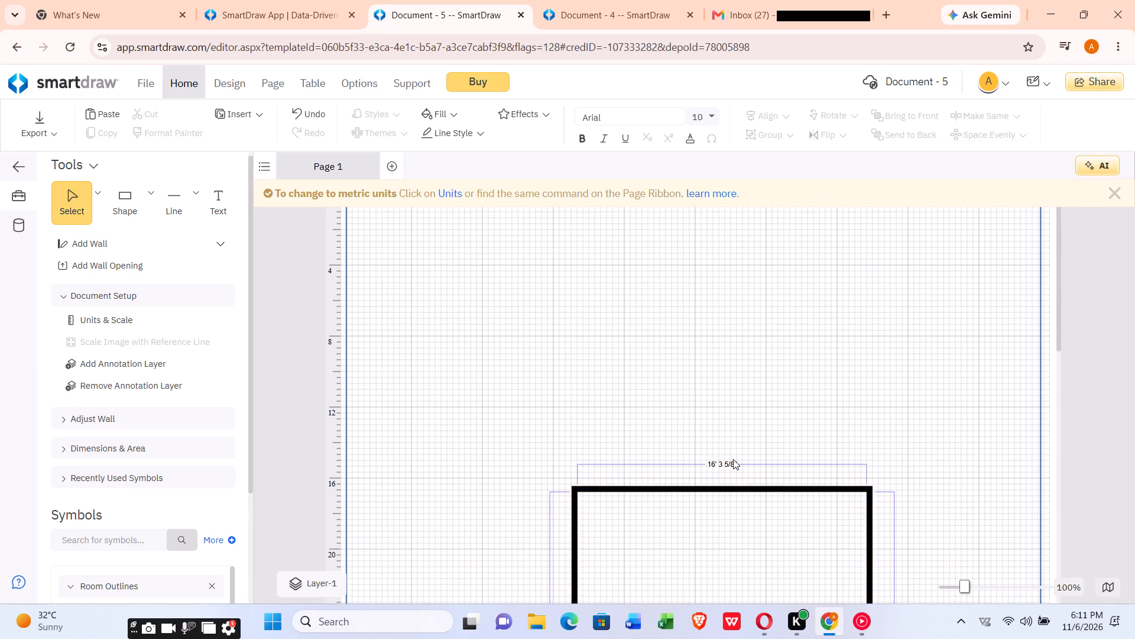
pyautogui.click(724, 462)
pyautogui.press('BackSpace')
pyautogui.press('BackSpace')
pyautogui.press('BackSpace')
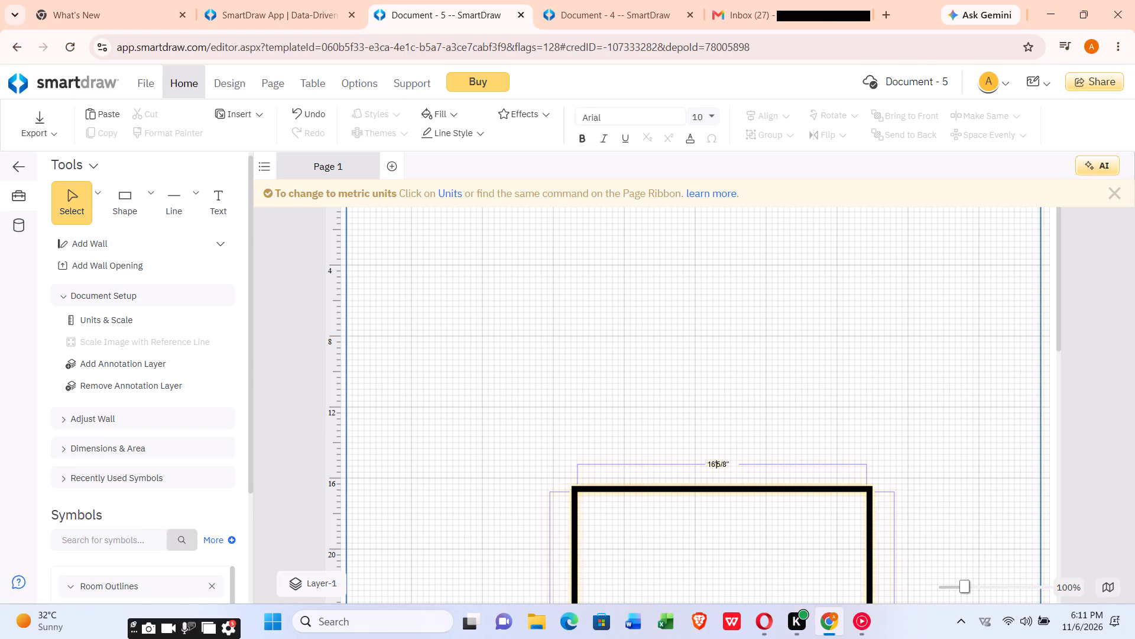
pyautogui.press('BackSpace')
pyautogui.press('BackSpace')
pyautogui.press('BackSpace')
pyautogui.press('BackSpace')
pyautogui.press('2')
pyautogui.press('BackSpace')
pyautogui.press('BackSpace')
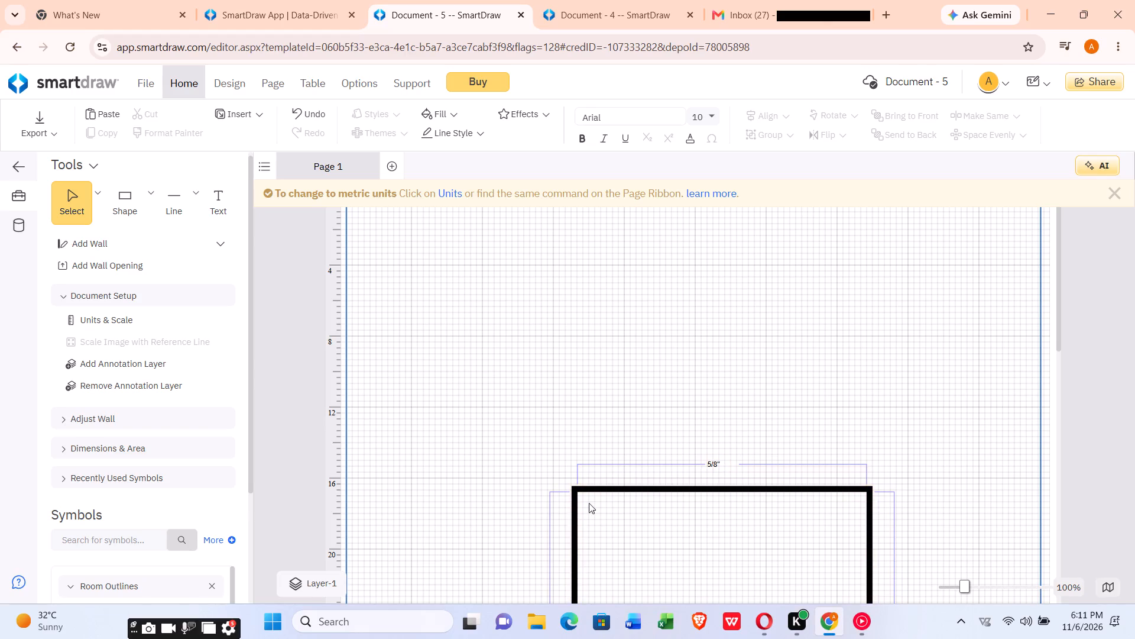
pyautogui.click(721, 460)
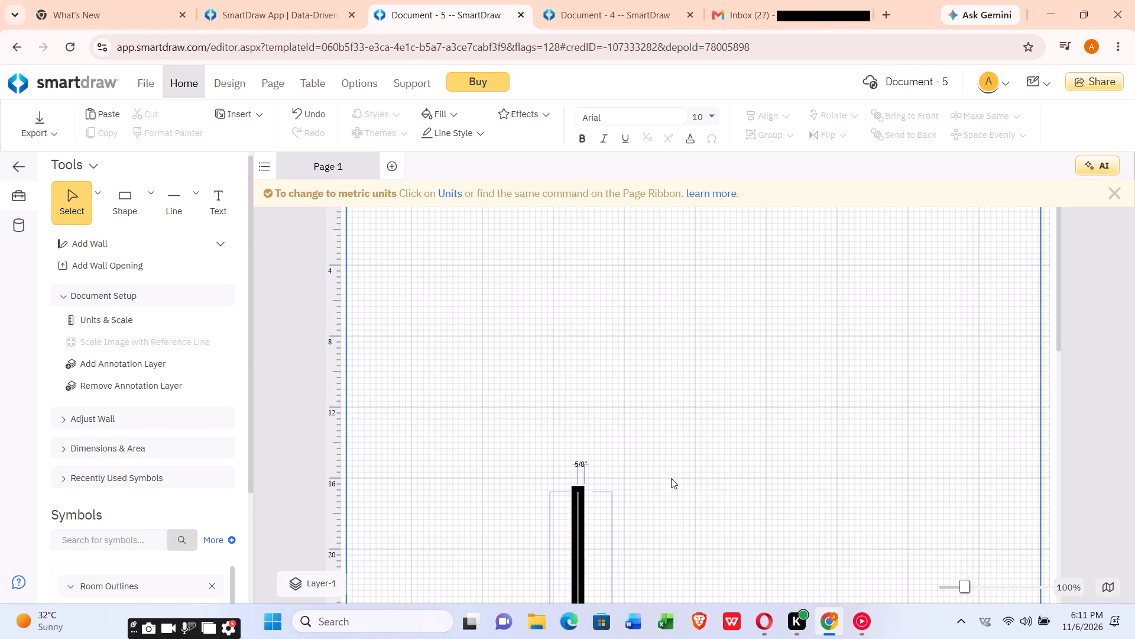
# Set the room's width to 208" through the dimension above its top wall, leaving the room deselected.
pyautogui.click(582, 466)
pyautogui.press('BackSpace')
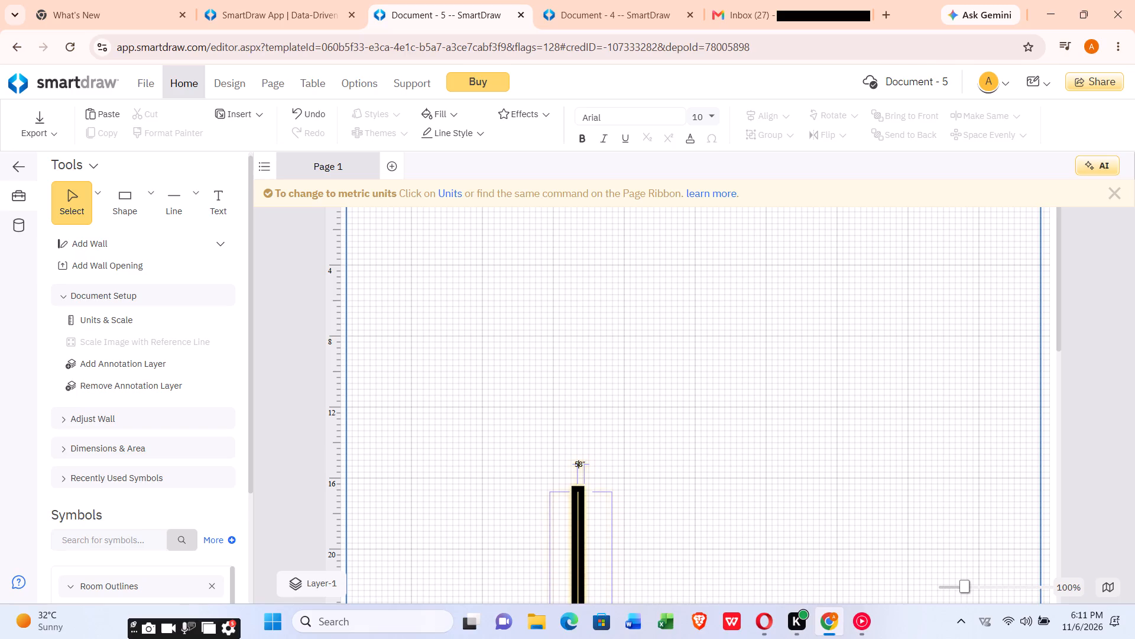
pyautogui.click(579, 465)
pyautogui.press('BackSpace')
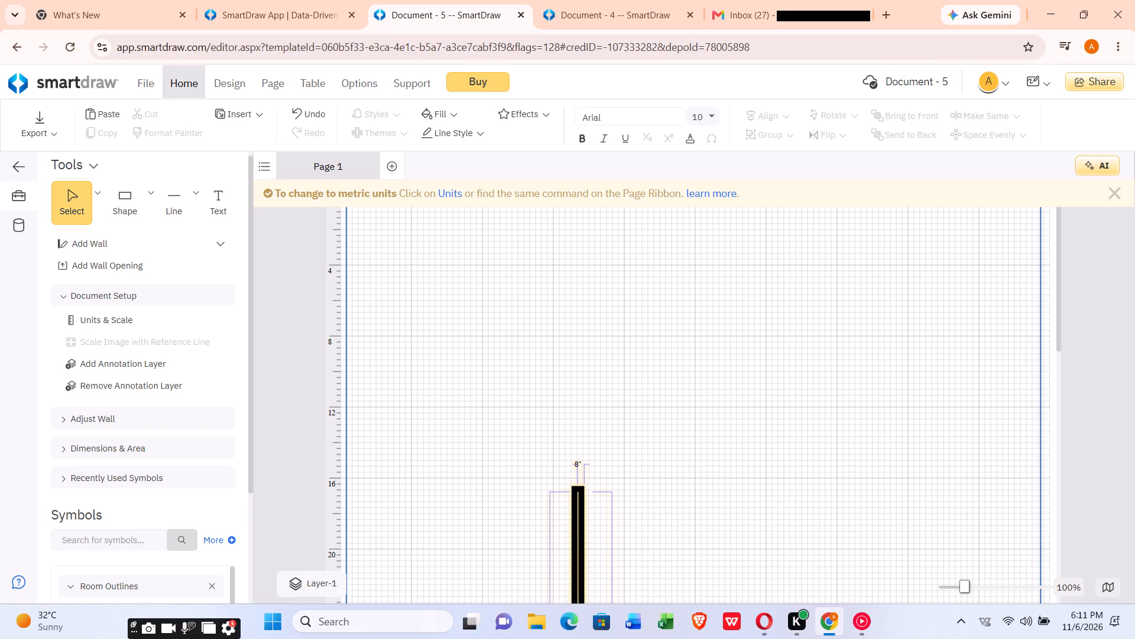
pyautogui.write('20')
pyautogui.click(586, 466)
pyautogui.click(620, 530)
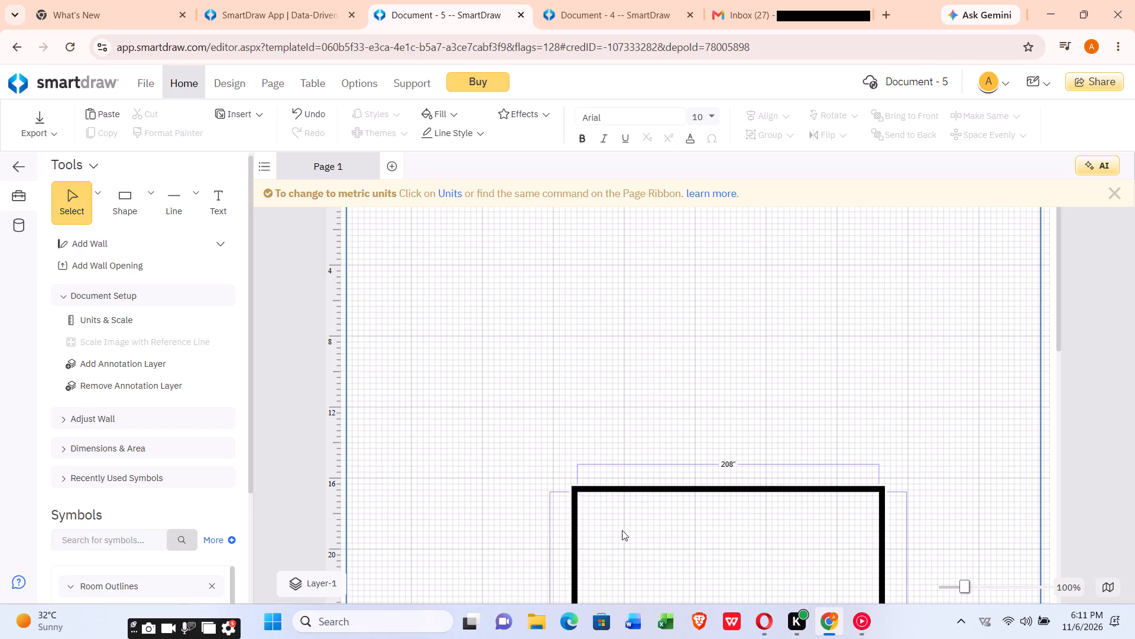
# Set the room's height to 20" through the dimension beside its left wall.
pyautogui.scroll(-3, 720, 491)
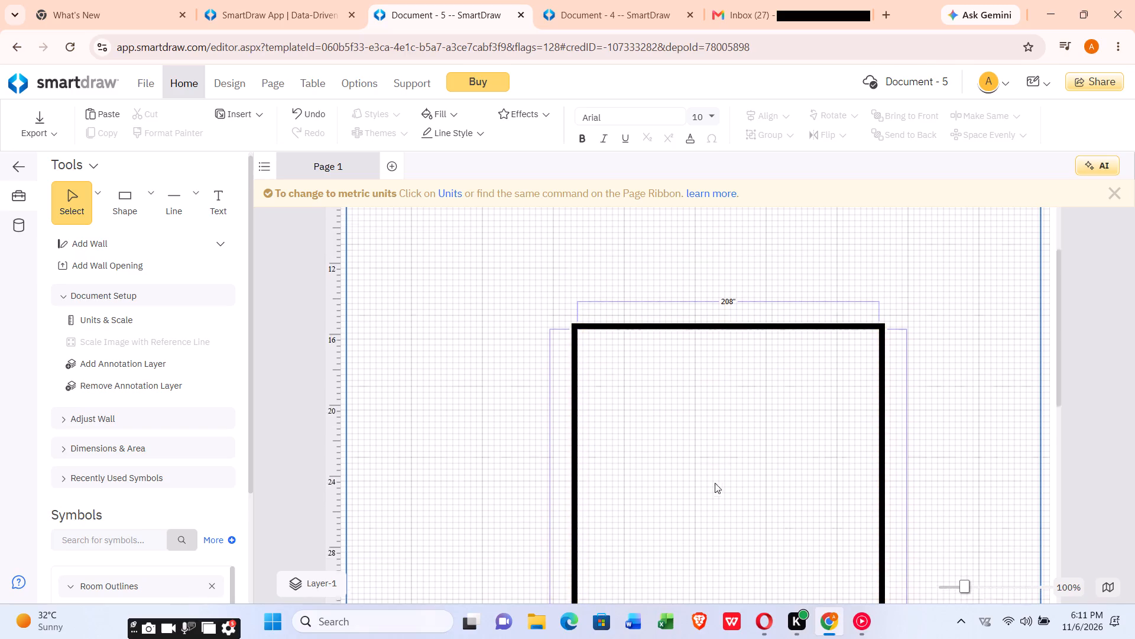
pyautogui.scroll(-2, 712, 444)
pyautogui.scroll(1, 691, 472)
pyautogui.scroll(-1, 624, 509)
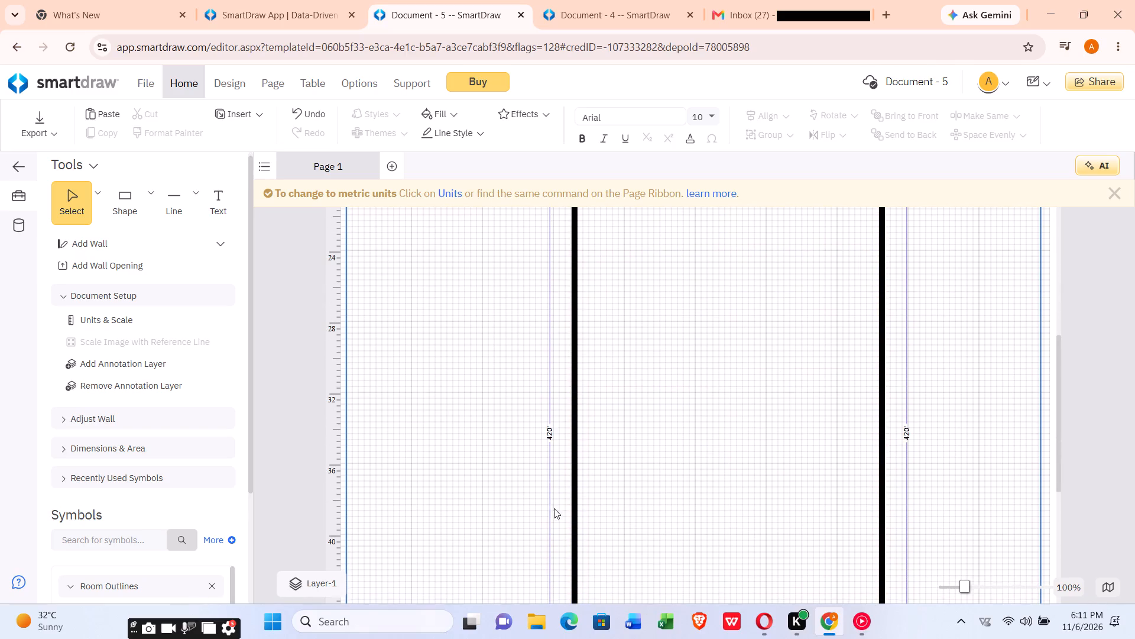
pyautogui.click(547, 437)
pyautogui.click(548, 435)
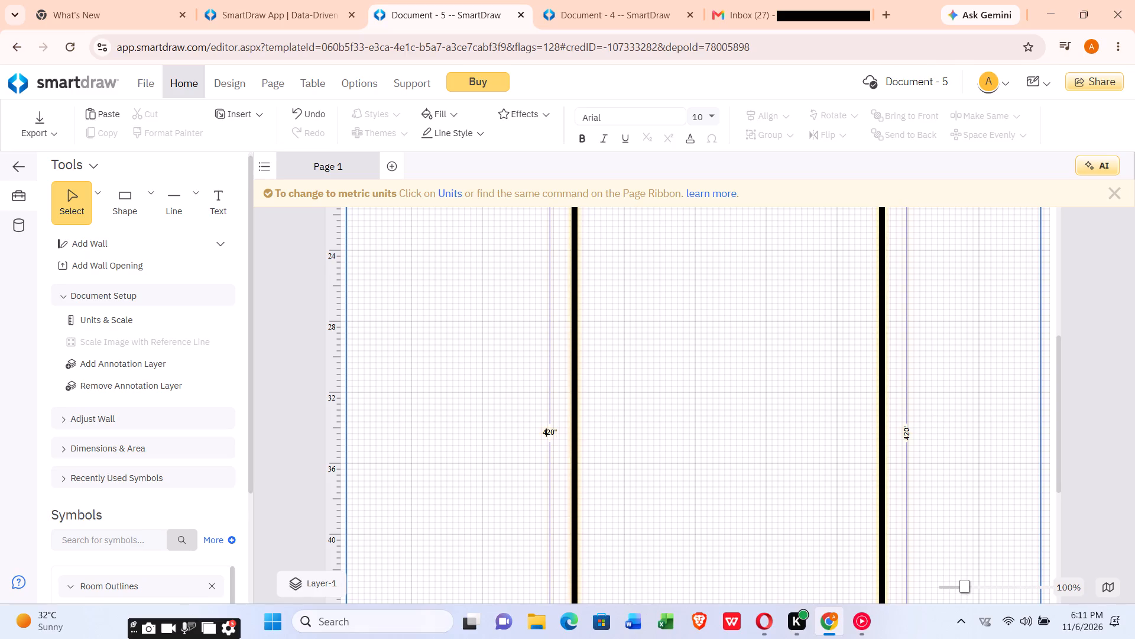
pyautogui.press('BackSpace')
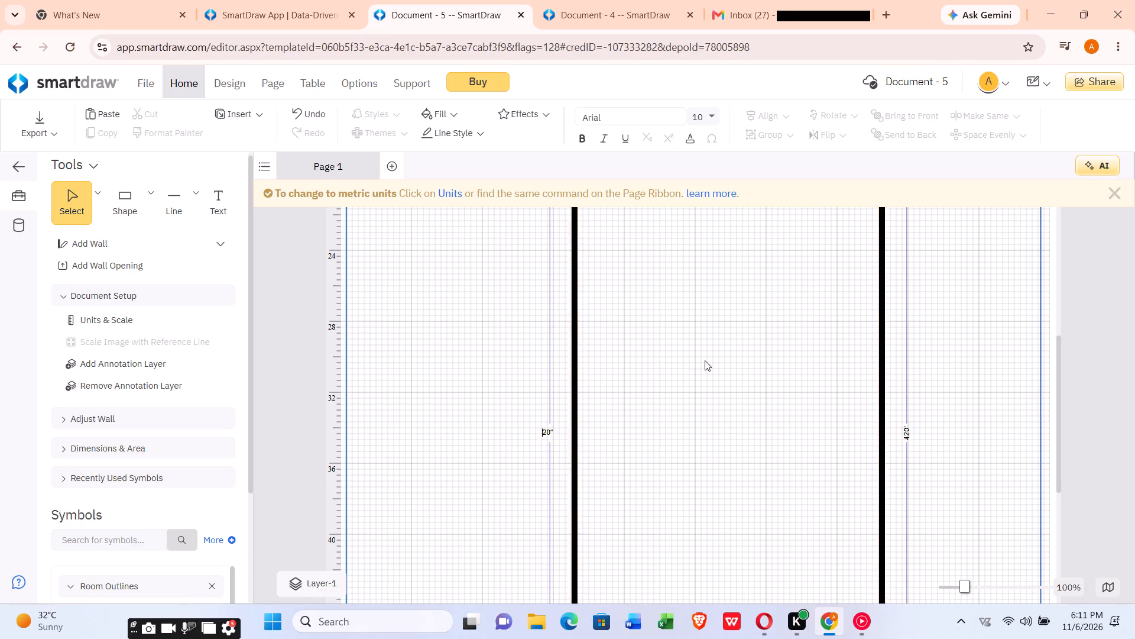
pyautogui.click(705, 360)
# Move the flattened room outline up the page to 124" from the left and 288" from the top.
pyautogui.scroll(-3, 703, 361)
pyautogui.scroll(5, 703, 361)
pyautogui.scroll(-7, 692, 356)
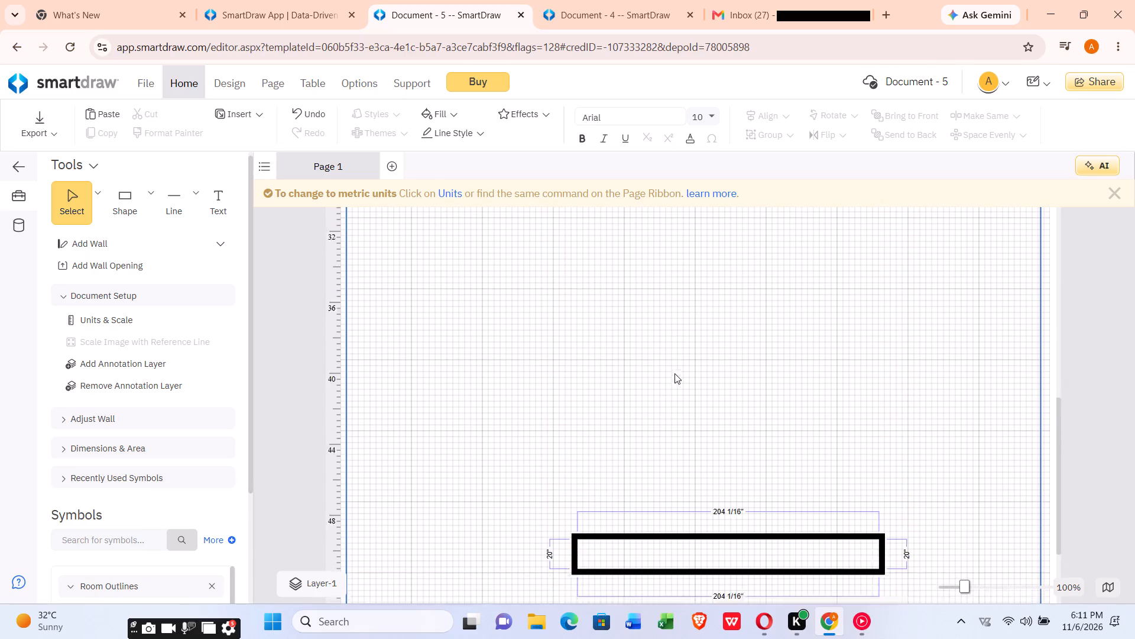
pyautogui.scroll(-1, 674, 373)
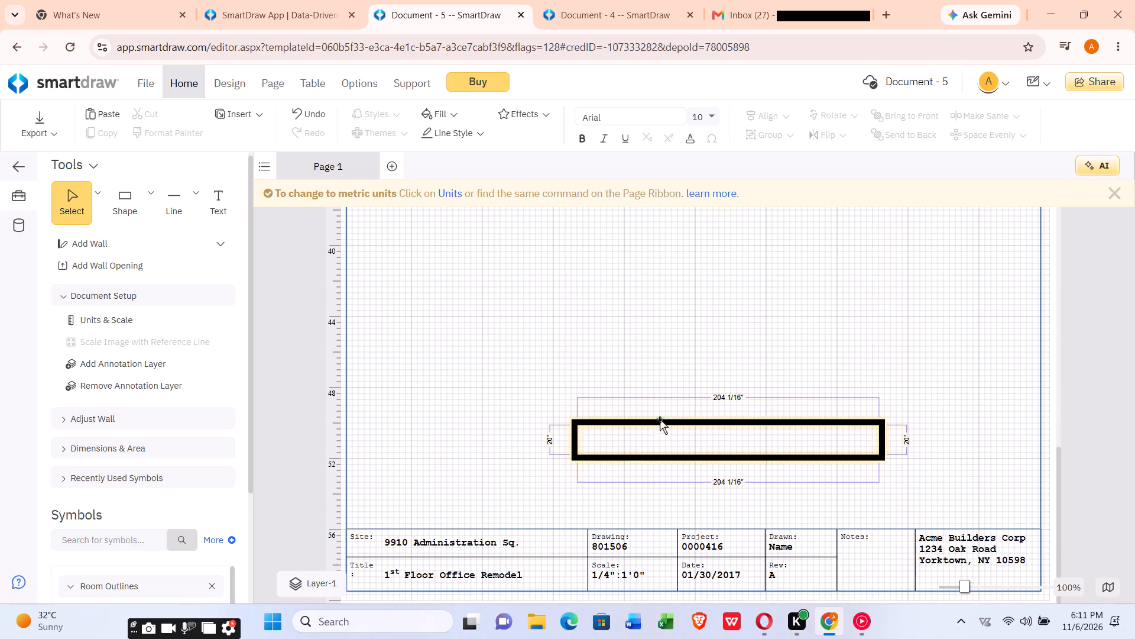
pyautogui.moveTo(660, 421); pyautogui.dragTo(617, 314)
pyautogui.scroll(2, 619, 266)
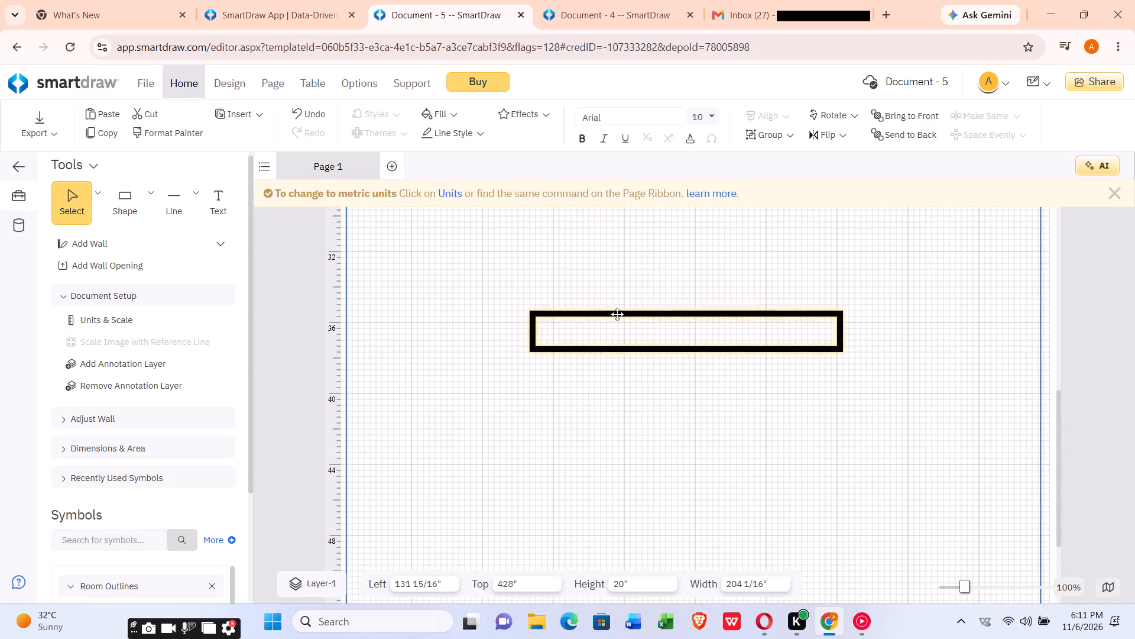
pyautogui.moveTo(617, 314); pyautogui.dragTo(608, 312)
pyautogui.scroll(3, 614, 313)
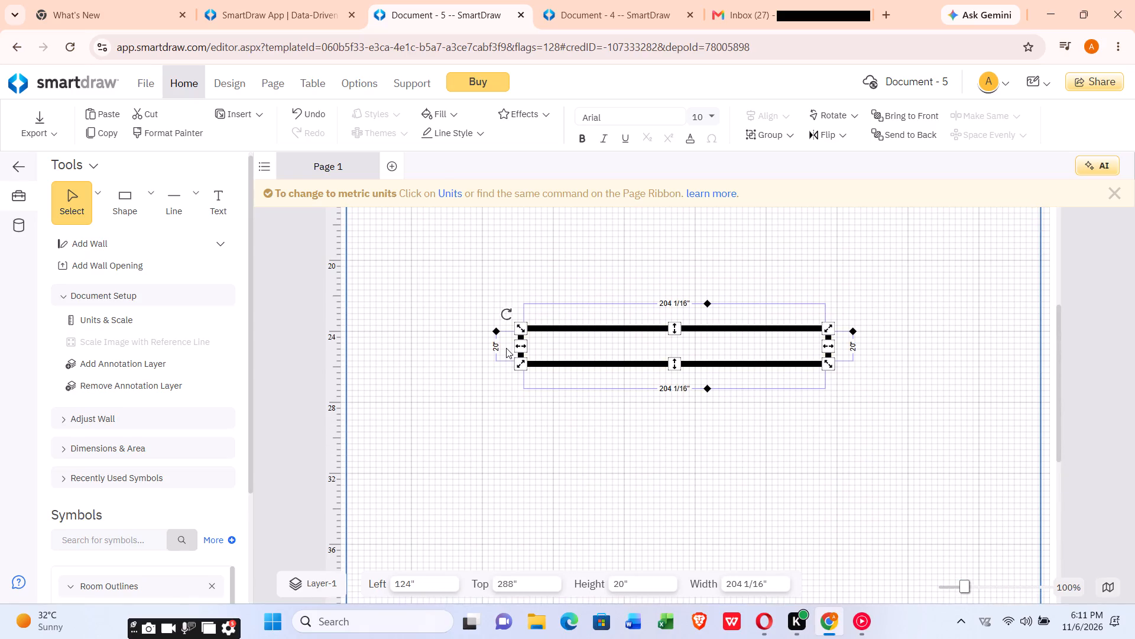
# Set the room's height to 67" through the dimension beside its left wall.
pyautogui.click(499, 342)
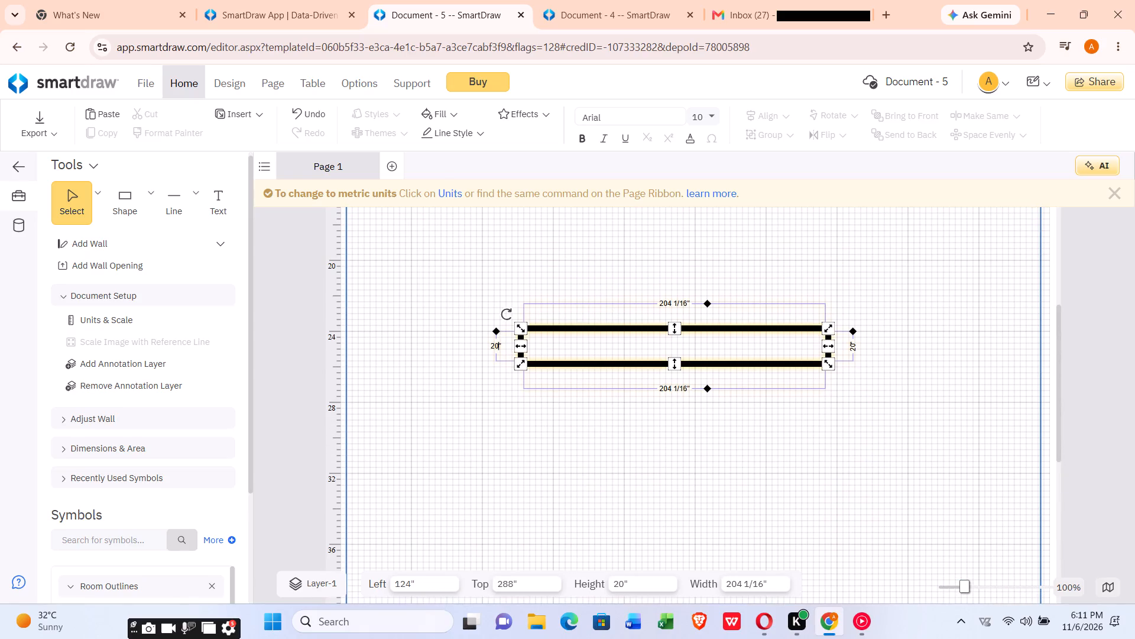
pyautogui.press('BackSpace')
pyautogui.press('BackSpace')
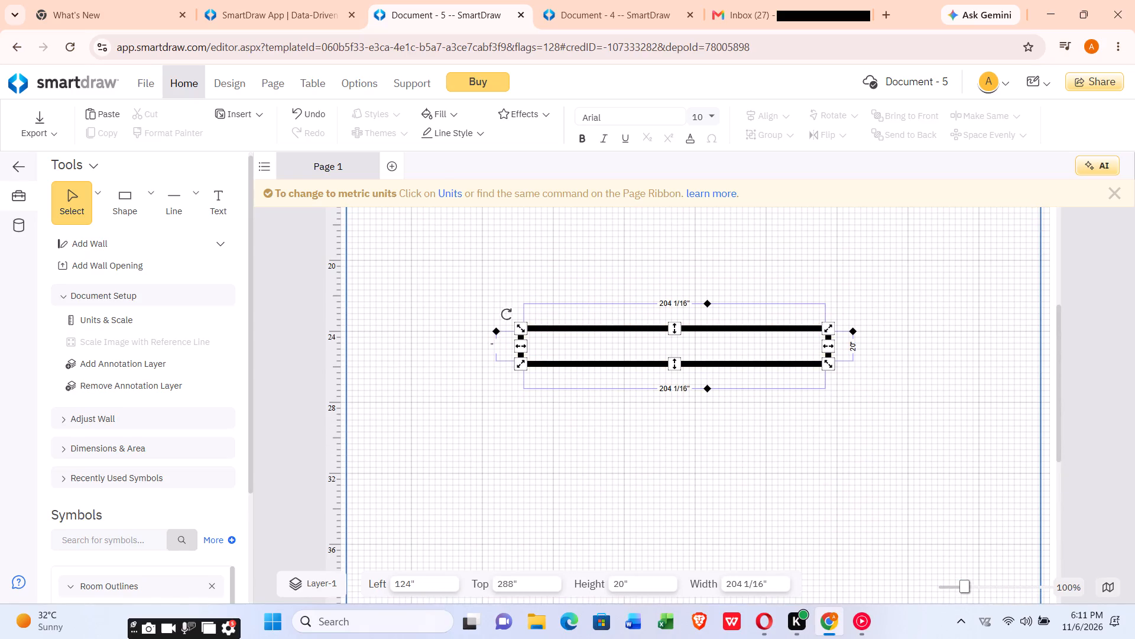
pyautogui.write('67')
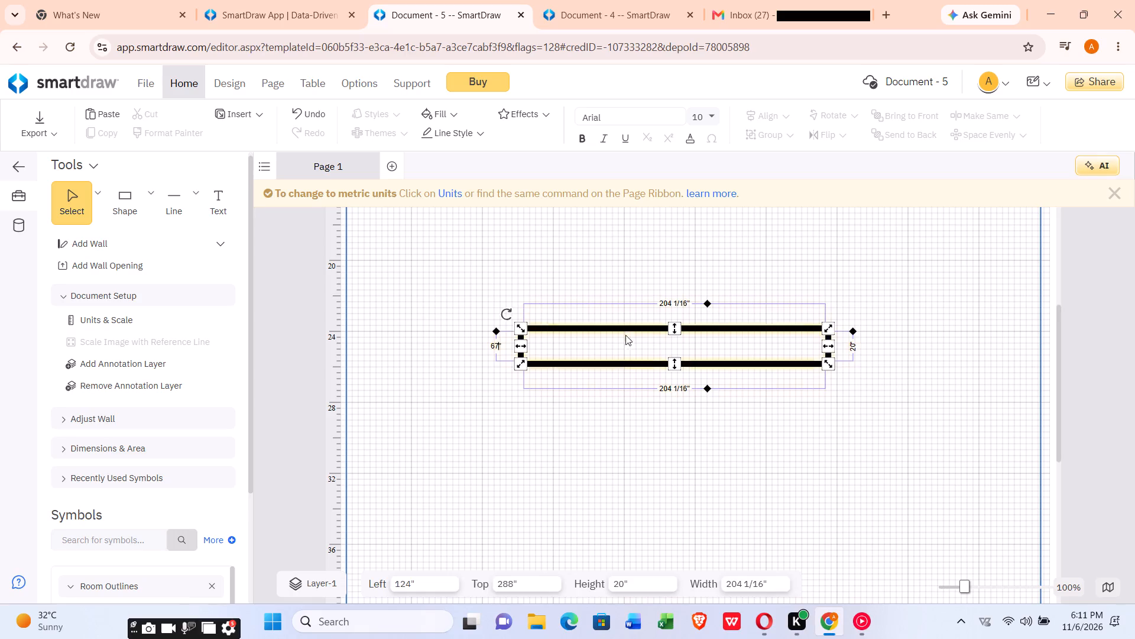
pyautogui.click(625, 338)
# Set the room's height to 234, entered without a unit mark, through the dimension beside its left wall.
pyautogui.scroll(3, 618, 338)
pyautogui.scroll(-1, 612, 357)
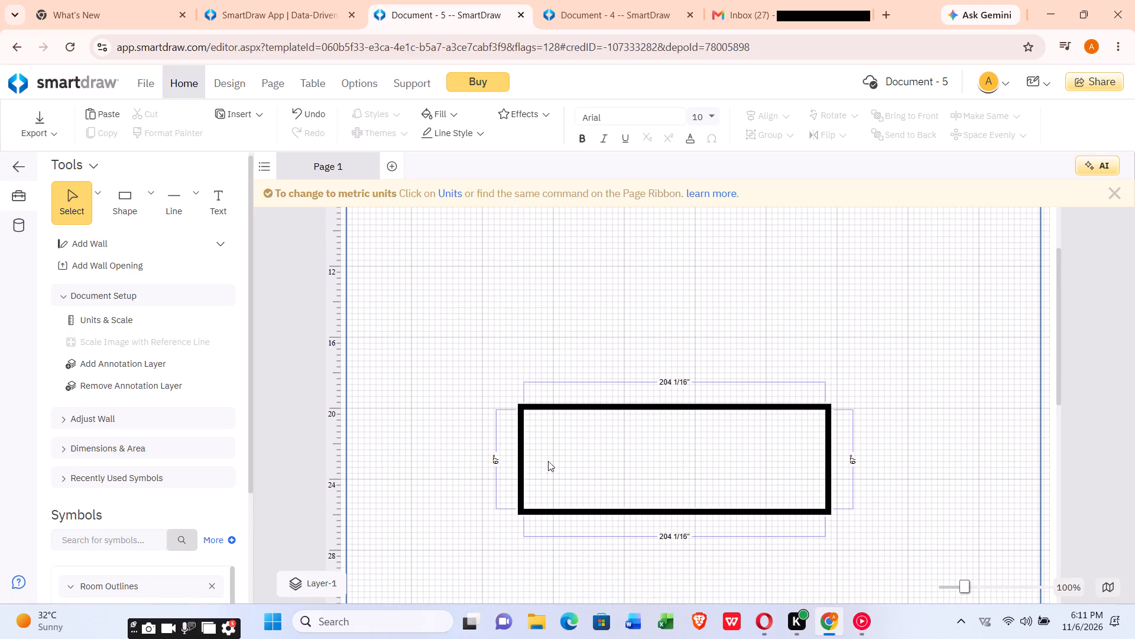
pyautogui.click(492, 463)
pyautogui.press('BackSpace')
pyautogui.press('BackSpace')
pyautogui.press('BackSpace')
pyautogui.press('7')
pyautogui.press('BackSpace')
pyautogui.write('234')
pyautogui.click(604, 467)
# Examine the full length of the resized room outline along its side walls and down to its bottom wall.
pyautogui.scroll(-3, 601, 440)
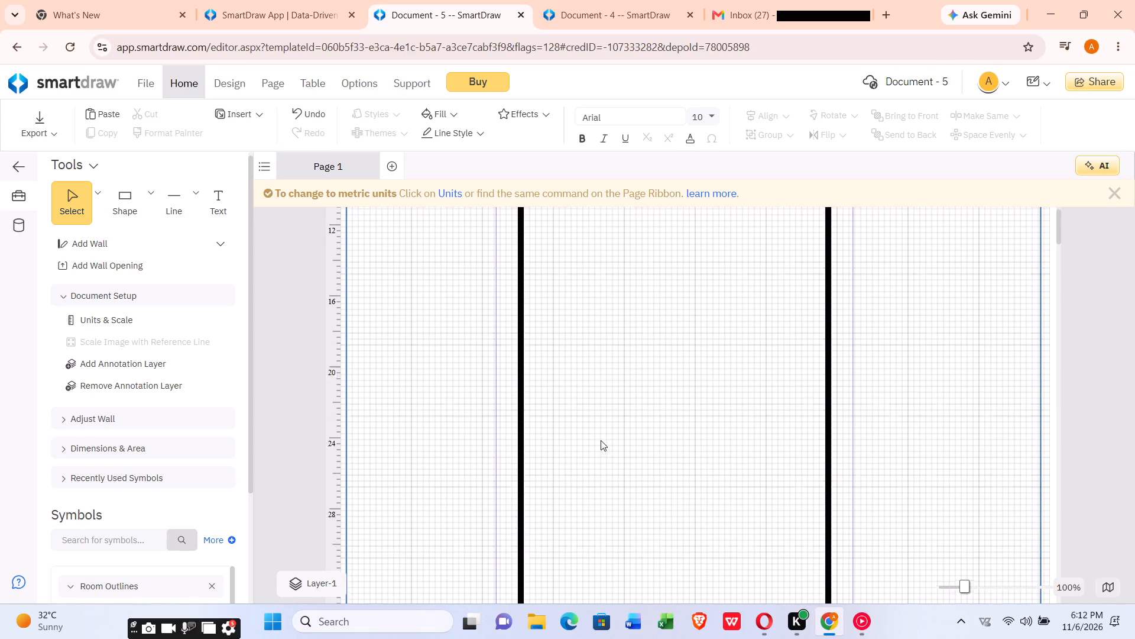
pyautogui.scroll(4, 598, 439)
pyautogui.scroll(5, 447, 303)
pyautogui.scroll(2, 543, 271)
pyautogui.scroll(-15, 548, 276)
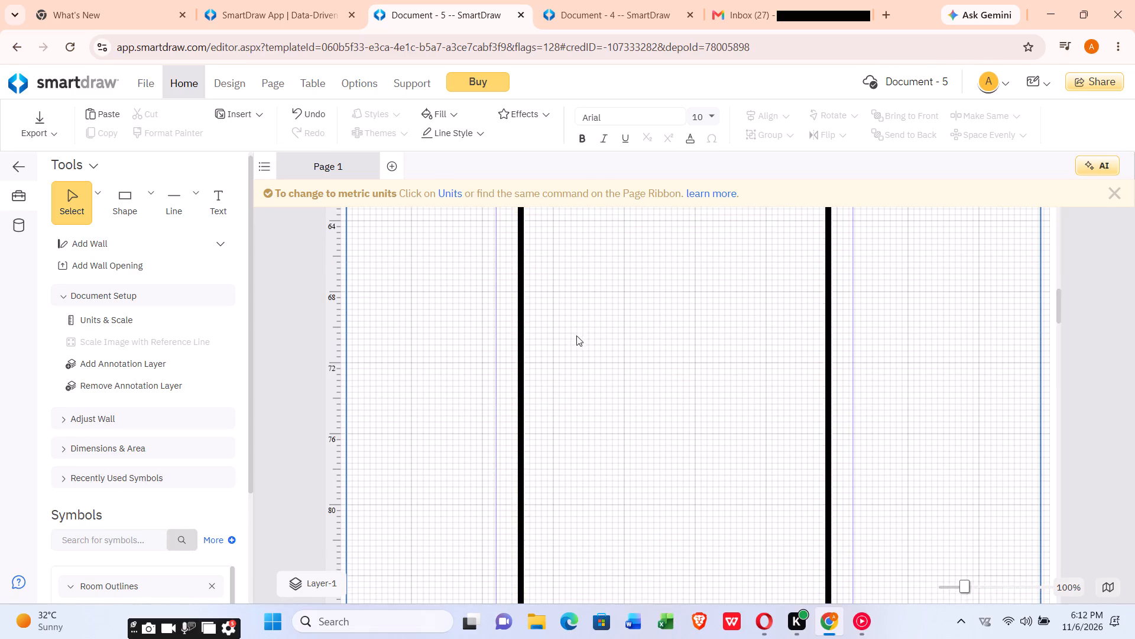
pyautogui.scroll(-20, 576, 335)
pyautogui.scroll(-19, 576, 335)
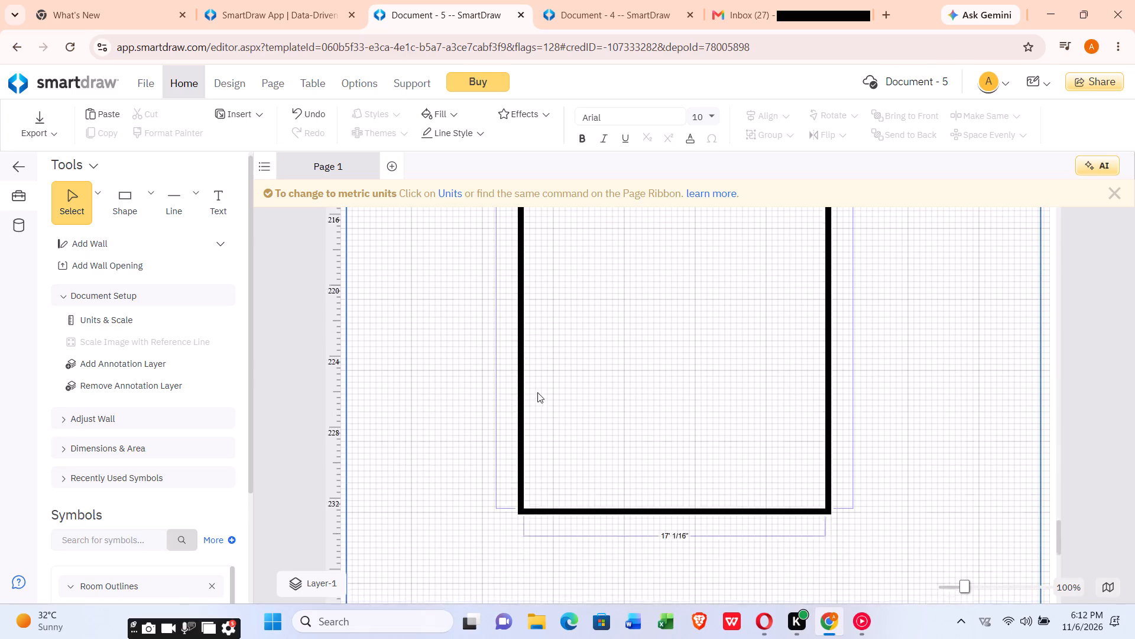
pyautogui.scroll(-6, 537, 392)
pyautogui.scroll(5, 531, 395)
pyautogui.scroll(20, 569, 350)
pyautogui.scroll(2, 569, 350)
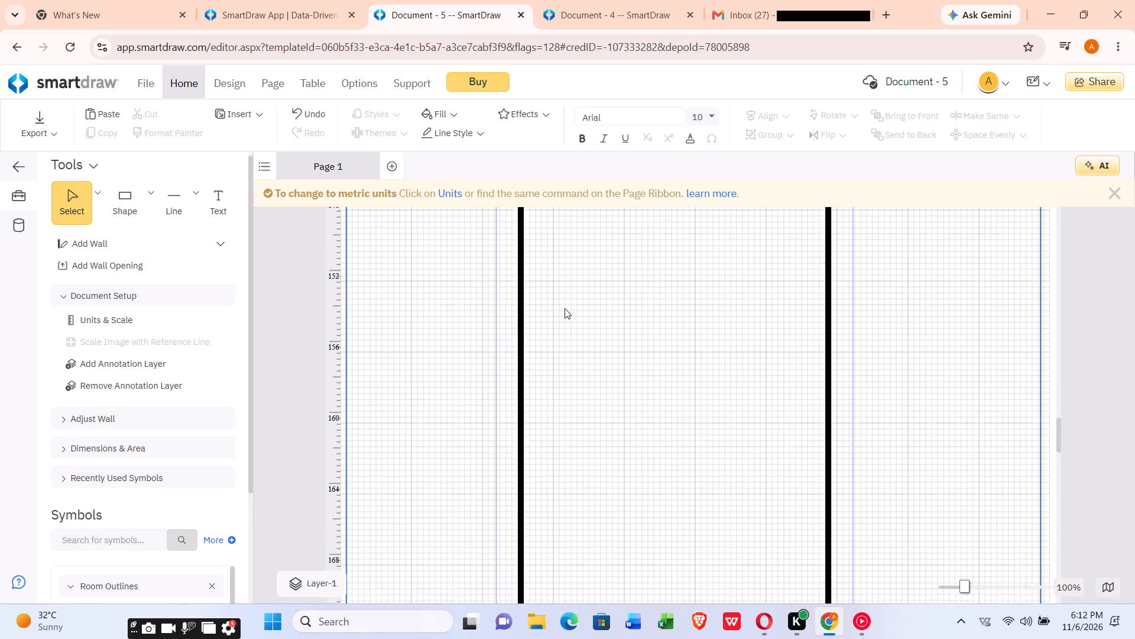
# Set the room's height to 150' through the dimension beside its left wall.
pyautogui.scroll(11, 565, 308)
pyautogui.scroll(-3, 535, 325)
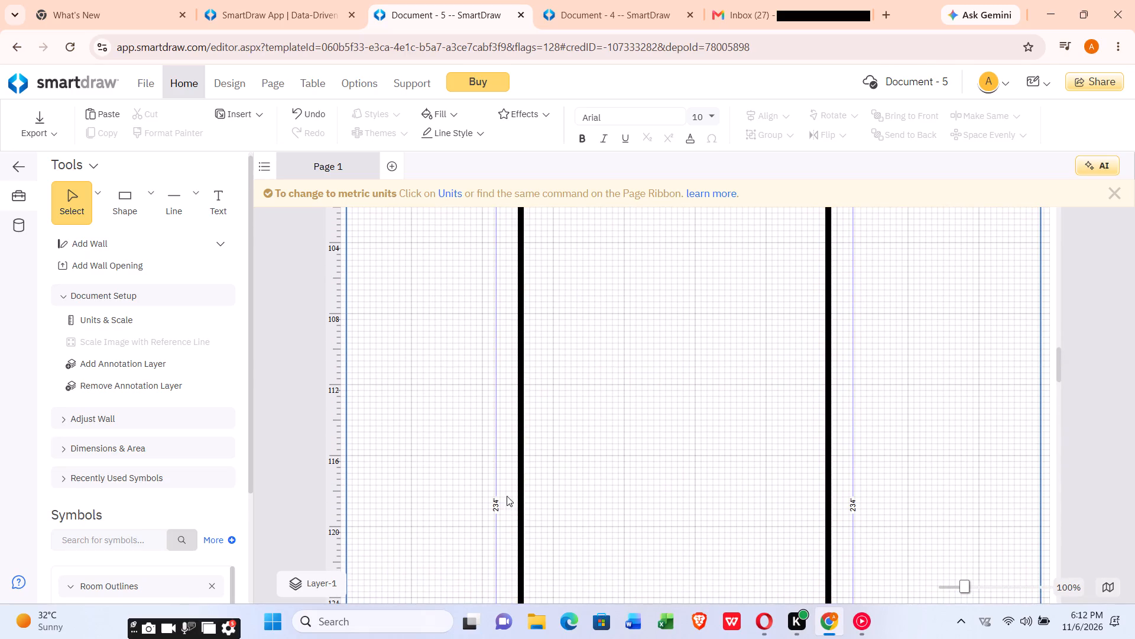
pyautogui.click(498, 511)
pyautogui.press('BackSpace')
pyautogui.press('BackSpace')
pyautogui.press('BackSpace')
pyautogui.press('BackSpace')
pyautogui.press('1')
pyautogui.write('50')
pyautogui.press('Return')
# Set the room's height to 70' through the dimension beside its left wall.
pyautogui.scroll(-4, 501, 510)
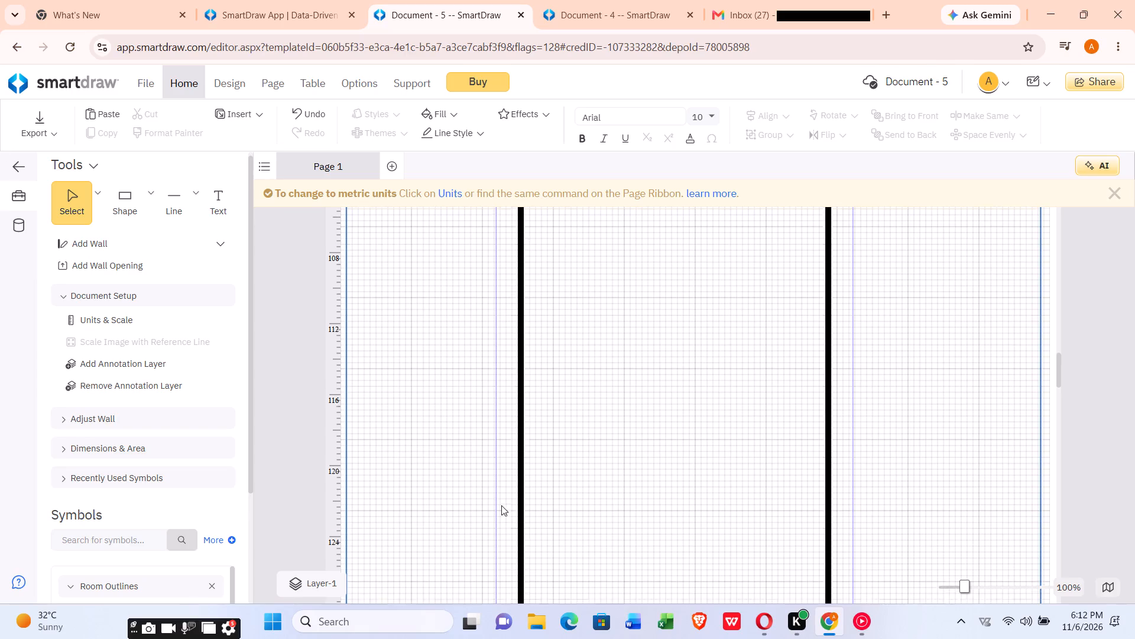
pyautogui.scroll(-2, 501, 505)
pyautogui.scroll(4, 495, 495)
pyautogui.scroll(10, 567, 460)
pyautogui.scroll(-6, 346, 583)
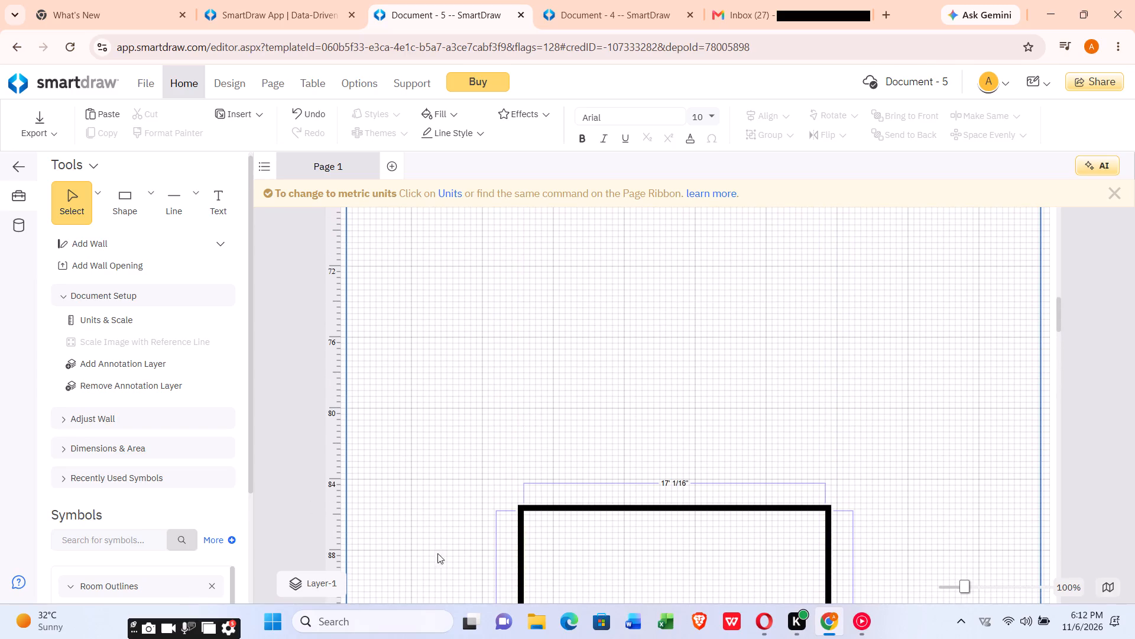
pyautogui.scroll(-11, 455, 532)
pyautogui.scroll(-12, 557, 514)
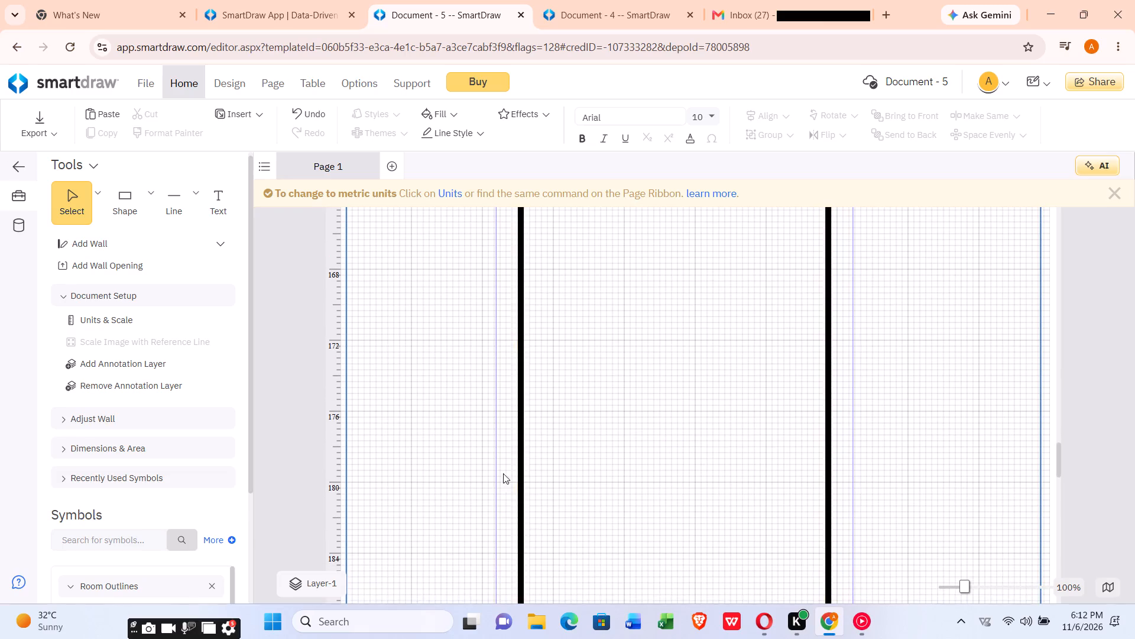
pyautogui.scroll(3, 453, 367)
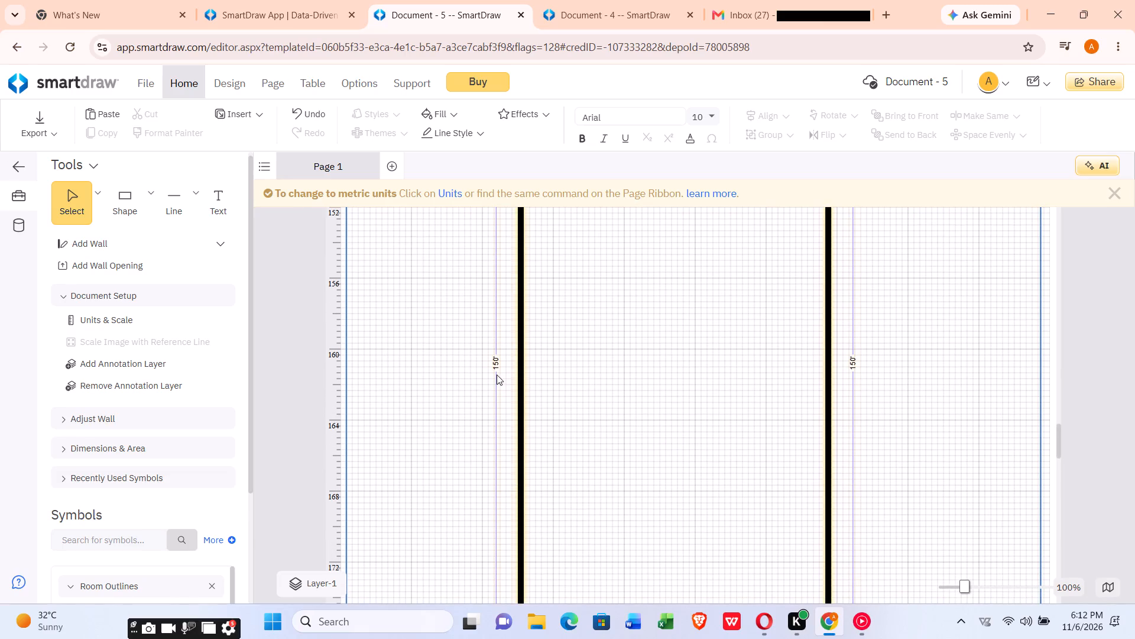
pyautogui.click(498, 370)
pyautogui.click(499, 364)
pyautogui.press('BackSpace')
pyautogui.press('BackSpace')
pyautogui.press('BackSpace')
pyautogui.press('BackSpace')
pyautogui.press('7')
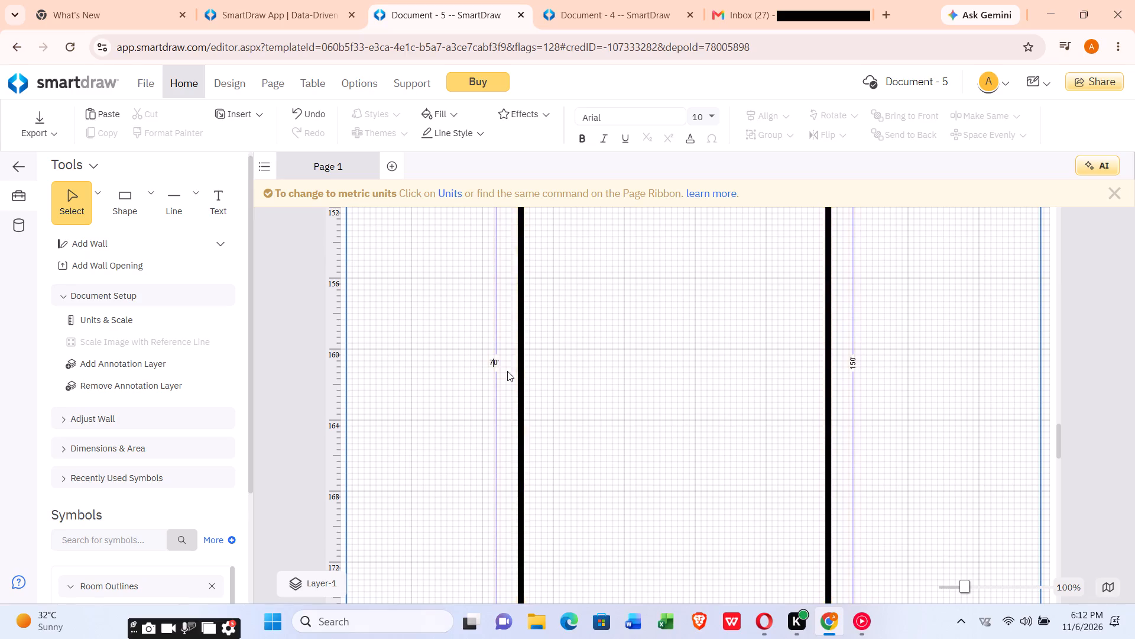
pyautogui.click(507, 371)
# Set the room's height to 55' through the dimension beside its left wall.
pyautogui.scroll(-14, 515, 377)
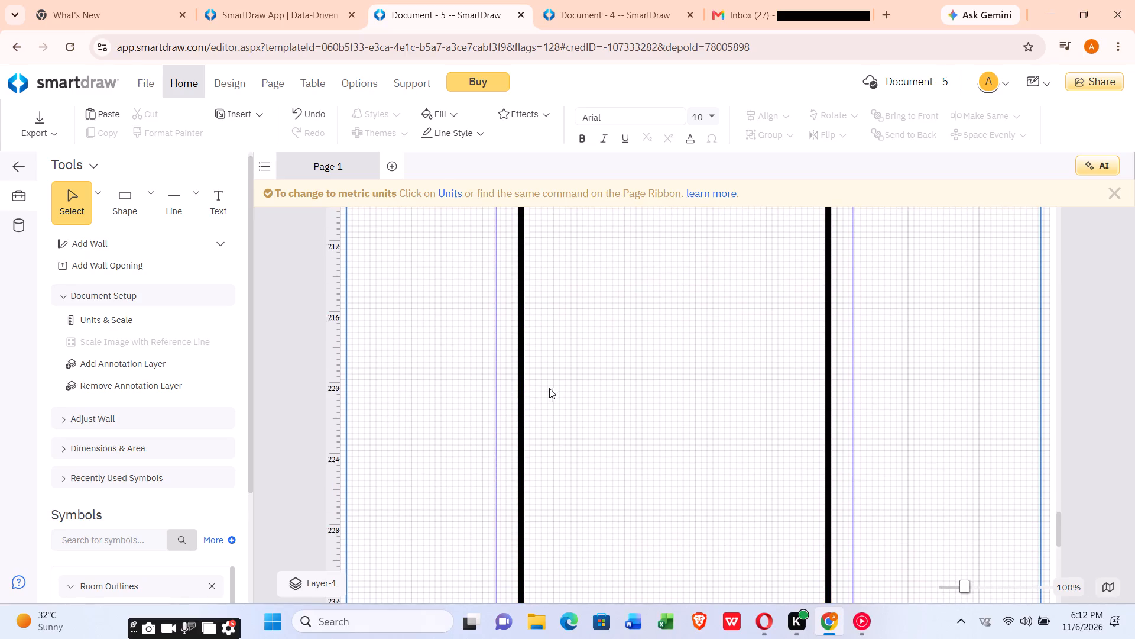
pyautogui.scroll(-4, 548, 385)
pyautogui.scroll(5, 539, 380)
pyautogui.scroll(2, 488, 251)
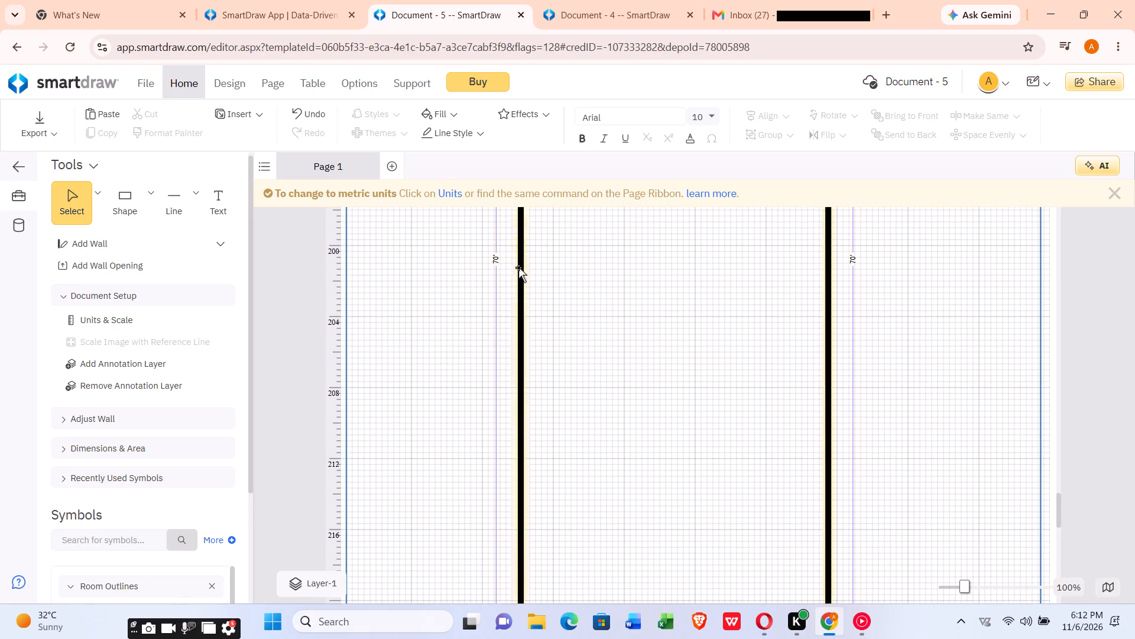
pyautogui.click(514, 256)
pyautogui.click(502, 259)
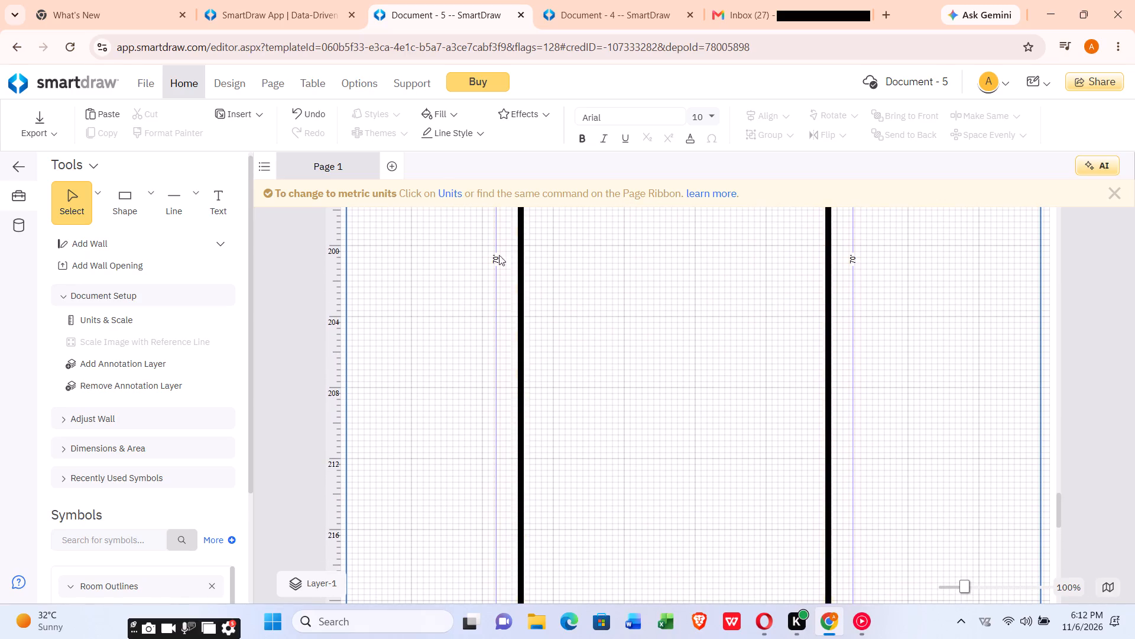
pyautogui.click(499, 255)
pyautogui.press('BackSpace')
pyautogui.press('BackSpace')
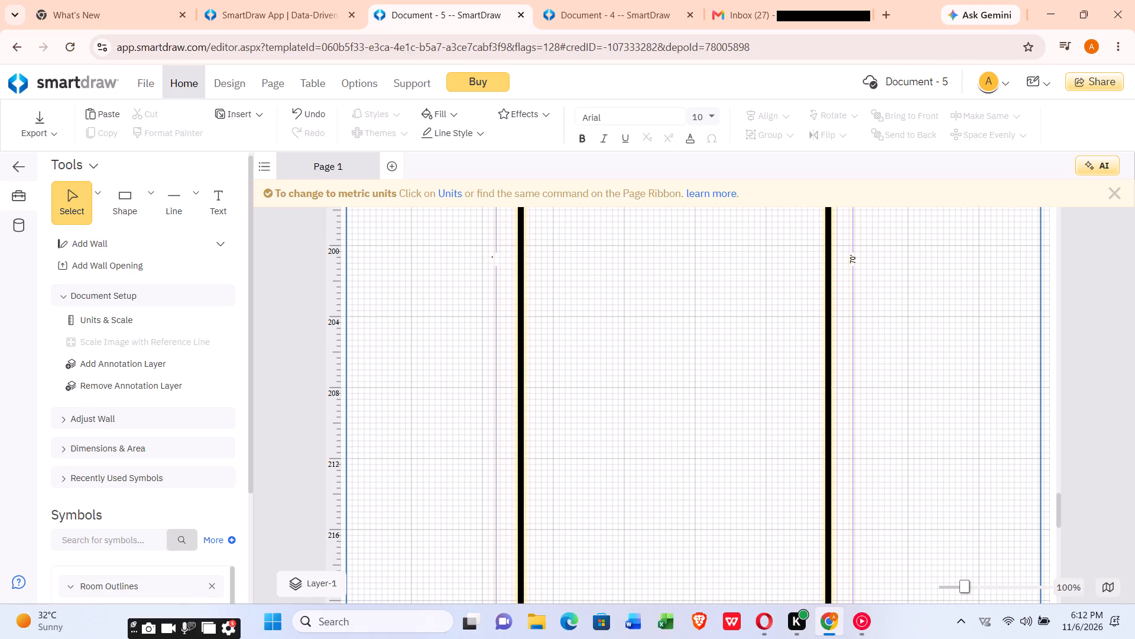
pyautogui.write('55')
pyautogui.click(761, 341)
# Set the room's height to 205' through the dimension beside its left wall.
pyautogui.scroll(-4, 735, 369)
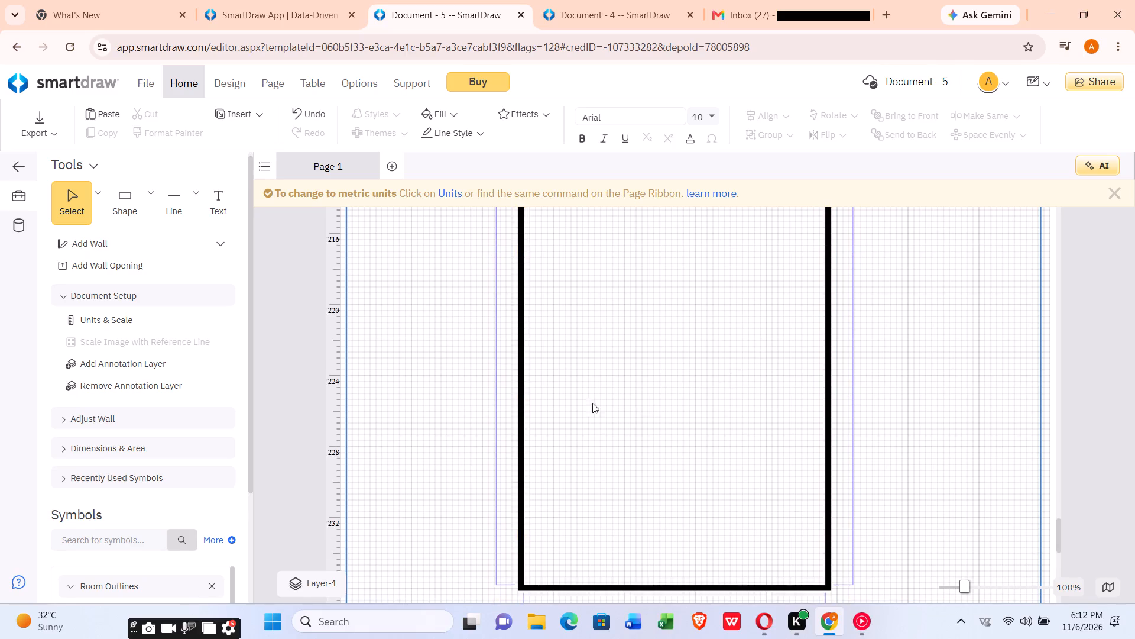
pyautogui.scroll(3, 544, 363)
pyautogui.click(502, 319)
pyautogui.click(502, 311)
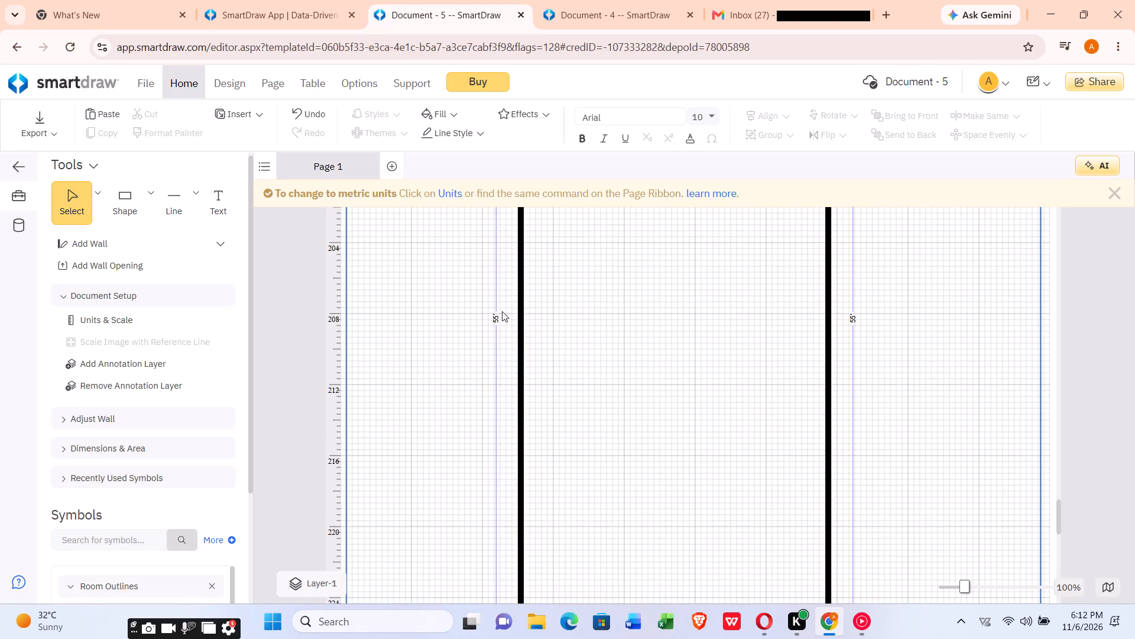
pyautogui.click(497, 319)
pyautogui.press('BackSpace')
pyautogui.press('BackSpace')
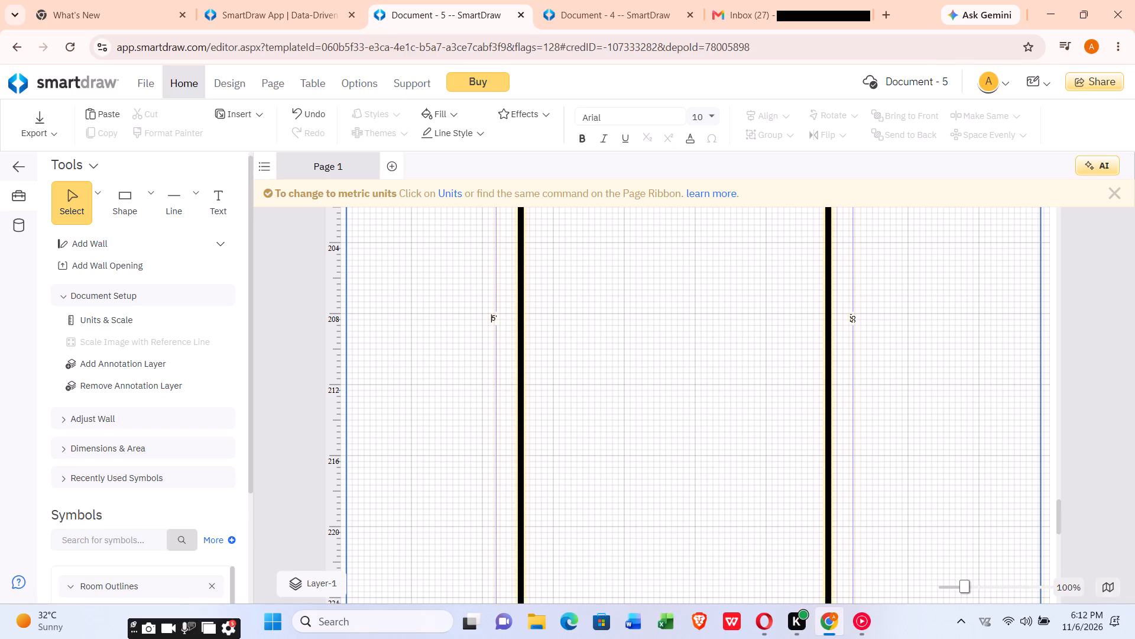
pyautogui.write('20')
pyautogui.press('Return')
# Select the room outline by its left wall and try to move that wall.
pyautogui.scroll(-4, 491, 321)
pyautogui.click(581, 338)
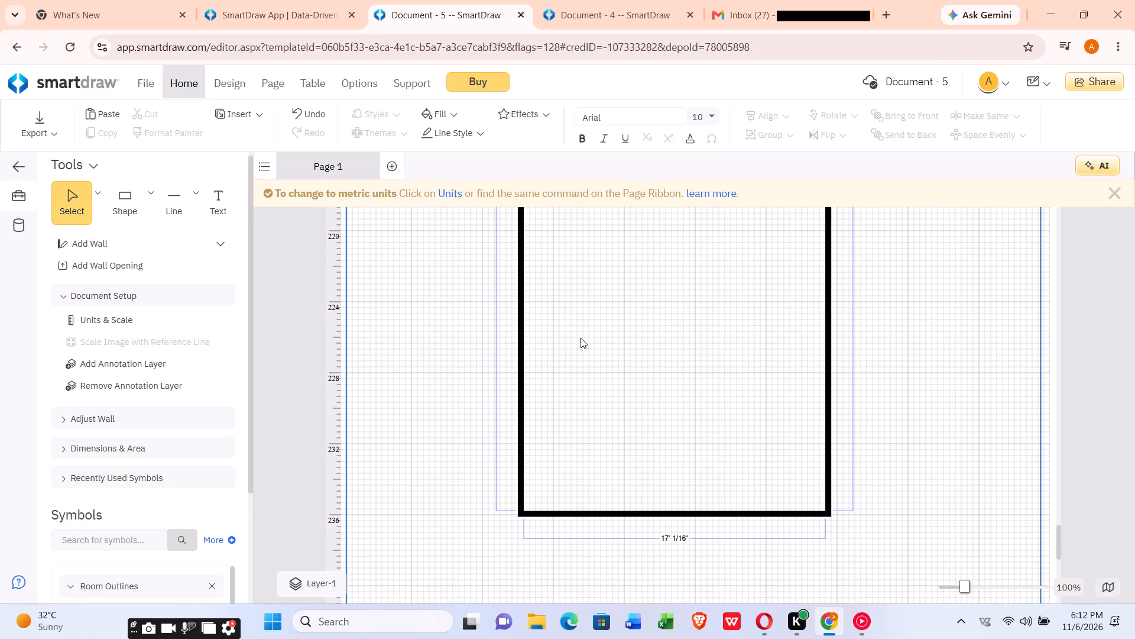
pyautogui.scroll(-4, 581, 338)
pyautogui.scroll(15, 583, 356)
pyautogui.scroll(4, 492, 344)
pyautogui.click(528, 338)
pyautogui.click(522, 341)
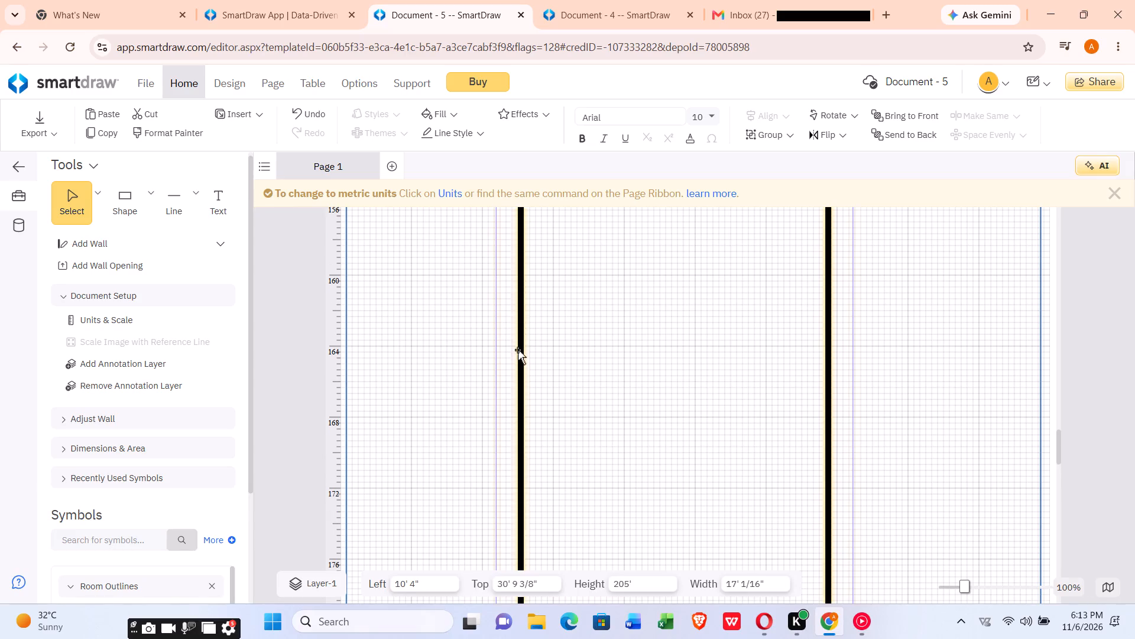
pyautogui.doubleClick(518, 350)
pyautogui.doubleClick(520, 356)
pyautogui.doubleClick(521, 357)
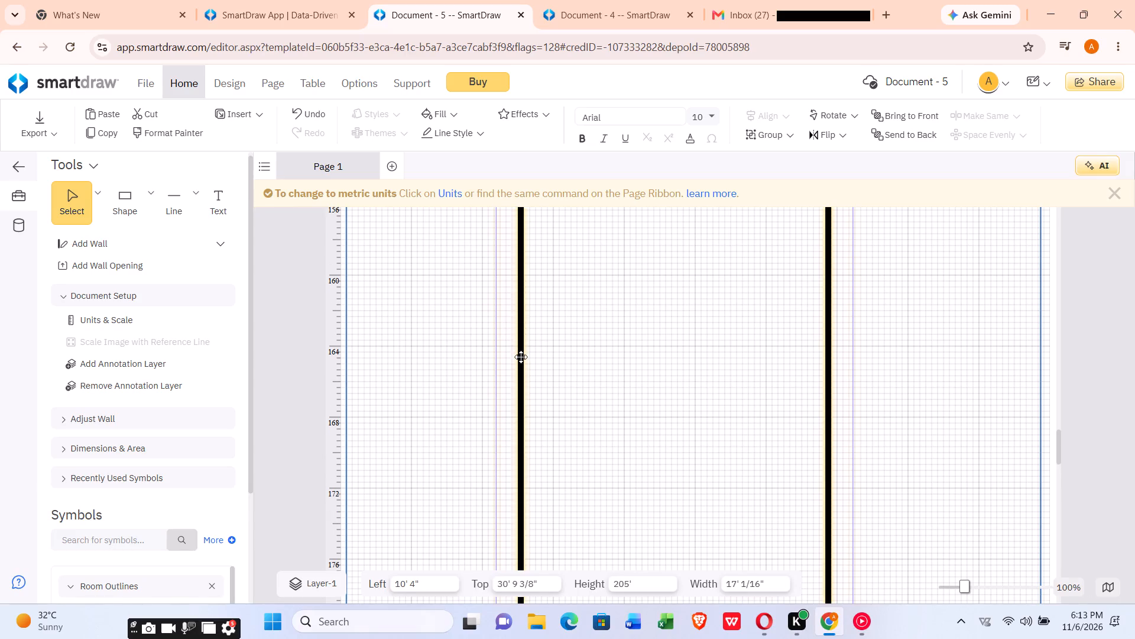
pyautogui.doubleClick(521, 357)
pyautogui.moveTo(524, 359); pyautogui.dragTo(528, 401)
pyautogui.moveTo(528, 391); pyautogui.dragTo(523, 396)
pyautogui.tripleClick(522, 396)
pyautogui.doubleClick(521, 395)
# Move the room's left wall slightly inward, narrowing the room to about 16' 7".
pyautogui.scroll(-3, 519, 388)
pyautogui.scroll(2, 519, 388)
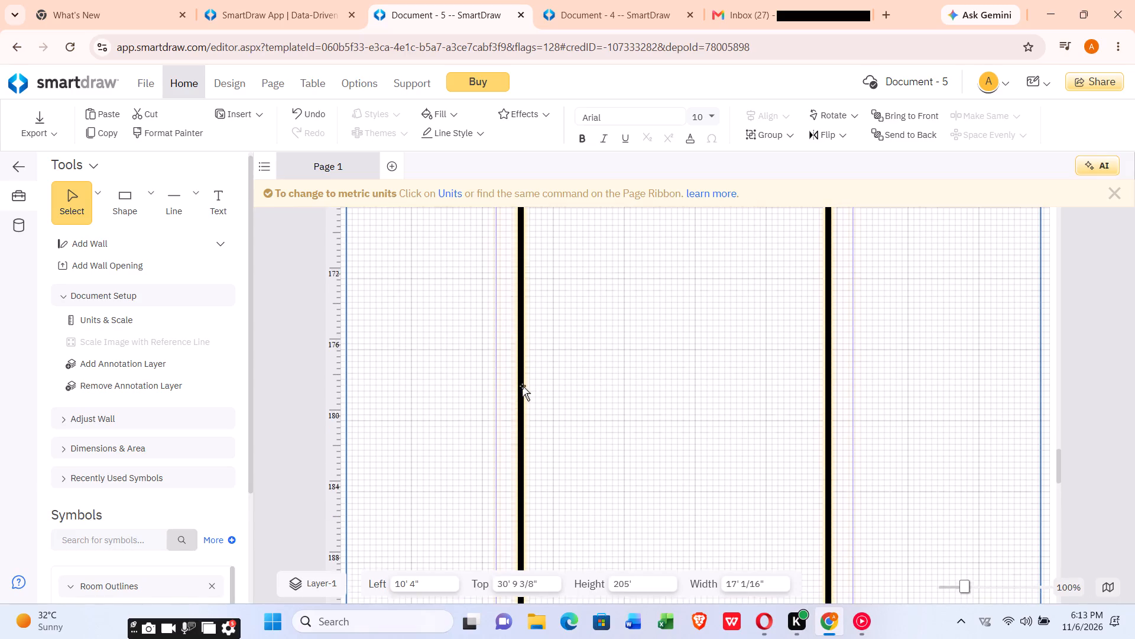
pyautogui.scroll(13, 522, 386)
pyautogui.scroll(-4, 573, 530)
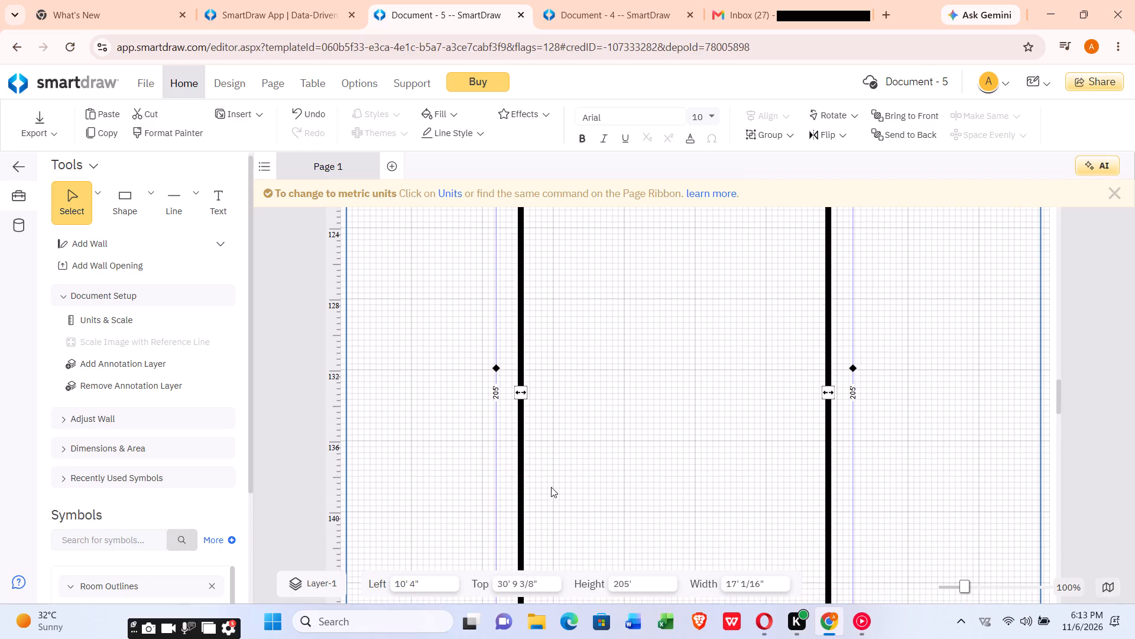
pyautogui.moveTo(518, 393); pyautogui.dragTo(526, 393)
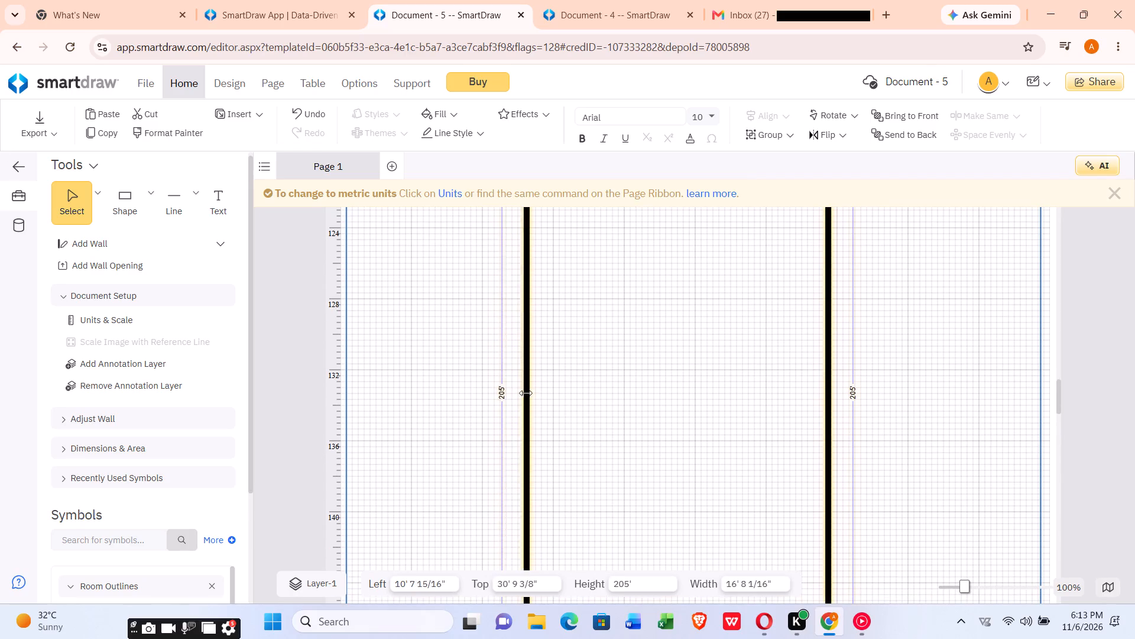
pyautogui.moveTo(526, 393); pyautogui.dragTo(526, 393)
# Lower the room's top wall, shortening the room to about 179' 5".
pyautogui.scroll(7, 532, 390)
pyautogui.scroll(8, 569, 293)
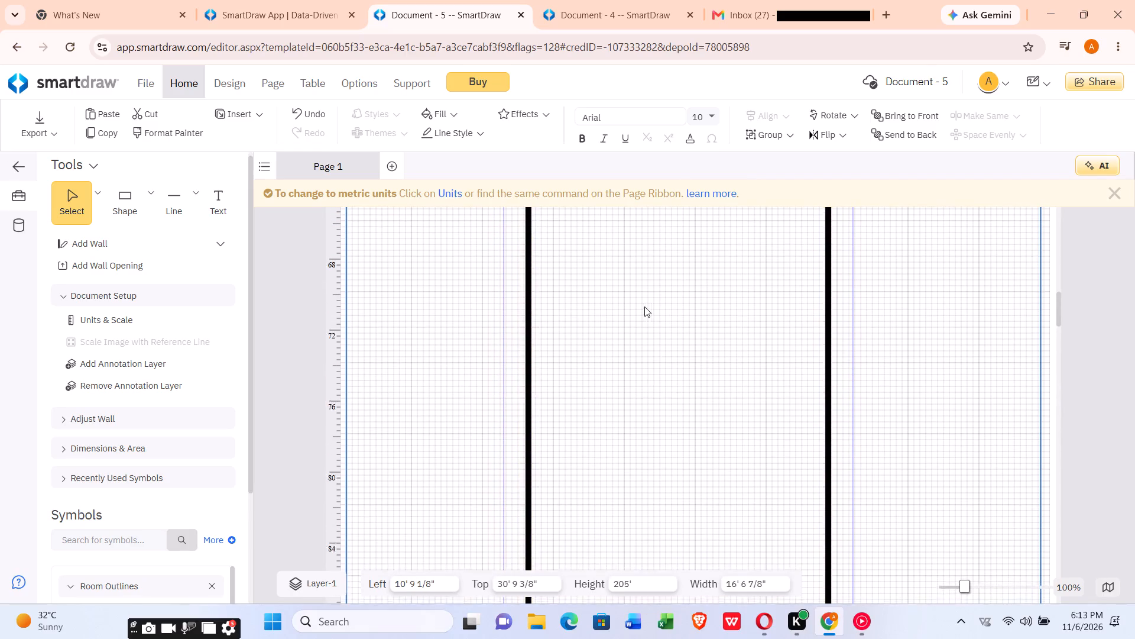
pyautogui.scroll(12, 644, 306)
pyautogui.scroll(-3, 679, 499)
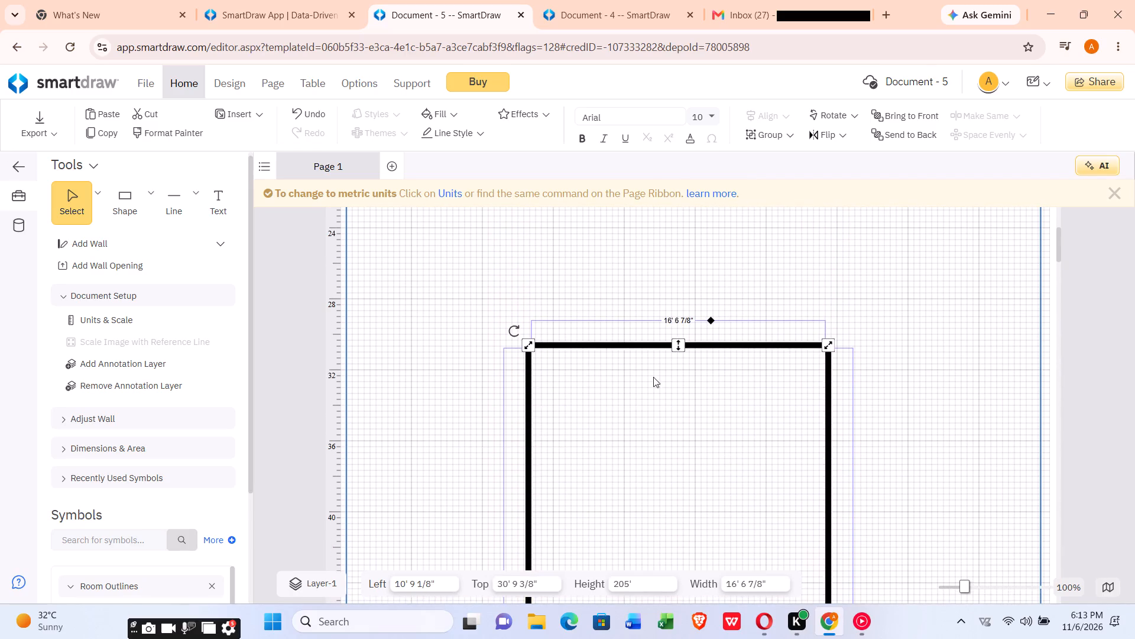
pyautogui.moveTo(678, 343); pyautogui.dragTo(698, 443)
pyautogui.scroll(-2, 701, 434)
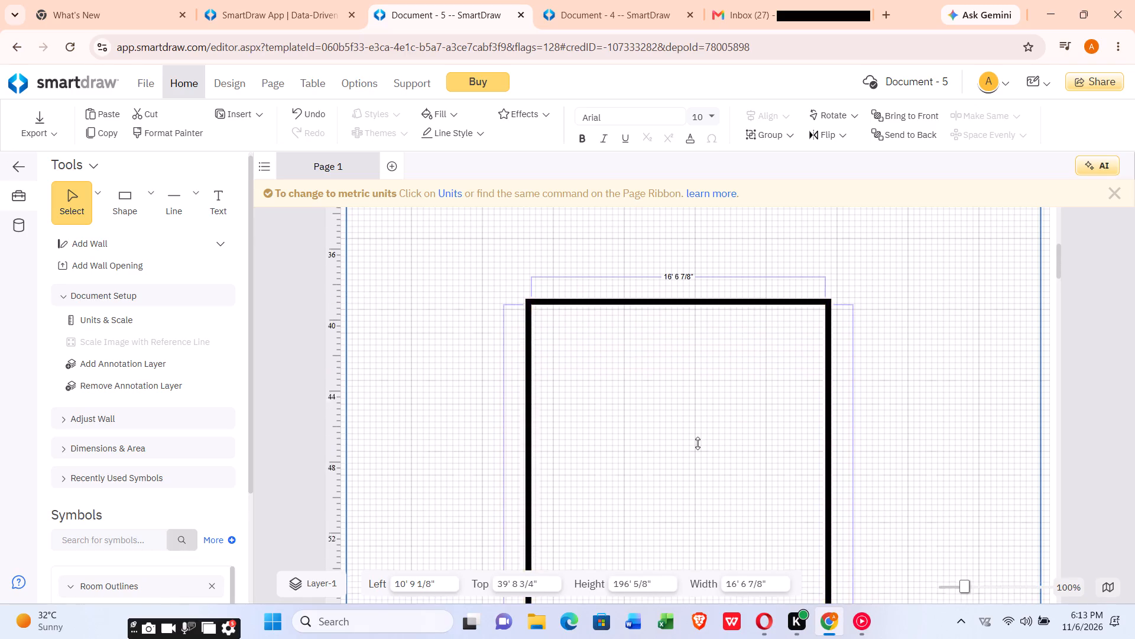
pyautogui.scroll(-2, 698, 443)
pyautogui.moveTo(698, 443); pyautogui.dragTo(678, 424)
pyautogui.scroll(-1, 696, 443)
pyautogui.moveTo(679, 418); pyautogui.dragTo(677, 401)
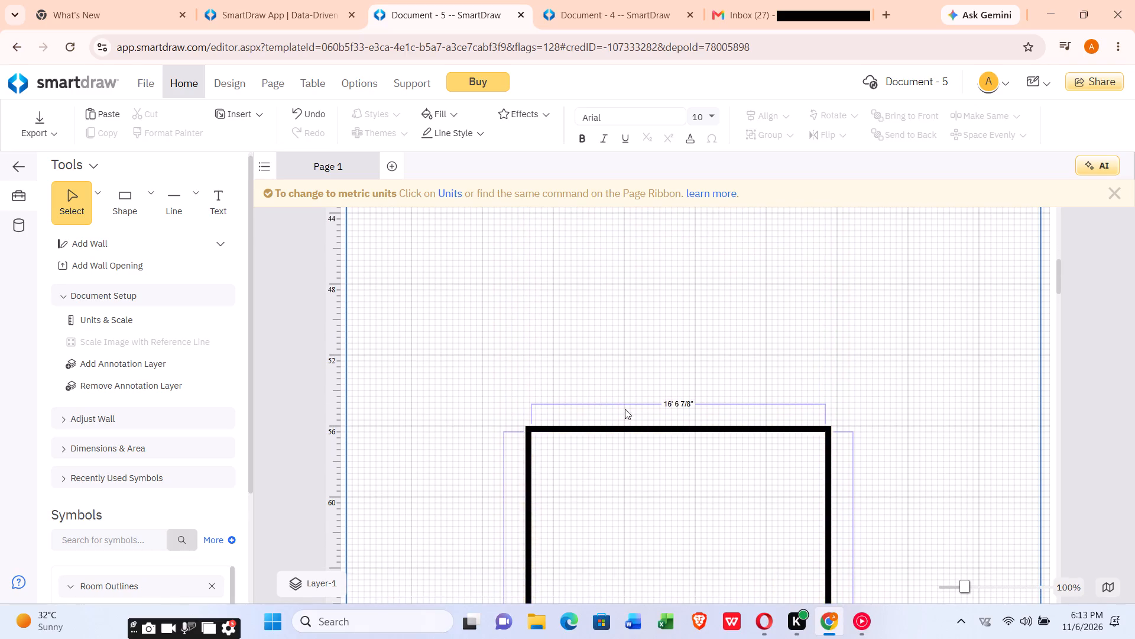
# Move the whole room outline to about 12' 4" from the left and 47' 3" from the top of the page.
pyautogui.moveTo(612, 425); pyautogui.dragTo(701, 408)
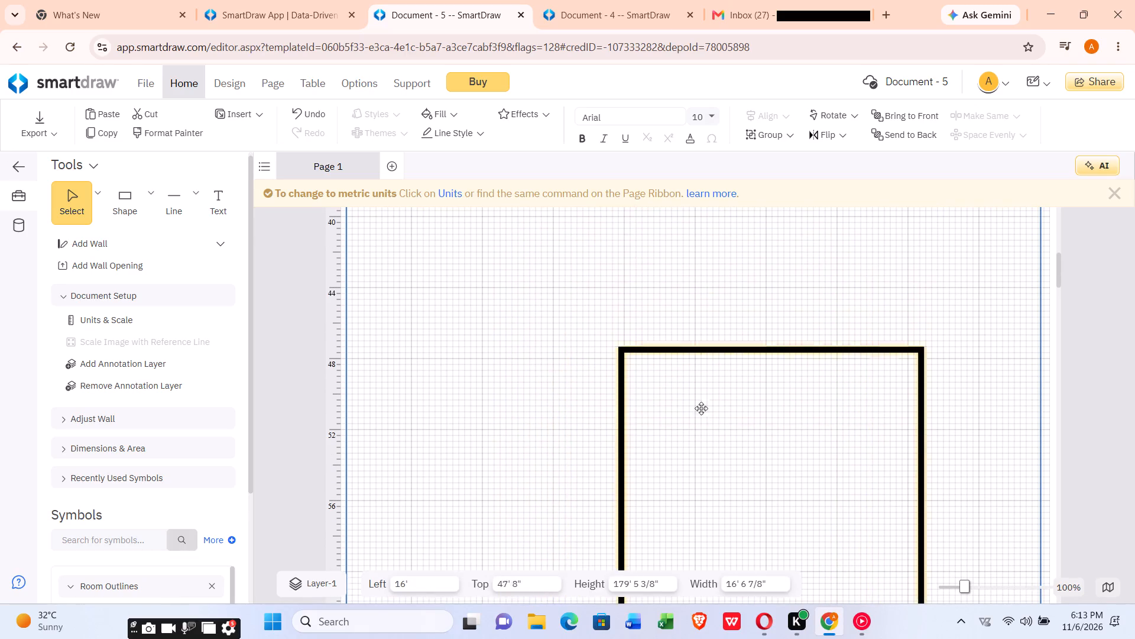
pyautogui.moveTo(701, 408); pyautogui.dragTo(640, 337)
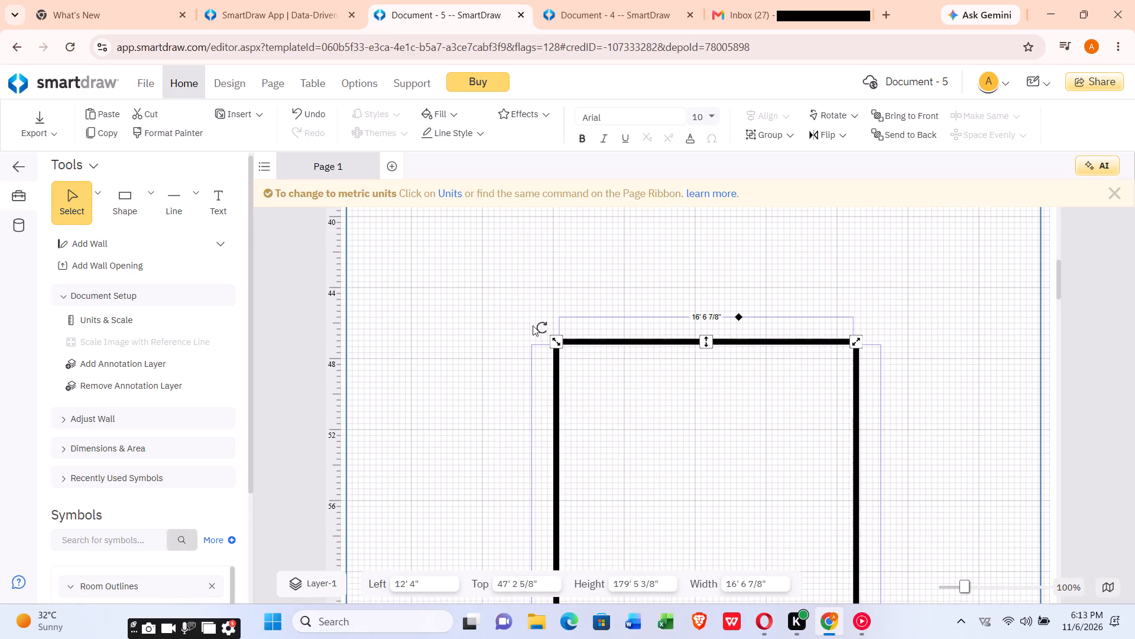
# Rotate the room outline slightly clockwise, to an overall width of about 32' 2" and height of about 180' 3".
pyautogui.moveTo(539, 324); pyautogui.dragTo(526, 362)
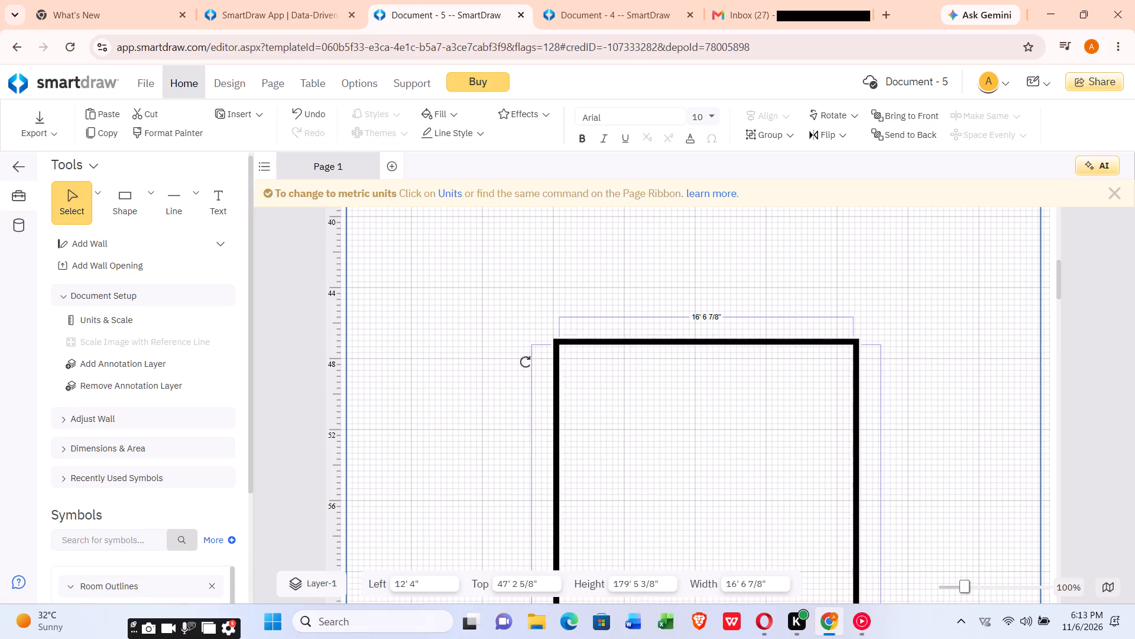
pyautogui.moveTo(526, 362); pyautogui.dragTo(418, 444)
pyautogui.scroll(-2, 500, 403)
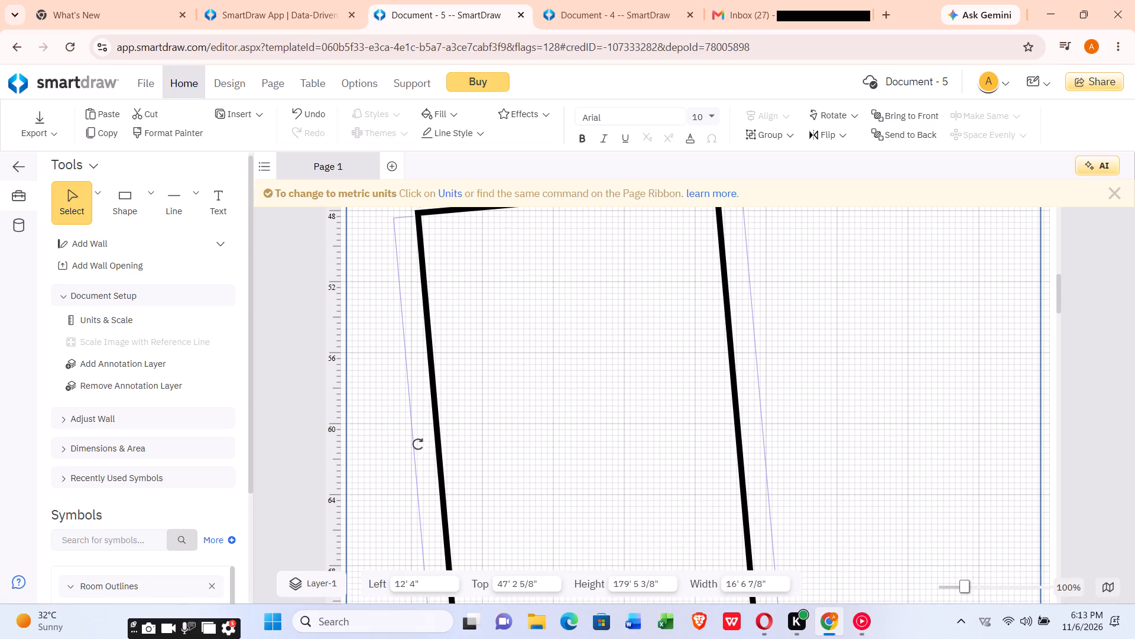
pyautogui.moveTo(418, 444); pyautogui.dragTo(702, 353)
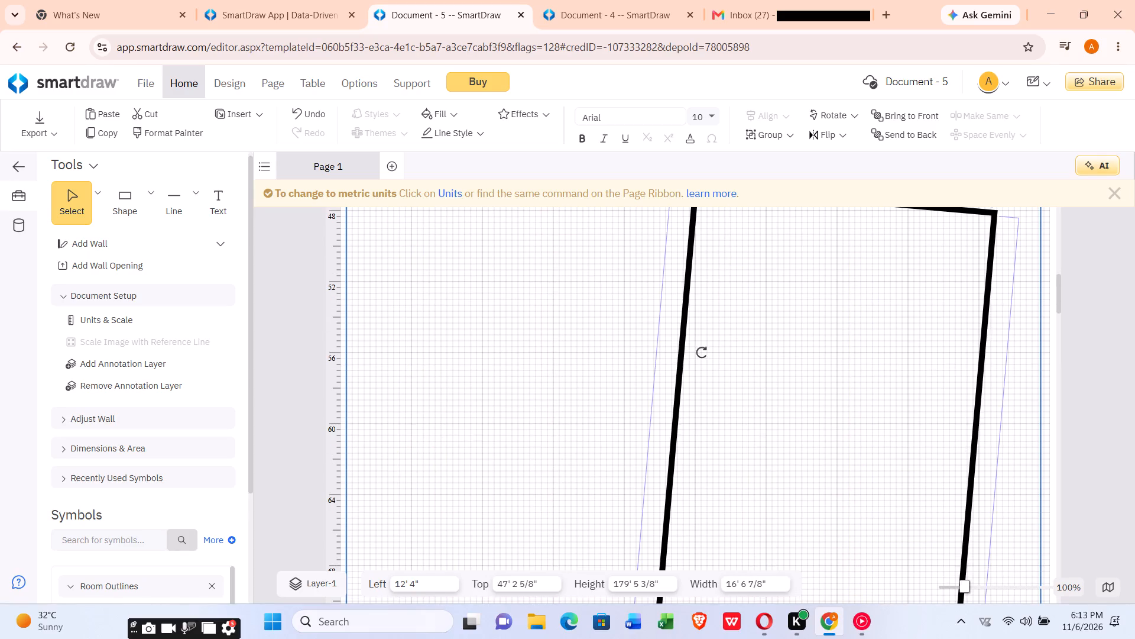
pyautogui.moveTo(702, 353); pyautogui.dragTo(805, 386)
pyautogui.scroll(-7, 687, 383)
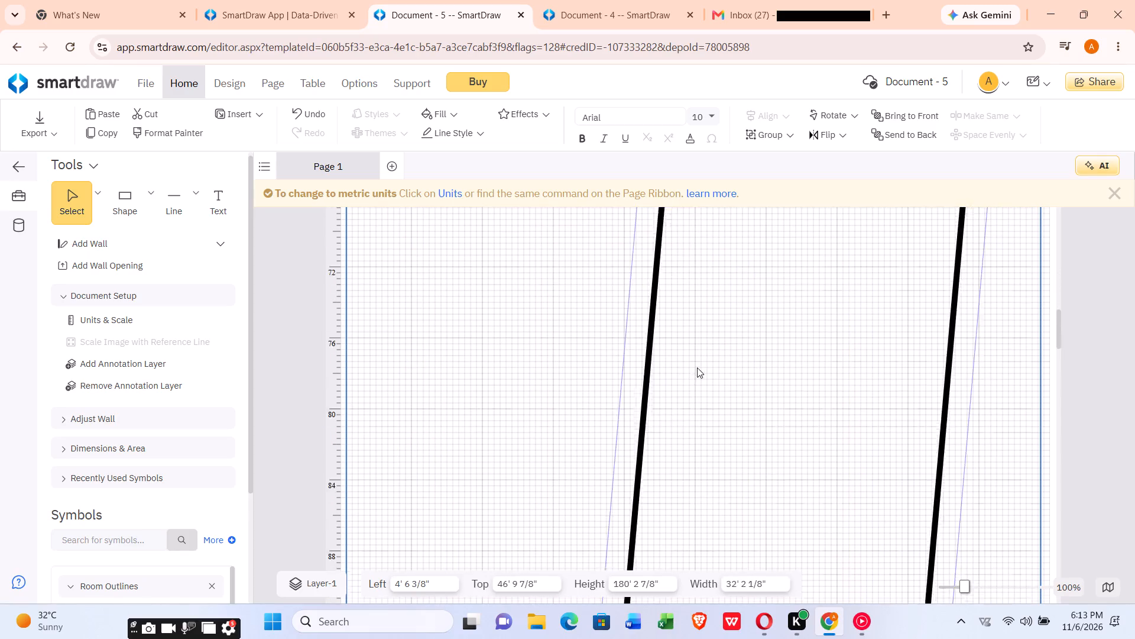
# Raise the room's bottom wall, shortening the side walls to about 10' 3".
pyautogui.scroll(-11, 697, 367)
pyautogui.scroll(-16, 567, 469)
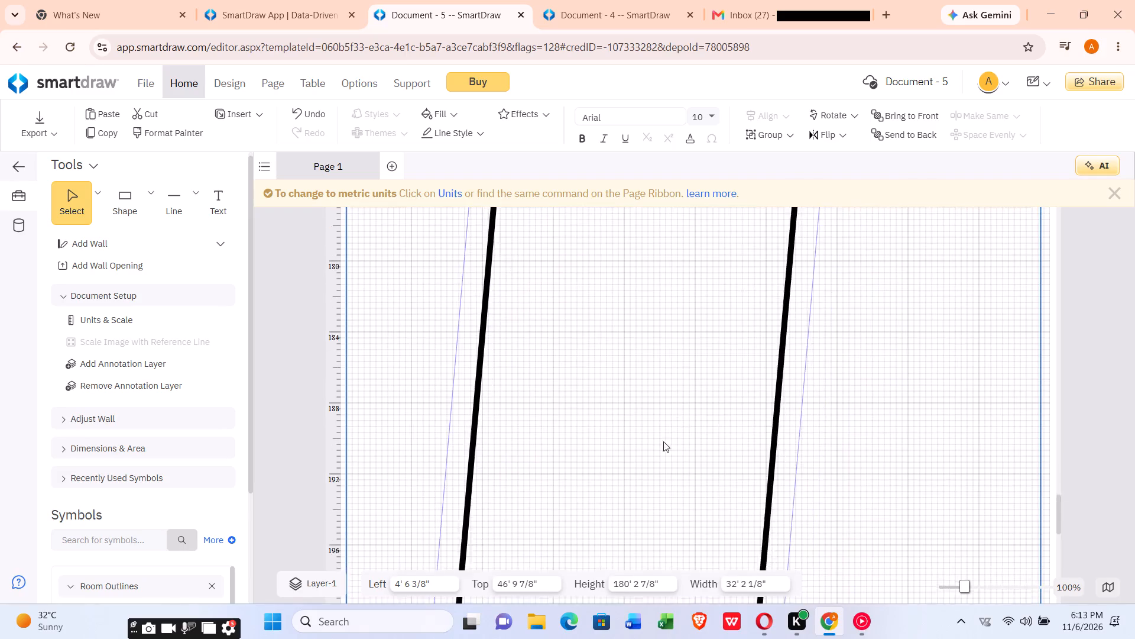
pyautogui.scroll(-11, 663, 441)
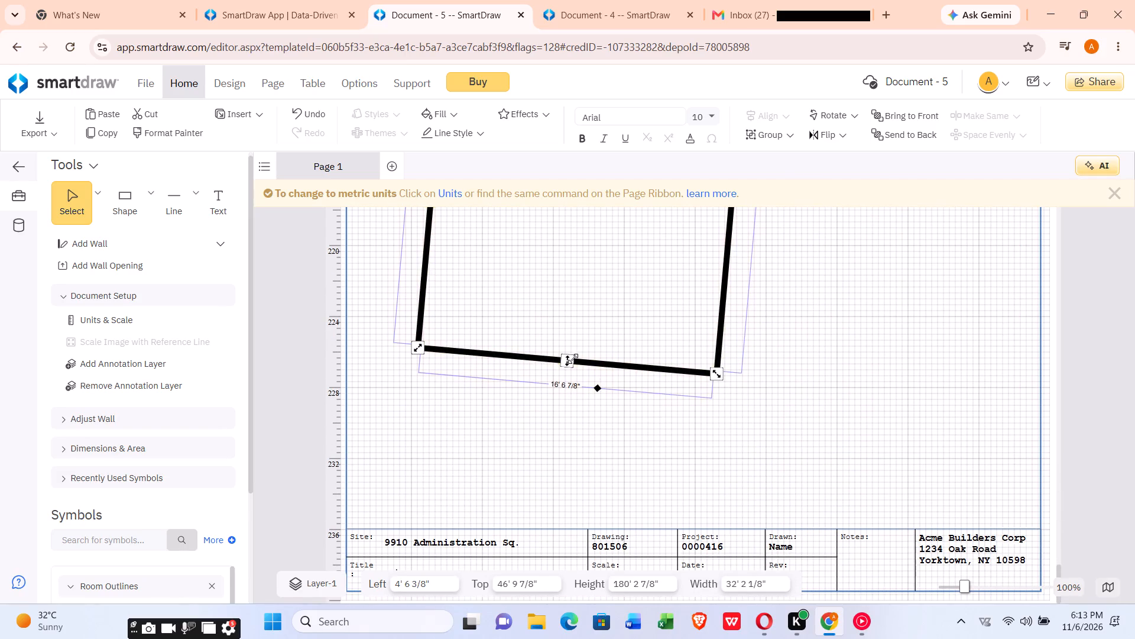
pyautogui.moveTo(573, 359); pyautogui.dragTo(602, 362)
pyautogui.scroll(9, 621, 332)
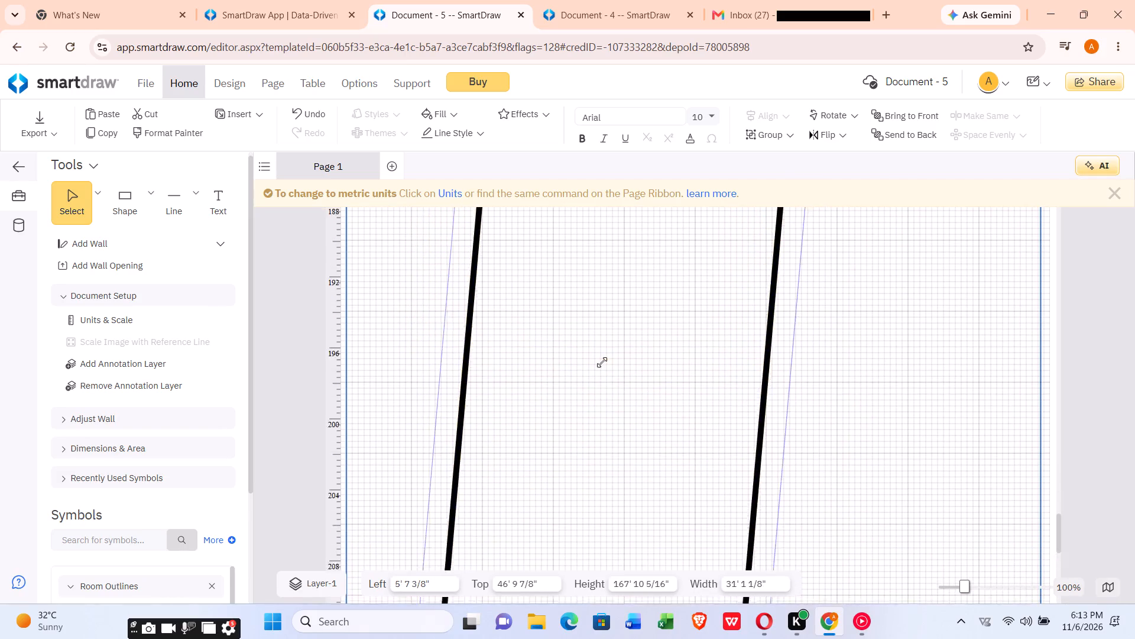
pyautogui.moveTo(602, 362); pyautogui.dragTo(585, 401)
pyautogui.scroll(6, 612, 354)
pyautogui.scroll(6, 578, 405)
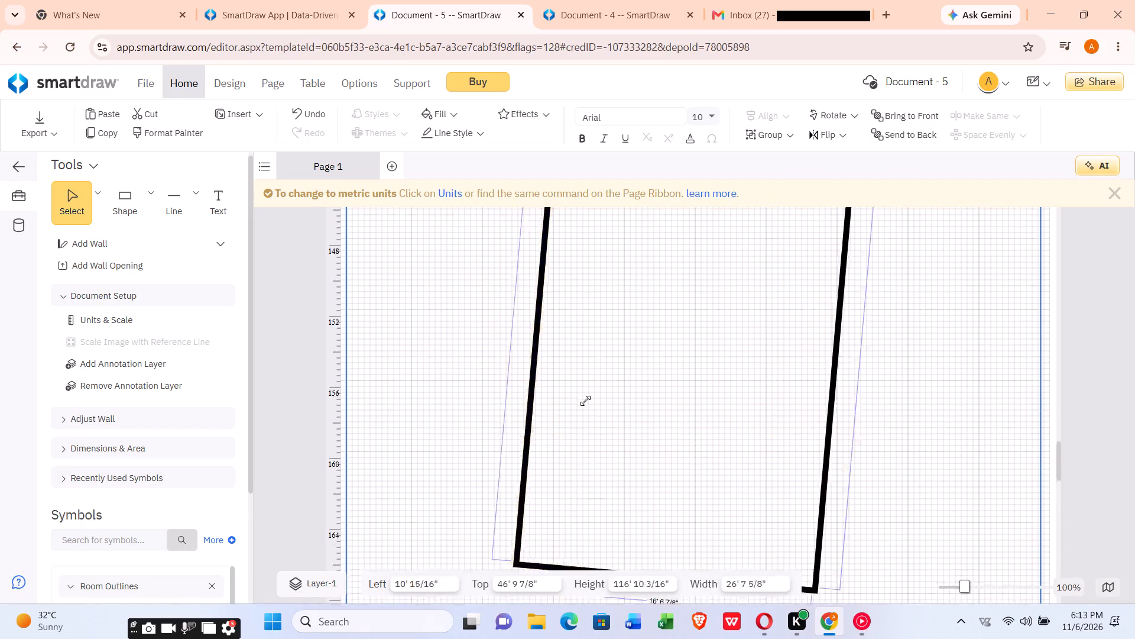
pyautogui.moveTo(585, 401); pyautogui.dragTo(592, 423)
pyautogui.scroll(14, 586, 409)
pyautogui.scroll(7, 586, 427)
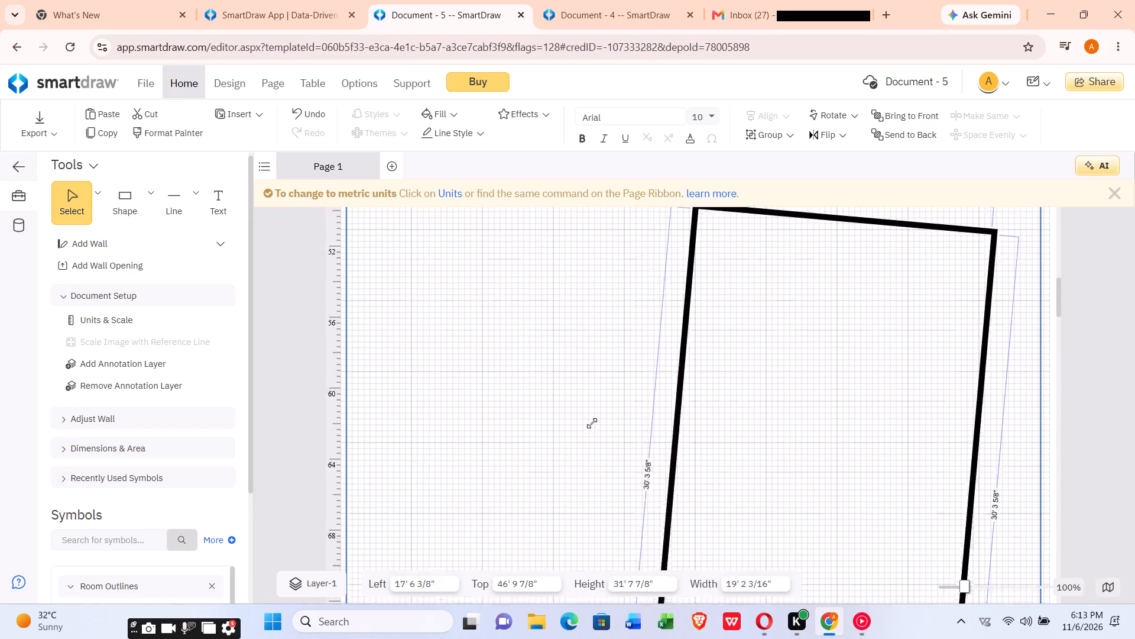
pyautogui.moveTo(592, 423); pyautogui.dragTo(537, 446)
pyautogui.click(551, 437)
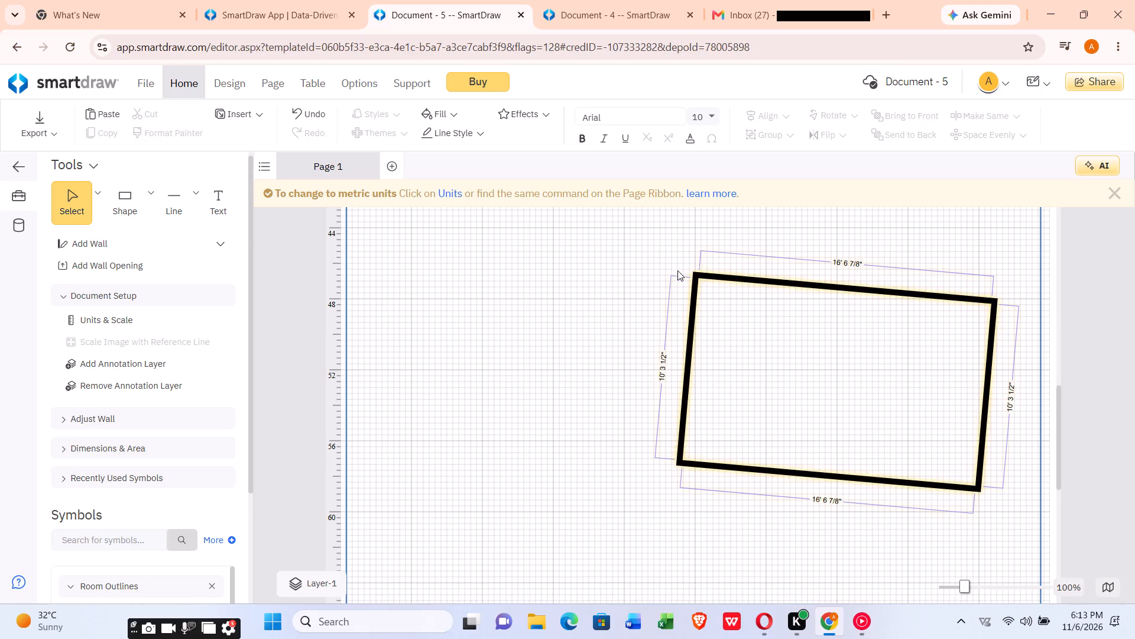
# Rotate the room outline counterclockwise until its walls align squarely with the grid.
pyautogui.click(651, 279)
pyautogui.moveTo(708, 266); pyautogui.dragTo(695, 279)
pyautogui.moveTo(793, 301); pyautogui.dragTo(796, 295)
pyautogui.click(796, 290)
pyautogui.click(798, 282)
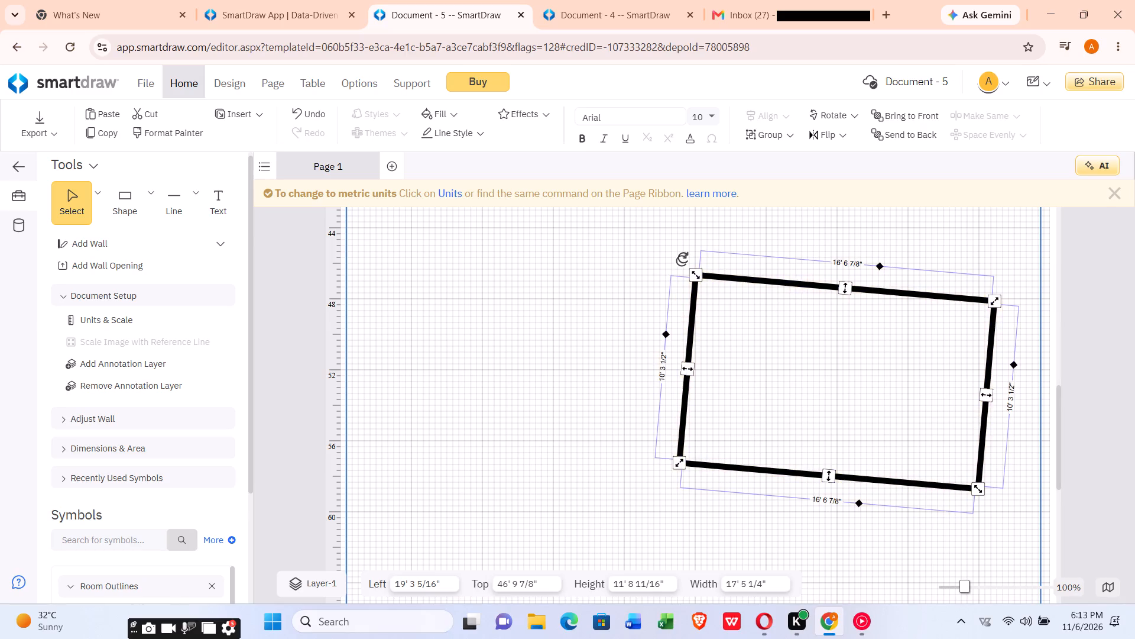
pyautogui.moveTo(683, 258); pyautogui.dragTo(671, 267)
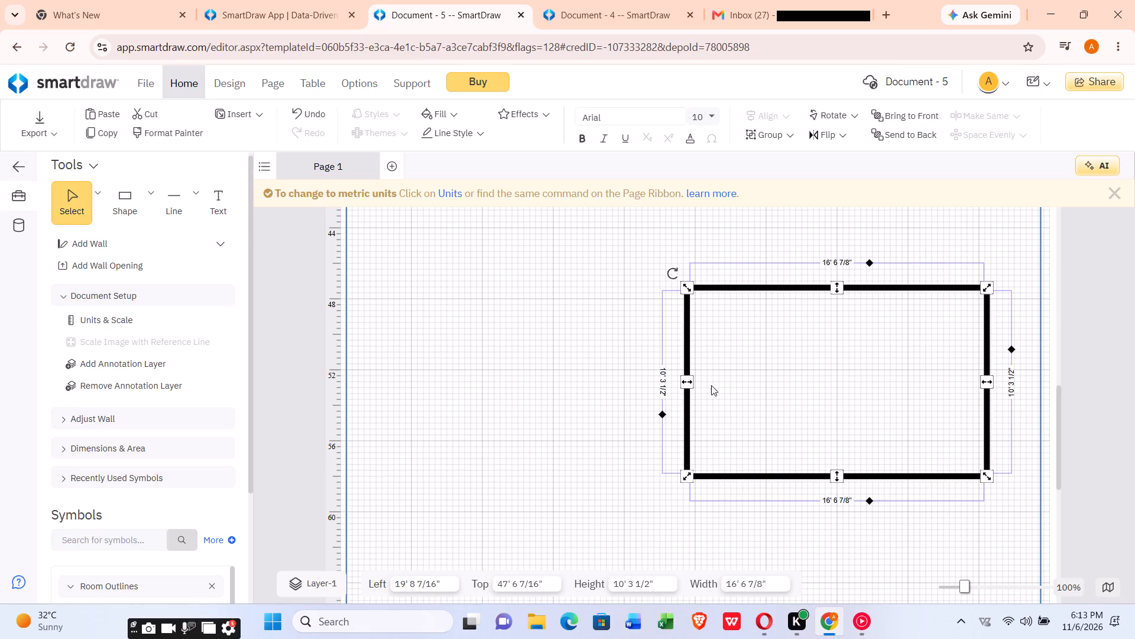
# Extend the room's left and bottom walls outward, enlarging the room to about 22' 6" wide and 16' 11" high.
pyautogui.moveTo(683, 384); pyautogui.dragTo(578, 393)
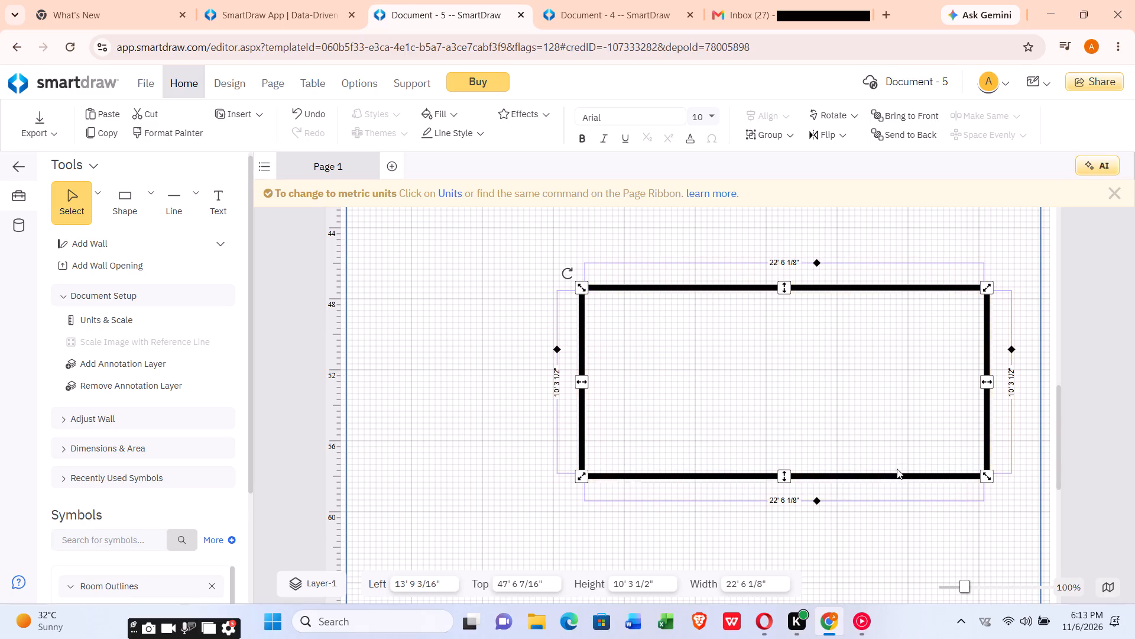
pyautogui.moveTo(785, 479); pyautogui.dragTo(786, 527)
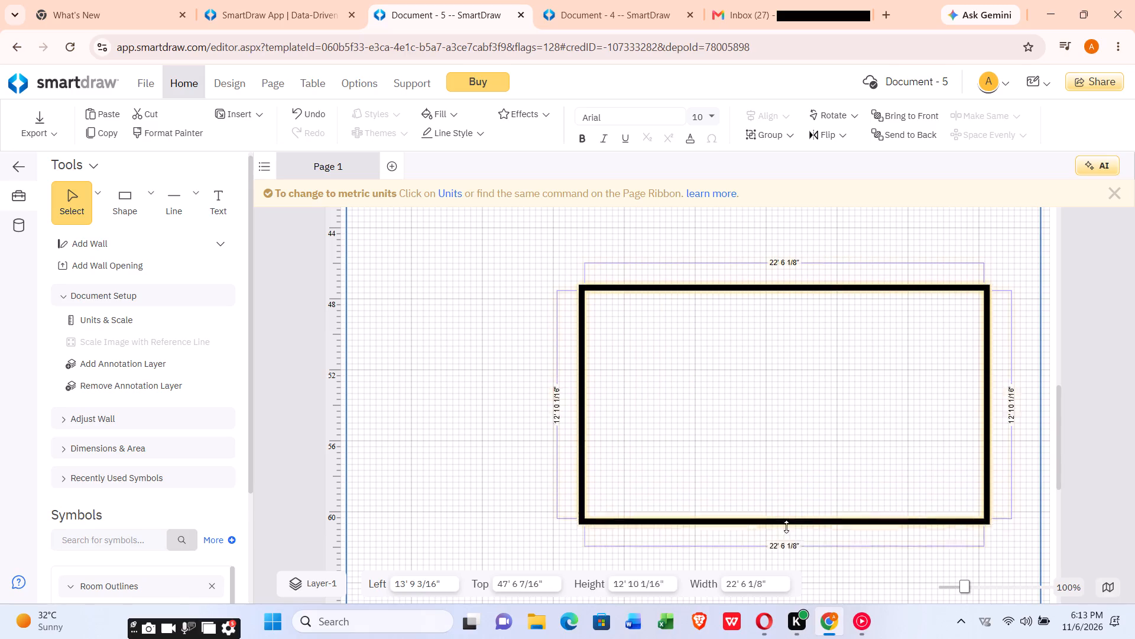
pyautogui.moveTo(786, 527); pyautogui.dragTo(777, 593)
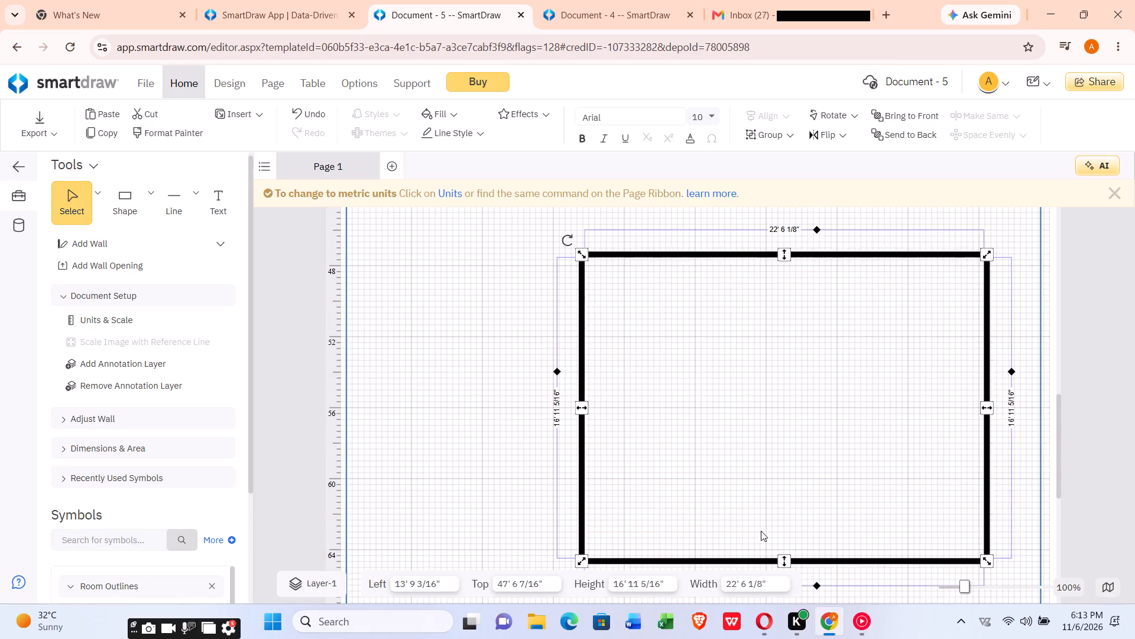
# Start adding walls with a custom thickness of 9 inches.
pyautogui.scroll(-2, 714, 467)
pyautogui.scroll(2, 638, 399)
pyautogui.click(212, 238)
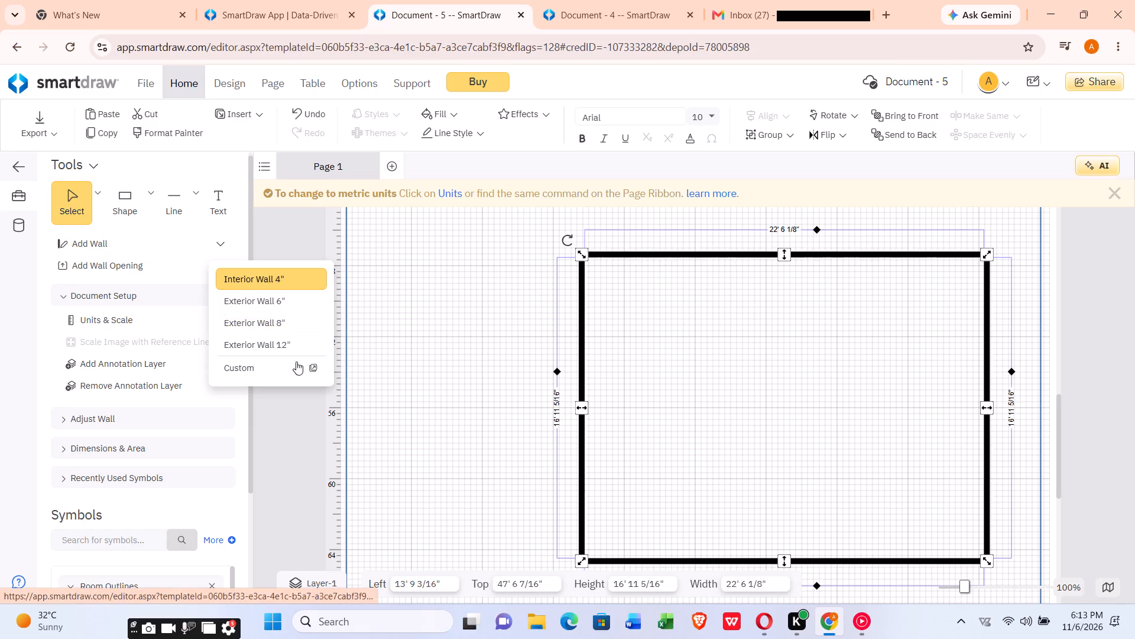
pyautogui.click(277, 362)
pyautogui.click(447, 390)
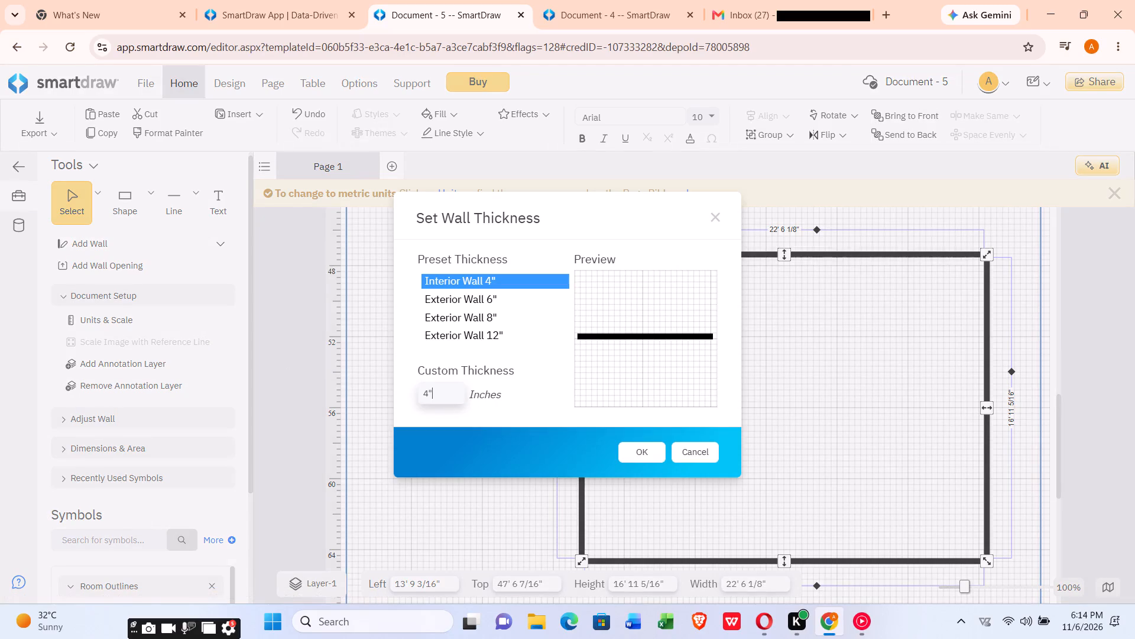
pyautogui.press('BackSpace')
pyautogui.press('BackSpace')
pyautogui.press('9')
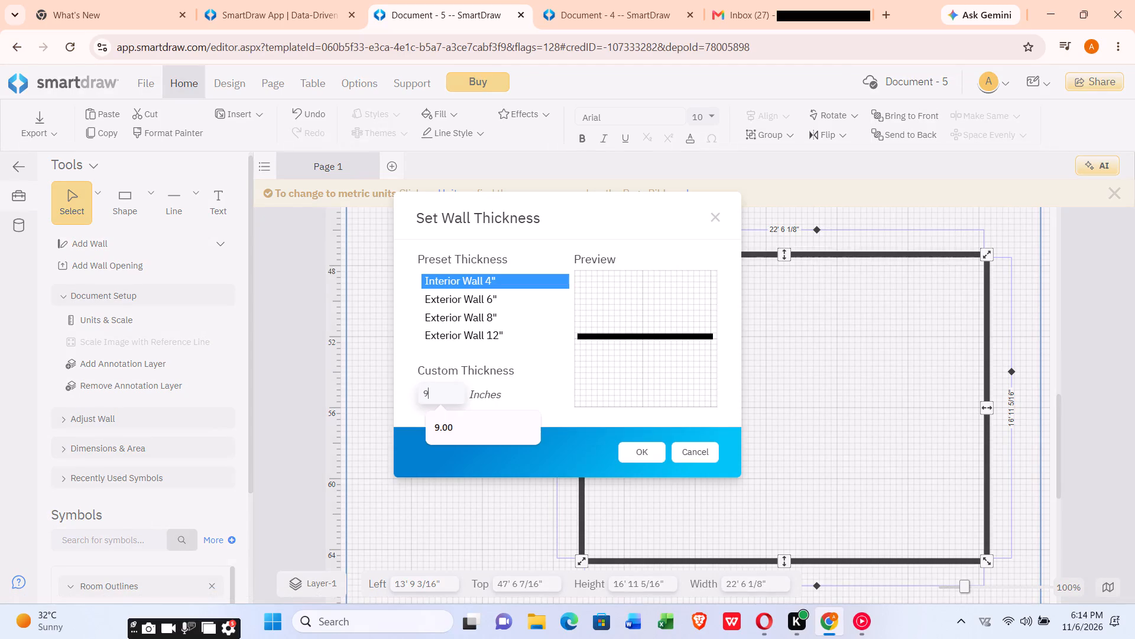
pyautogui.click(655, 457)
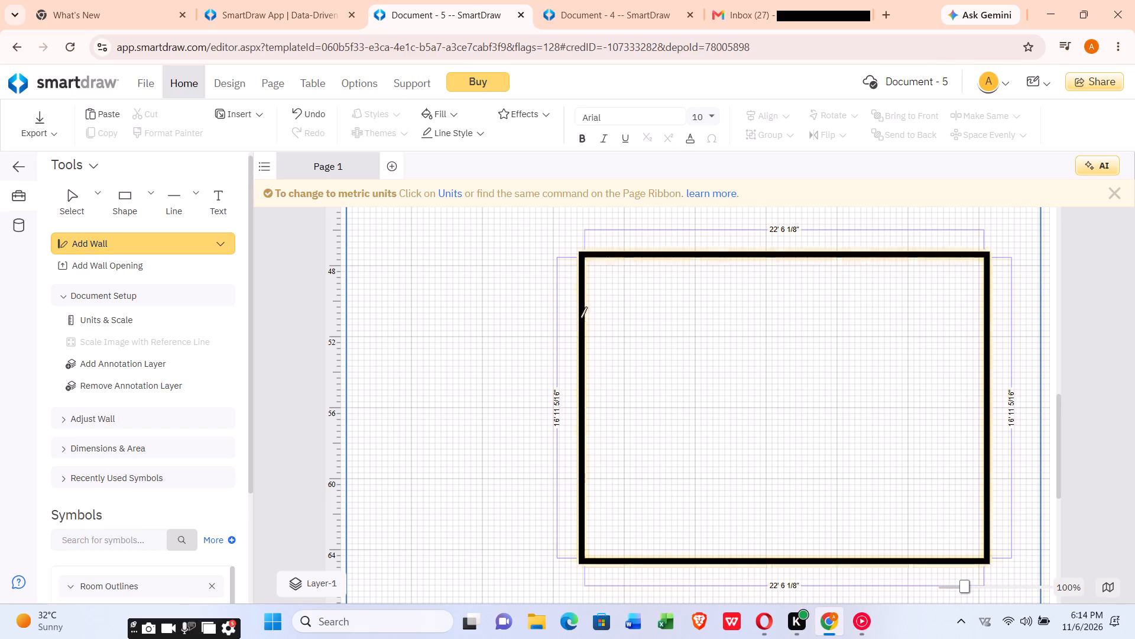
# Draw three connected walls forming a side room off the main room's left wall, about 11' 5" wide and 9' 4" high.
pyautogui.moveTo(584, 316); pyautogui.dragTo(384, 321)
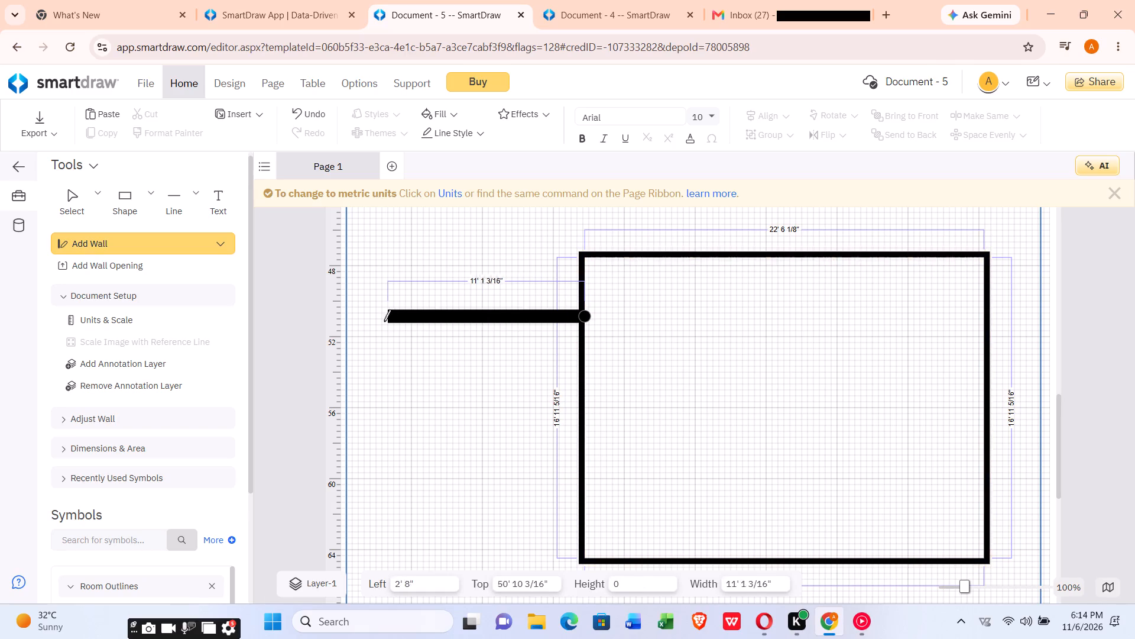
pyautogui.moveTo(384, 321); pyautogui.dragTo(382, 321)
pyautogui.moveTo(382, 316); pyautogui.dragTo(374, 445)
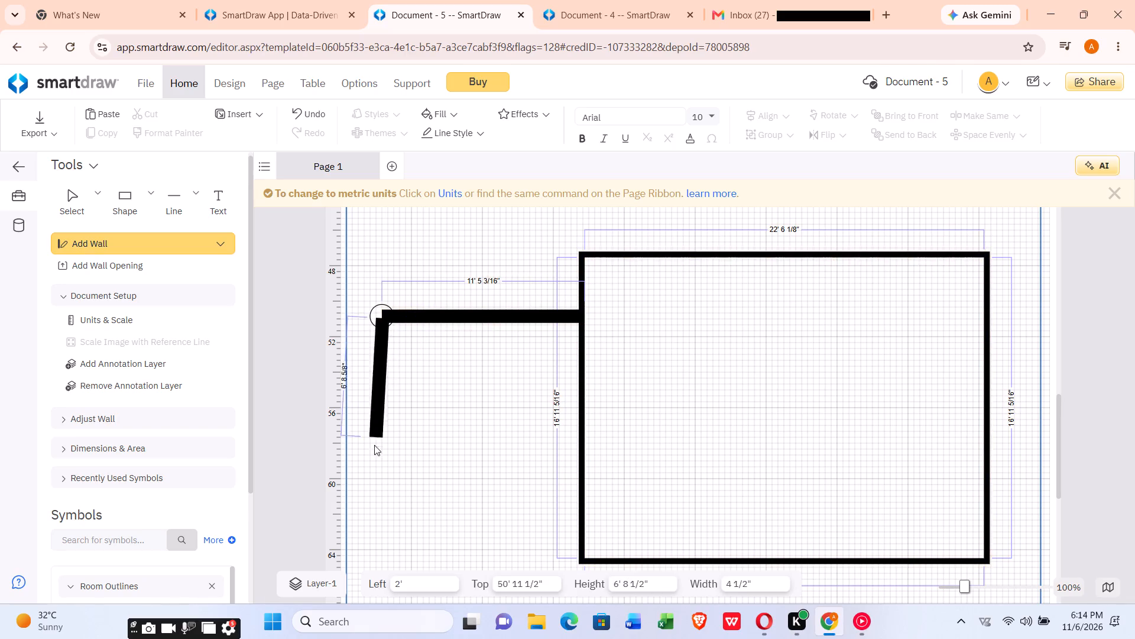
pyautogui.moveTo(374, 445); pyautogui.dragTo(376, 482)
pyautogui.moveTo(380, 479); pyautogui.dragTo(385, 479)
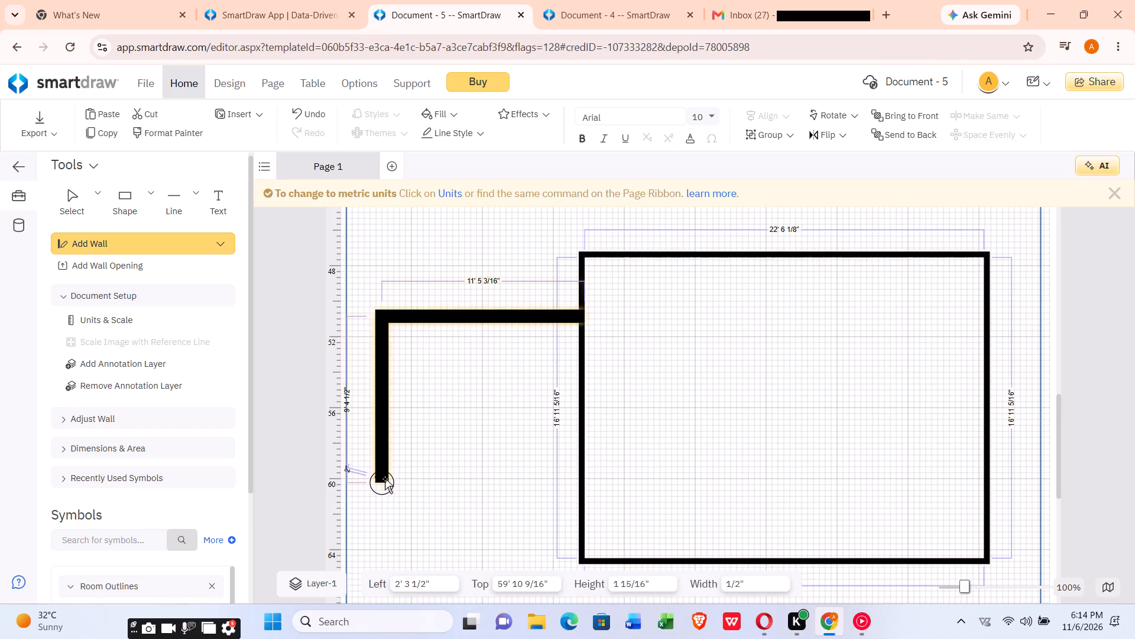
pyautogui.moveTo(385, 479); pyautogui.dragTo(573, 471)
# Try to add short wall segments along the wall shared by the side room and main room.
pyautogui.click(582, 447)
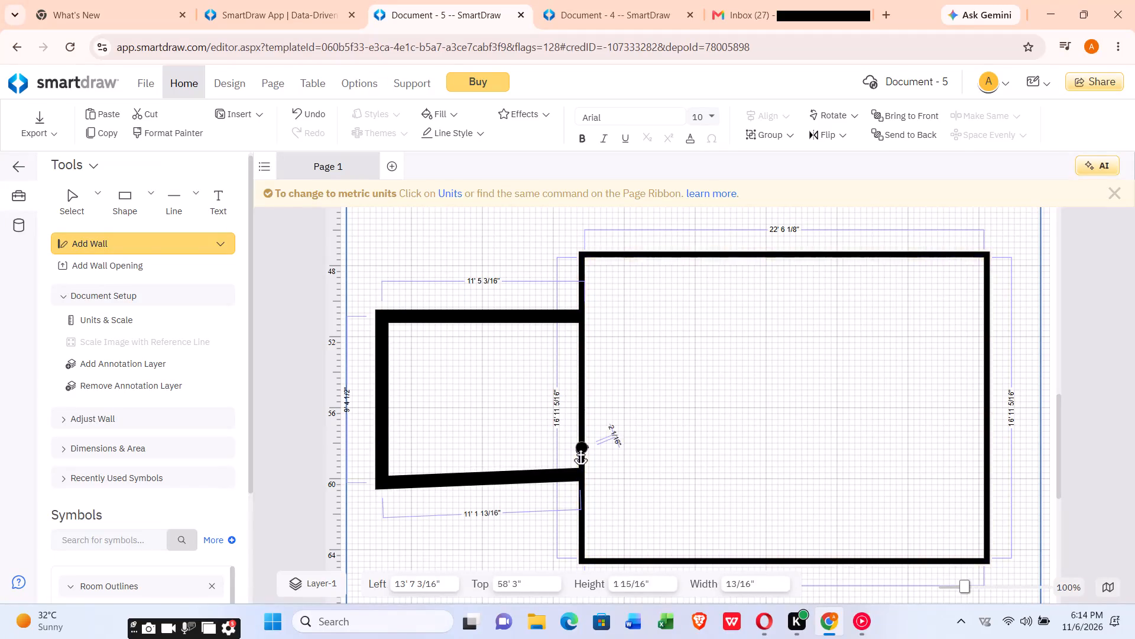
pyautogui.click(580, 438)
pyautogui.click(586, 291)
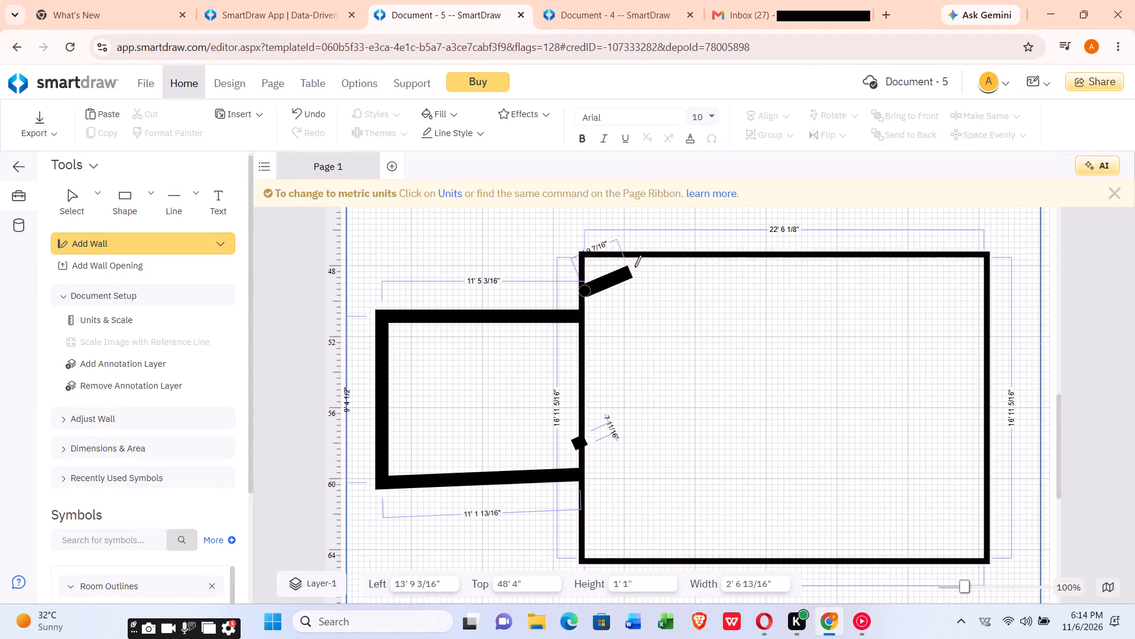
pyautogui.rightClick(564, 289)
pyautogui.click(574, 303)
pyautogui.click(578, 298)
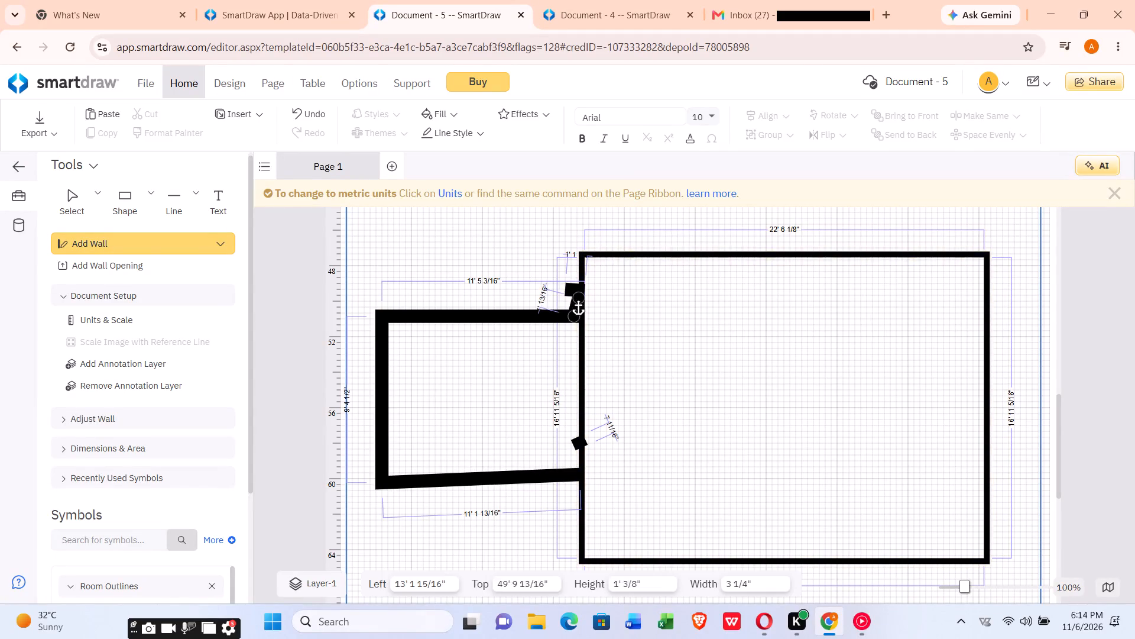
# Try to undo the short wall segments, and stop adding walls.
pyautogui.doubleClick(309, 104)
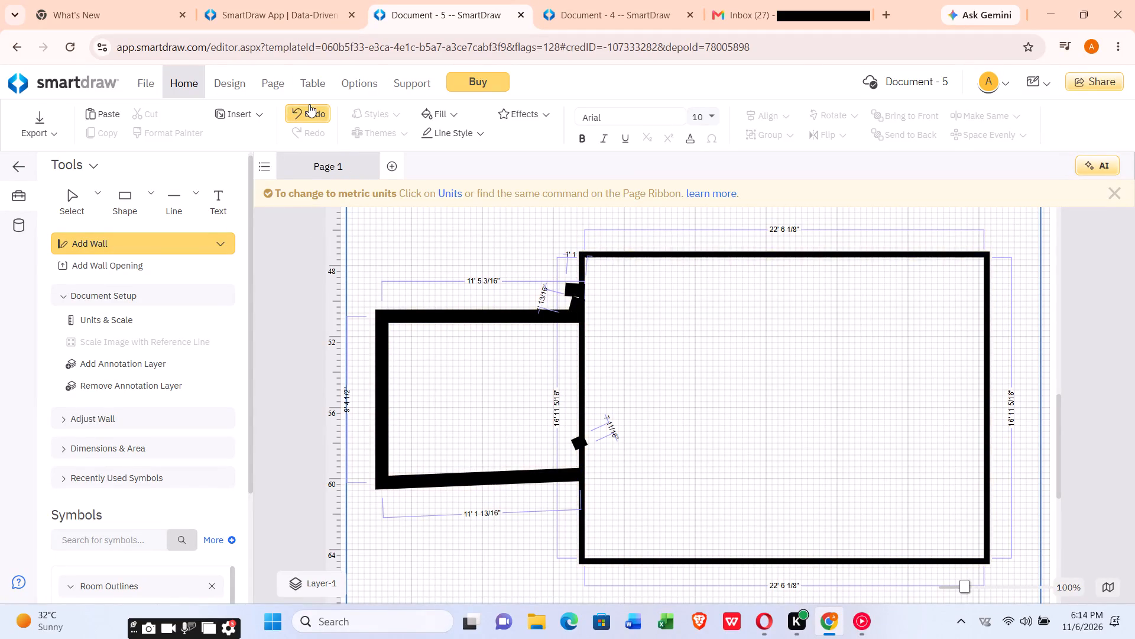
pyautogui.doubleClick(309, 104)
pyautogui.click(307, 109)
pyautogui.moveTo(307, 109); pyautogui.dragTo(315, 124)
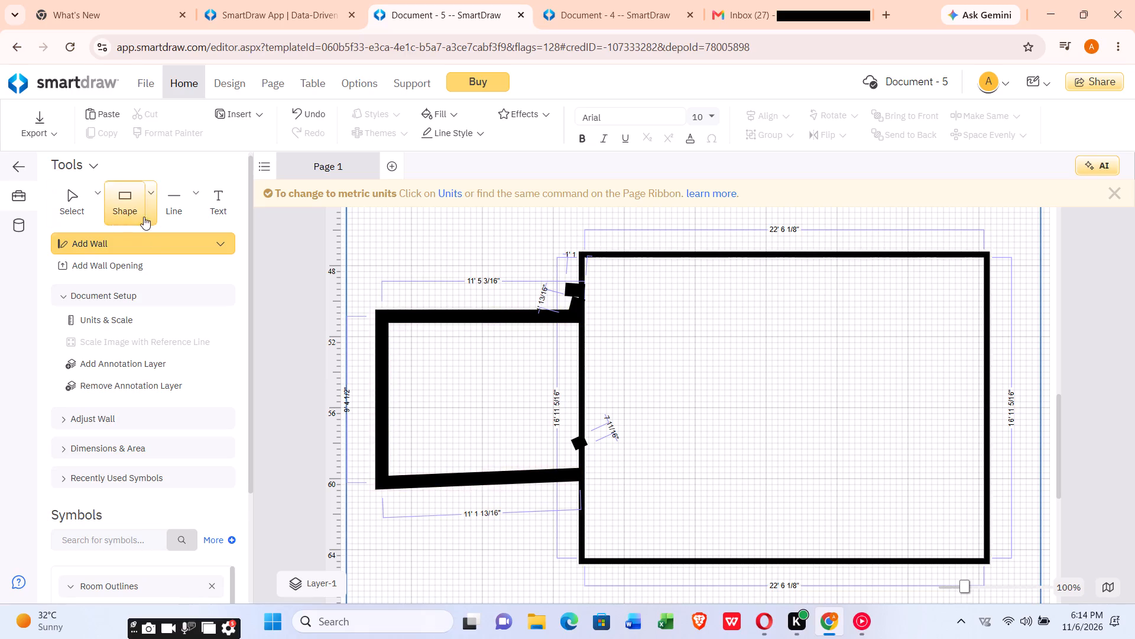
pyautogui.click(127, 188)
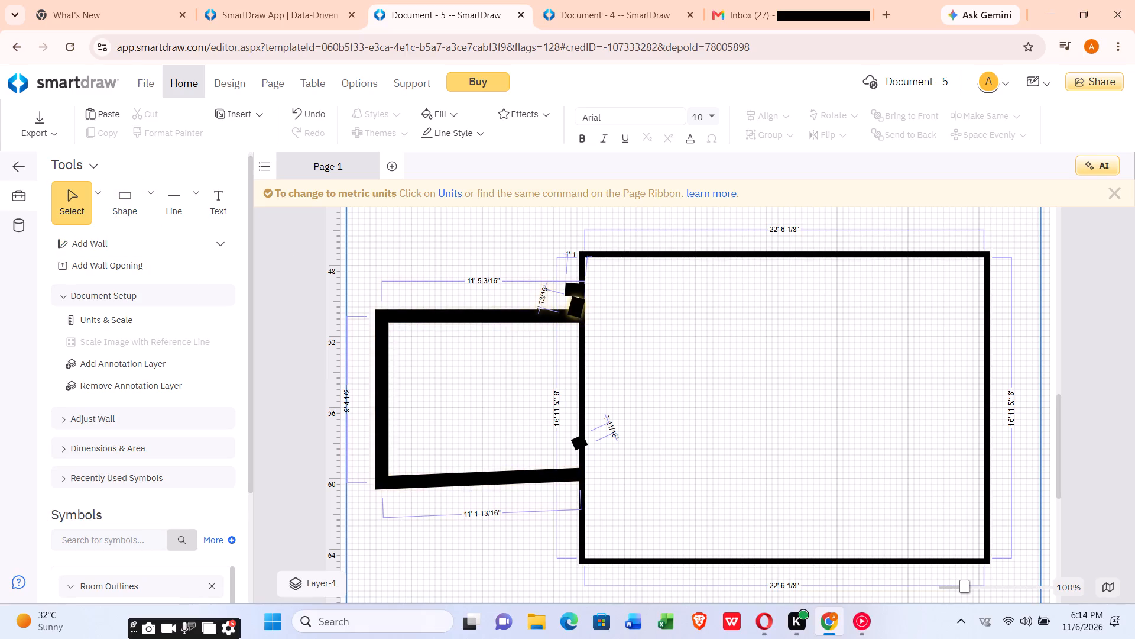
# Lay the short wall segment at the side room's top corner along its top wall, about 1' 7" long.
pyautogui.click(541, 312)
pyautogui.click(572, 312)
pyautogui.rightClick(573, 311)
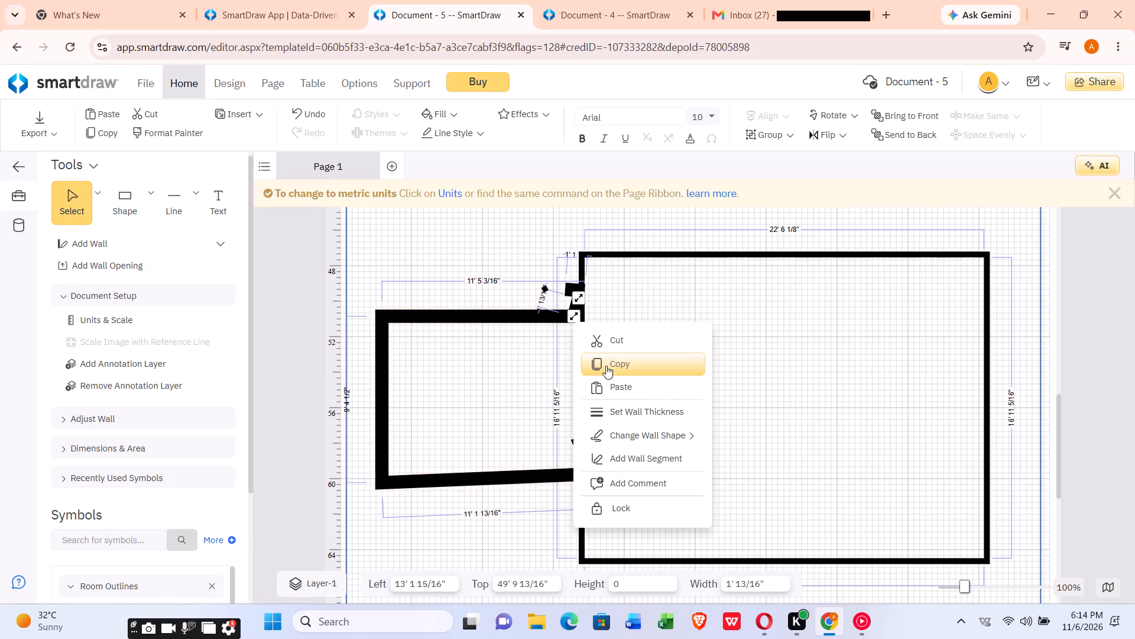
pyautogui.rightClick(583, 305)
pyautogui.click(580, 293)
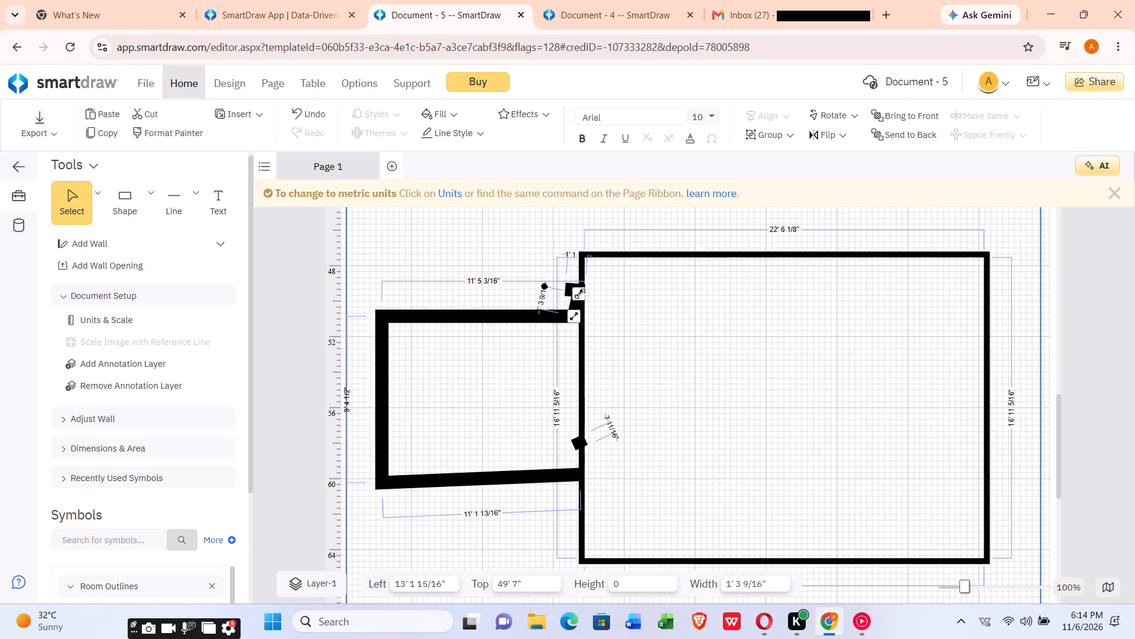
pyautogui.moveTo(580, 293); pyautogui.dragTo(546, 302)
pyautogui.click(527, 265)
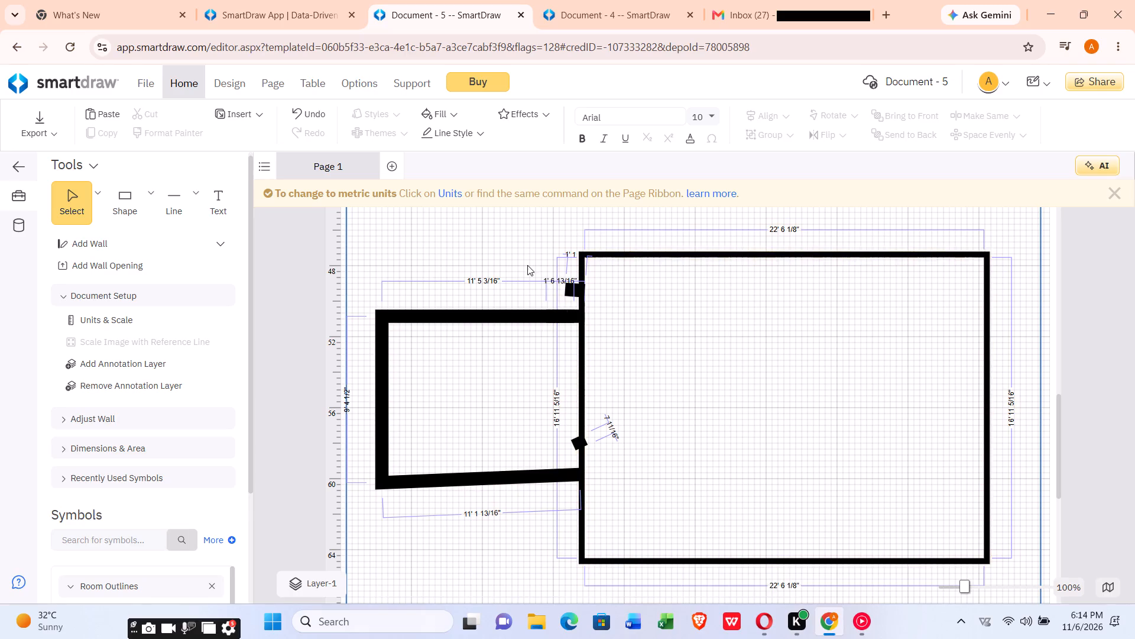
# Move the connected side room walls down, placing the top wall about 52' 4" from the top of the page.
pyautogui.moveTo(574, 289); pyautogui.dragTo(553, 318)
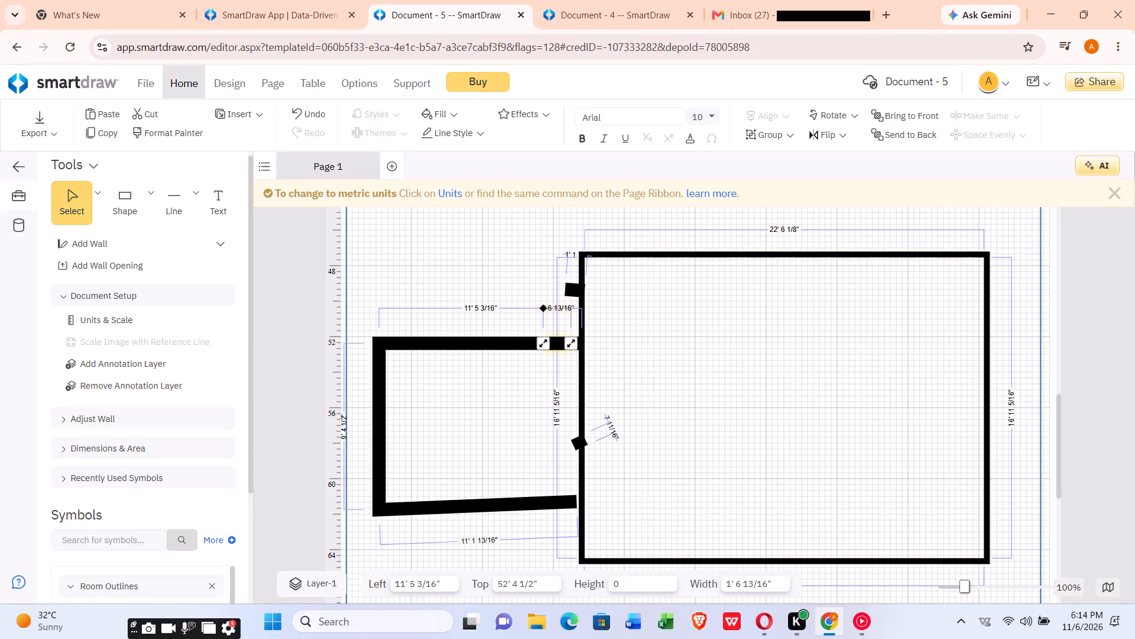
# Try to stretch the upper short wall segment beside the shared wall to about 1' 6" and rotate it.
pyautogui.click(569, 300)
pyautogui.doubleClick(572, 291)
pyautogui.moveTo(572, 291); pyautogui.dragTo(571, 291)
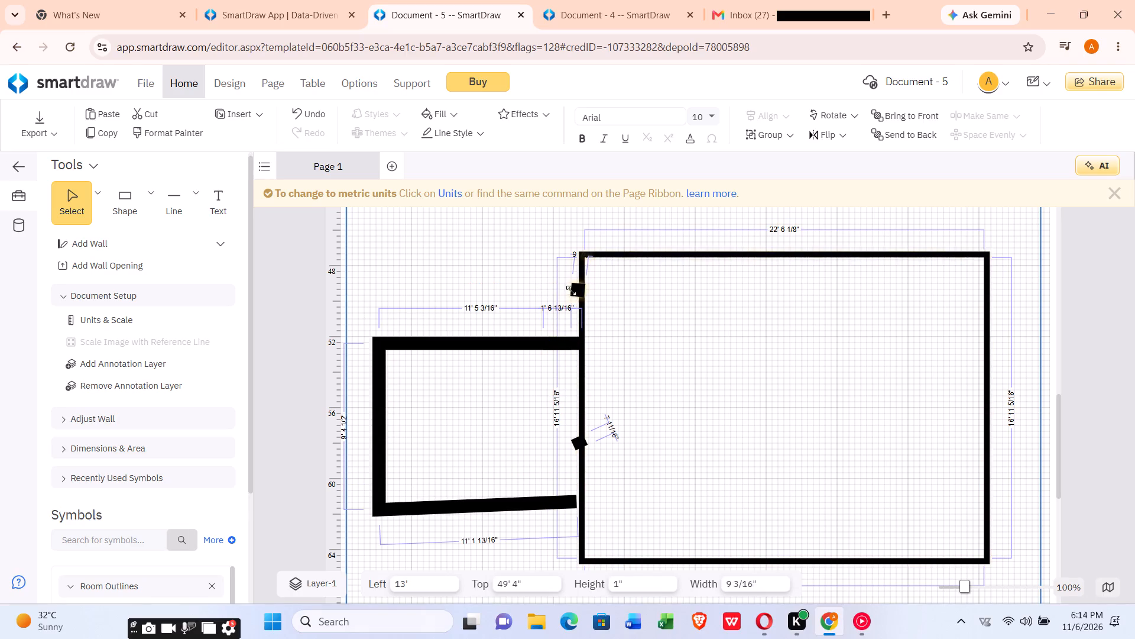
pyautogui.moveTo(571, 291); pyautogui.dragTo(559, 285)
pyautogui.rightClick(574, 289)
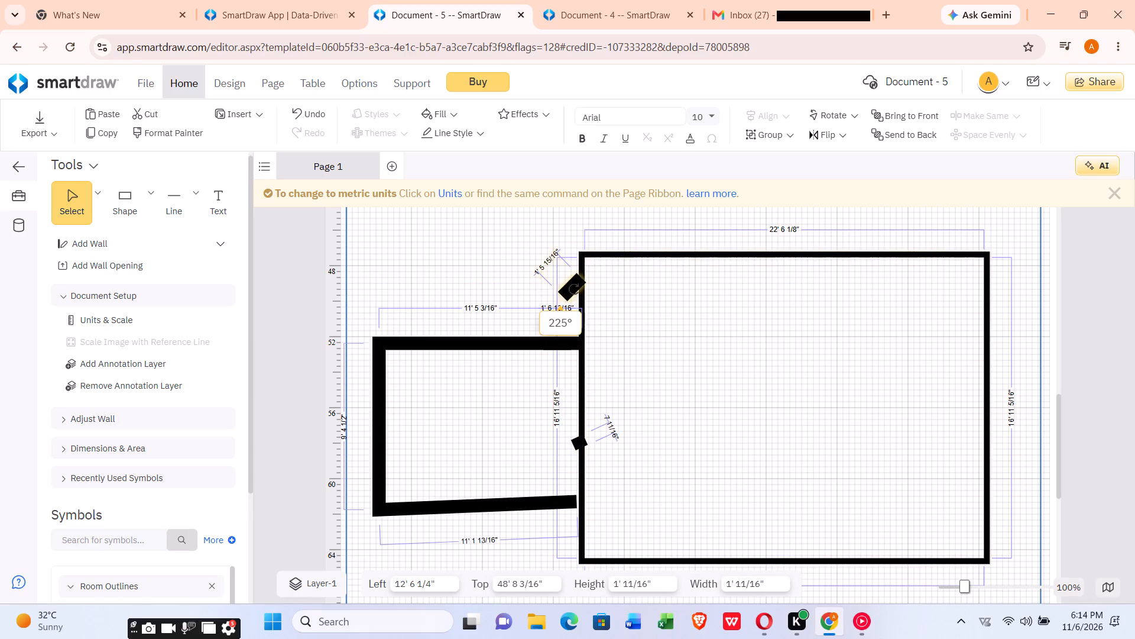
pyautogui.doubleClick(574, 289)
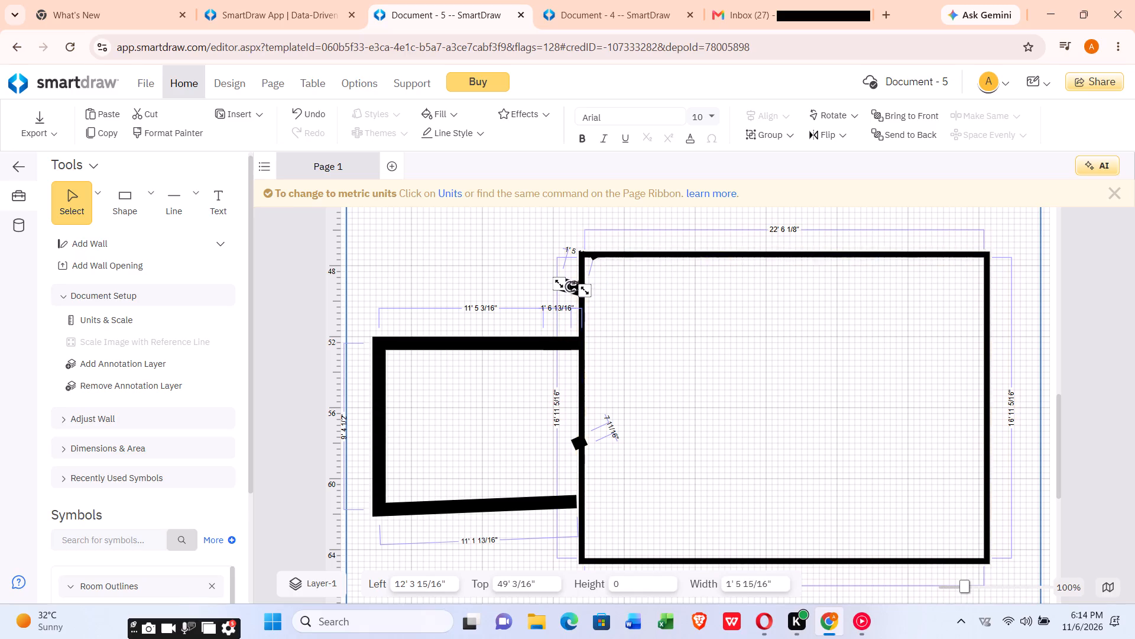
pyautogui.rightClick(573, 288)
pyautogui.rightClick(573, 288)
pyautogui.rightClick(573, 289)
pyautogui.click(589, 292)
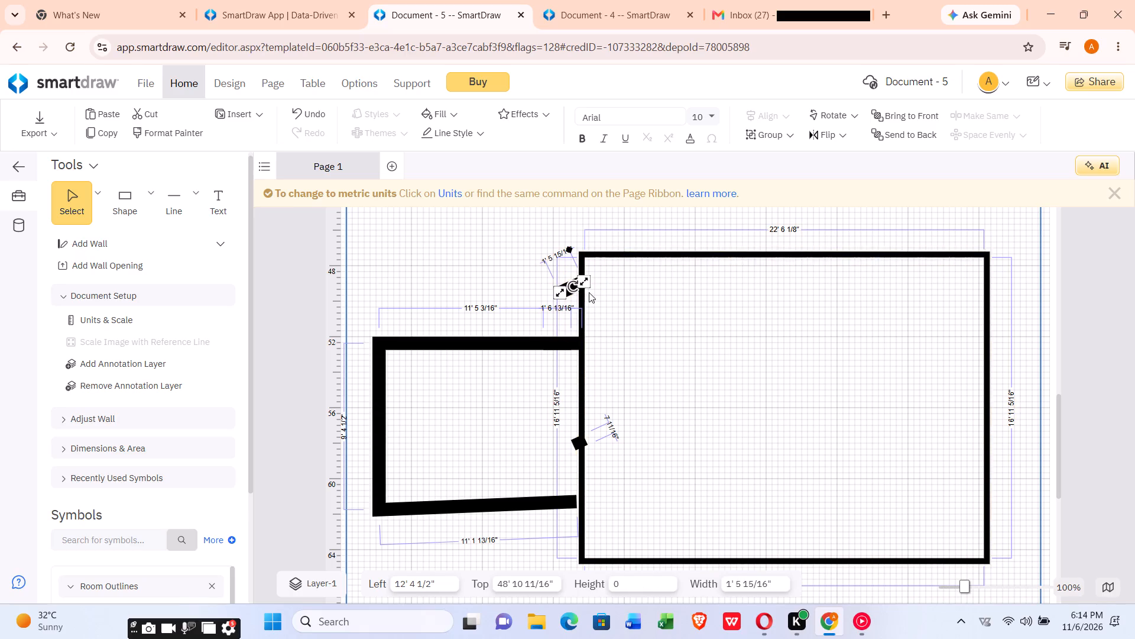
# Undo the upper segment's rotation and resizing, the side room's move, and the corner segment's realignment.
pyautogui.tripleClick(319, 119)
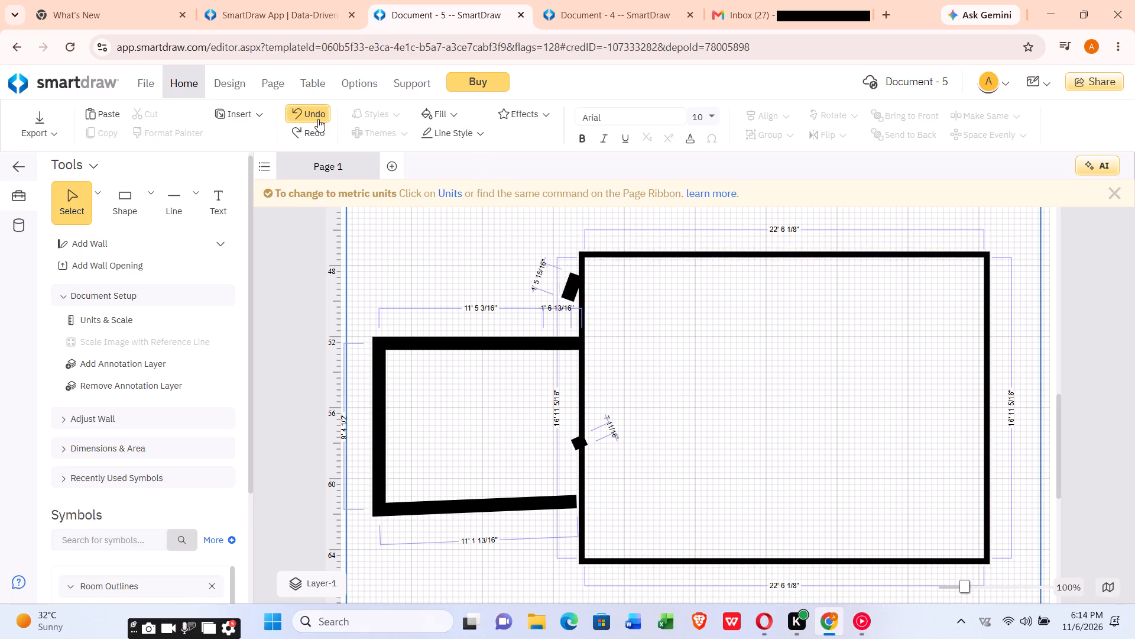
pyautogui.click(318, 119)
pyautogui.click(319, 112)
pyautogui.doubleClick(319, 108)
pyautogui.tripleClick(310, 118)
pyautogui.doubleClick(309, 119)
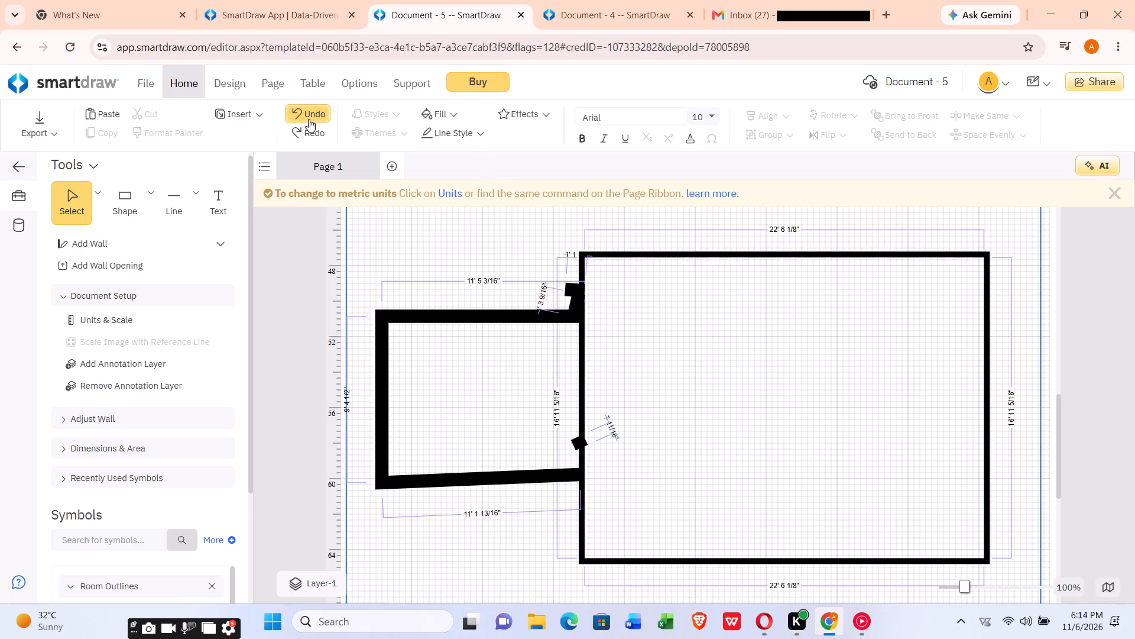
# Undo the short wall segments beside the shared wall, redoing as needed to keep the three connected side room walls.
pyautogui.tripleClick(304, 122)
pyautogui.tripleClick(312, 118)
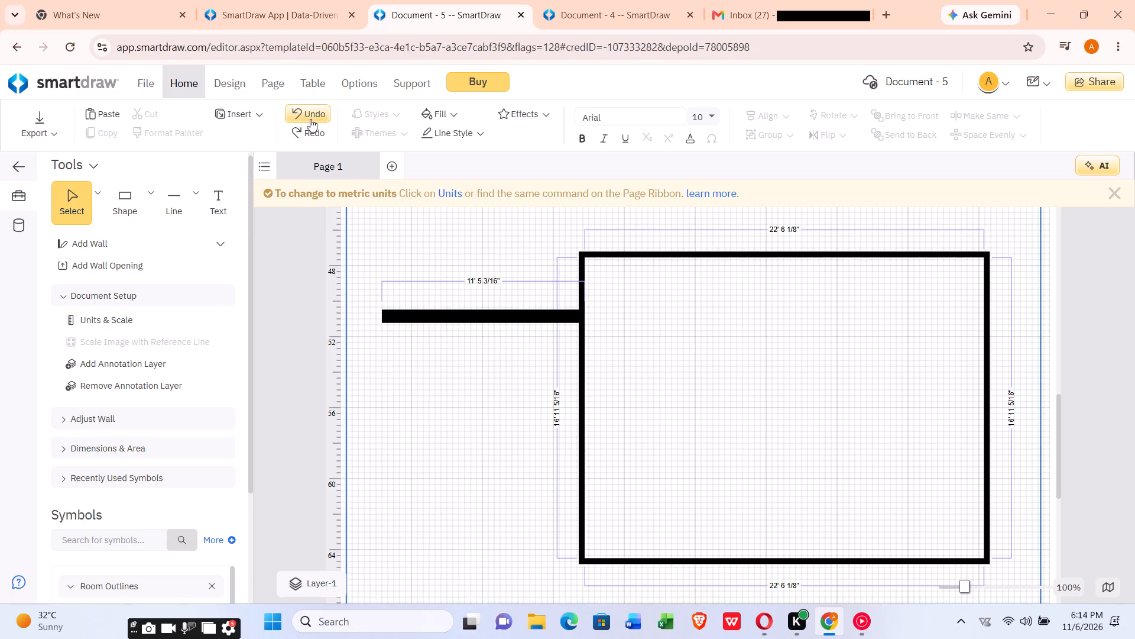
pyautogui.click(307, 130)
pyautogui.click(307, 132)
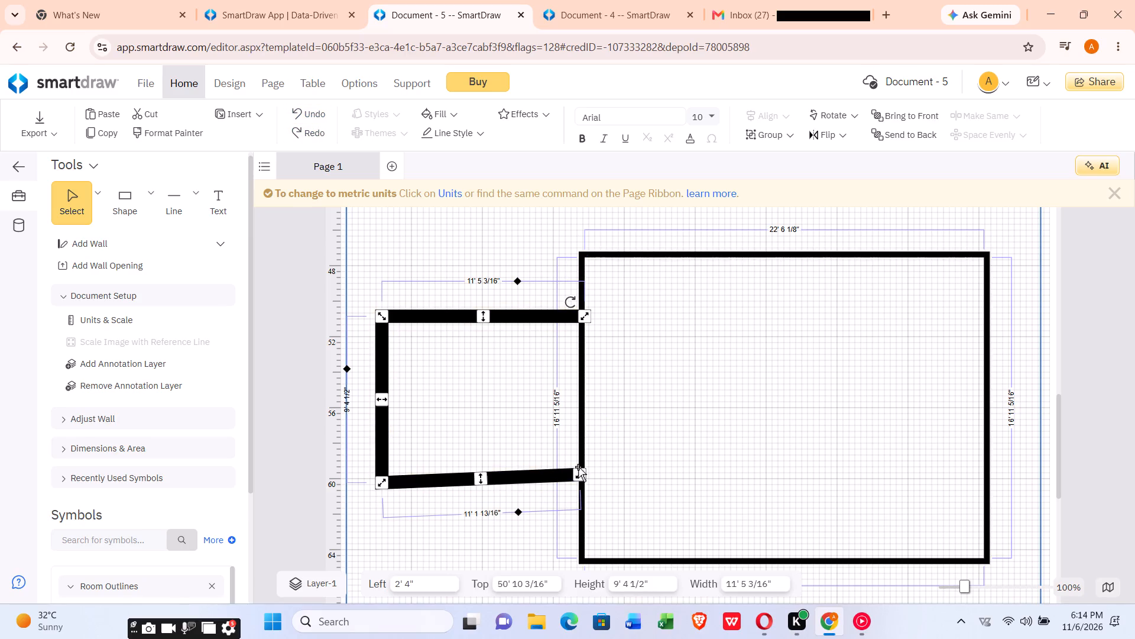
# Straighten the side room's slanted bottom wall to horizontal, ending at the shared wall, about 11' 1" long.
pyautogui.moveTo(573, 474); pyautogui.dragTo(575, 479)
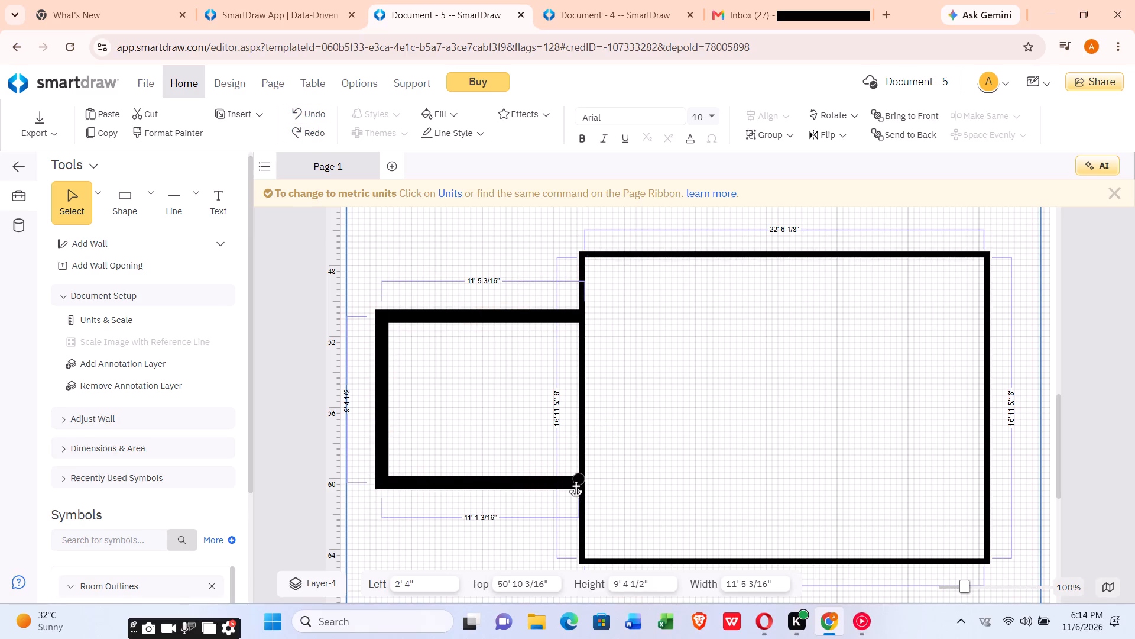
pyautogui.moveTo(575, 479); pyautogui.dragTo(575, 480)
# Add a wall segment to the main room's top wall, forming a 4' jog about 6' from its left corner.
pyautogui.scroll(2, 731, 405)
pyautogui.scroll(-1, 719, 433)
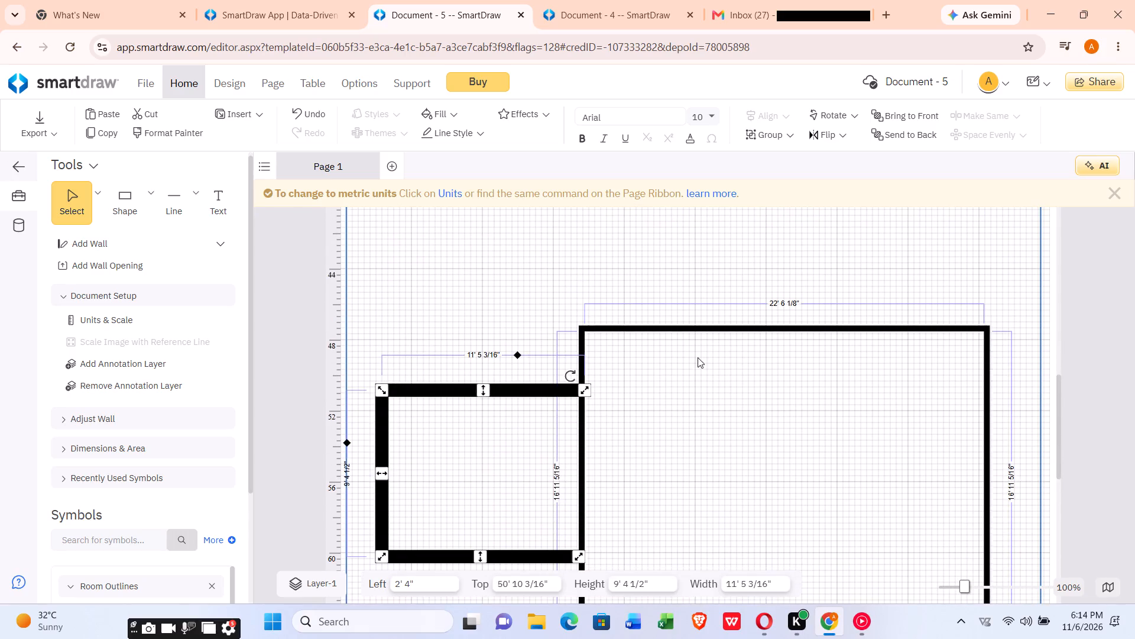
pyautogui.rightClick(688, 334)
pyautogui.rightClick(688, 330)
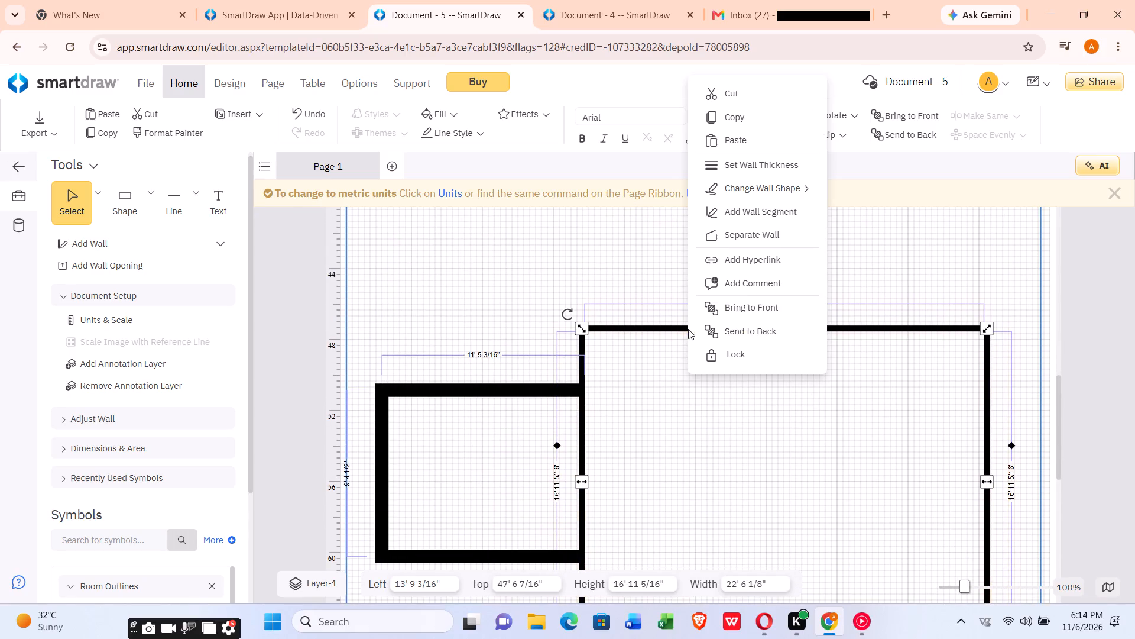
pyautogui.click(750, 201)
pyautogui.scroll(-1, 707, 285)
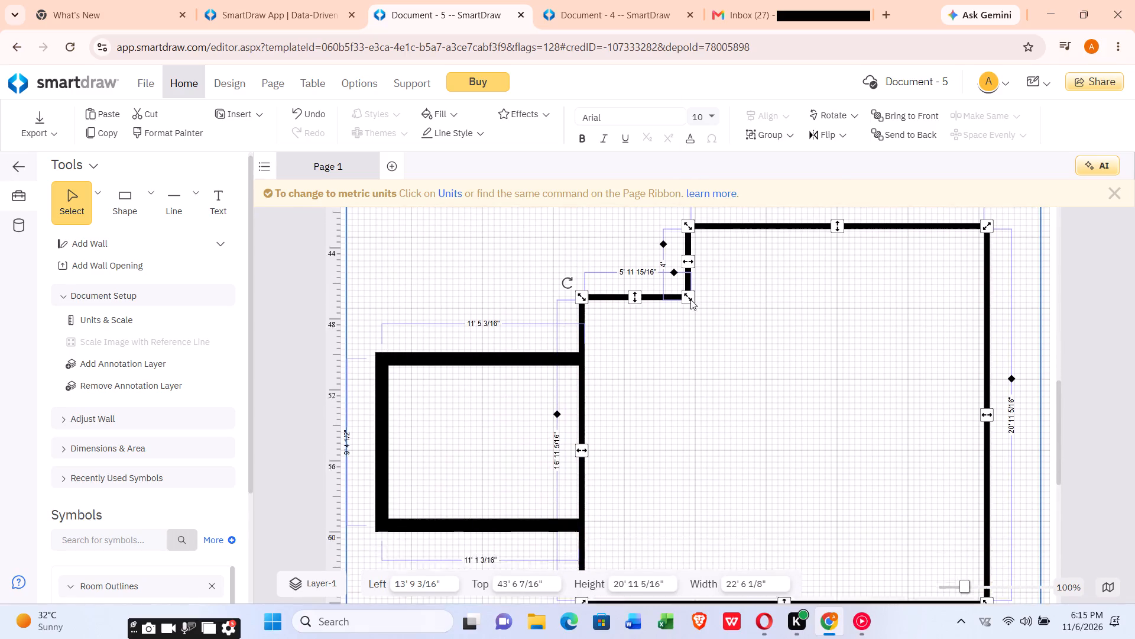
# Set the main room outline's wall thickness to a custom 9 inches.
pyautogui.scroll(2, 695, 273)
pyautogui.click(749, 327)
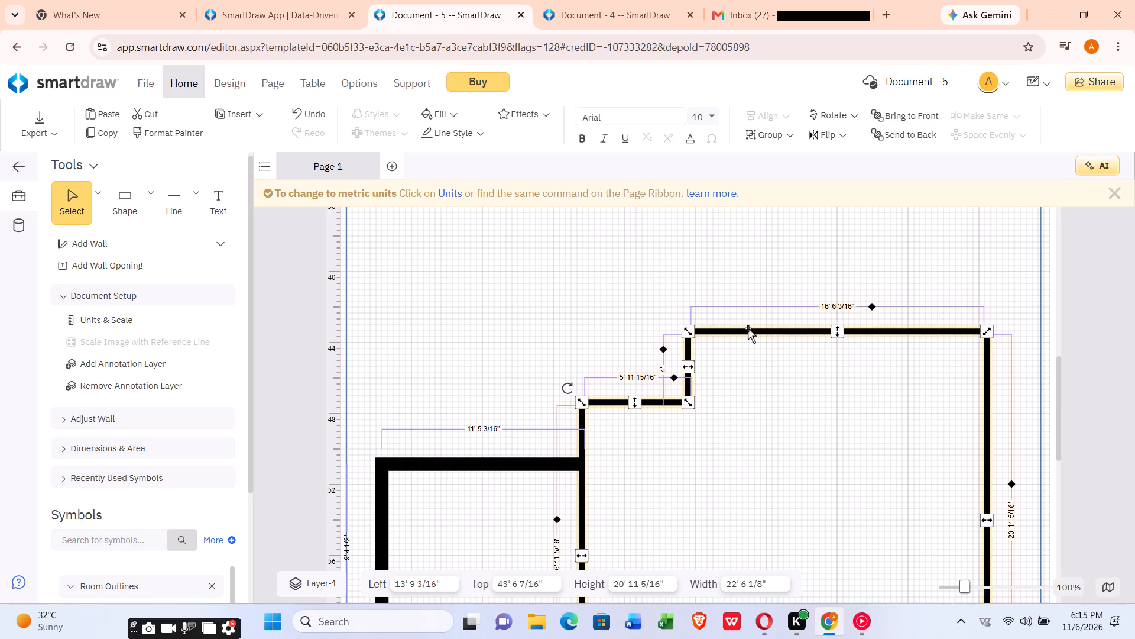
pyautogui.rightClick(748, 329)
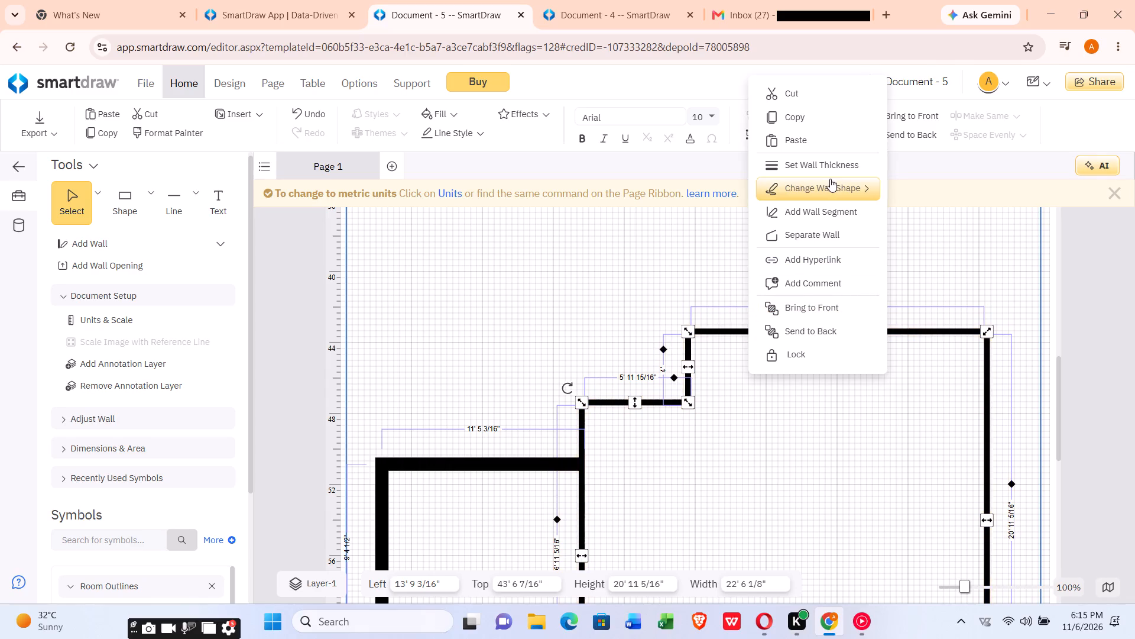
pyautogui.click(835, 164)
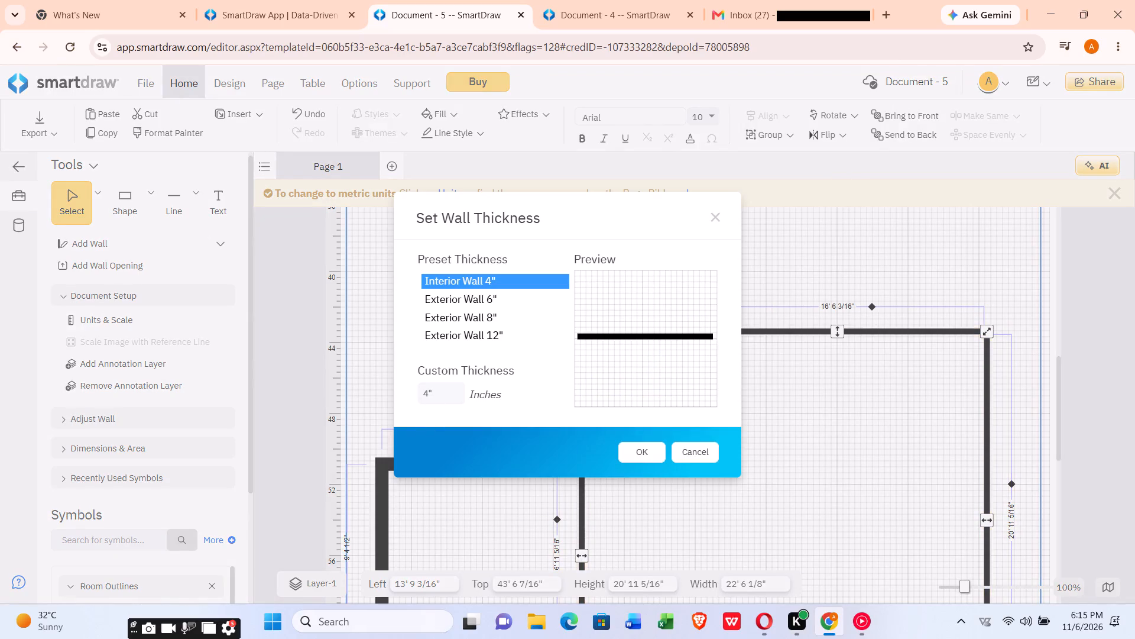
pyautogui.click(444, 386)
pyautogui.press('BackSpace')
pyautogui.press('BackSpace')
pyautogui.press('BackSpace')
pyautogui.press('9')
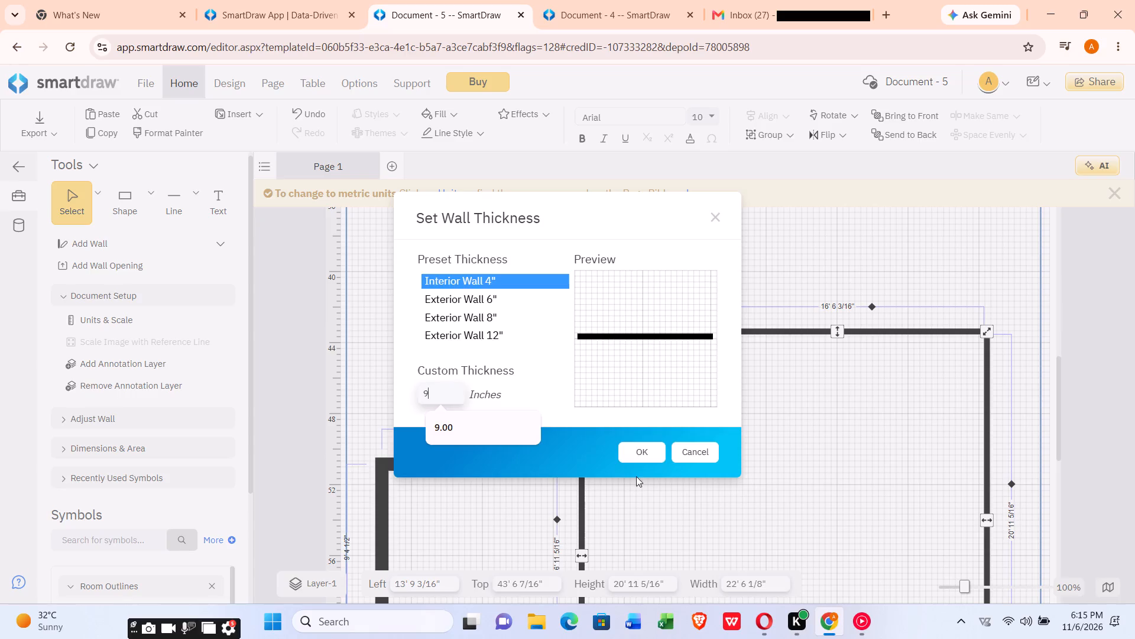
pyautogui.click(648, 458)
# Add a wall segment to the main room's bottom wall, forming a 2' jog about 7' from its left corner.
pyautogui.scroll(-6, 643, 463)
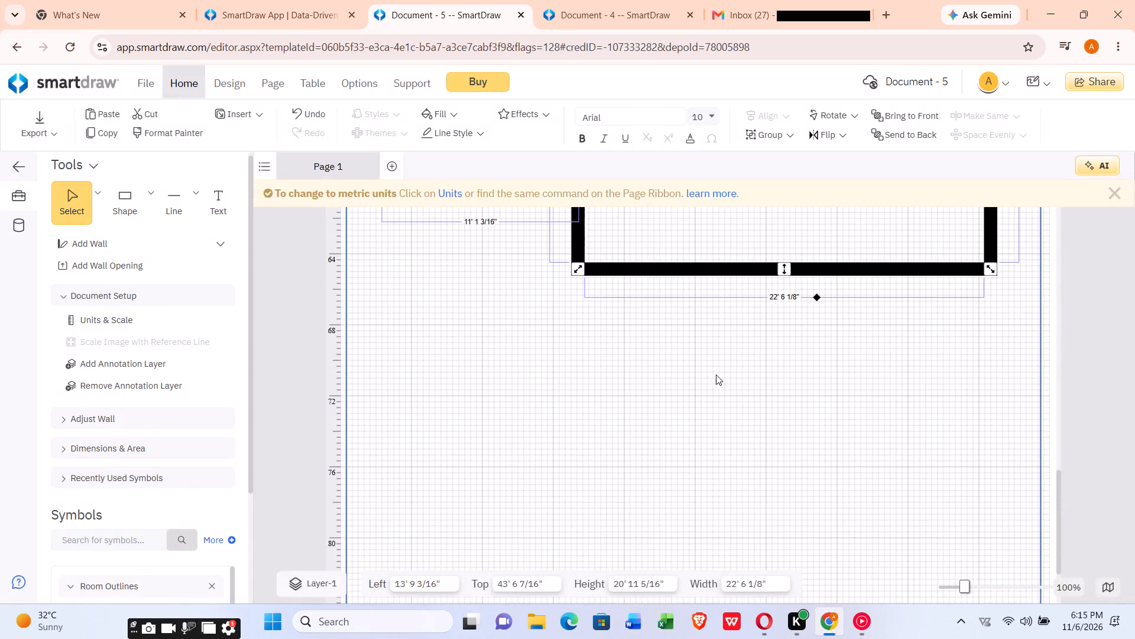
pyautogui.scroll(2, 716, 379)
pyautogui.click(699, 427)
pyautogui.click(704, 422)
pyautogui.rightClick(705, 421)
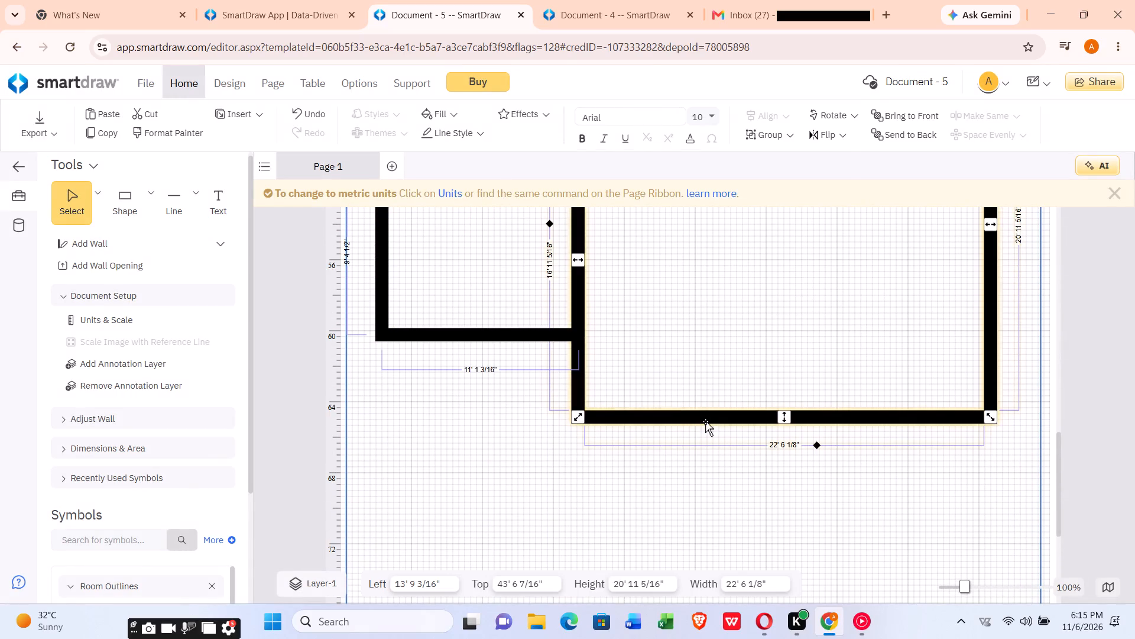
pyautogui.click(805, 276)
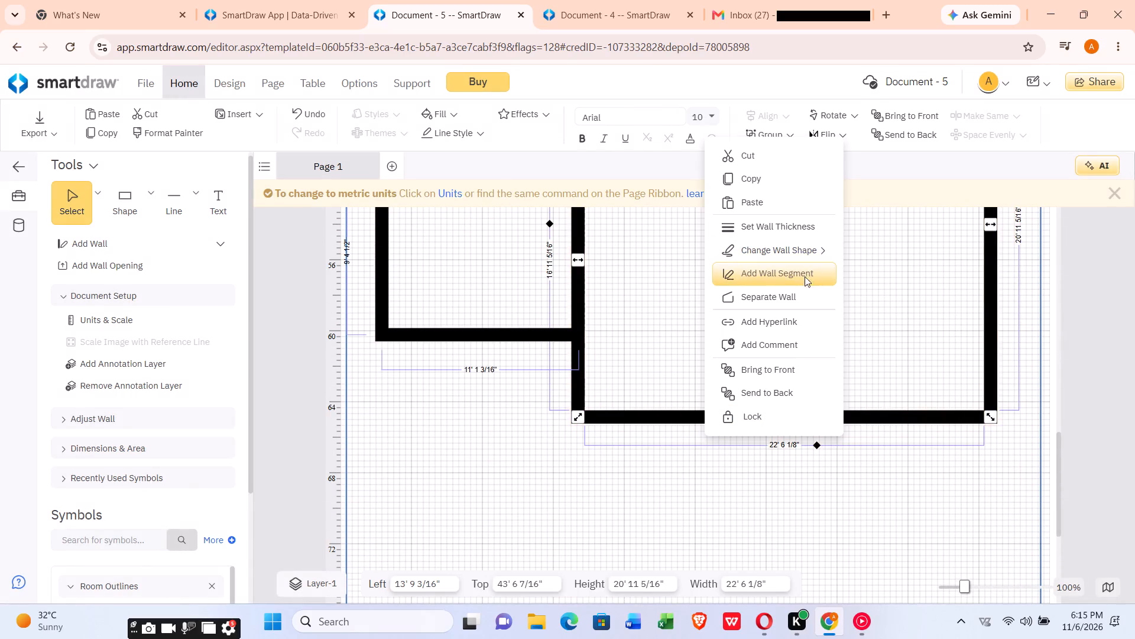
# Separate the wall shared with the side room from the main room outline.
pyautogui.scroll(-2, 760, 375)
pyautogui.scroll(6, 756, 380)
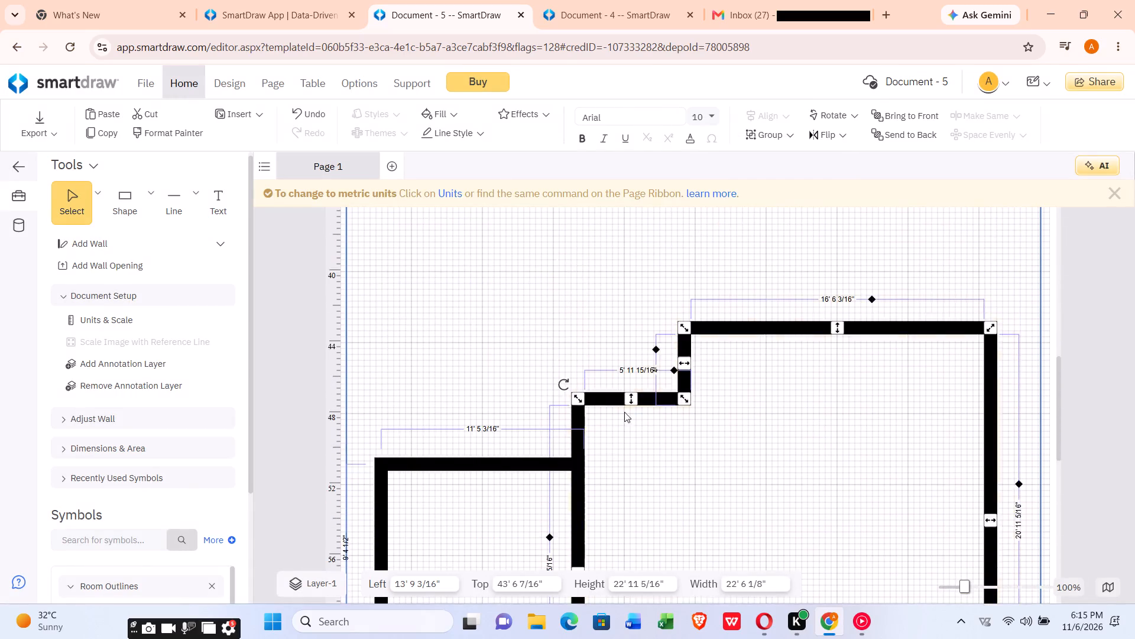
pyautogui.scroll(-2, 577, 477)
pyautogui.click(588, 396)
pyautogui.click(585, 395)
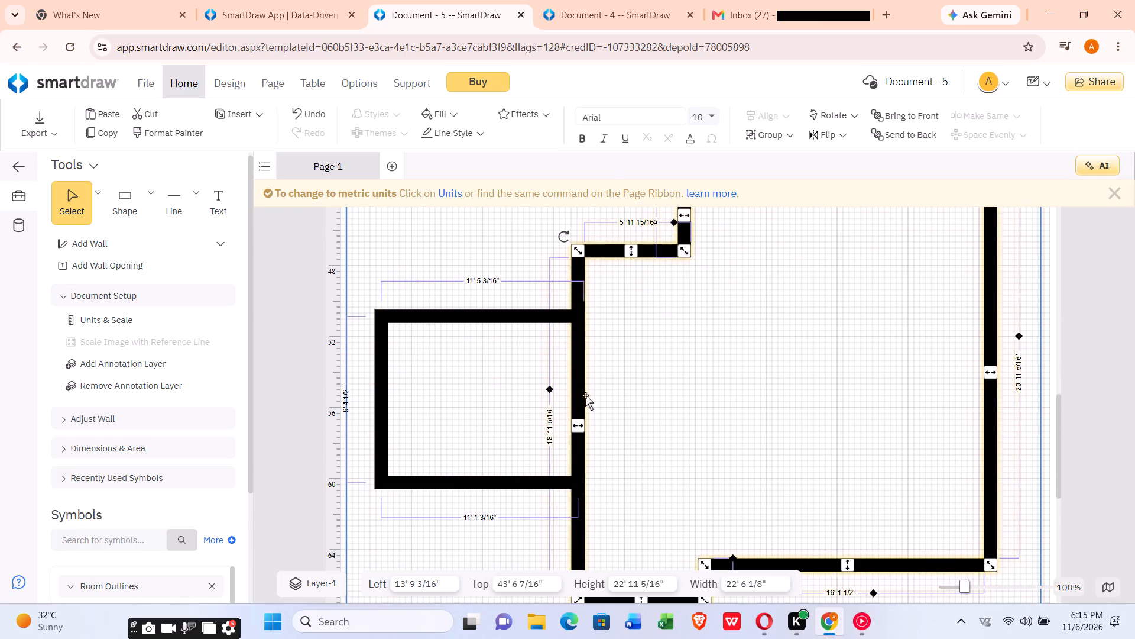
pyautogui.rightClick(586, 394)
pyautogui.click(666, 256)
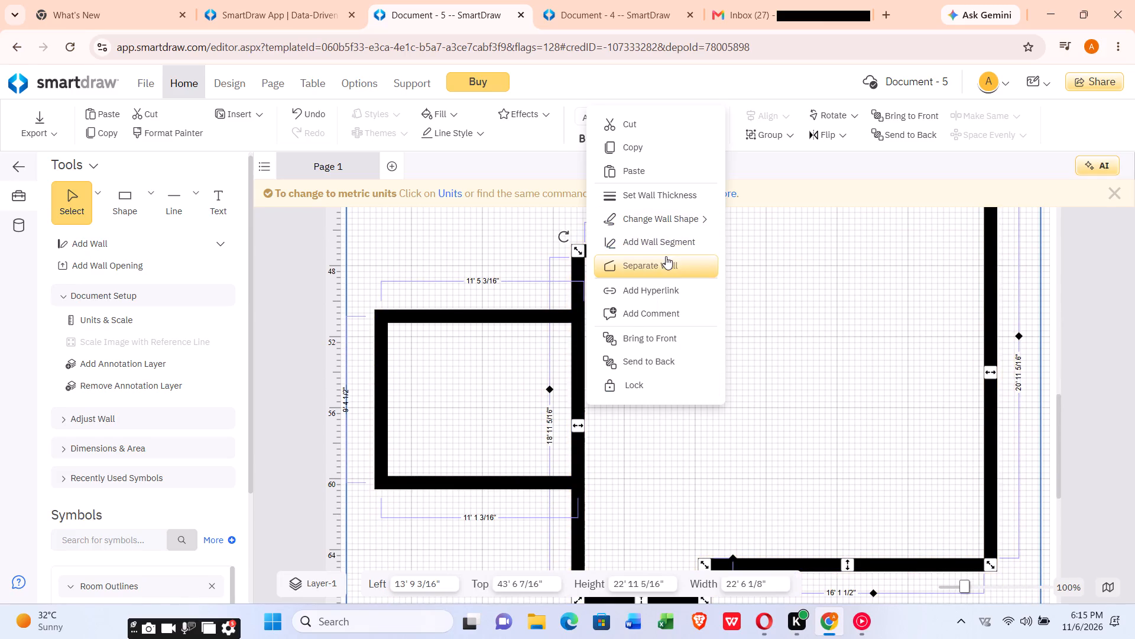
# Add a wall segment to the main room's right wall, forming a 3' outward jog about 12' 3" below its top corner.
pyautogui.scroll(-2, 663, 266)
pyautogui.scroll(5, 661, 279)
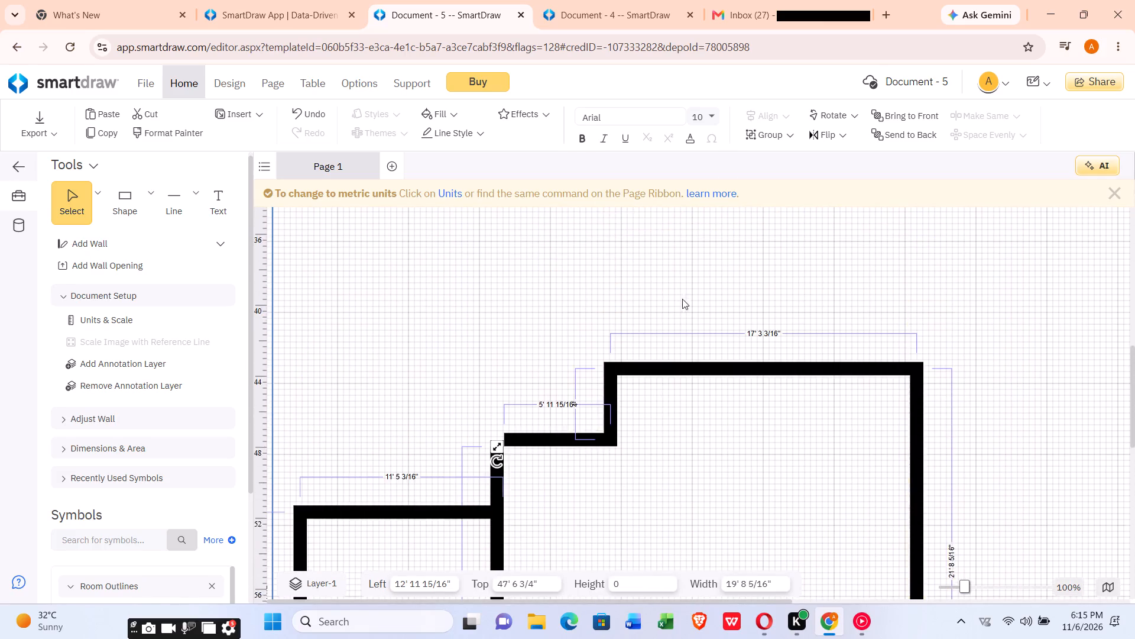
pyautogui.scroll(-3, 683, 305)
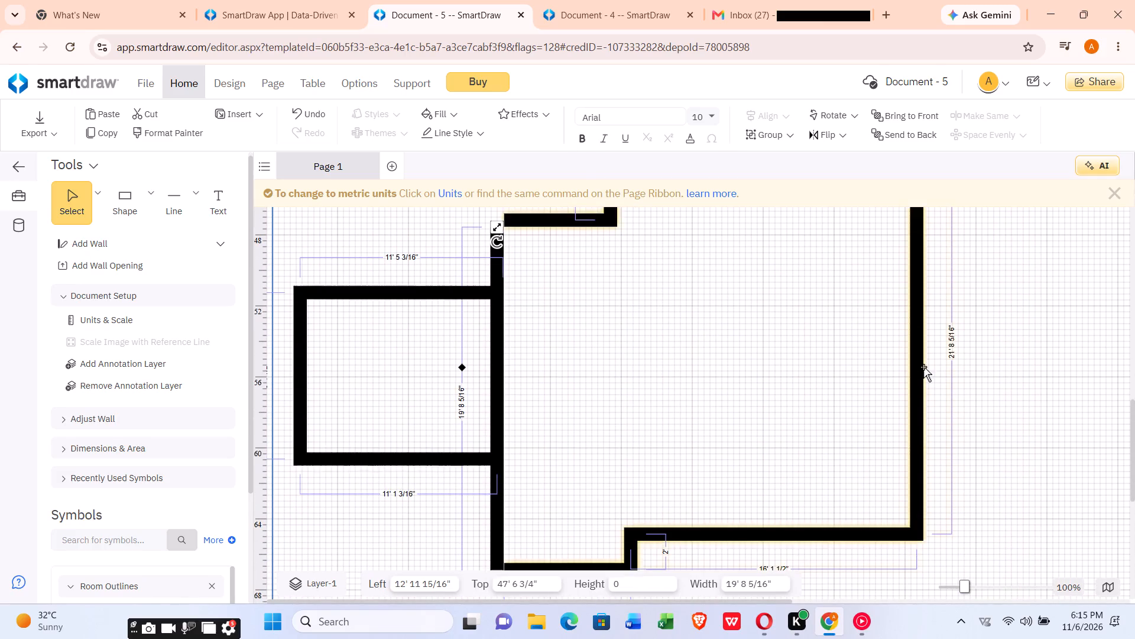
pyautogui.click(922, 368)
pyautogui.rightClick(922, 366)
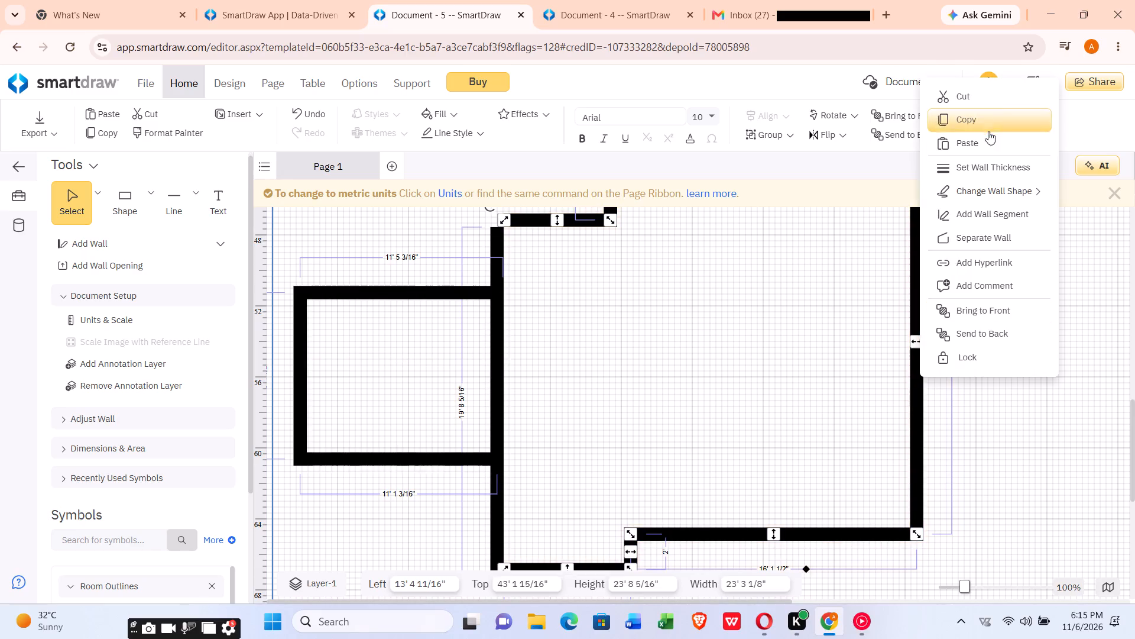
pyautogui.click(980, 220)
# Add another wall segment to the upper part of the main room's right wall, with a section about 7' 10" long below the new jog.
pyautogui.scroll(-2, 959, 264)
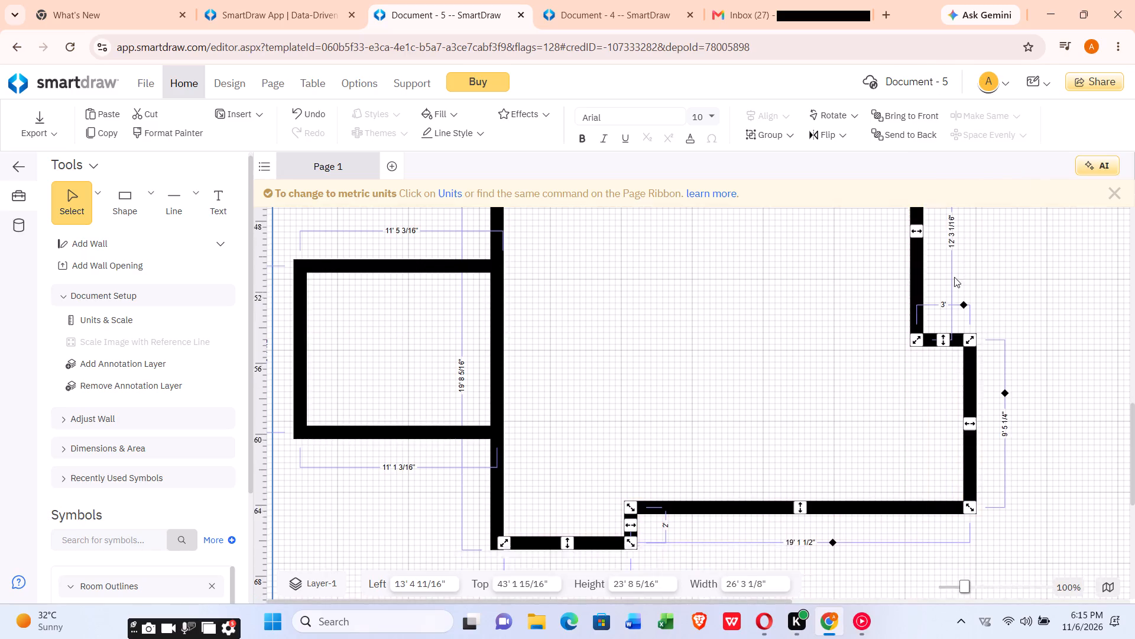
pyautogui.scroll(-1, 954, 277)
pyautogui.scroll(4, 950, 283)
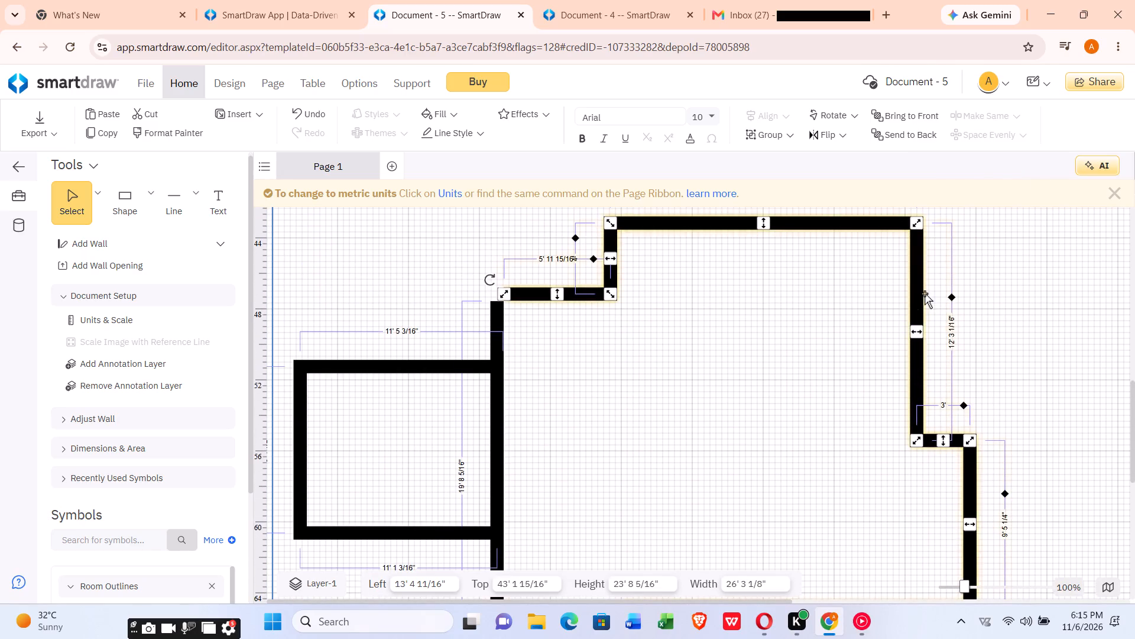
pyautogui.doubleClick(925, 293)
pyautogui.click(920, 298)
pyautogui.rightClick(920, 298)
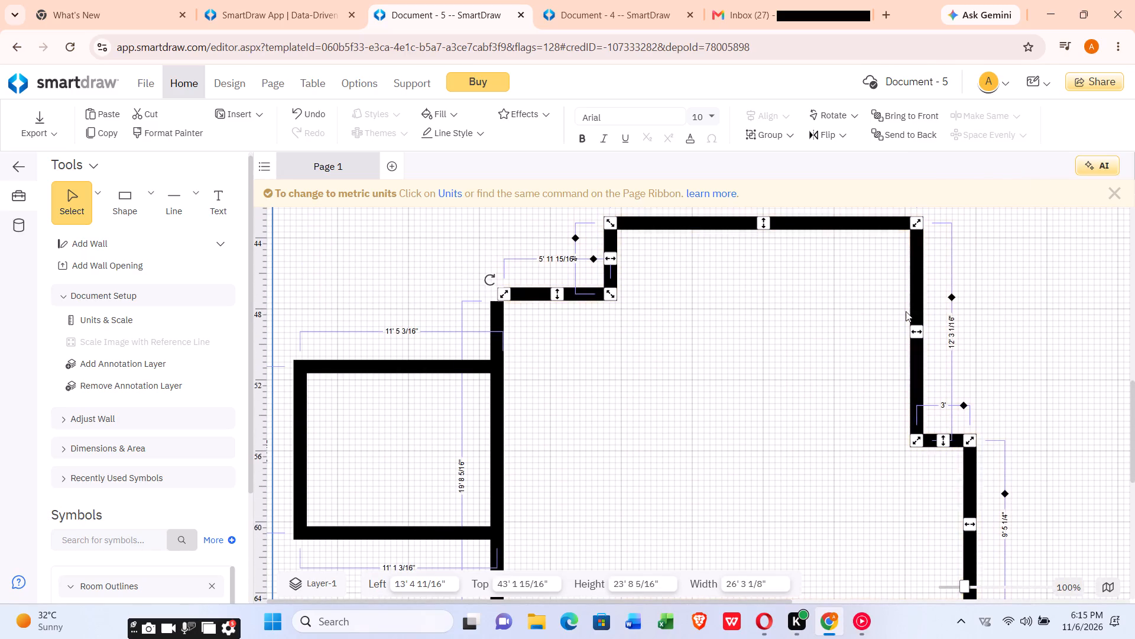
pyautogui.click(919, 302)
pyautogui.rightClick(919, 302)
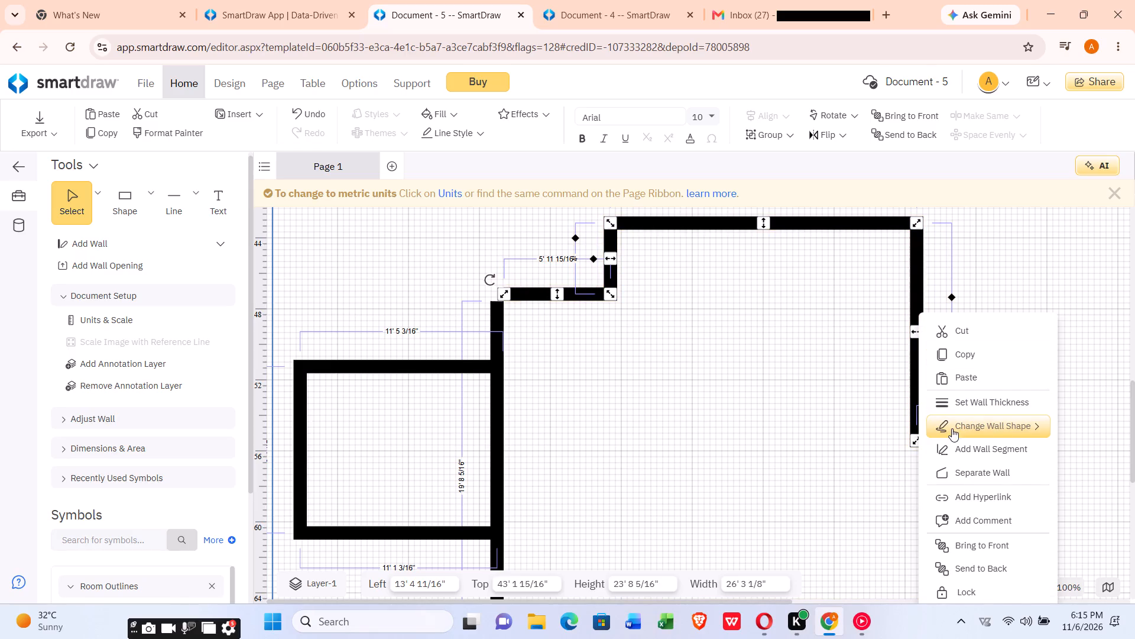
pyautogui.click(962, 441)
# Draw a short Exterior Wall 6" stub, about 8" long, from the main room's lowest bottom wall section and leave the wall tool.
pyautogui.scroll(-3, 891, 389)
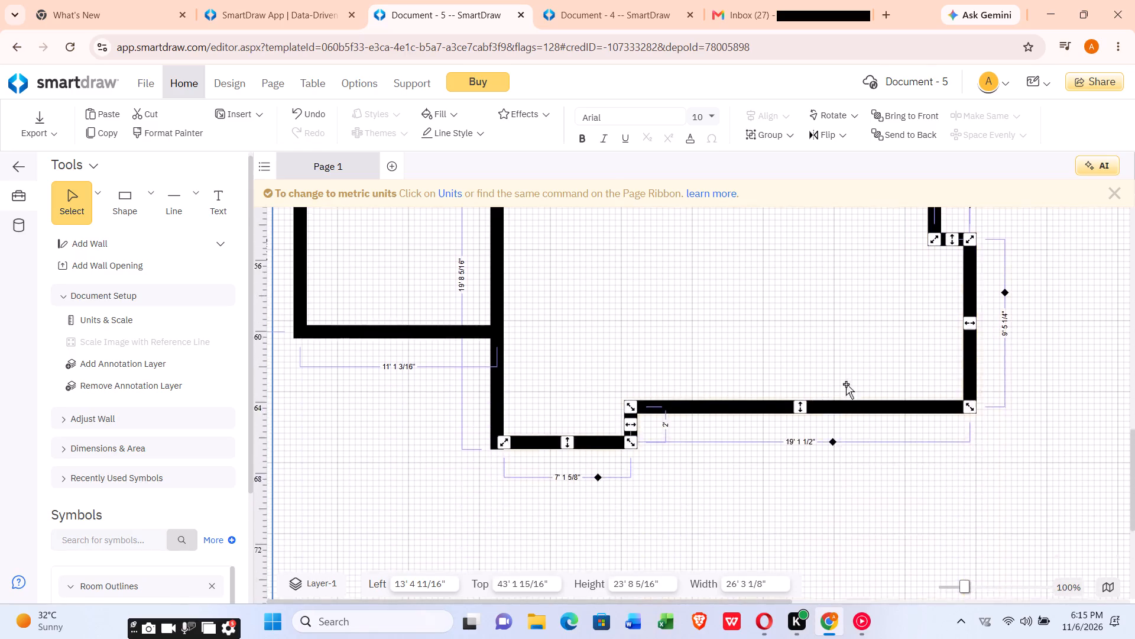
pyautogui.scroll(3, 825, 380)
pyautogui.scroll(-2, 607, 420)
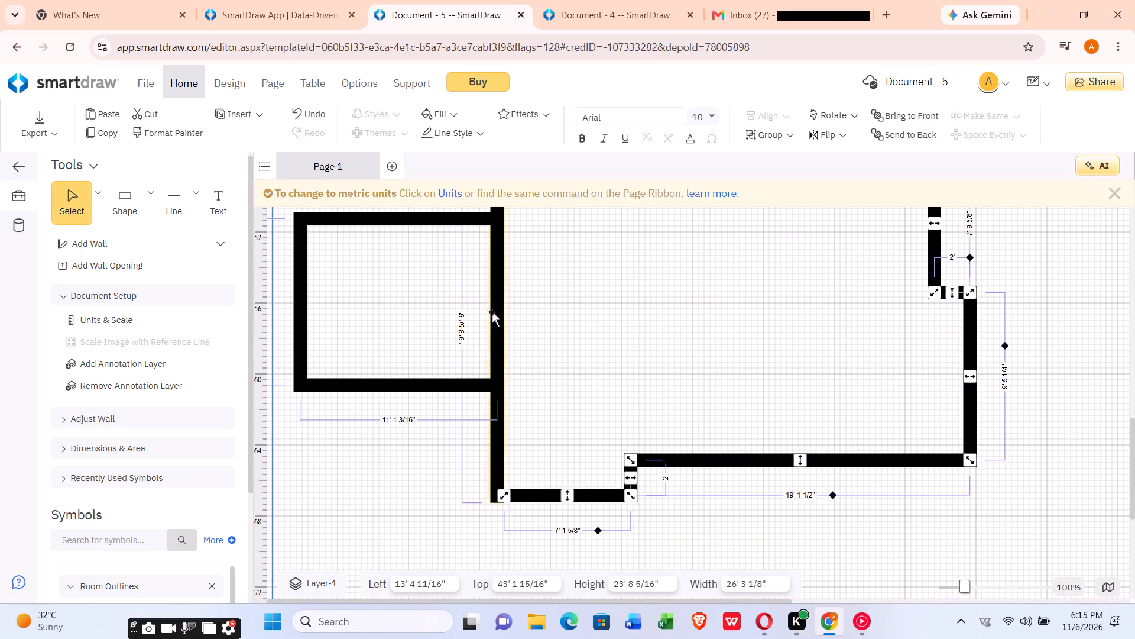
pyautogui.click(106, 236)
pyautogui.click(229, 242)
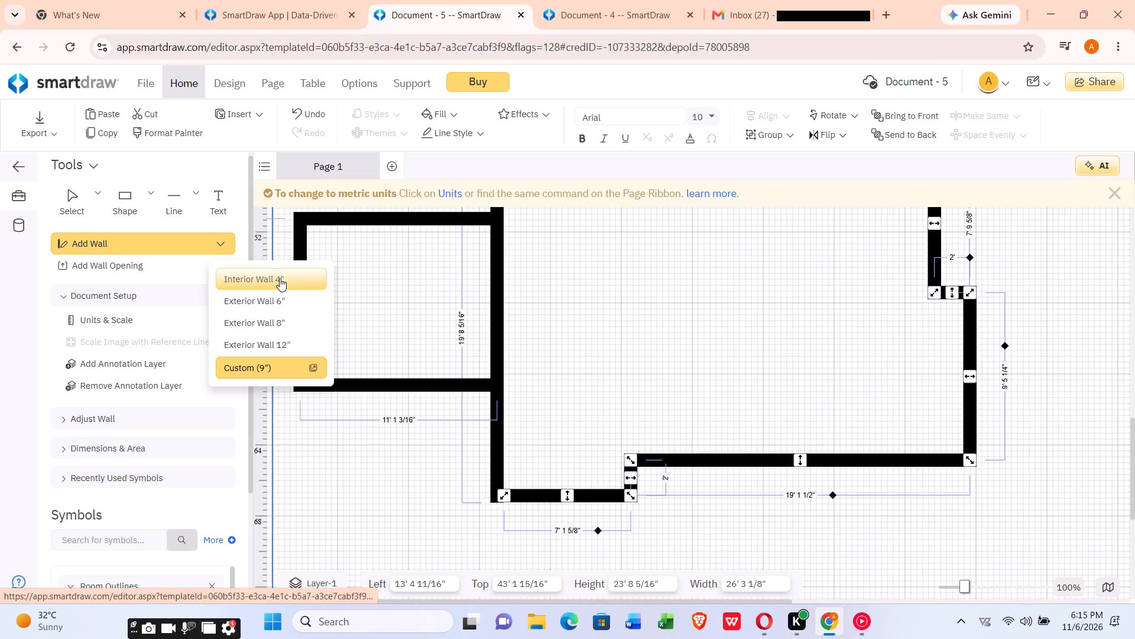
pyautogui.click(289, 296)
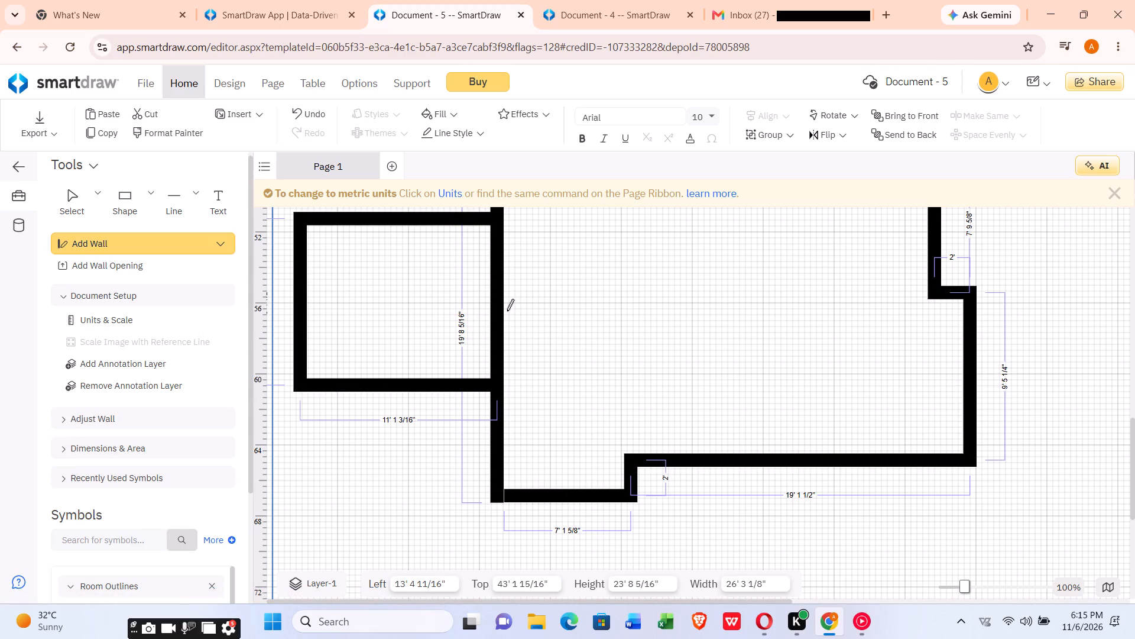
pyautogui.scroll(-1, 505, 305)
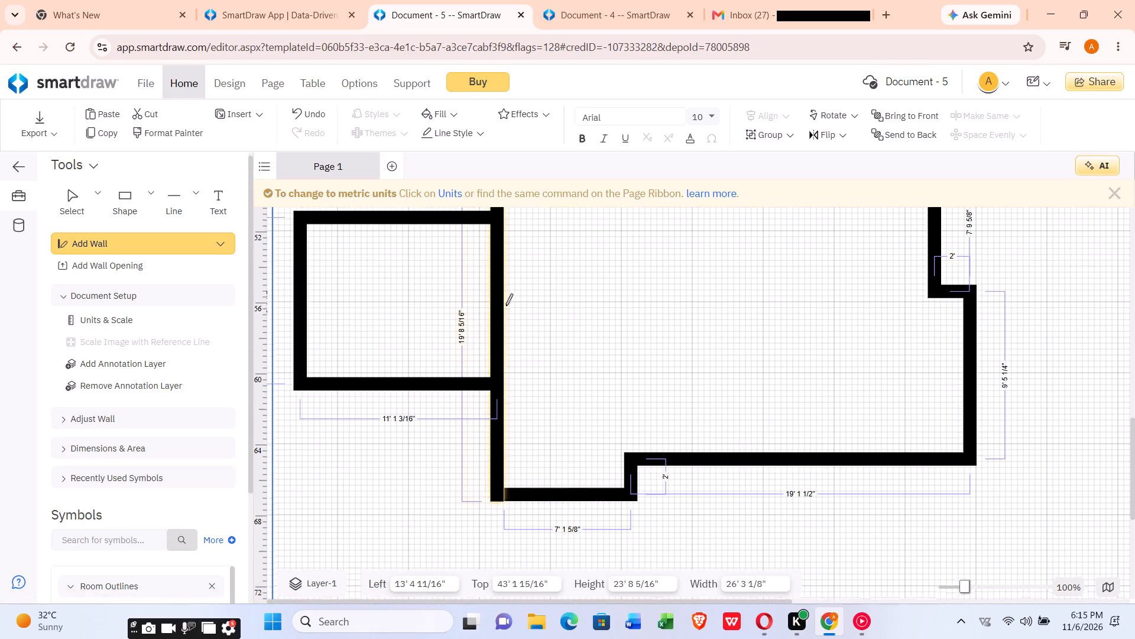
pyautogui.scroll(2, 505, 307)
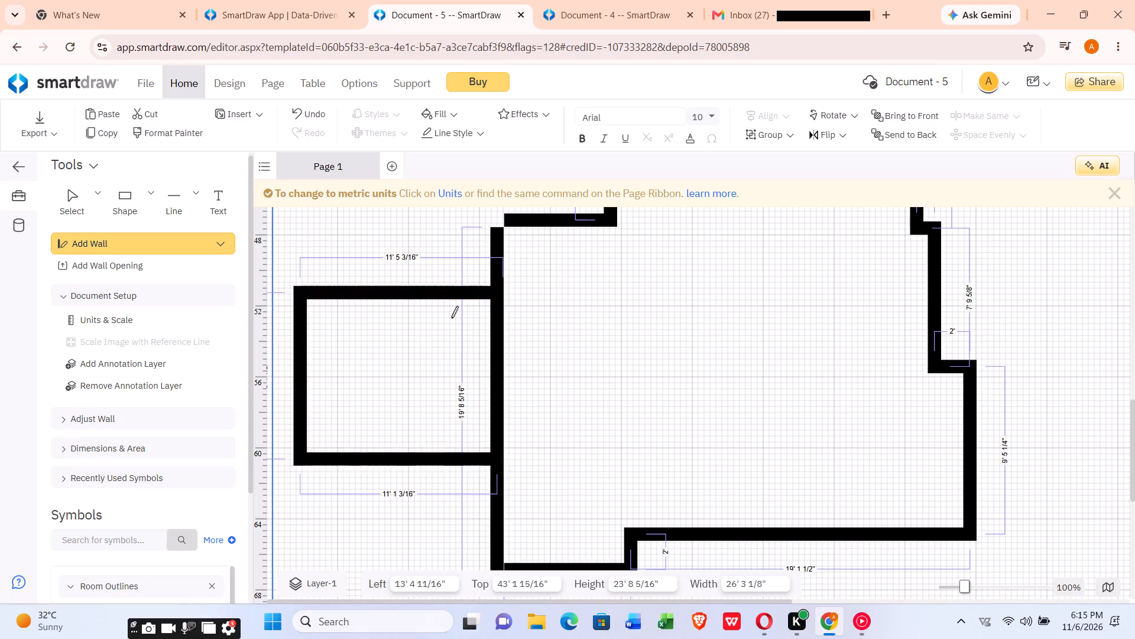
pyautogui.scroll(-1, 494, 364)
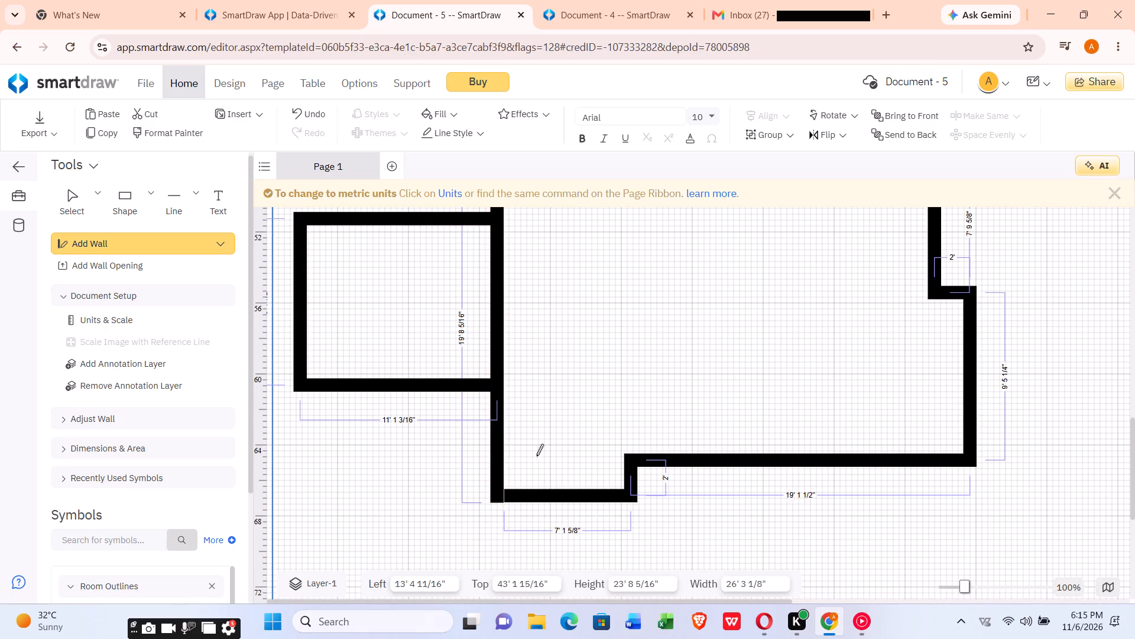
pyautogui.click(556, 499)
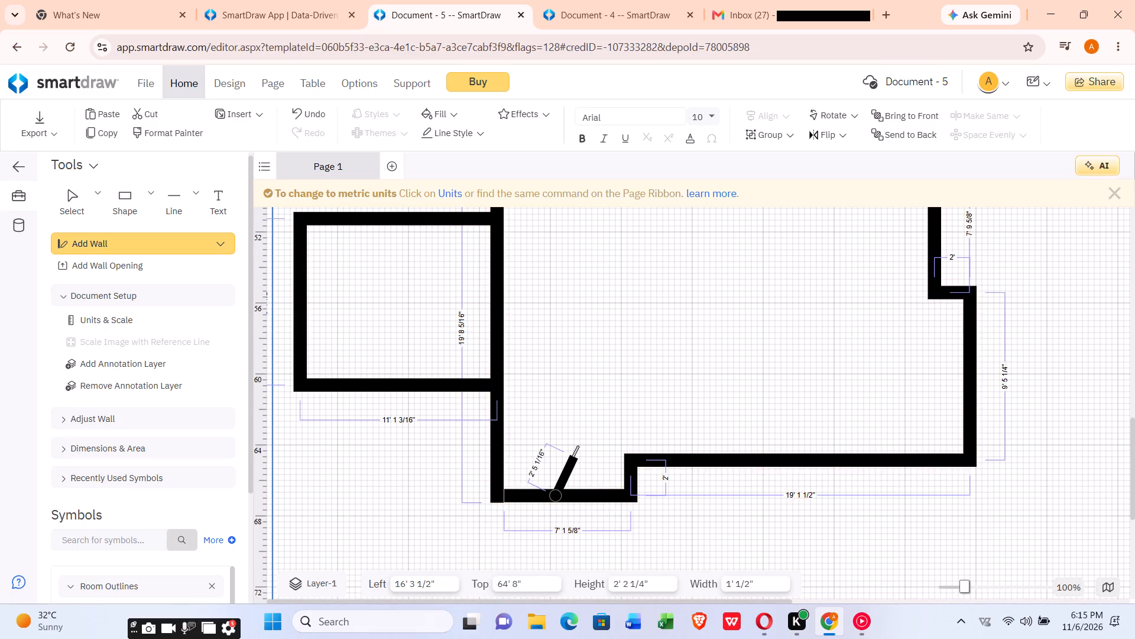
pyautogui.moveTo(540, 339); pyautogui.dragTo(552, 412, button='right')
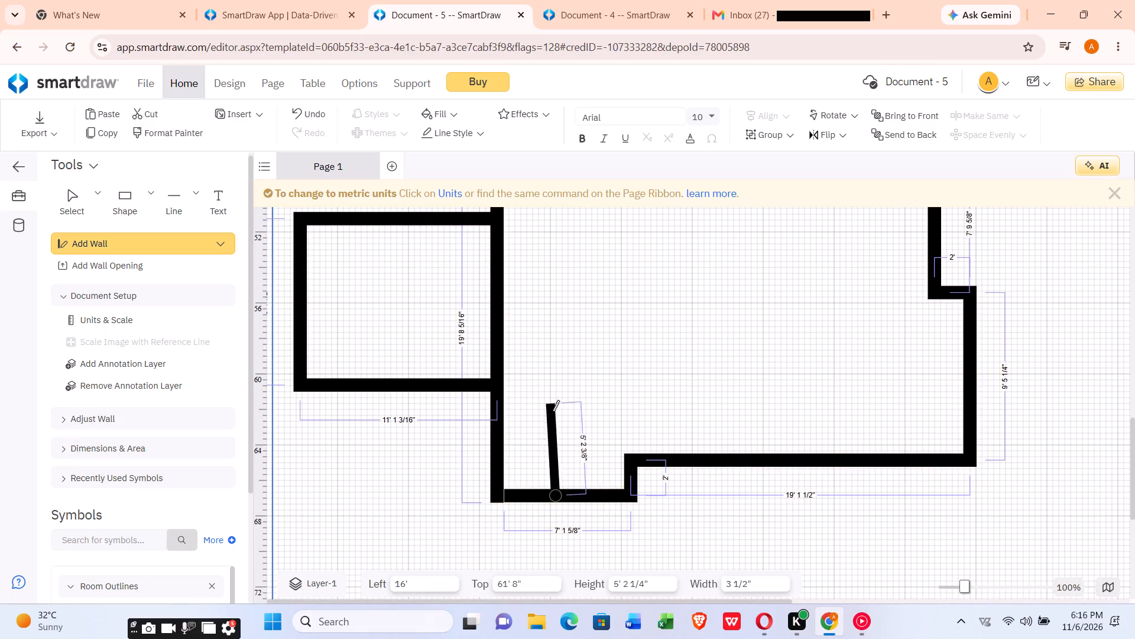
pyautogui.moveTo(552, 412); pyautogui.dragTo(563, 486, button='right')
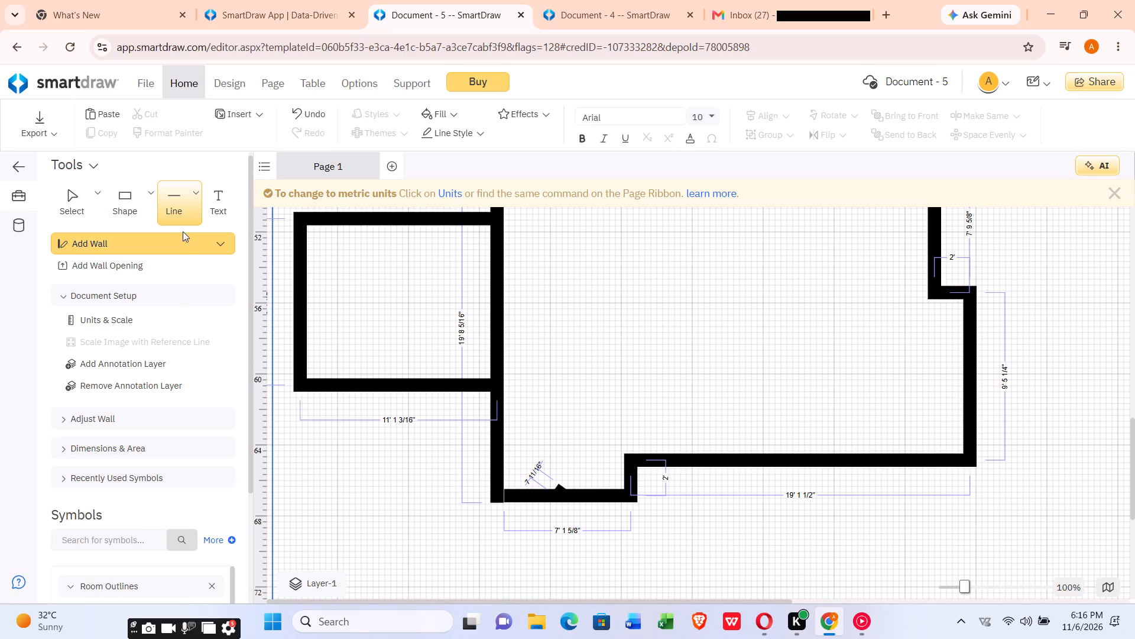
pyautogui.click(191, 236)
pyautogui.click(110, 192)
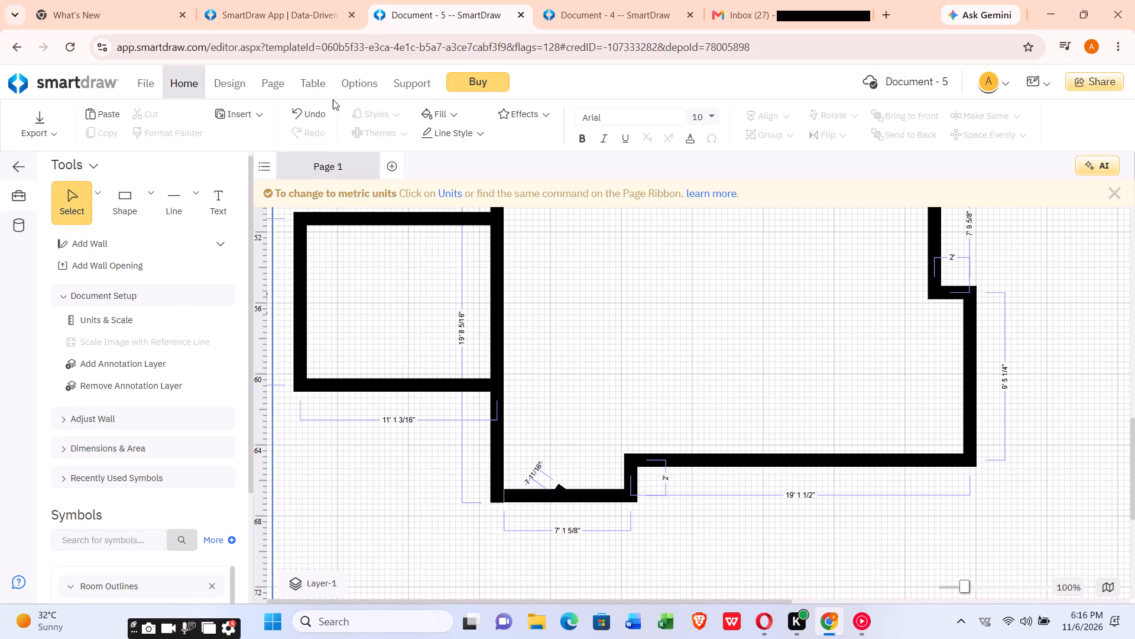
# Undo the short Exterior Wall stub drawn from the main room's lowest bottom wall section.
pyautogui.click(312, 108)
pyautogui.click(314, 108)
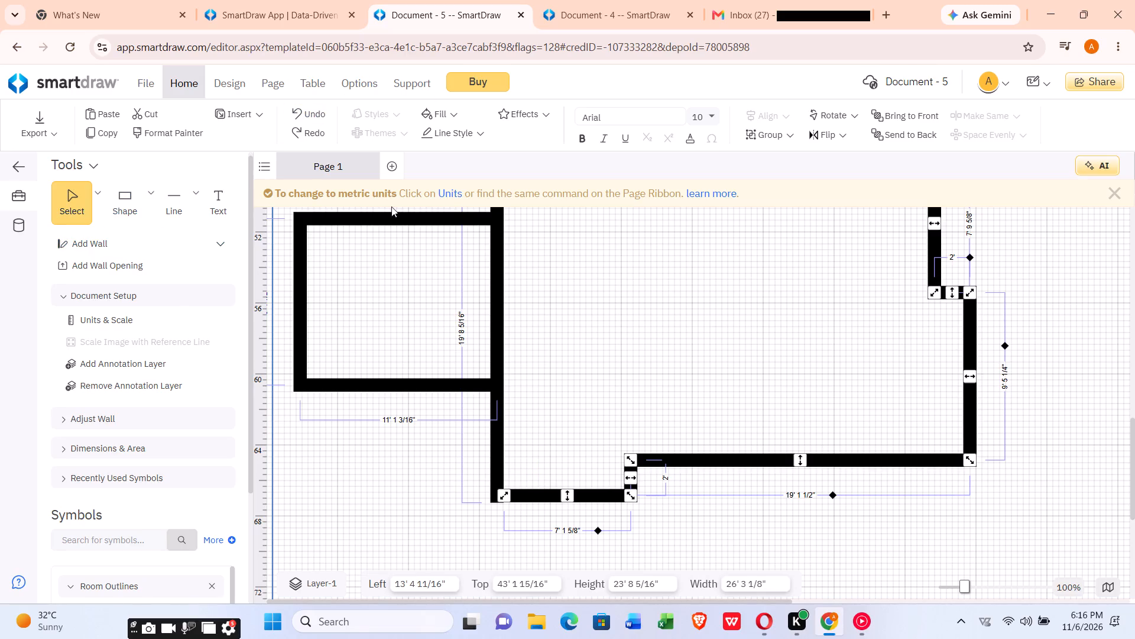
# Add a wall segment to the main room's lowest bottom wall section, forming a 2' upward return and leaving a section about 5' 8" long.
pyautogui.scroll(-2, 396, 206)
pyautogui.click(536, 489)
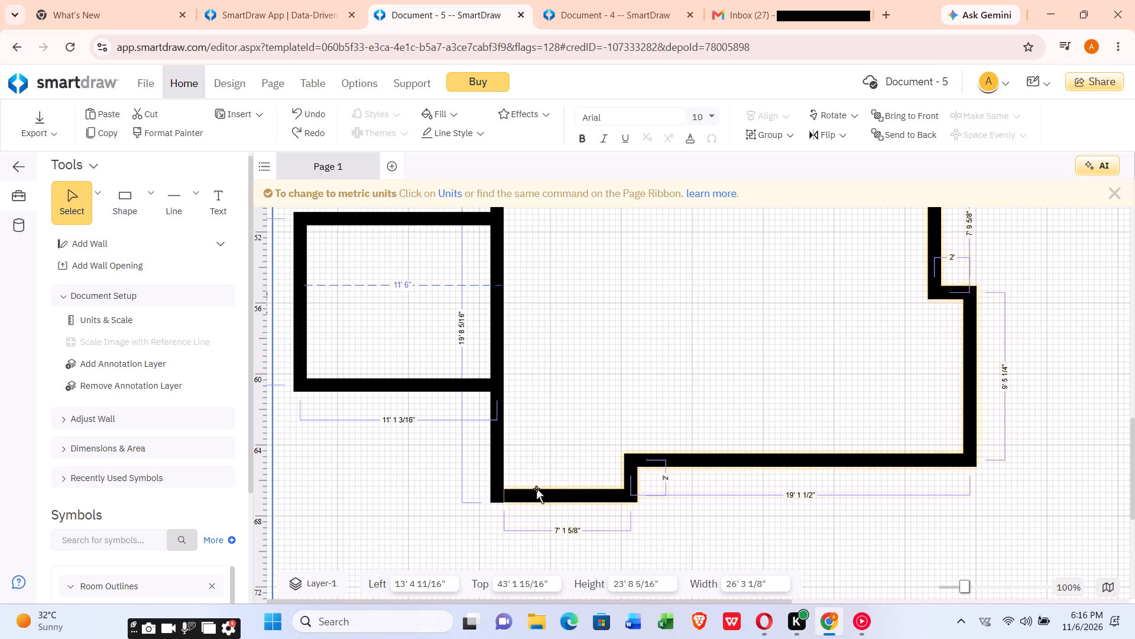
pyautogui.rightClick(530, 492)
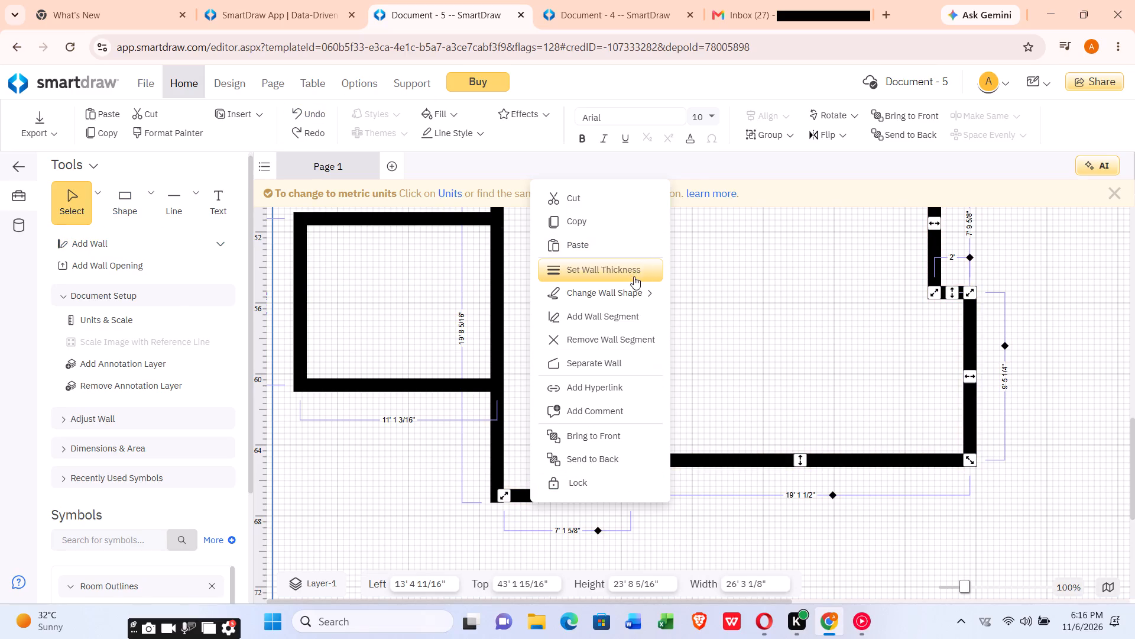
pyautogui.click(621, 308)
# Add a 4' wall segment at the lower end of the separated wall shared with the side room, leaving the vertical part about 16' 2" long.
pyautogui.scroll(-1, 622, 308)
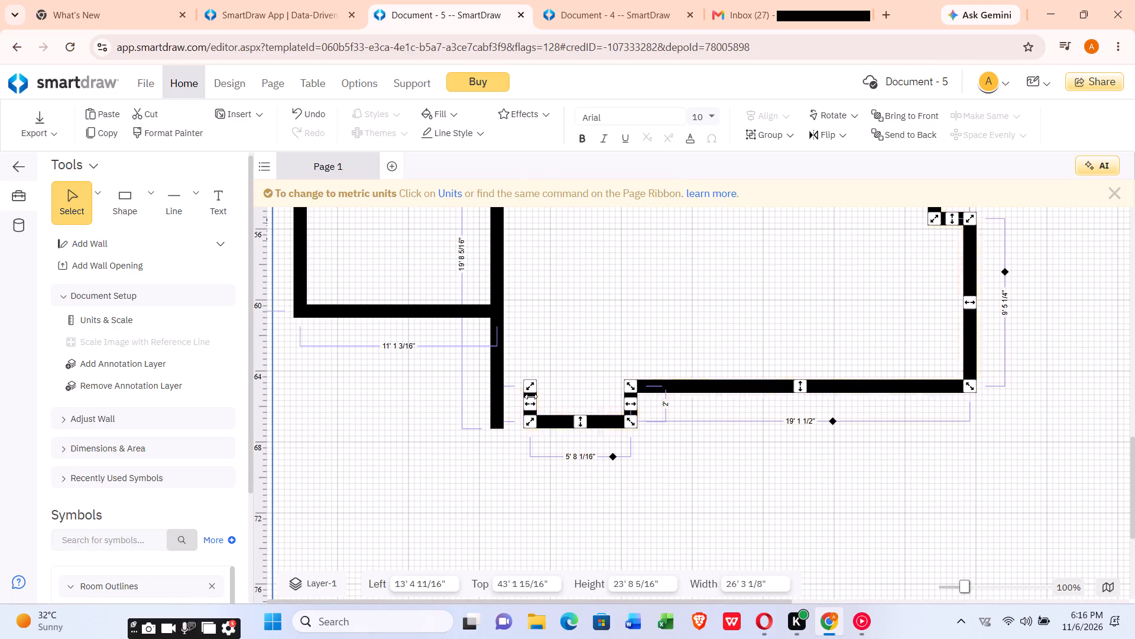
pyautogui.click(497, 385)
pyautogui.moveTo(495, 386); pyautogui.dragTo(491, 389)
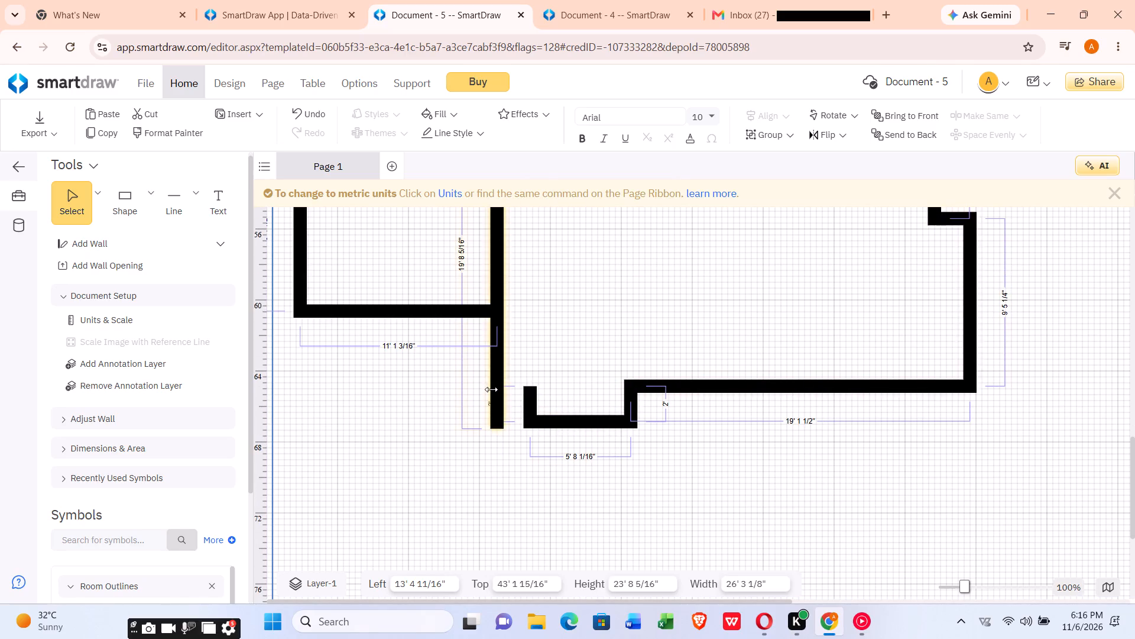
pyautogui.moveTo(491, 389); pyautogui.dragTo(478, 397)
pyautogui.doubleClick(500, 370)
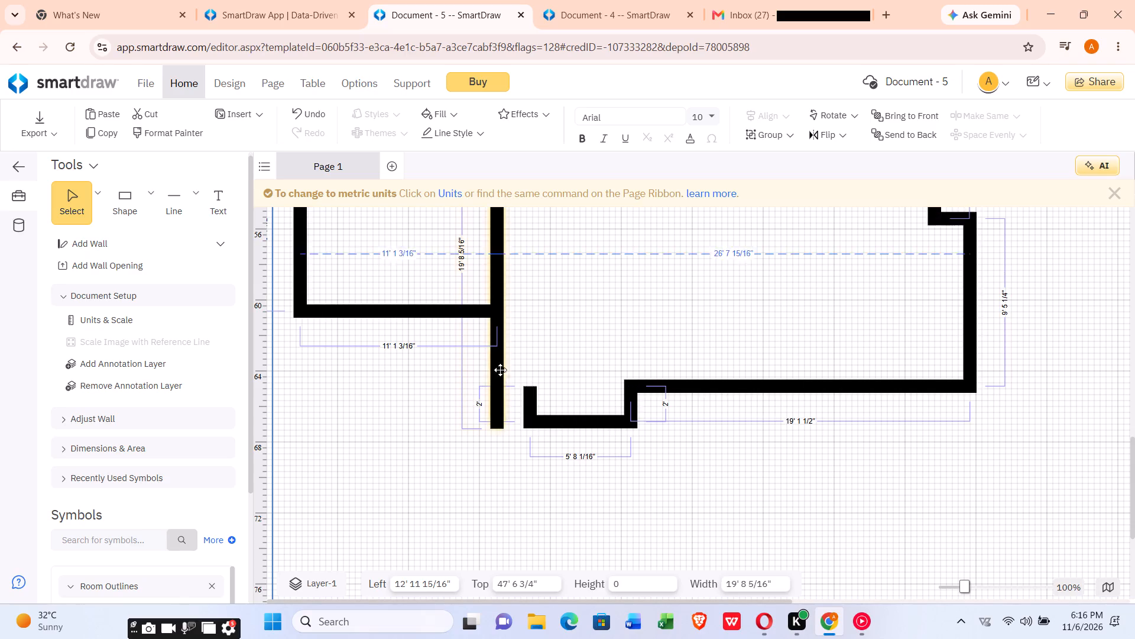
pyautogui.doubleClick(495, 366)
pyautogui.rightClick(494, 366)
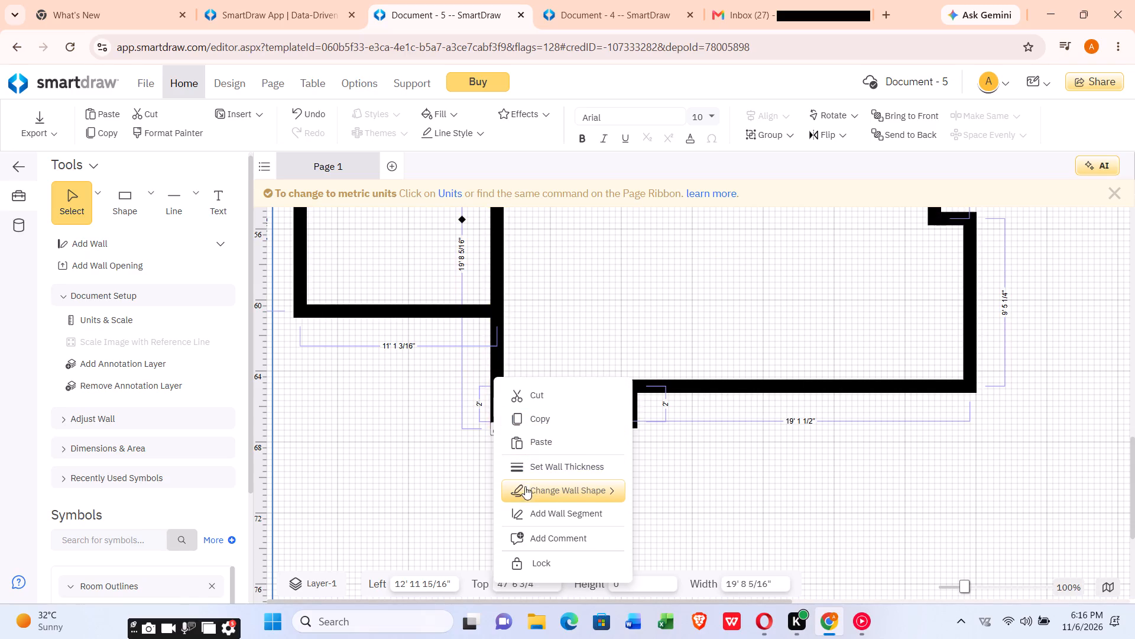
pyautogui.click(532, 506)
# Draw a thin vertical partition wall about 21' 10" long from the main room's top wall down to its bottom wall.
pyautogui.scroll(-1, 536, 472)
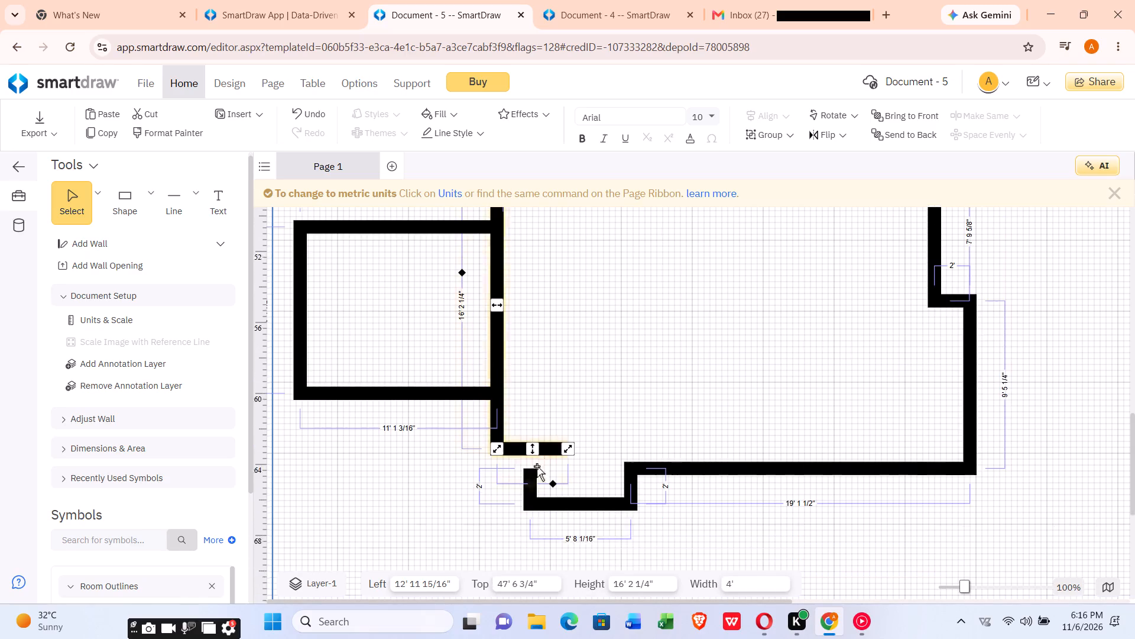
pyautogui.scroll(-1, 537, 466)
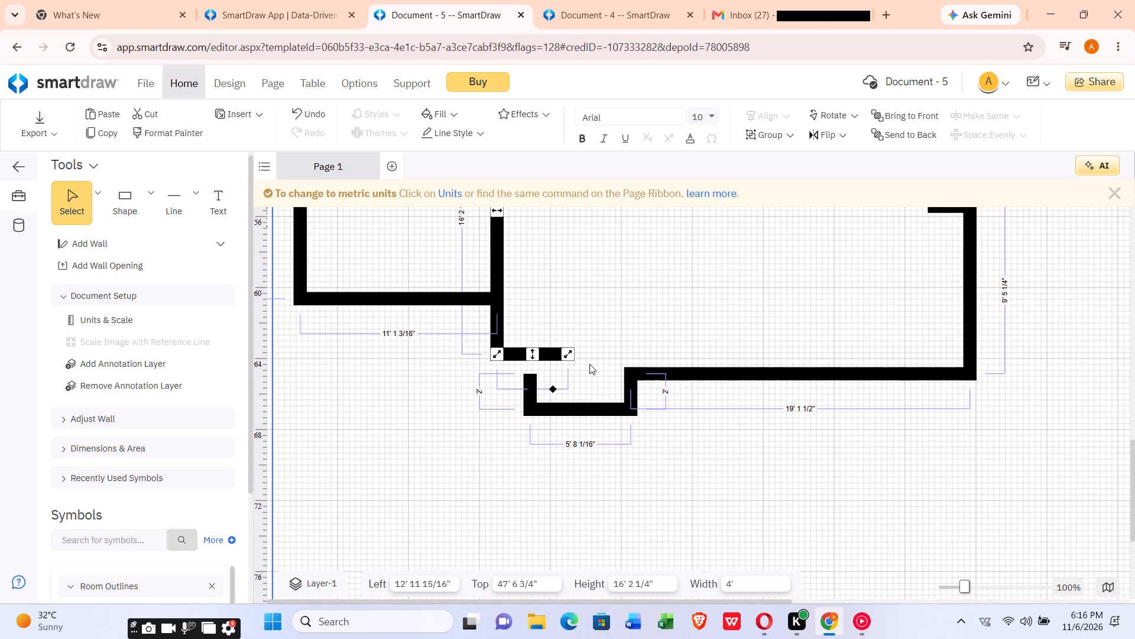
pyautogui.scroll(3, 590, 366)
pyautogui.scroll(-2, 595, 363)
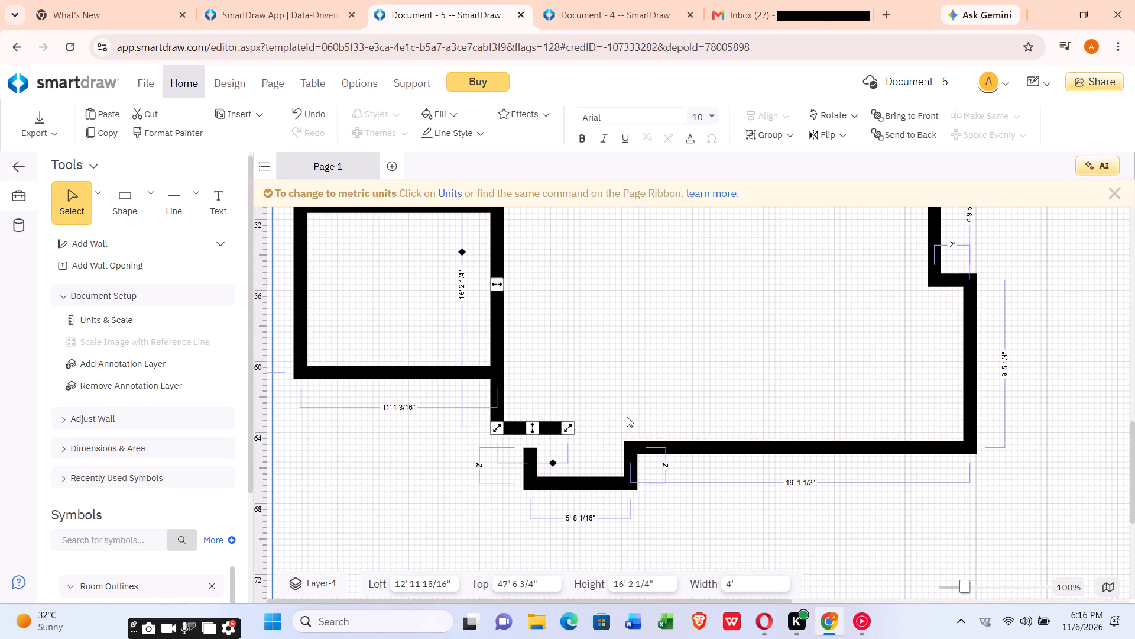
pyautogui.scroll(2, 653, 398)
pyautogui.scroll(1, 338, 400)
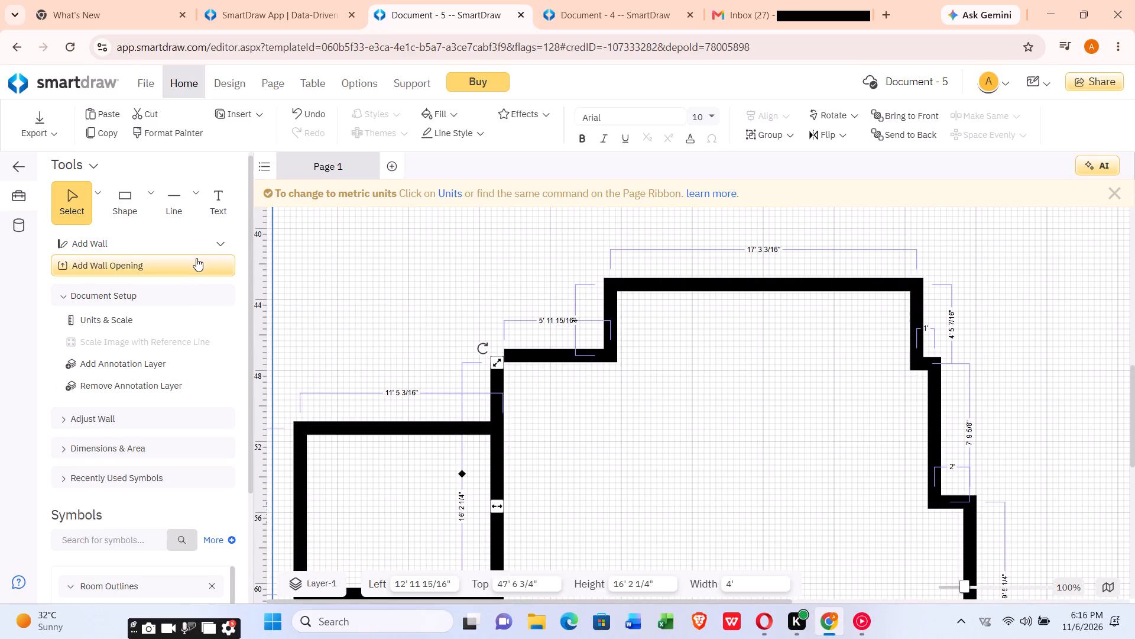
pyautogui.doubleClick(199, 250)
pyautogui.click(222, 239)
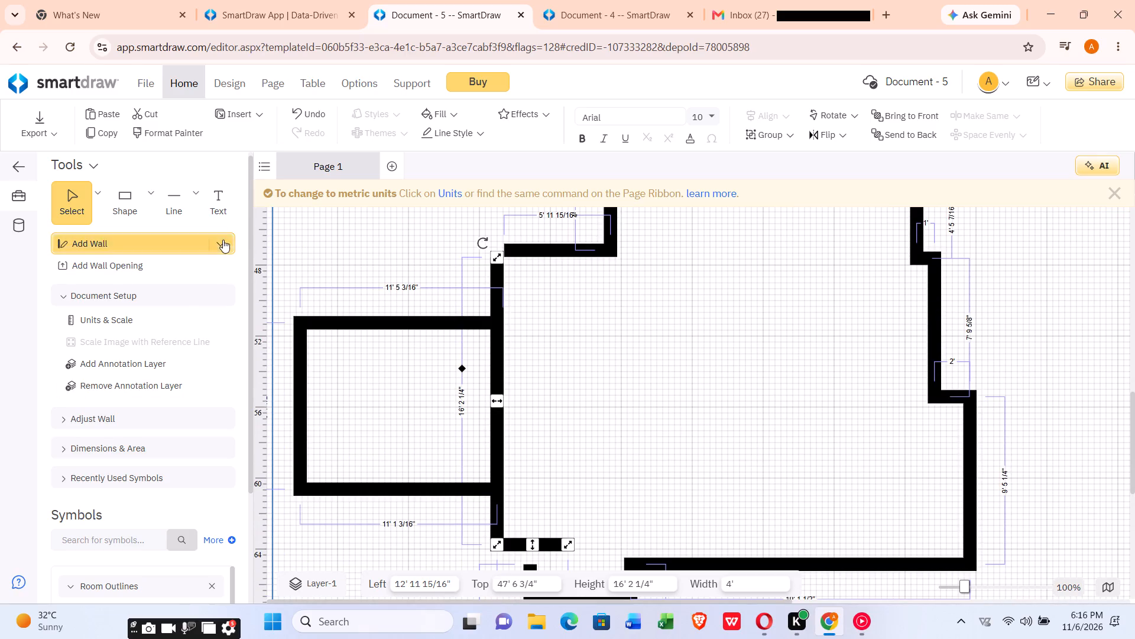
pyautogui.click(273, 280)
pyautogui.scroll(-1, 404, 347)
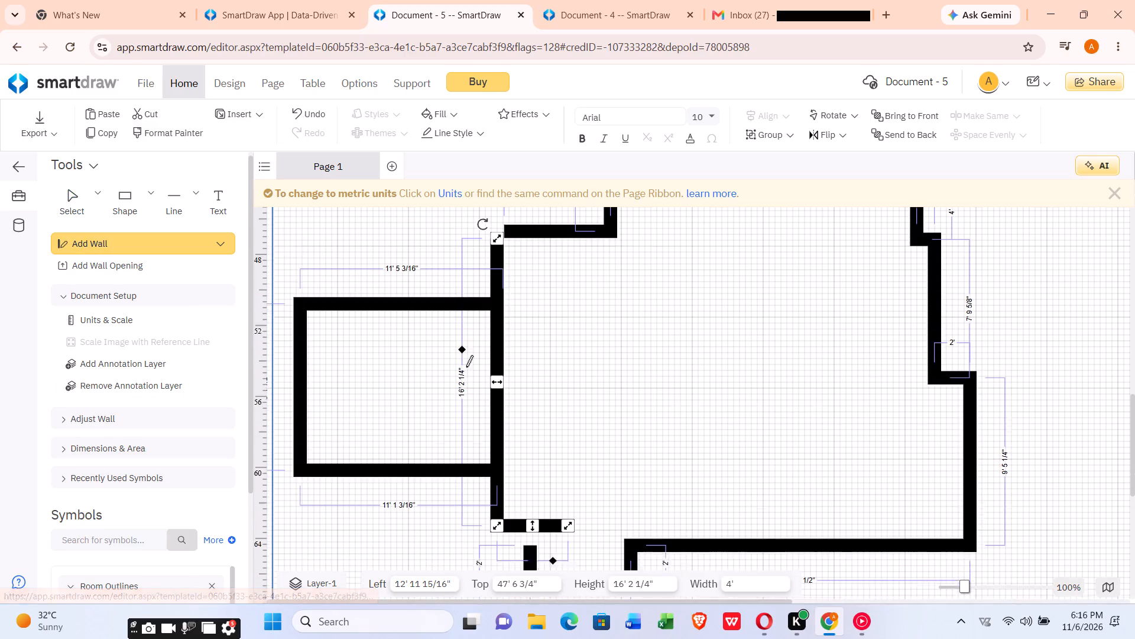
pyautogui.scroll(-1, 466, 367)
pyautogui.scroll(1, 745, 327)
pyautogui.scroll(1, 612, 479)
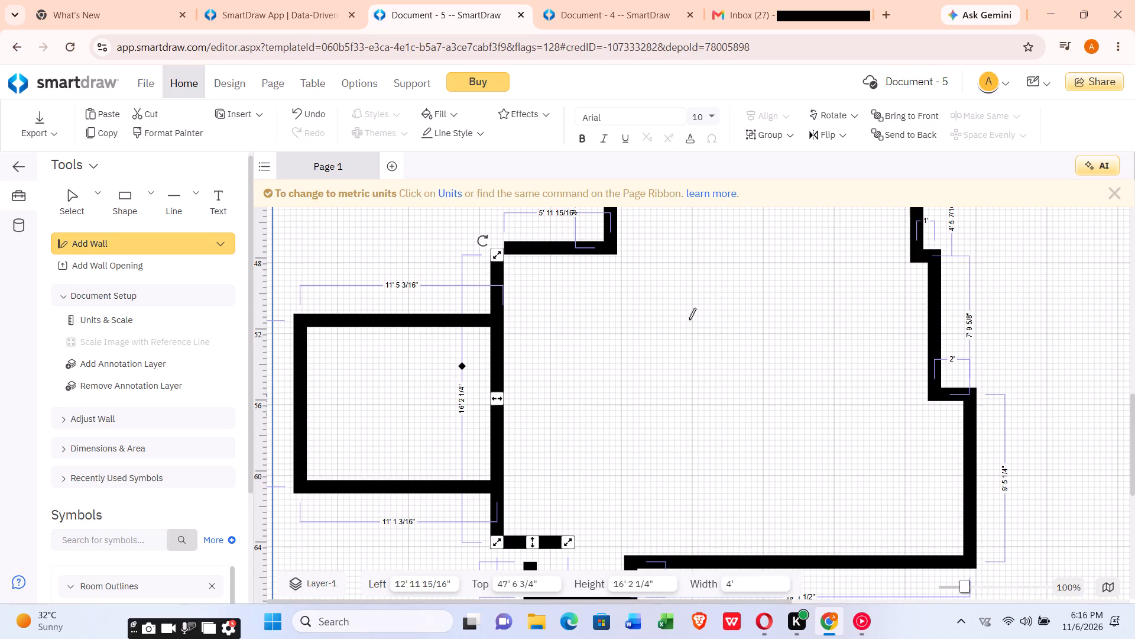
pyautogui.scroll(1, 623, 302)
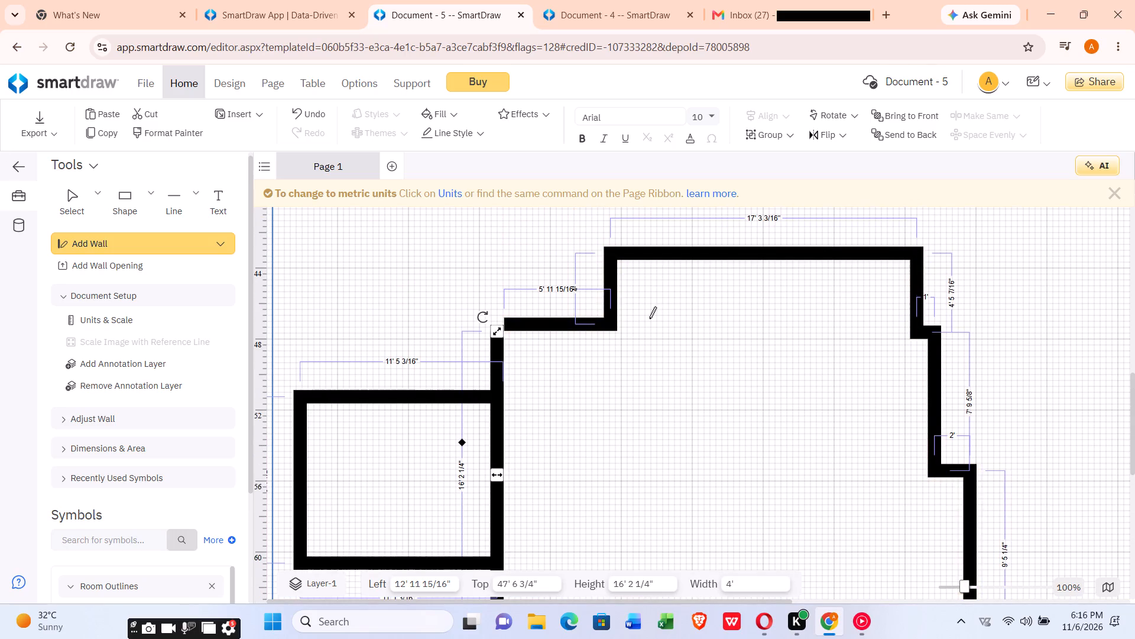
pyautogui.scroll(-2, 667, 381)
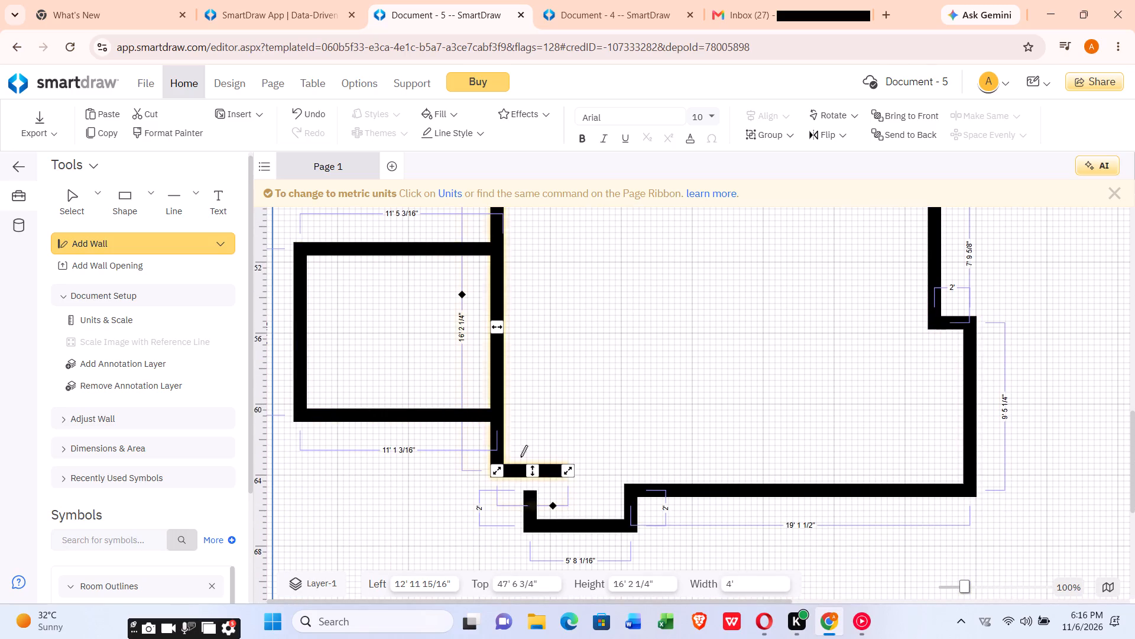
pyautogui.scroll(1, 575, 355)
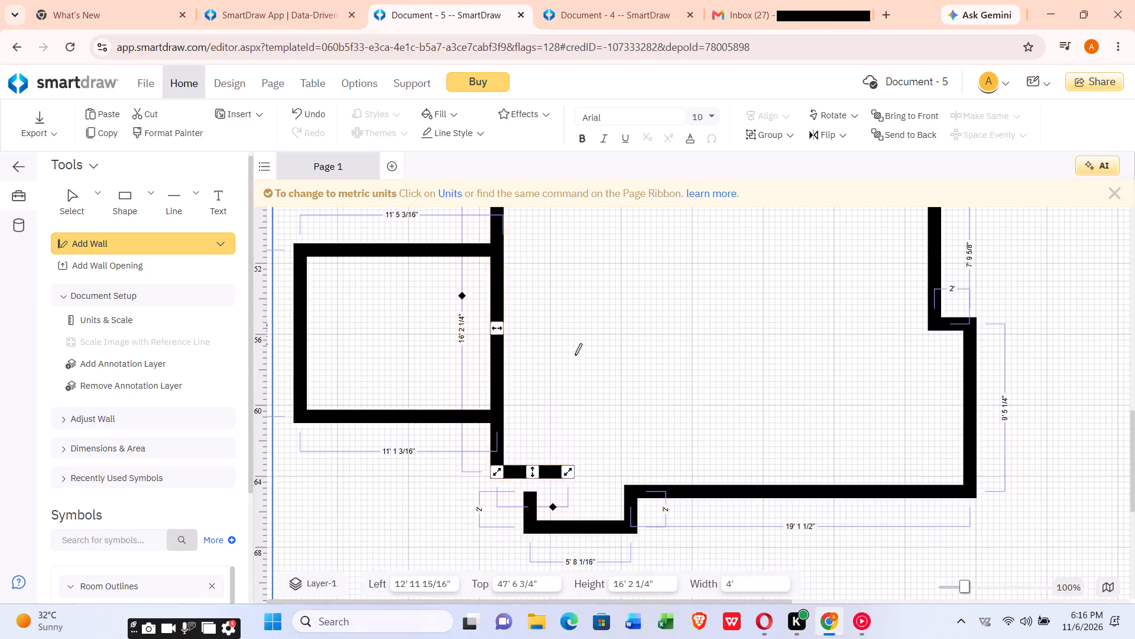
pyautogui.scroll(-1, 554, 357)
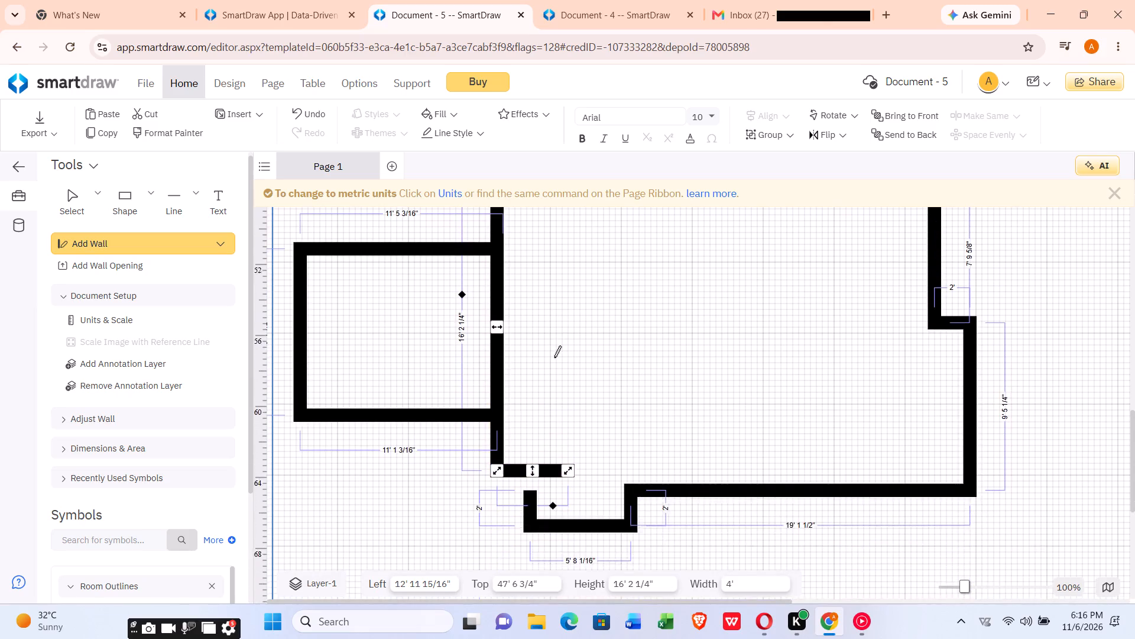
pyautogui.scroll(3, 554, 357)
pyautogui.scroll(-1, 555, 357)
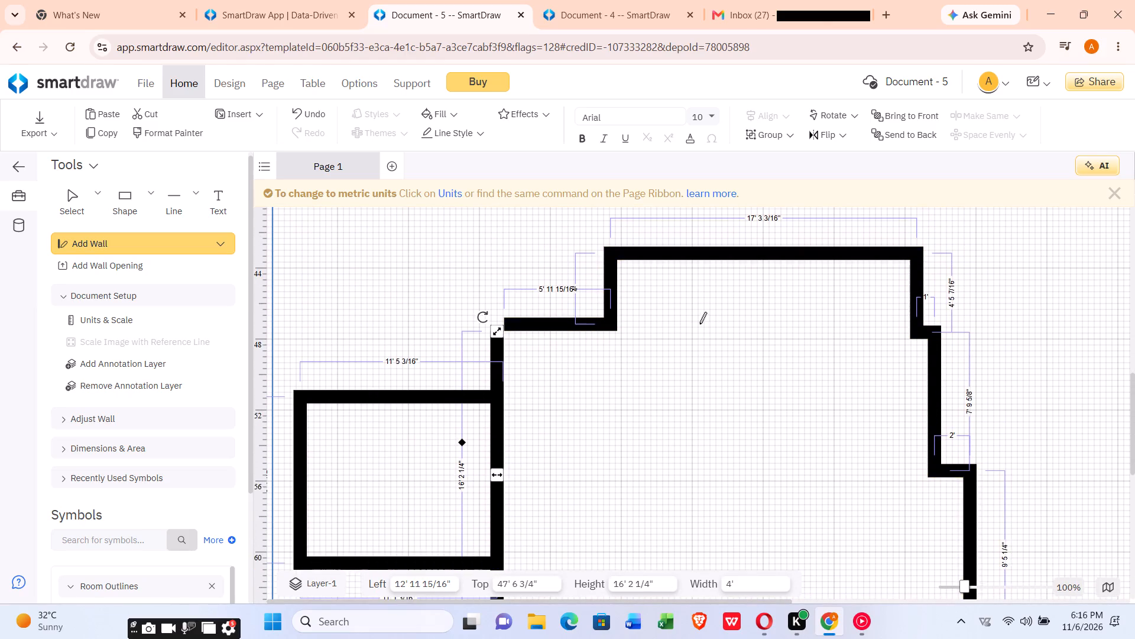
pyautogui.scroll(-2, 699, 324)
pyautogui.scroll(3, 695, 315)
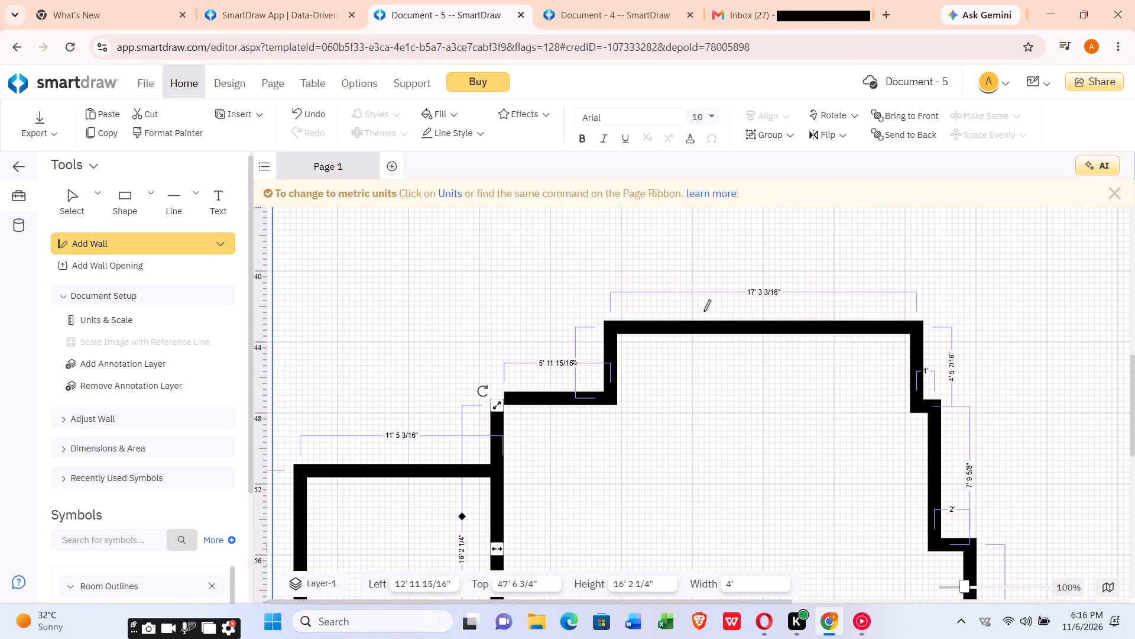
pyautogui.moveTo(706, 334); pyautogui.dragTo(722, 412)
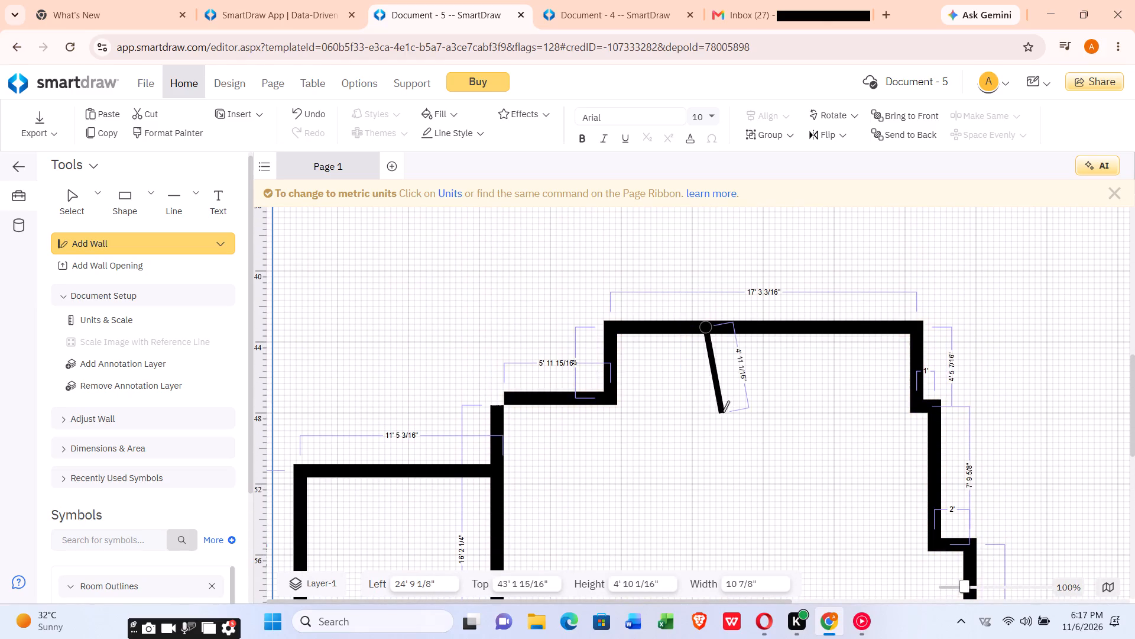
pyautogui.moveTo(722, 412); pyautogui.dragTo(710, 452)
pyautogui.scroll(-2, 711, 440)
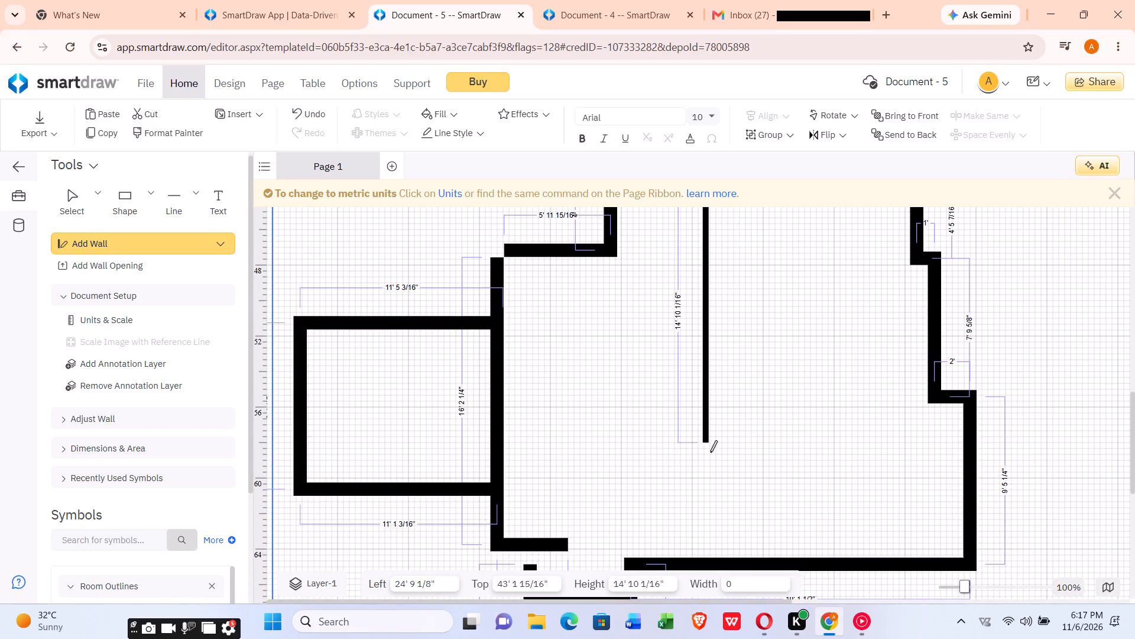
pyautogui.moveTo(710, 452); pyautogui.dragTo(703, 490)
pyautogui.scroll(-1, 710, 457)
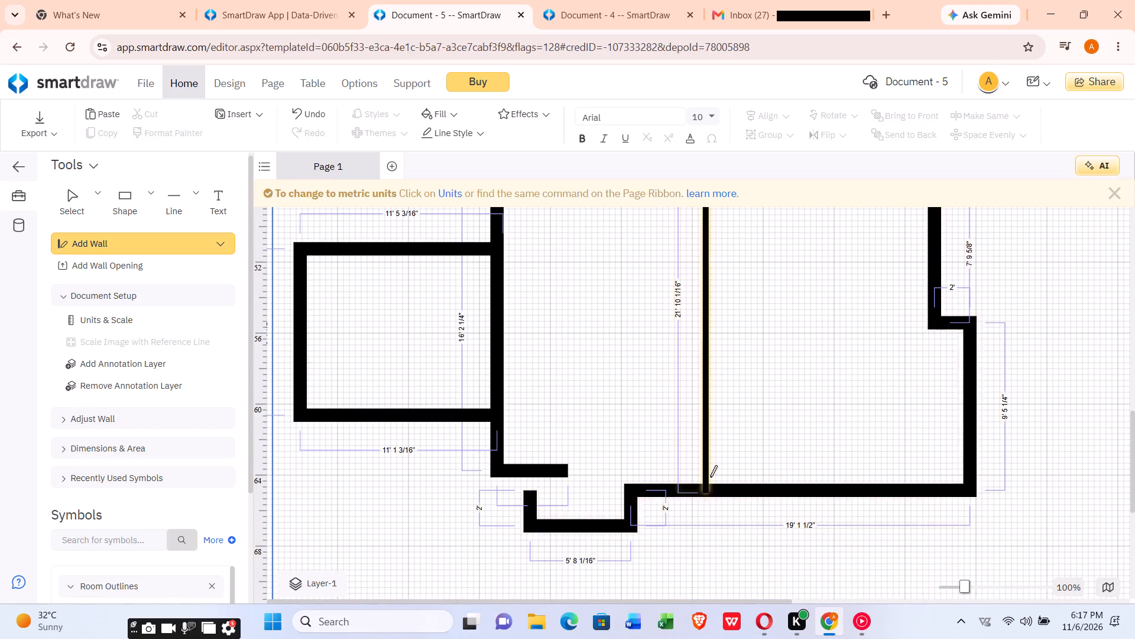
# Draw a thin, nearly horizontal partition wall about 12' 11" long from the vertical partition to the main room's right wall.
pyautogui.scroll(2, 711, 449)
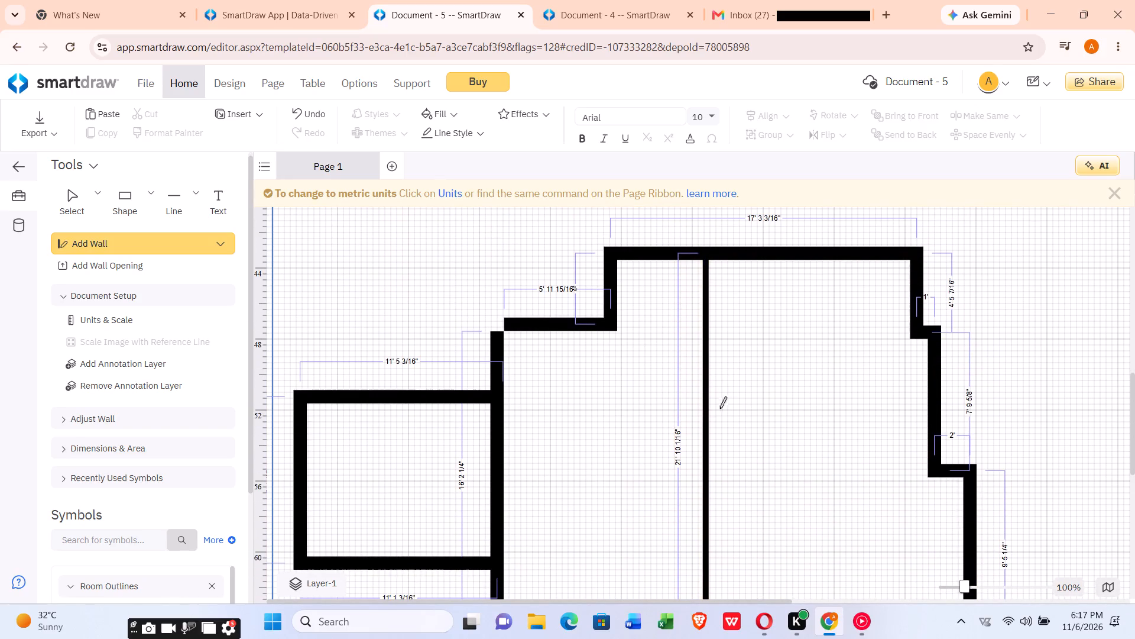
pyautogui.moveTo(705, 411); pyautogui.dragTo(834, 420)
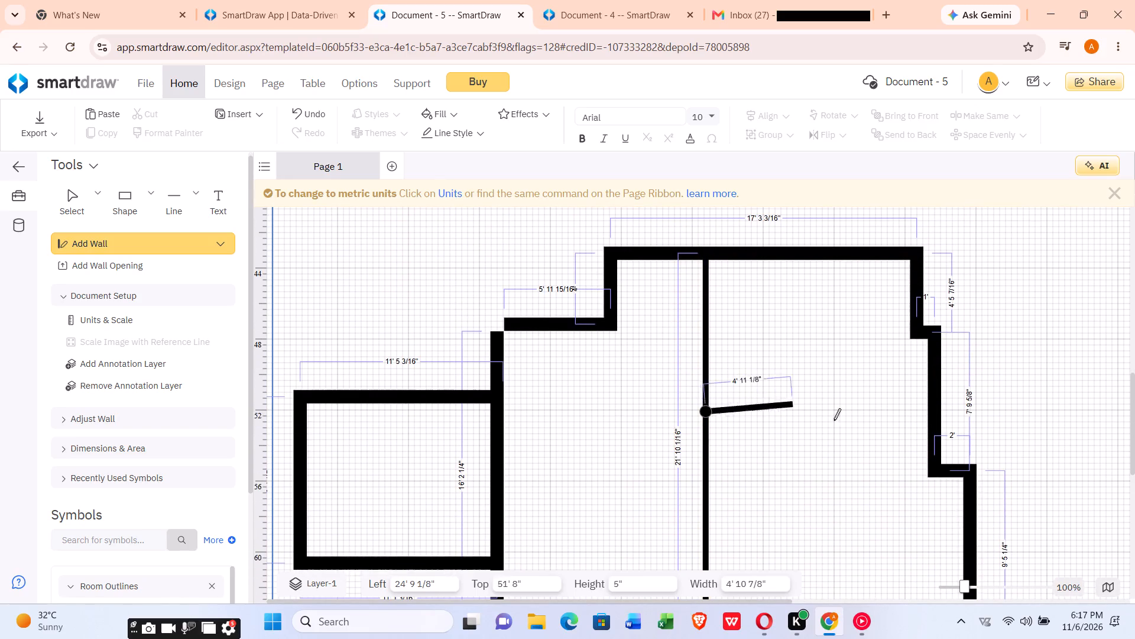
pyautogui.moveTo(834, 420); pyautogui.dragTo(916, 409)
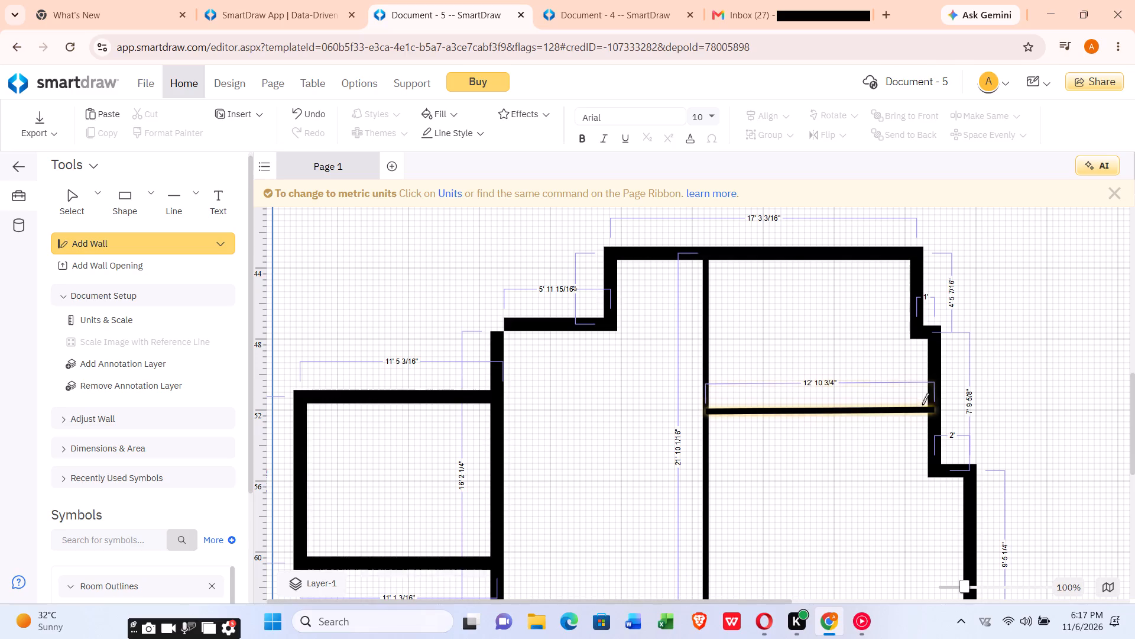
# Add a wall segment to the main room's upper-left short wall section, forming a 2' downward return beside a section about 5' 4" long.
pyautogui.scroll(1, 893, 398)
pyautogui.scroll(-3, 894, 395)
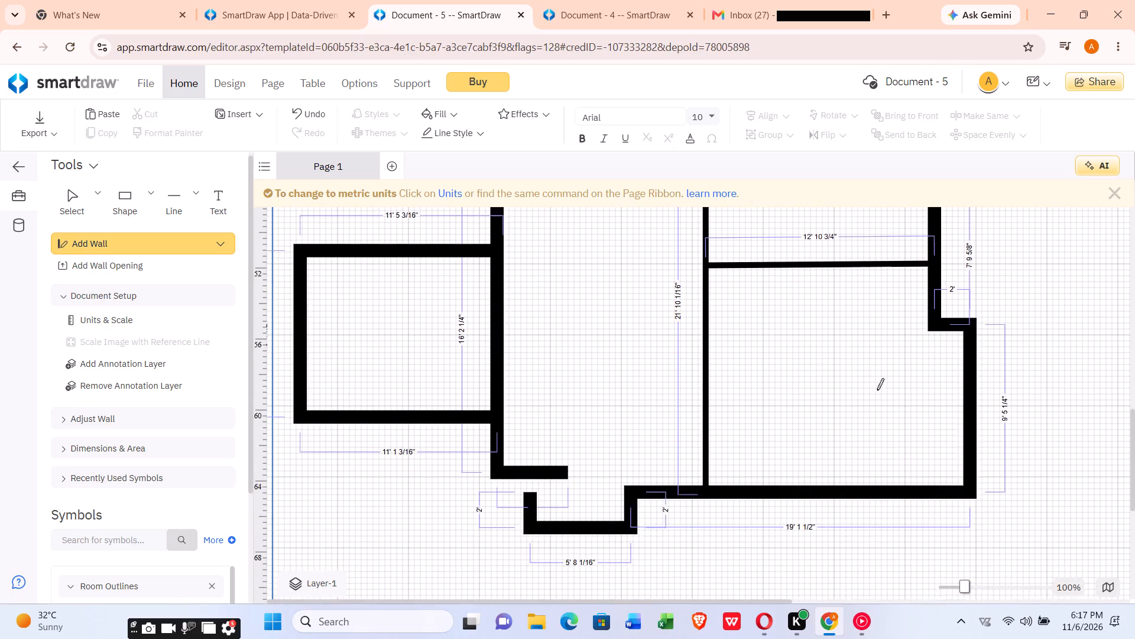
pyautogui.scroll(-1, 864, 402)
pyautogui.scroll(2, 816, 351)
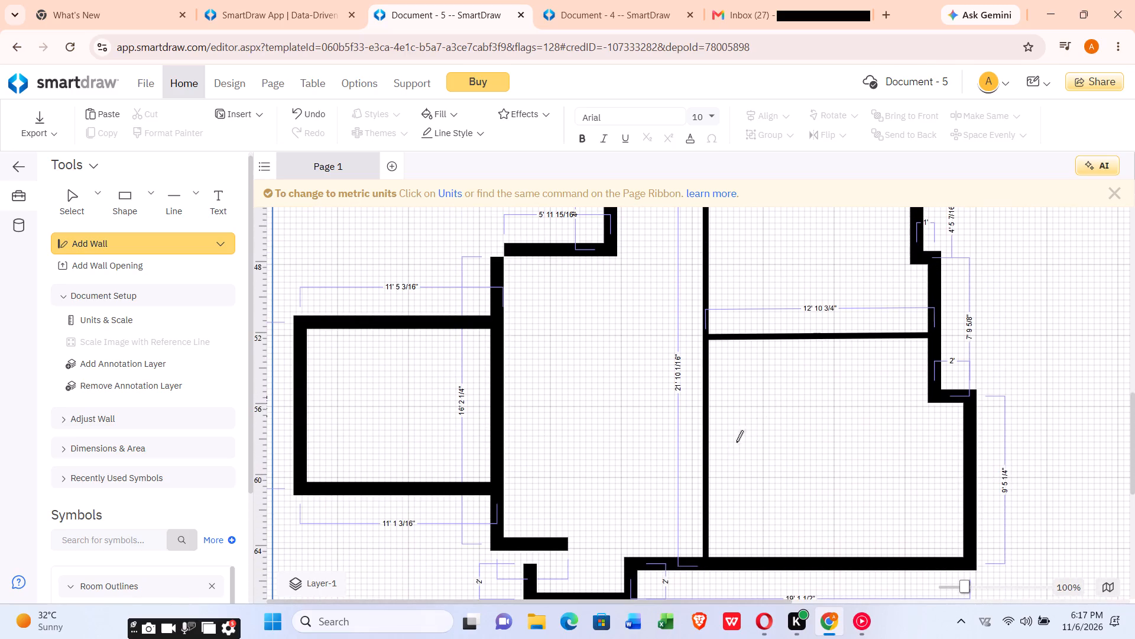
pyautogui.scroll(2, 722, 379)
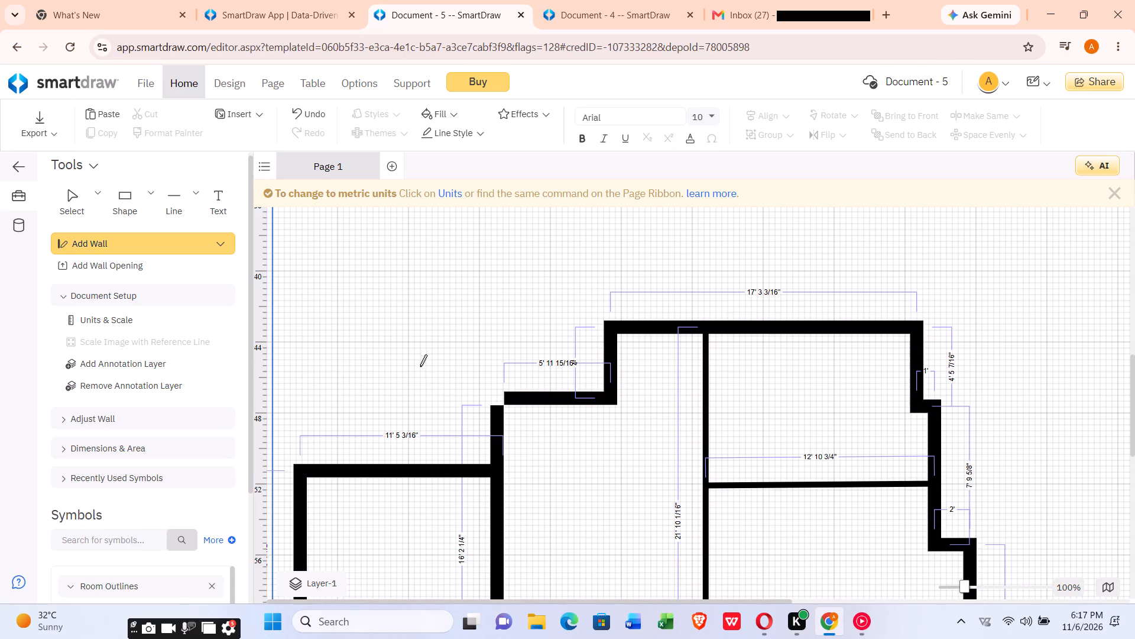
pyautogui.click(138, 211)
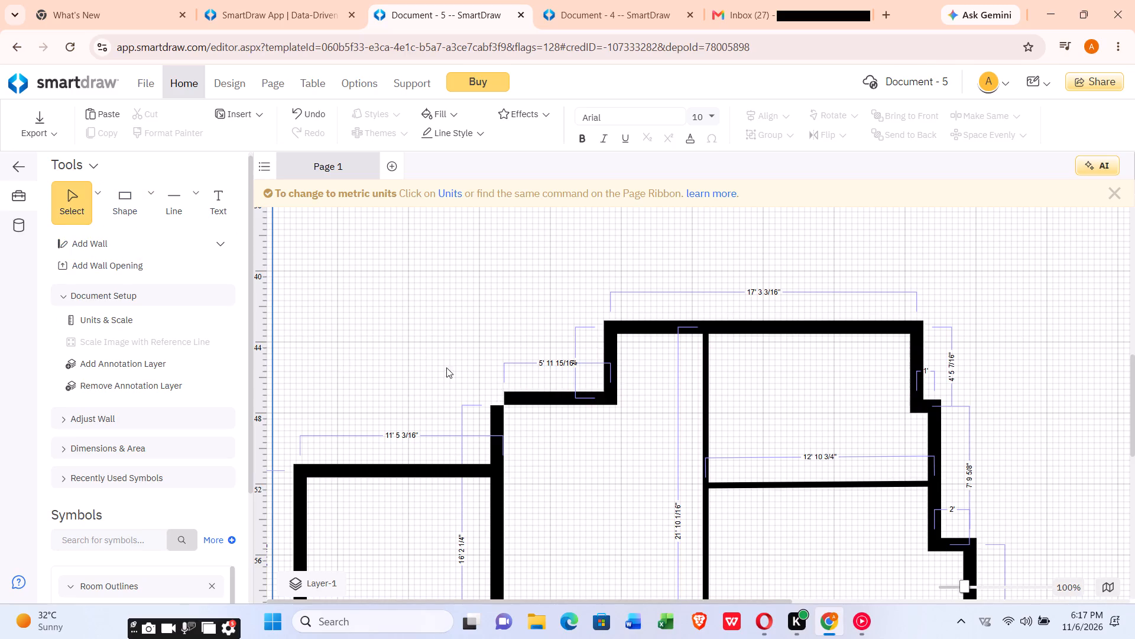
pyautogui.doubleClick(506, 389)
pyautogui.click(515, 396)
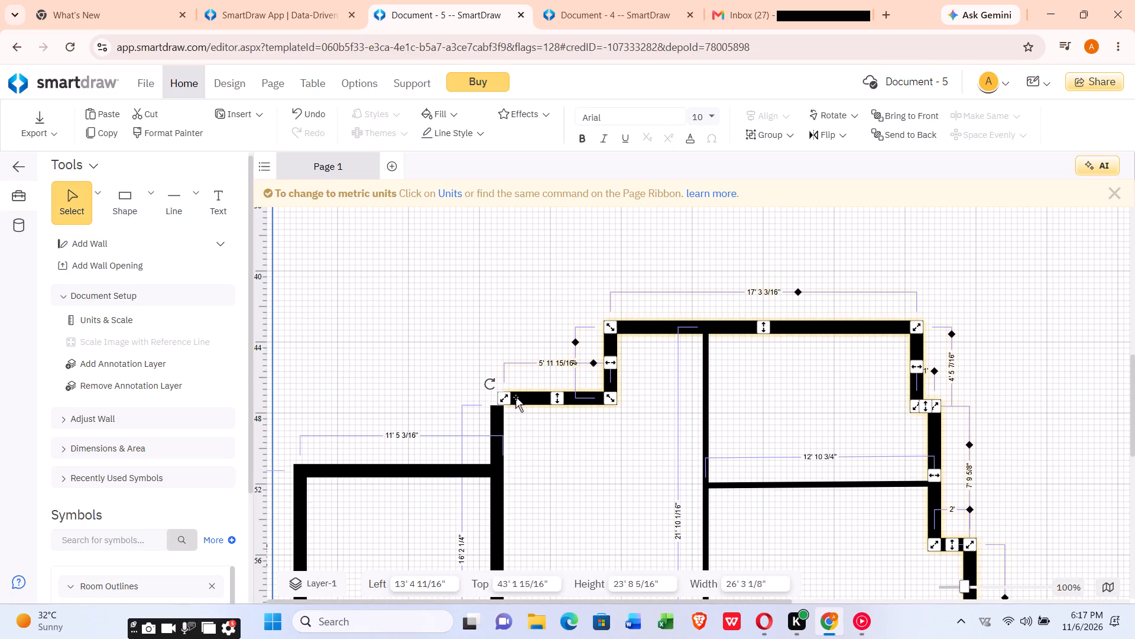
pyautogui.rightClick(515, 398)
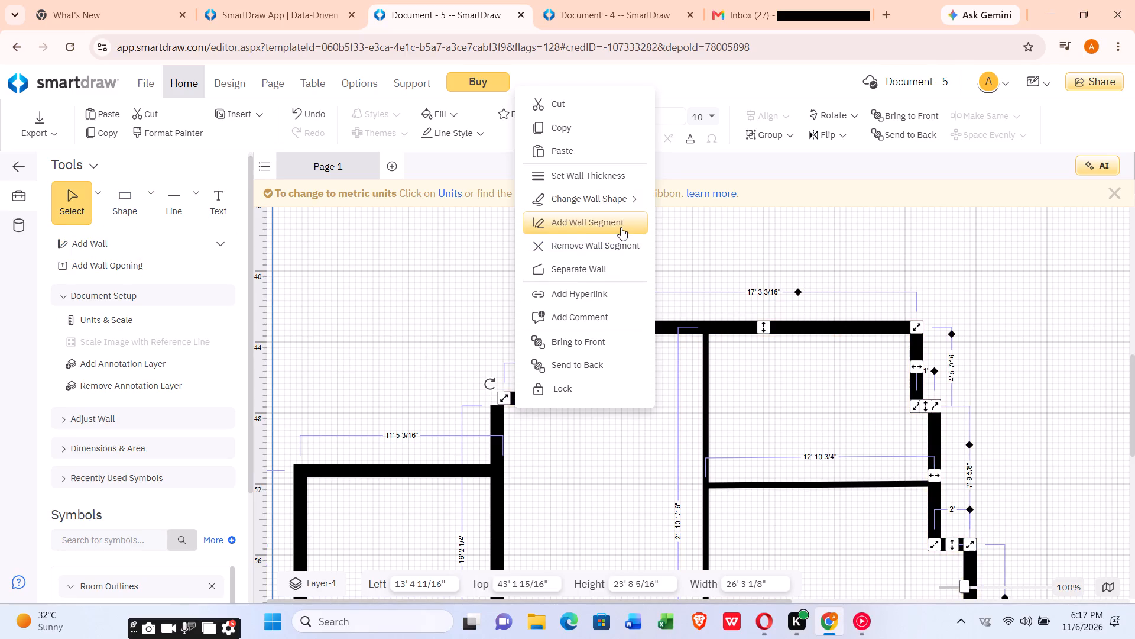
pyautogui.click(621, 227)
# Rotate the main room outline slightly clockwise and move its upper-left corner inward, shortening the adjacent short wall section to about 4' 5".
pyautogui.moveTo(505, 414); pyautogui.dragTo(502, 415)
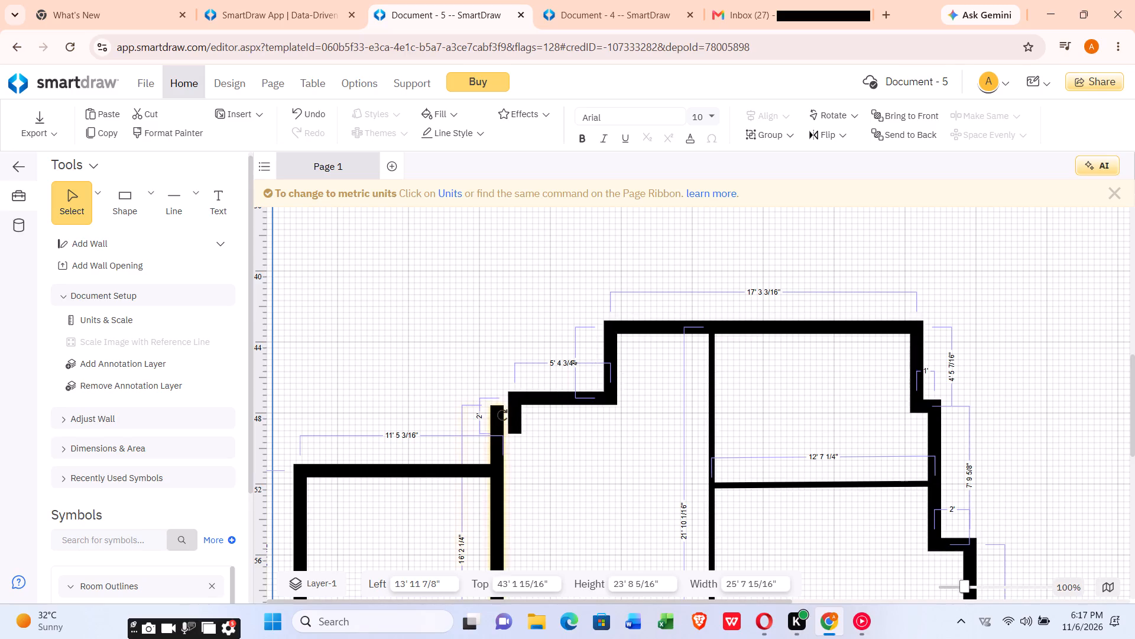
pyautogui.moveTo(502, 415); pyautogui.dragTo(520, 398)
pyautogui.moveTo(520, 398); pyautogui.dragTo(537, 386)
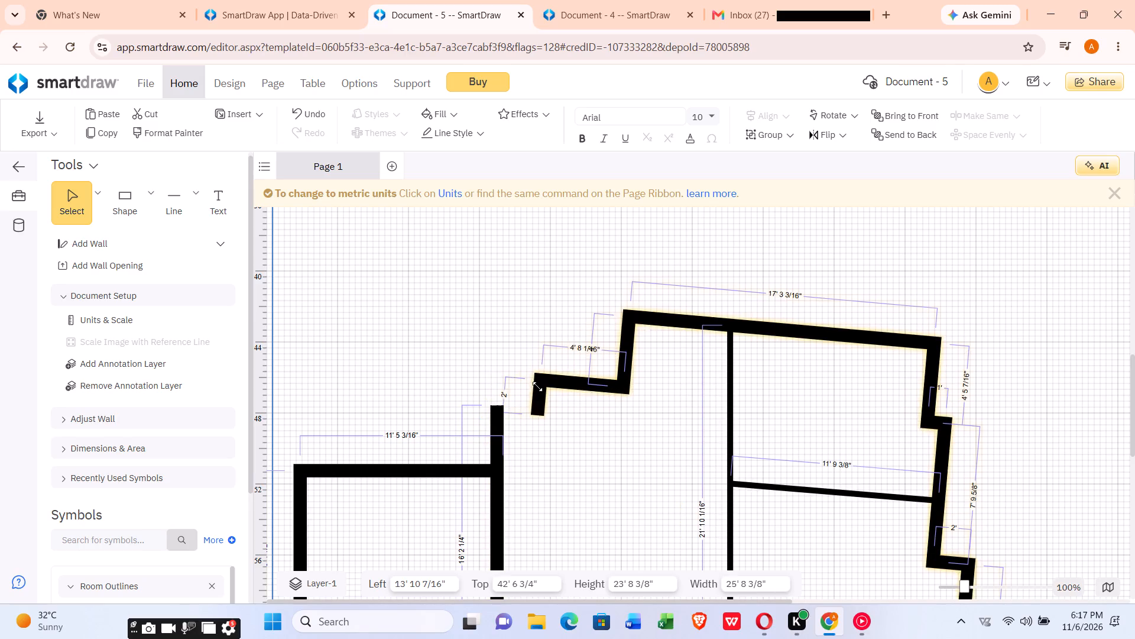
pyautogui.moveTo(537, 386); pyautogui.dragTo(540, 380)
pyautogui.click(539, 380)
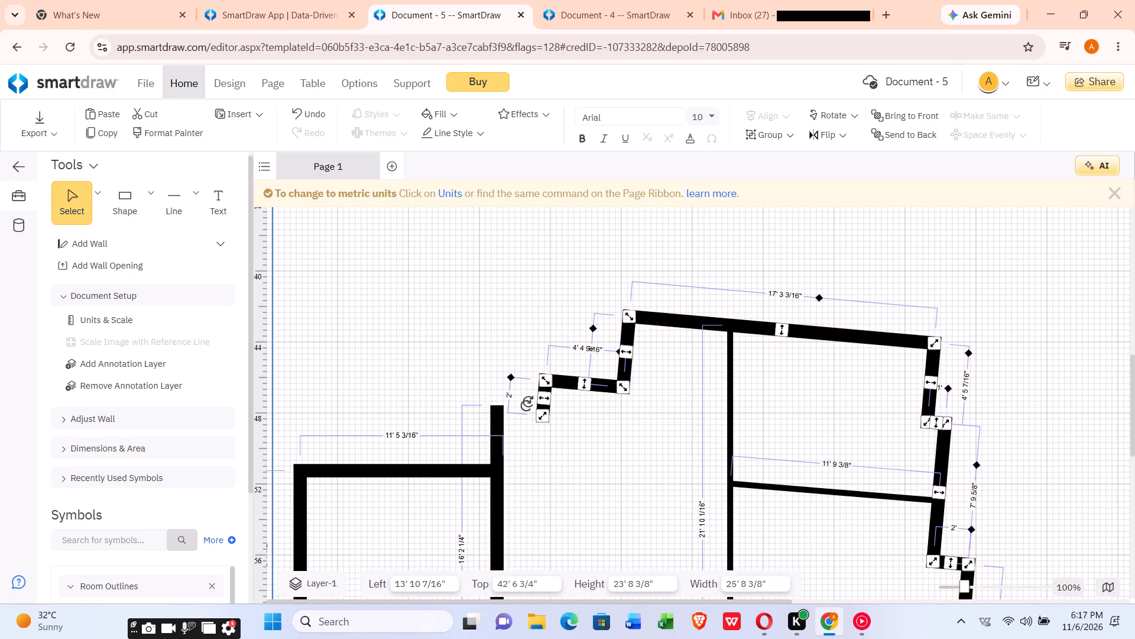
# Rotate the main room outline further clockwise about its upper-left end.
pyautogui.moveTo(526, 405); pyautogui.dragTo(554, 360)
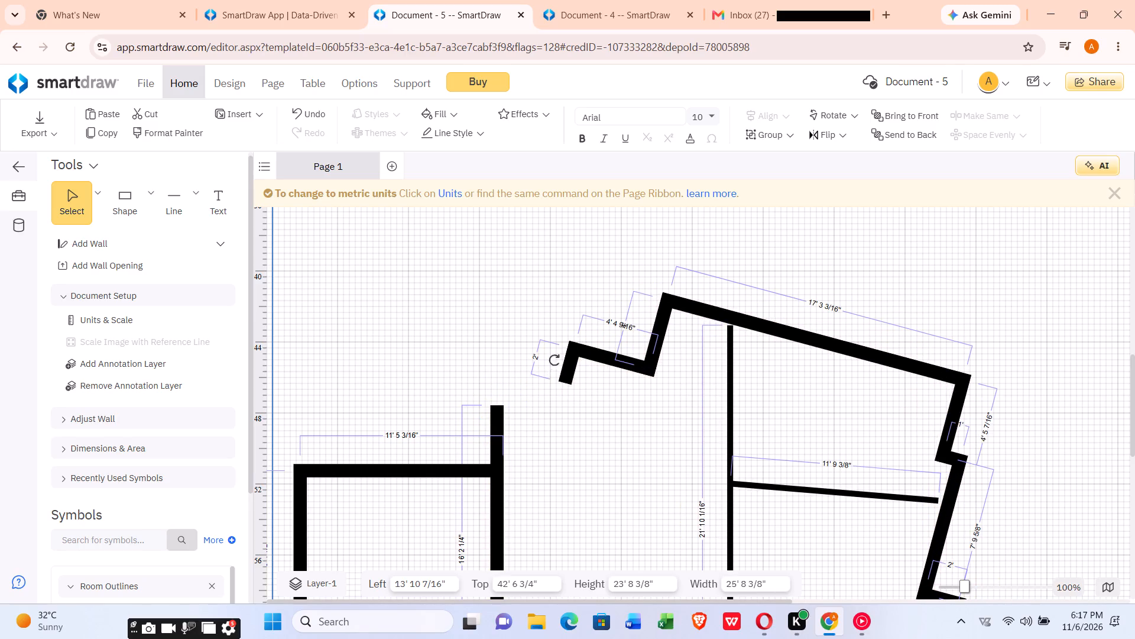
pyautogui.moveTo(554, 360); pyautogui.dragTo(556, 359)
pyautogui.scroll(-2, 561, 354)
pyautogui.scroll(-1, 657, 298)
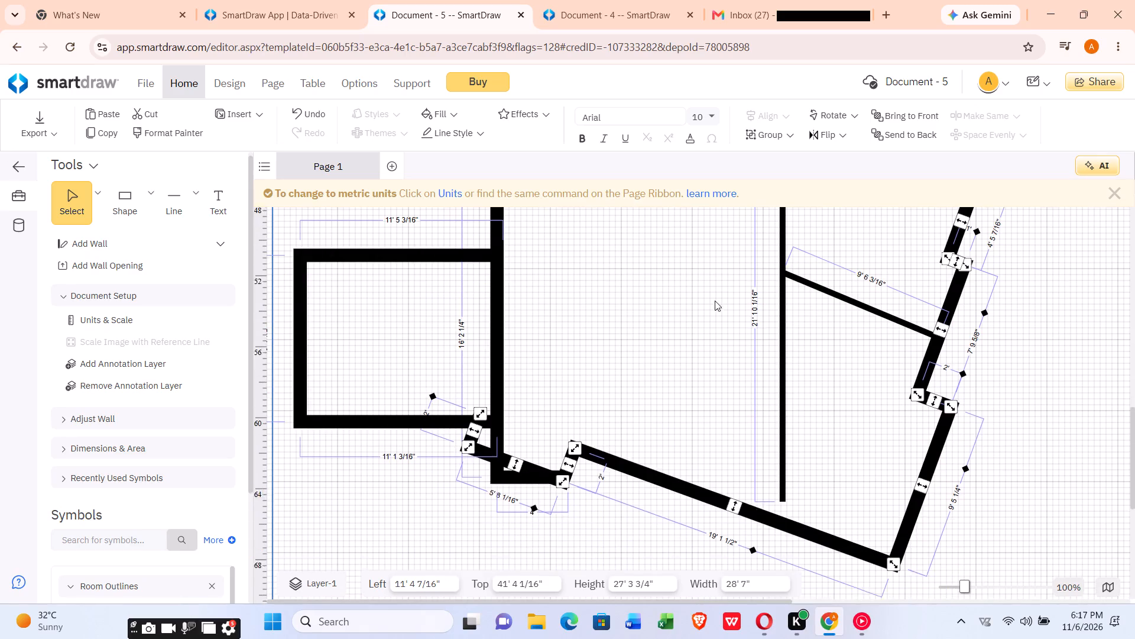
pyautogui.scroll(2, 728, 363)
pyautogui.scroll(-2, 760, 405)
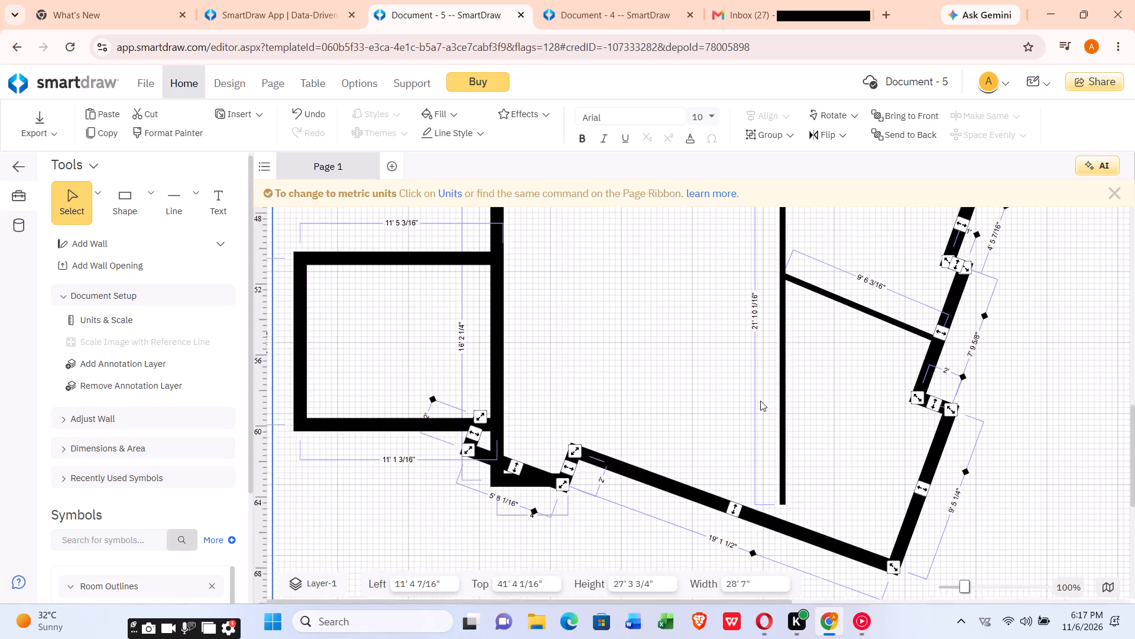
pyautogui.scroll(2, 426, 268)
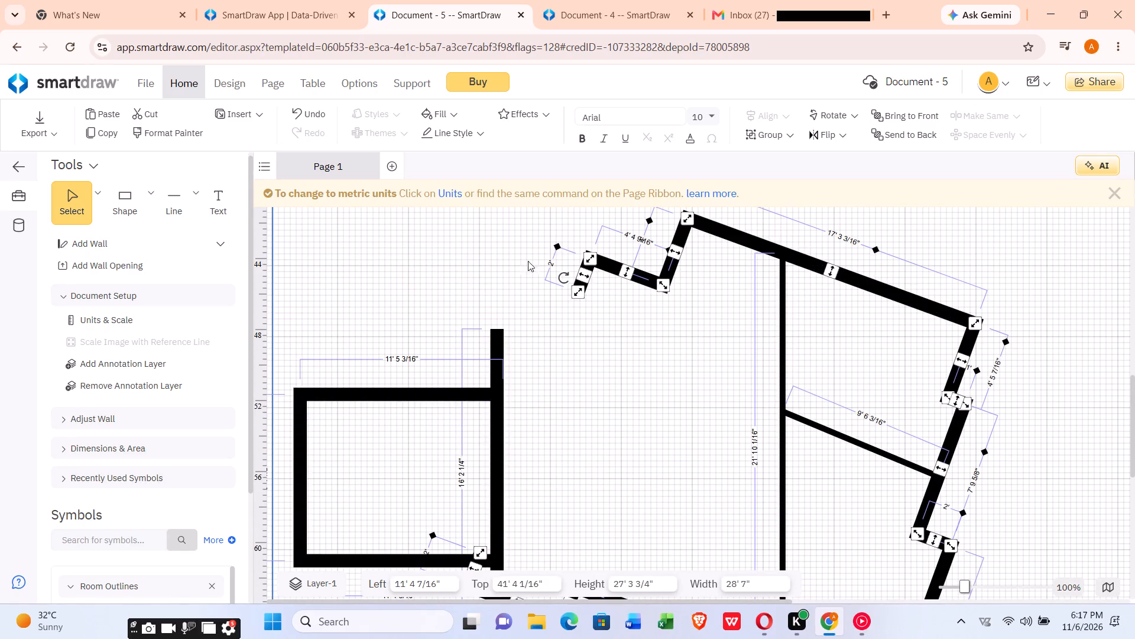
# Rotate the main room outline counterclockwise until its walls are square with the grid.
pyautogui.moveTo(563, 280); pyautogui.dragTo(520, 325)
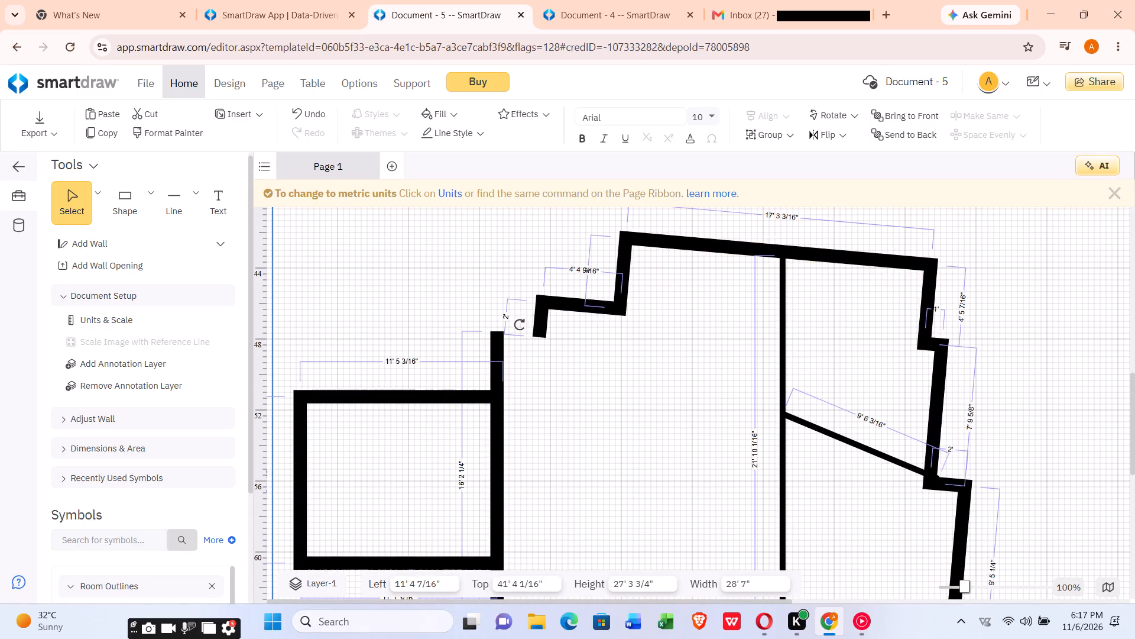
pyautogui.moveTo(520, 325); pyautogui.dragTo(517, 350)
pyautogui.click(518, 350)
pyautogui.click(511, 334)
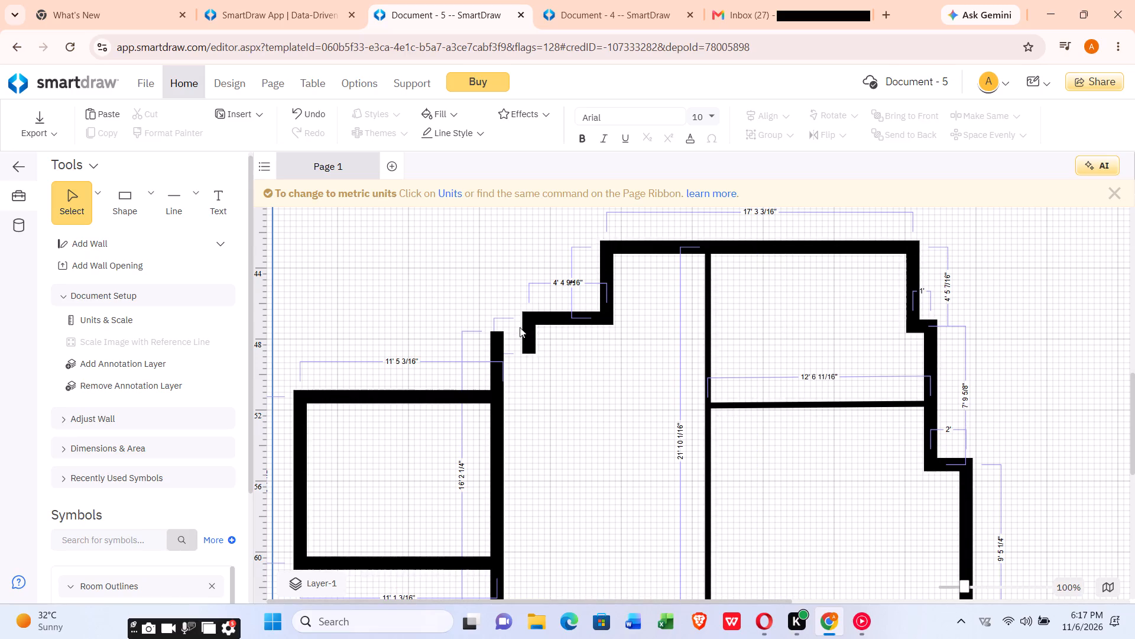
# Set a custom wall thickness of 9 inches for the walls to draw.
pyautogui.scroll(-1, 520, 327)
pyautogui.scroll(1, 511, 309)
pyautogui.scroll(-2, 509, 315)
pyautogui.scroll(1, 495, 314)
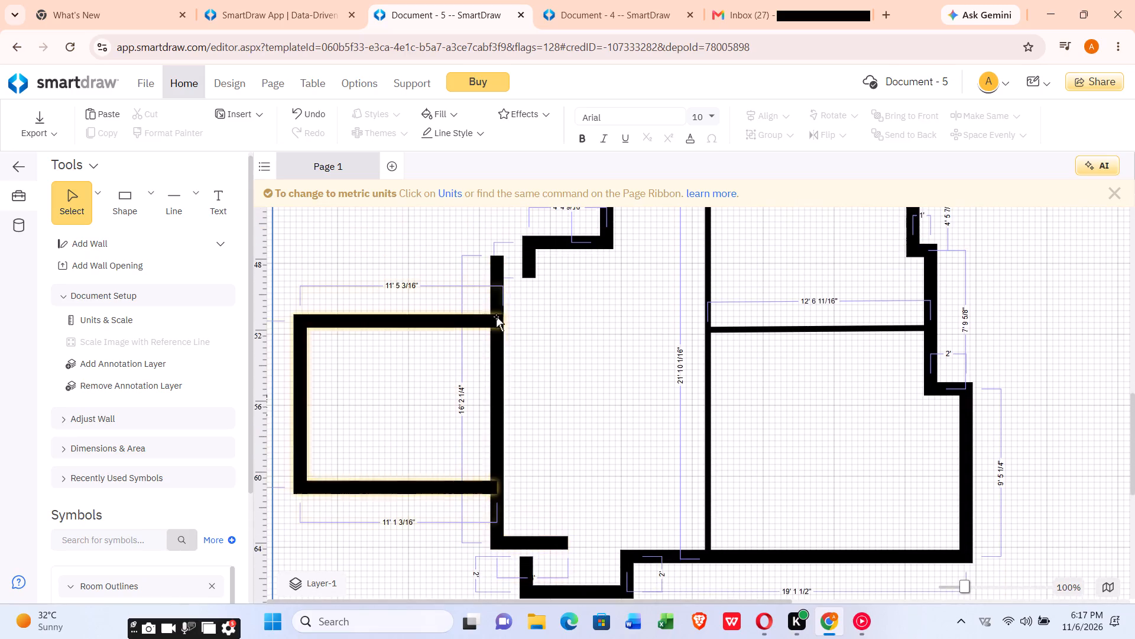
pyautogui.scroll(3, 464, 307)
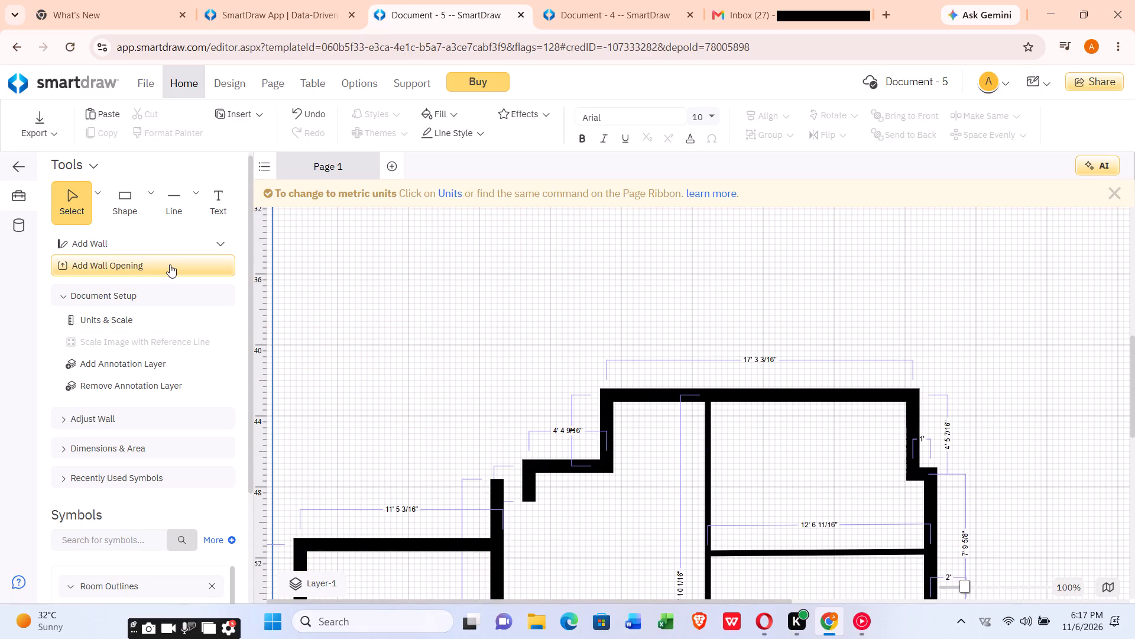
pyautogui.click(171, 264)
pyautogui.click(187, 249)
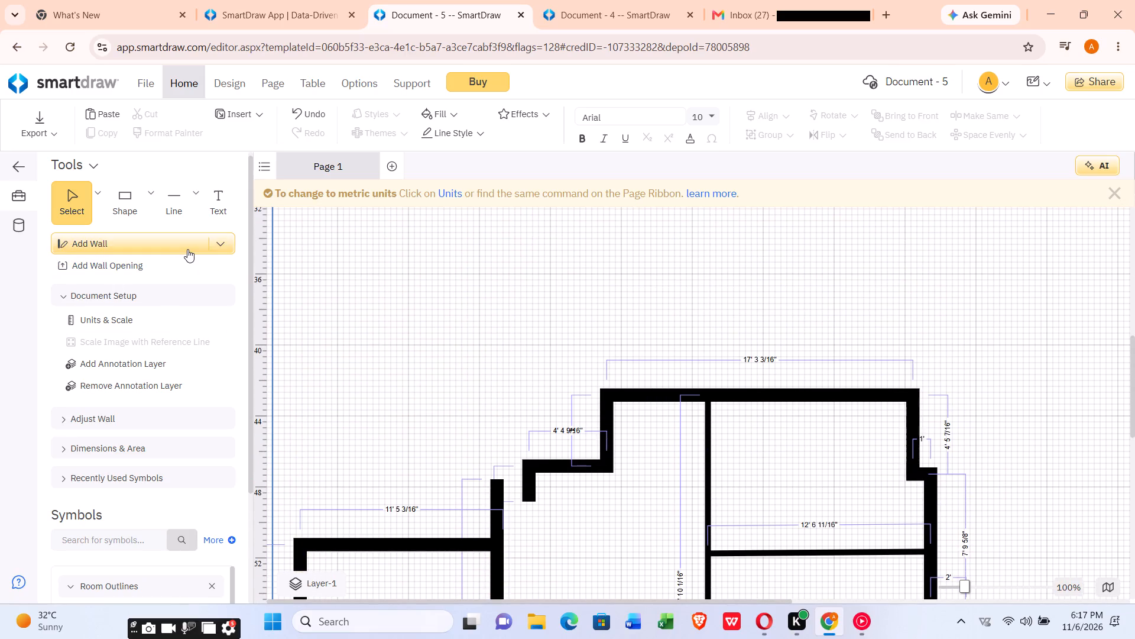
pyautogui.click(219, 237)
pyautogui.click(250, 346)
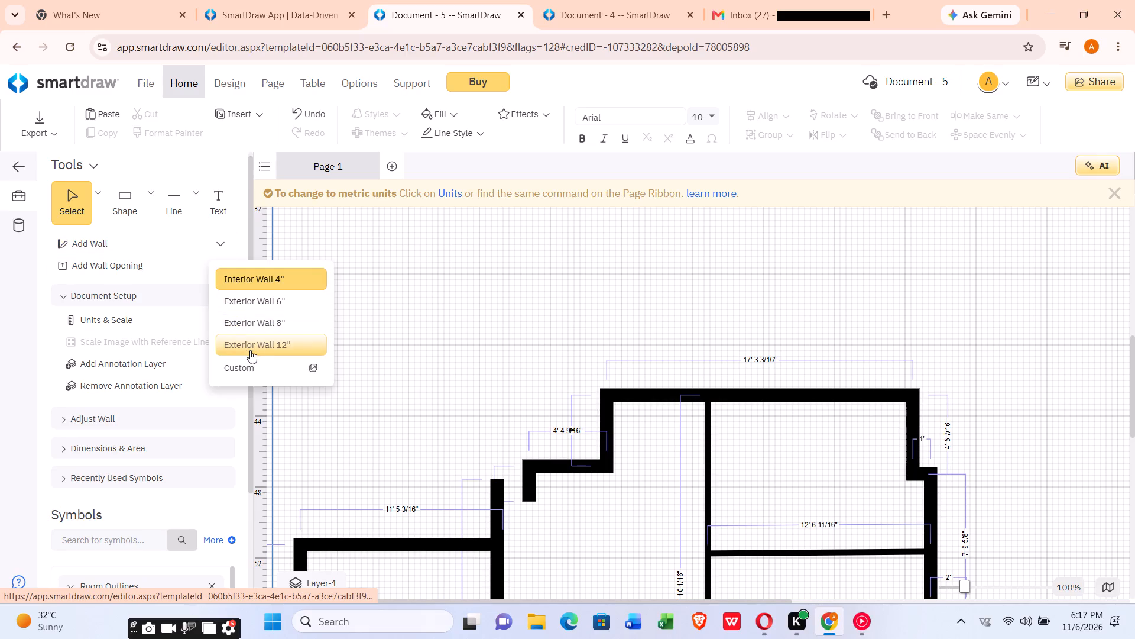
pyautogui.click(248, 360)
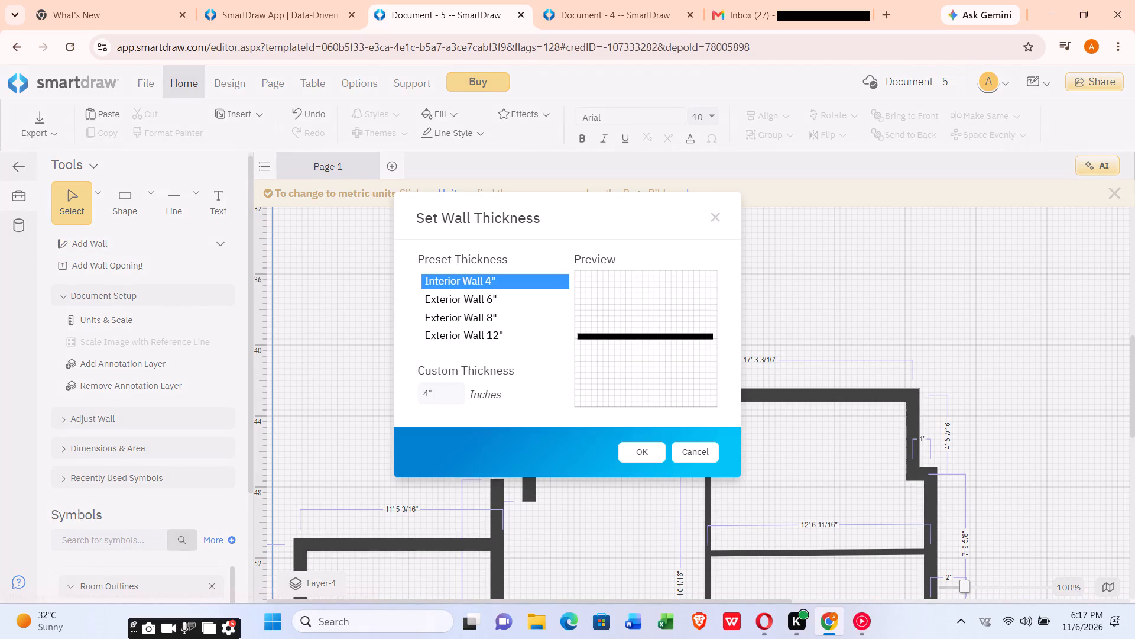
pyautogui.click(432, 391)
pyautogui.press('BackSpace')
pyautogui.press('BackSpace')
pyautogui.press('BackSpace')
pyautogui.press('9')
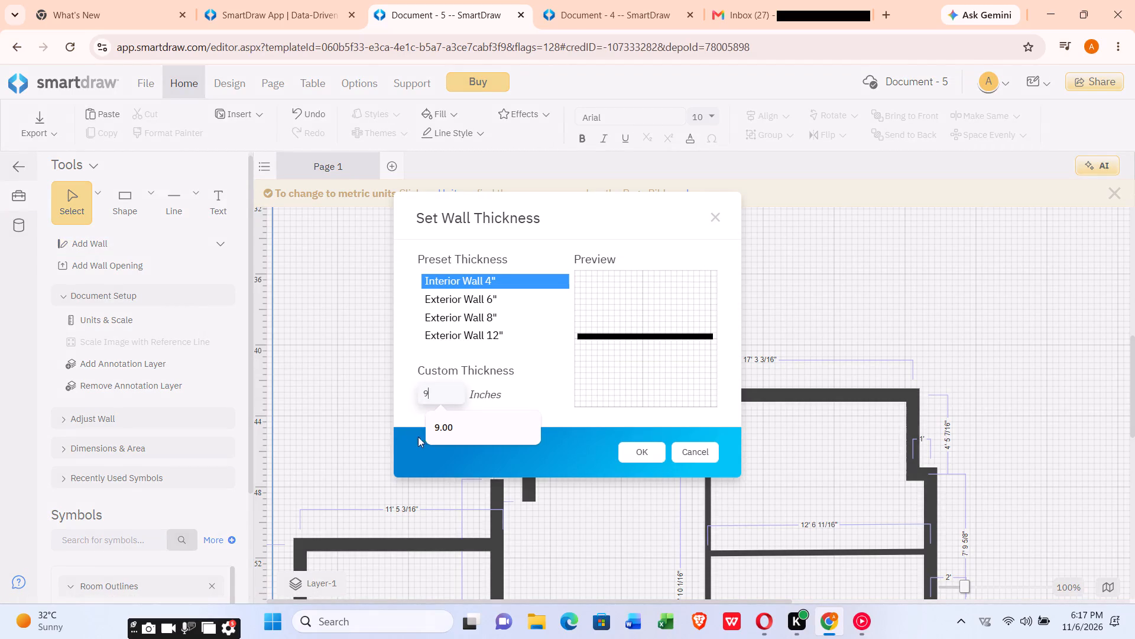
pyautogui.click(479, 454)
pyautogui.click(642, 459)
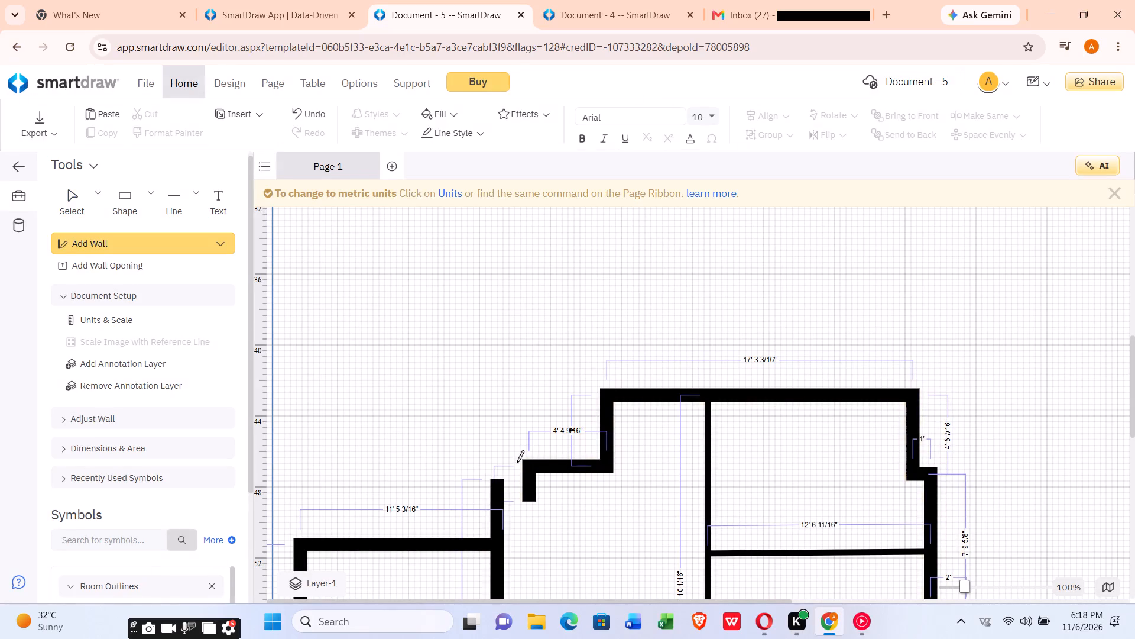
# Draw a vertical wall about 14' long upward from the top end of the side room's right-hand wall.
pyautogui.moveTo(496, 482); pyautogui.dragTo(508, 433)
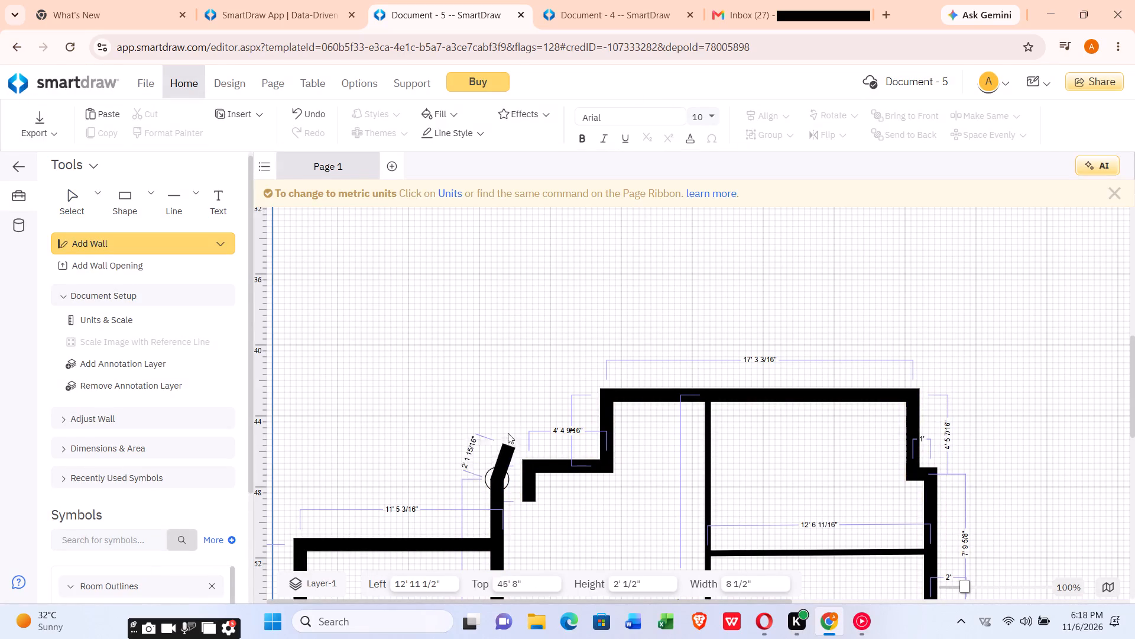
pyautogui.moveTo(508, 433); pyautogui.dragTo(496, 280)
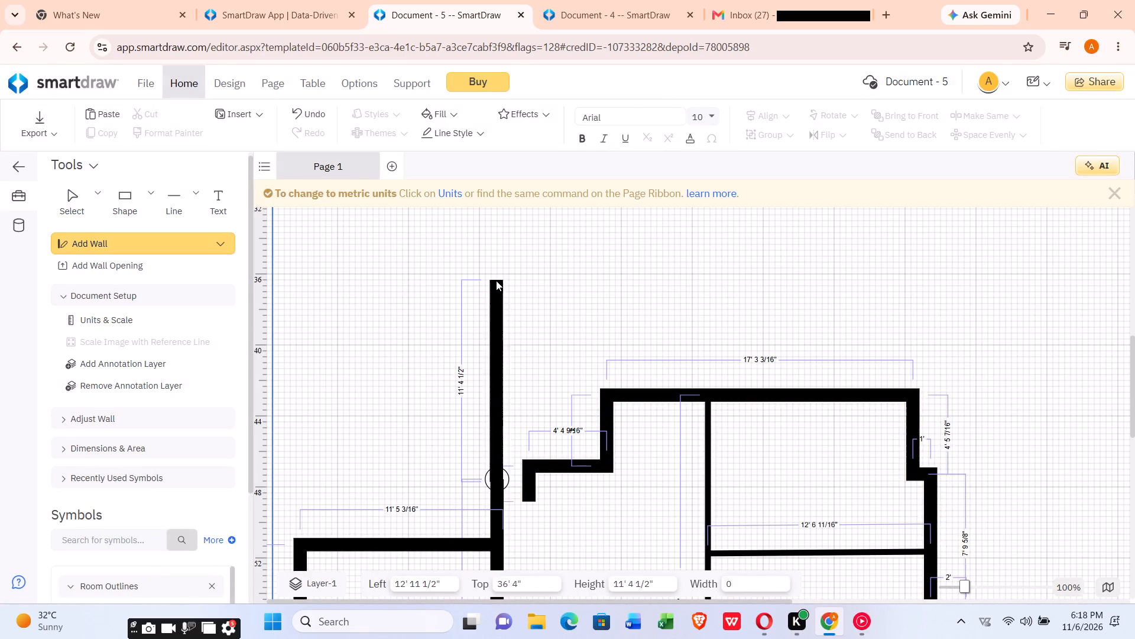
pyautogui.moveTo(496, 280); pyautogui.dragTo(492, 237)
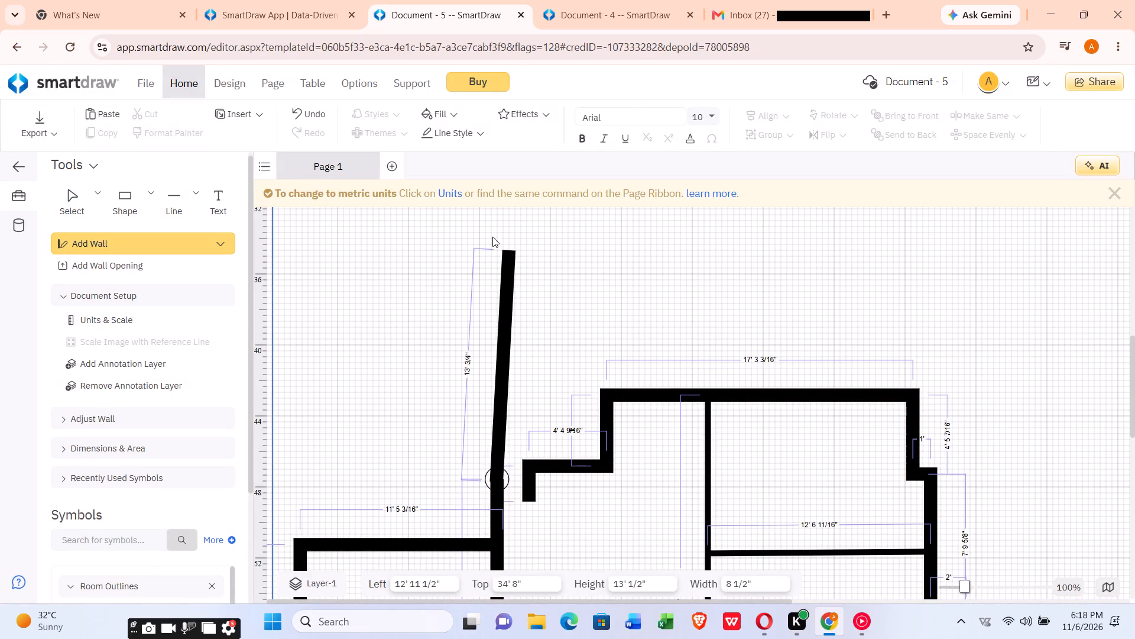
pyautogui.moveTo(492, 237); pyautogui.dragTo(496, 230)
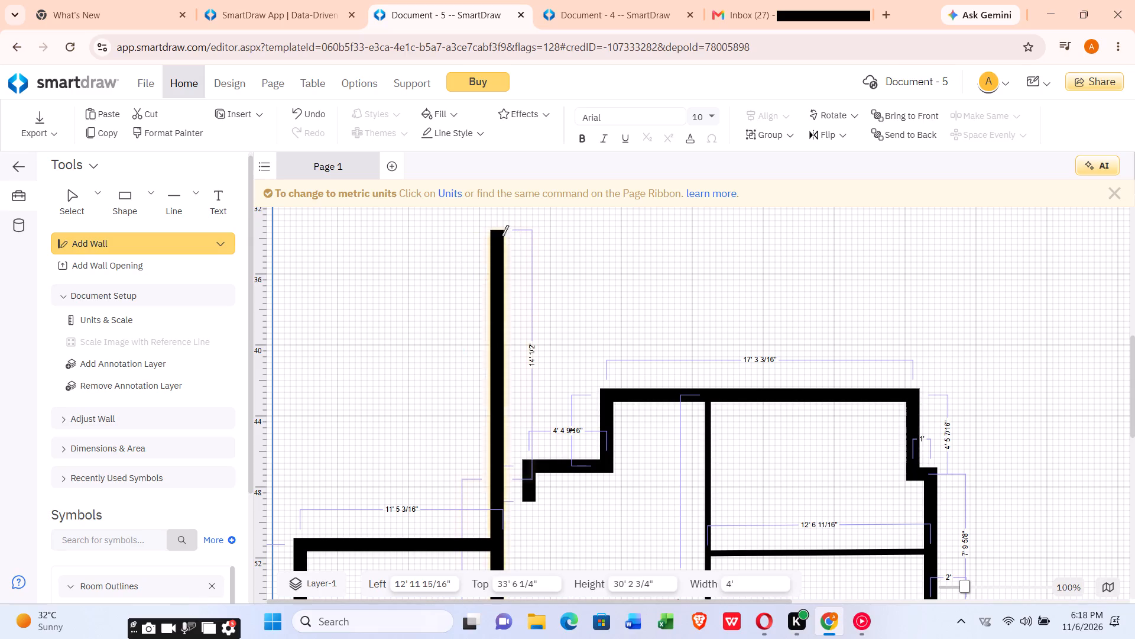
# Enclose the upper room with a horizontal top wall and a near-vertical right wall about 8' 10" long down to the main room's top wall.
pyautogui.moveTo(500, 237); pyautogui.dragTo(666, 239)
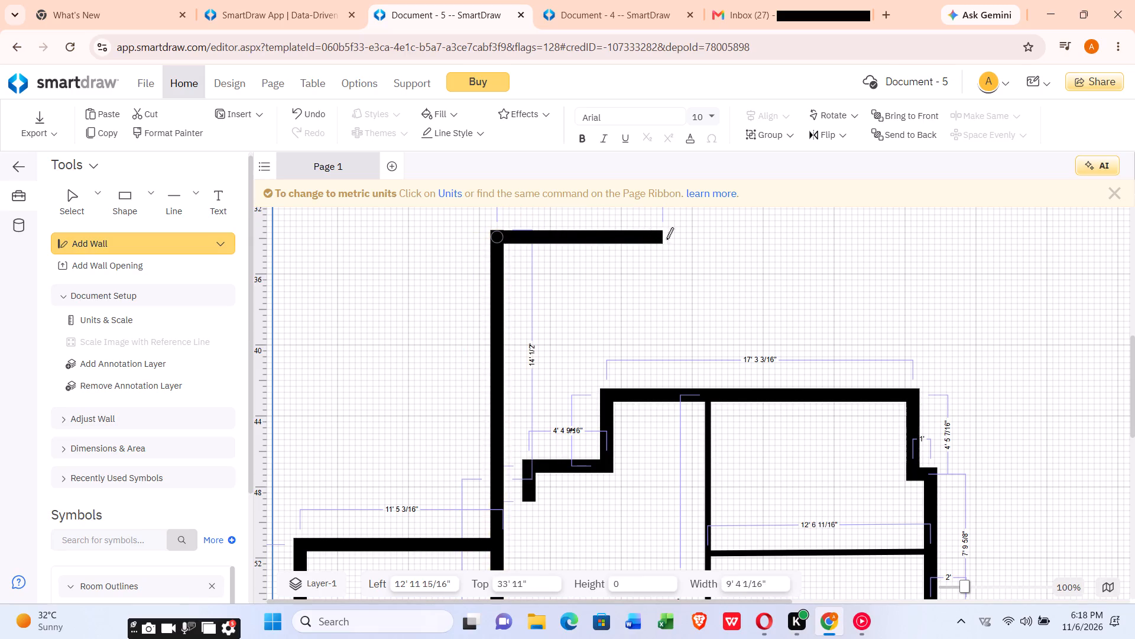
pyautogui.moveTo(666, 239); pyautogui.dragTo(790, 233)
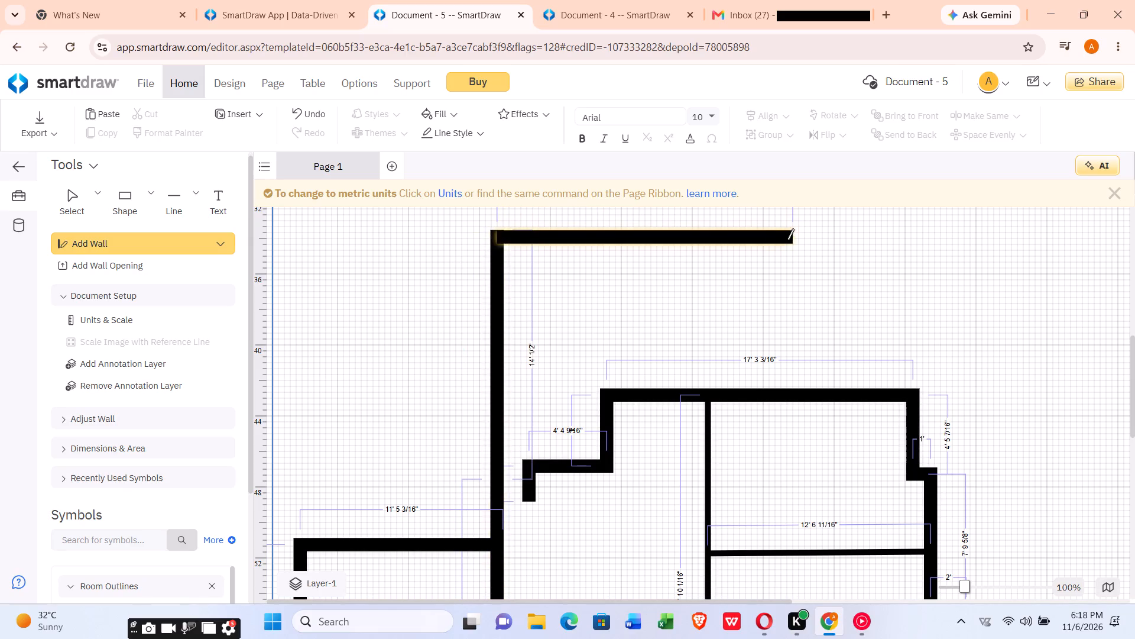
pyautogui.moveTo(797, 235); pyautogui.dragTo(782, 379)
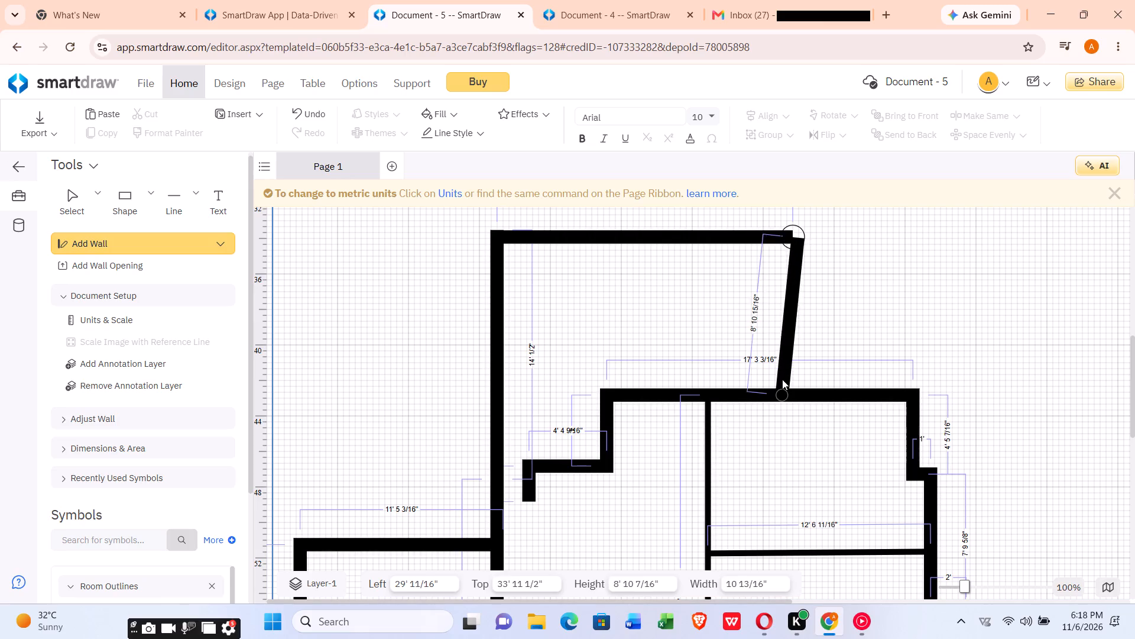
pyautogui.moveTo(782, 379); pyautogui.dragTo(802, 377)
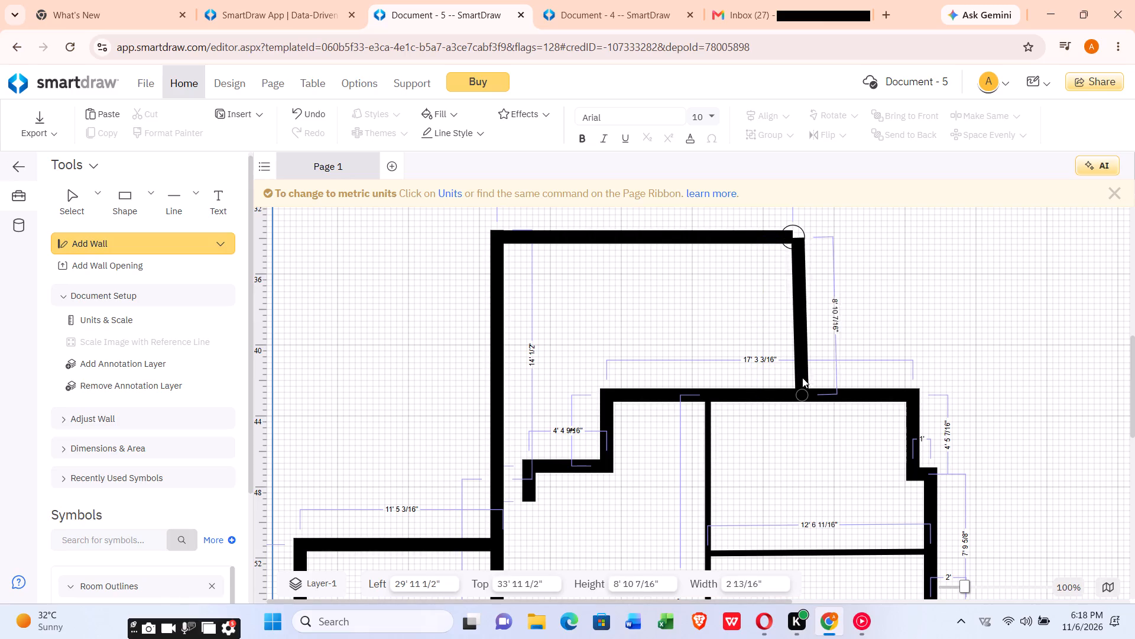
pyautogui.moveTo(802, 377); pyautogui.dragTo(801, 377)
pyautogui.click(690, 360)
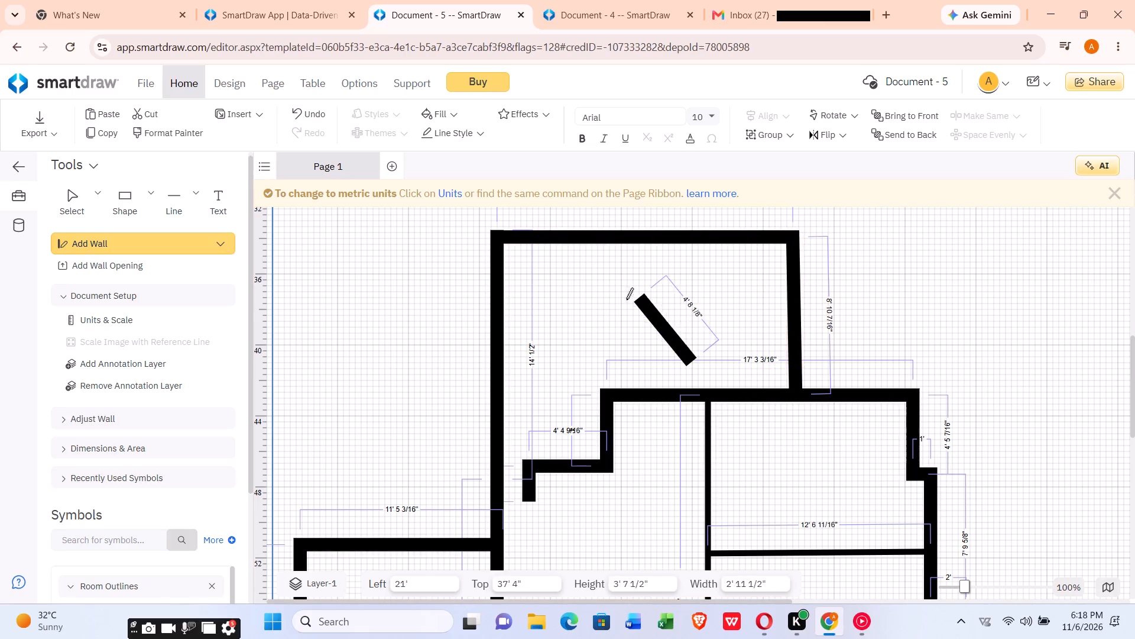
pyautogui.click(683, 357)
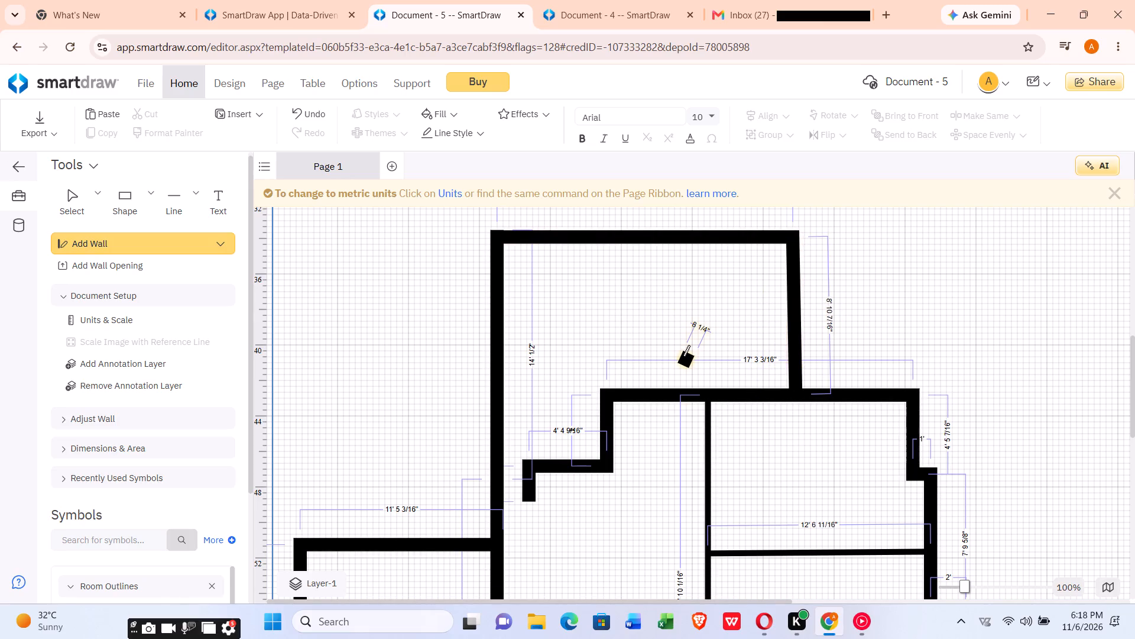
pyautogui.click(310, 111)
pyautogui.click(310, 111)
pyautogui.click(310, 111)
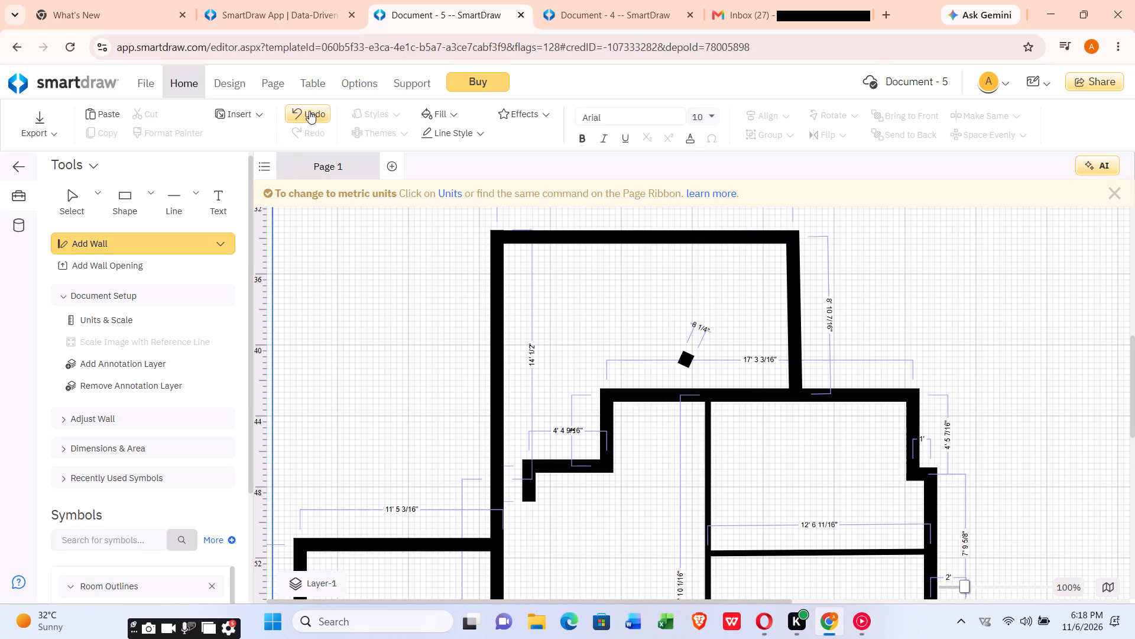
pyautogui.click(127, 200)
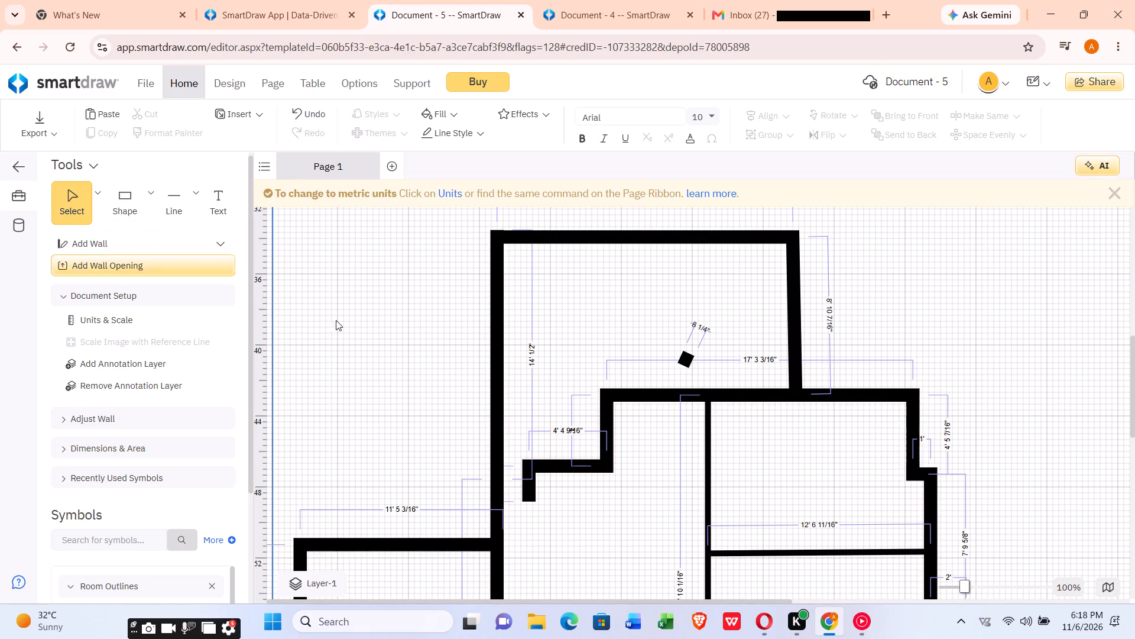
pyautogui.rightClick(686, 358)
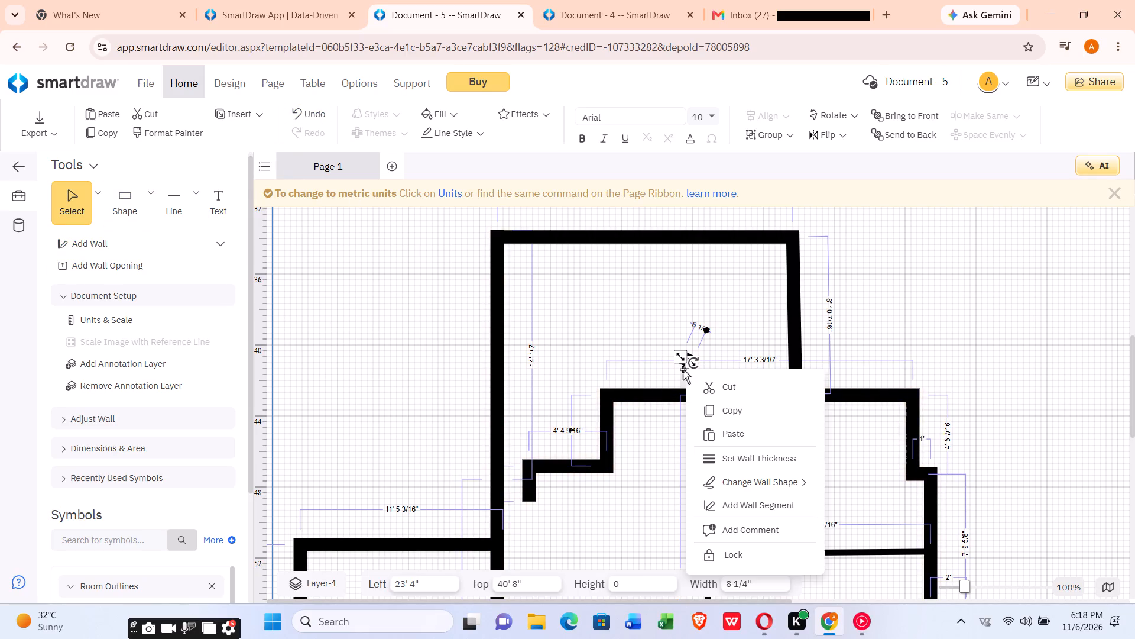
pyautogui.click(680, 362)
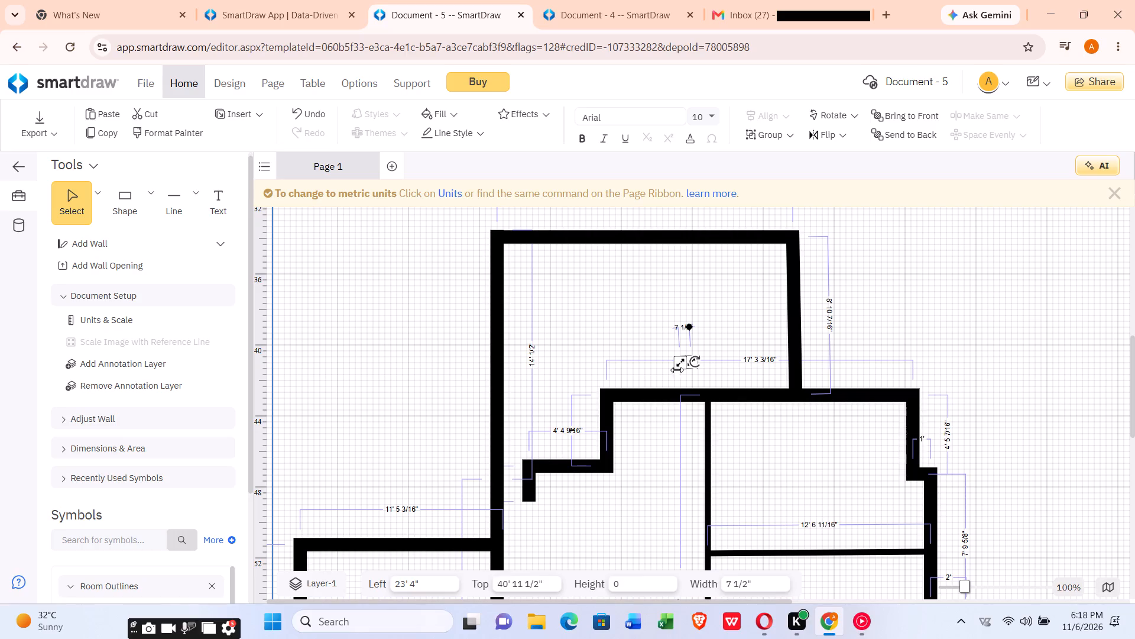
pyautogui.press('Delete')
# Extend the main room outline's lower-left return wall up to the short horizontal wall above it, making it about 2' 9" long.
pyautogui.scroll(-2, 683, 435)
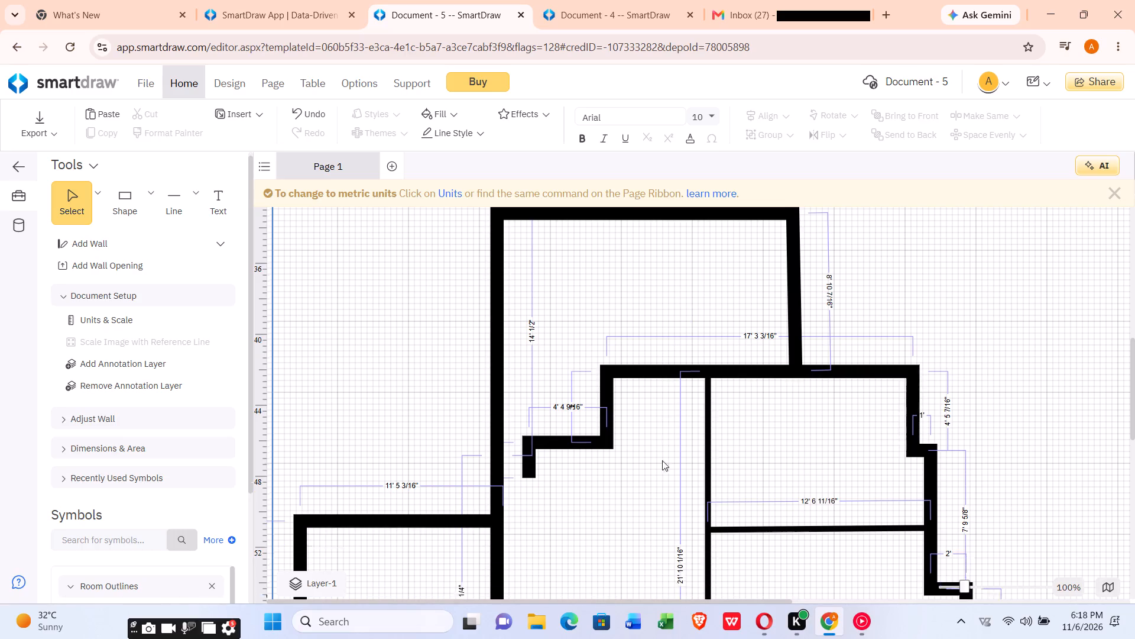
pyautogui.scroll(-2, 662, 460)
pyautogui.scroll(1, 643, 430)
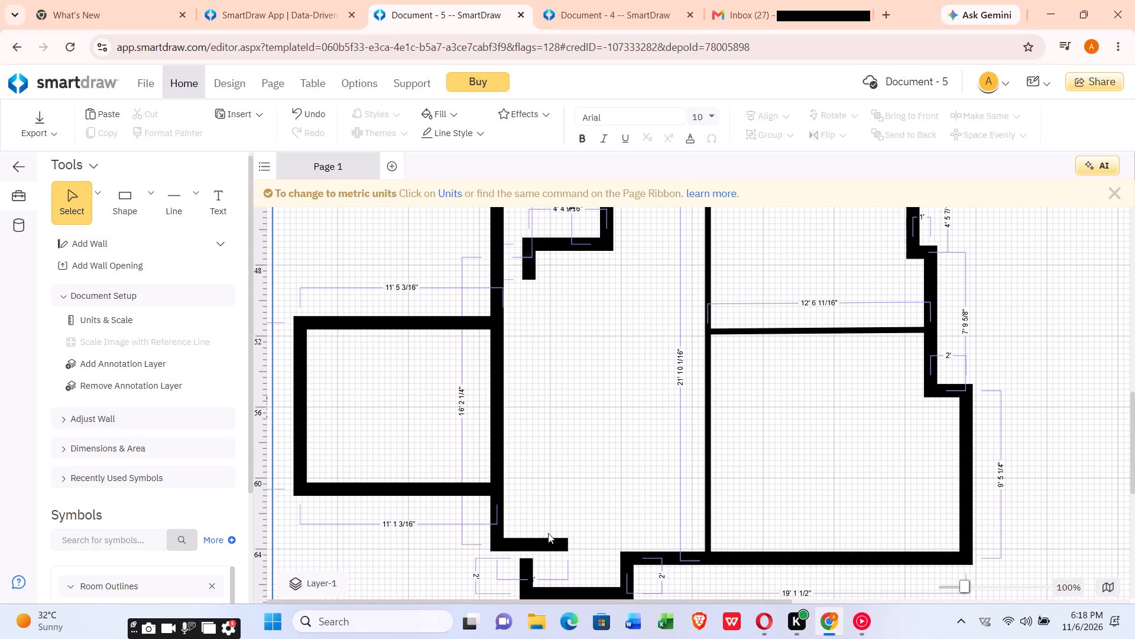
pyautogui.click(528, 561)
pyautogui.scroll(1, 536, 551)
pyautogui.scroll(-1, 536, 551)
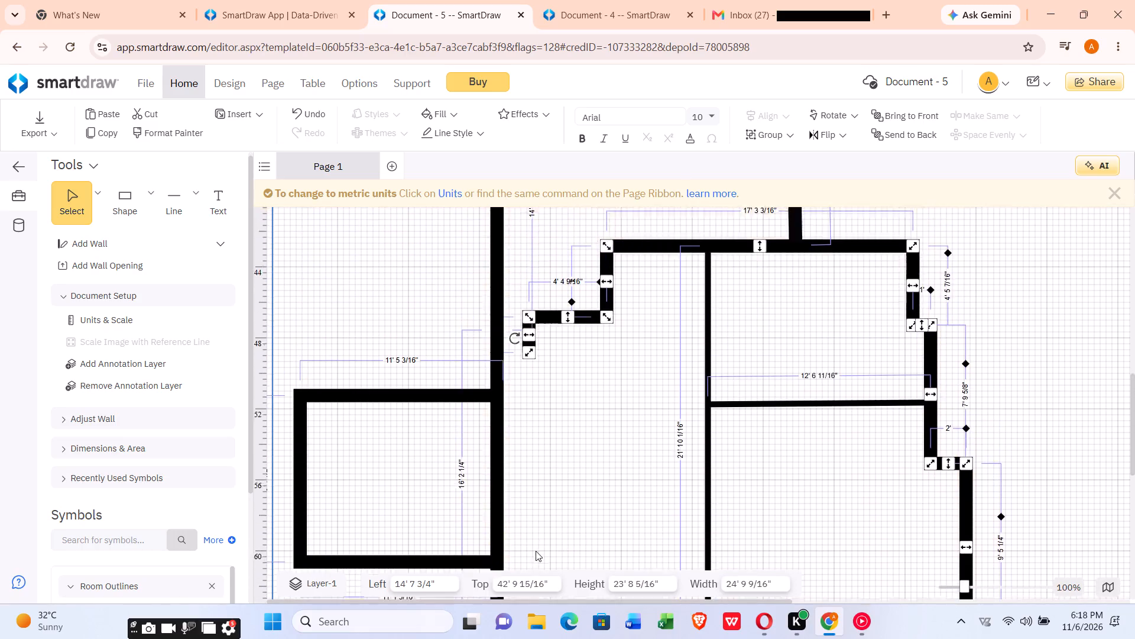
pyautogui.scroll(-1, 536, 551)
pyautogui.click(527, 487)
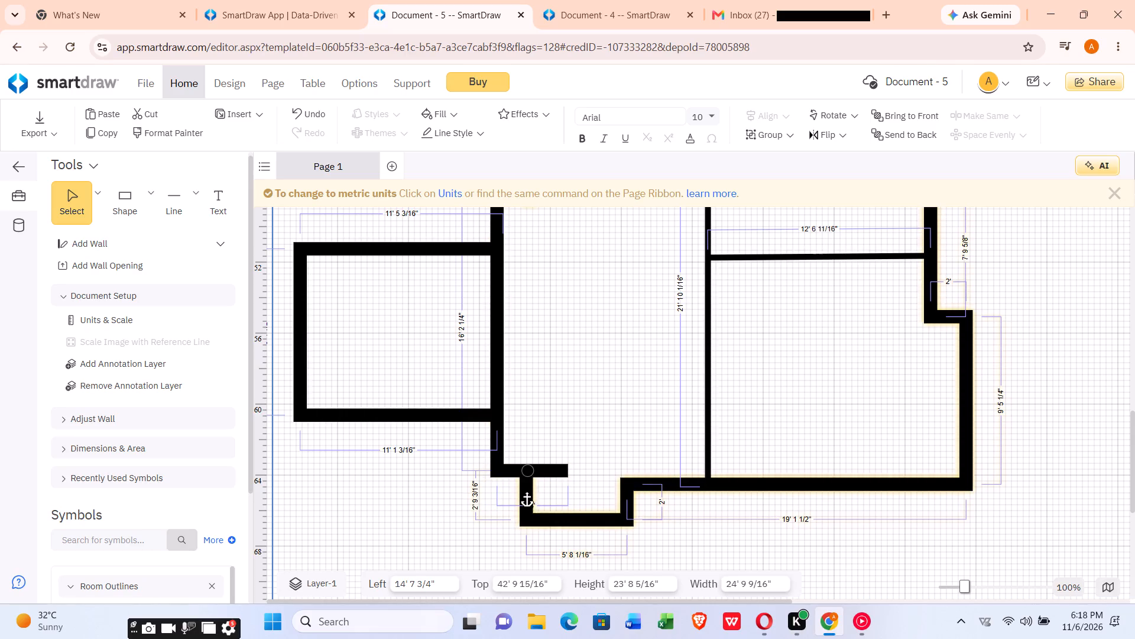
pyautogui.click(669, 353)
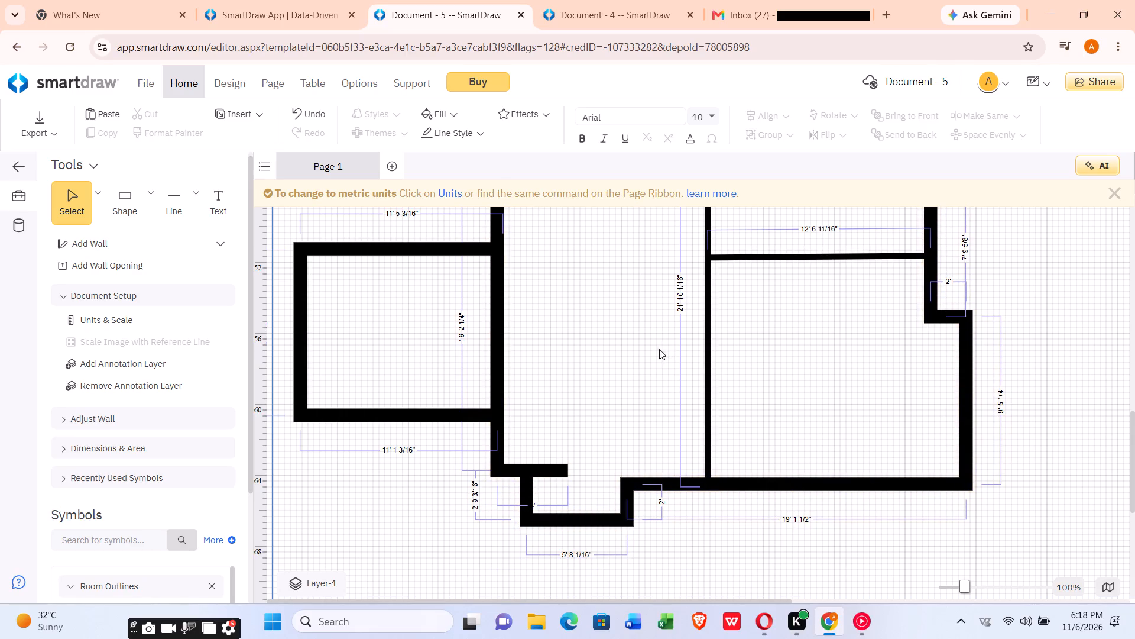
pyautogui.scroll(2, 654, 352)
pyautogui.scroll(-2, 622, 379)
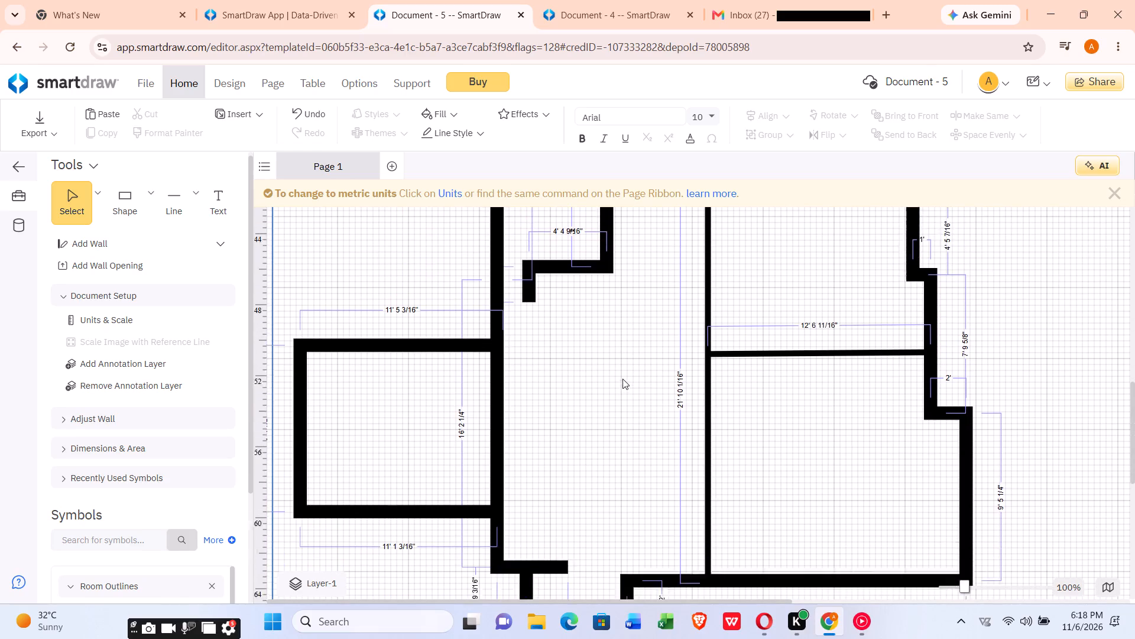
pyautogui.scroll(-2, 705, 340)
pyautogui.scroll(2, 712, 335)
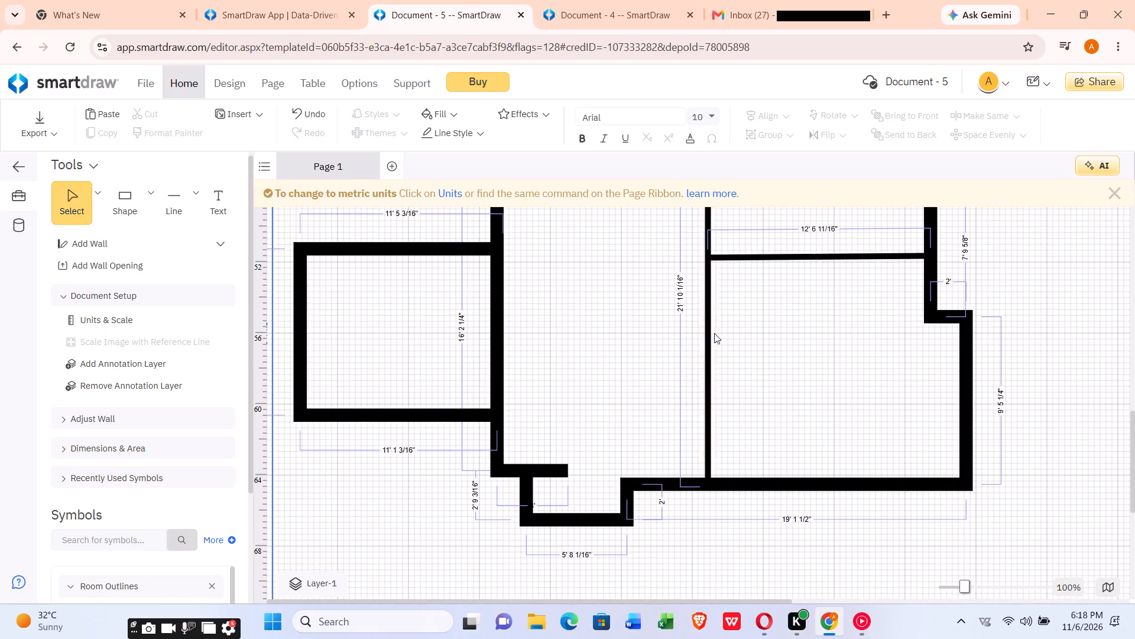
# Expand the Doors & Windows symbol library.
pyautogui.scroll(-2, 576, 348)
pyautogui.scroll(3, 651, 305)
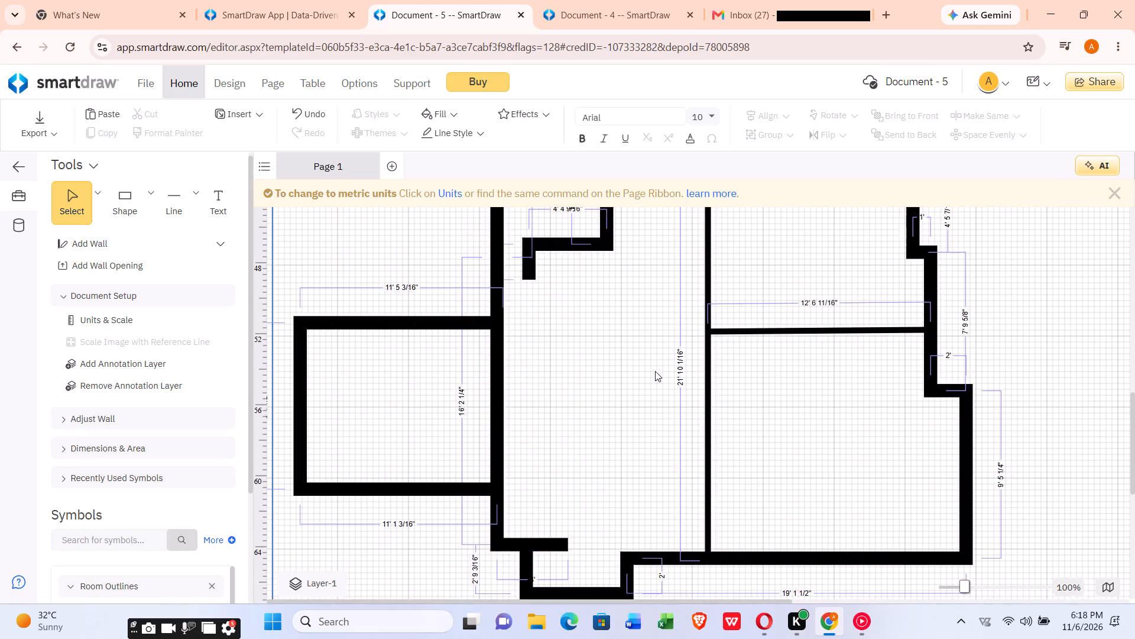
pyautogui.scroll(3, 659, 382)
pyautogui.scroll(-2, 638, 396)
pyautogui.scroll(-1, 288, 388)
pyautogui.scroll(-2, 144, 356)
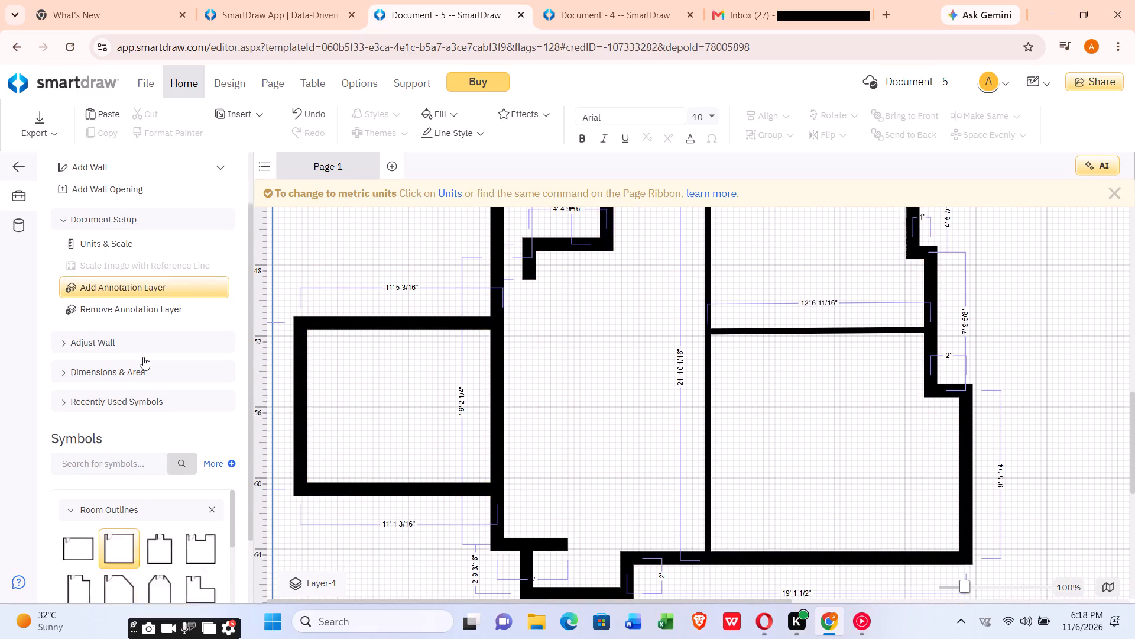
pyautogui.scroll(-2, 60, 325)
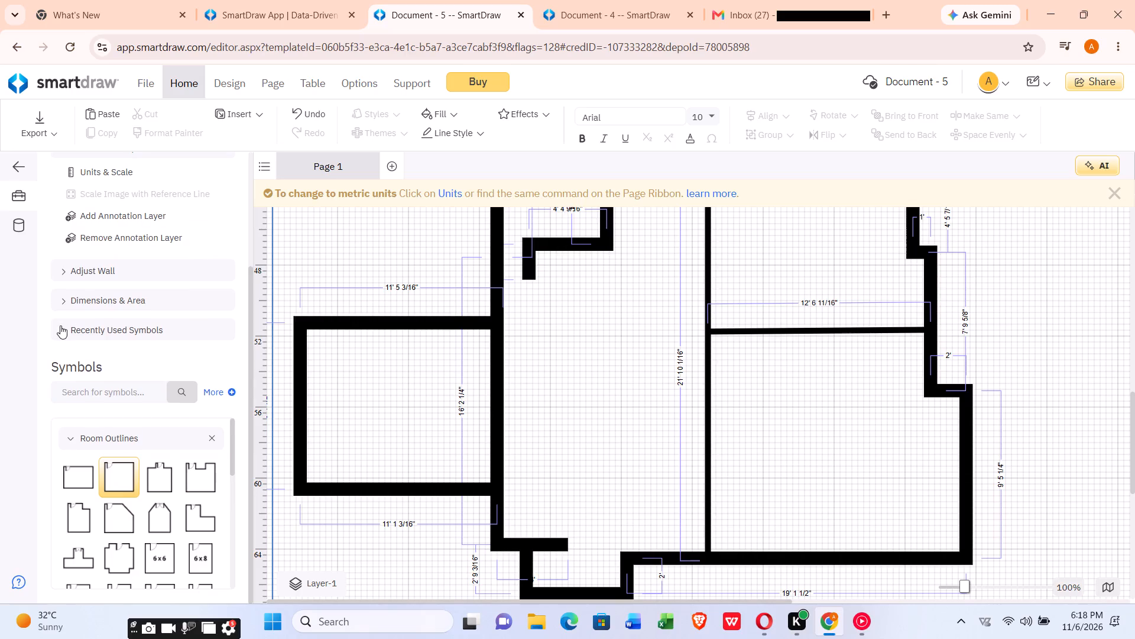
pyautogui.scroll(-6, 60, 325)
pyautogui.scroll(1, 105, 357)
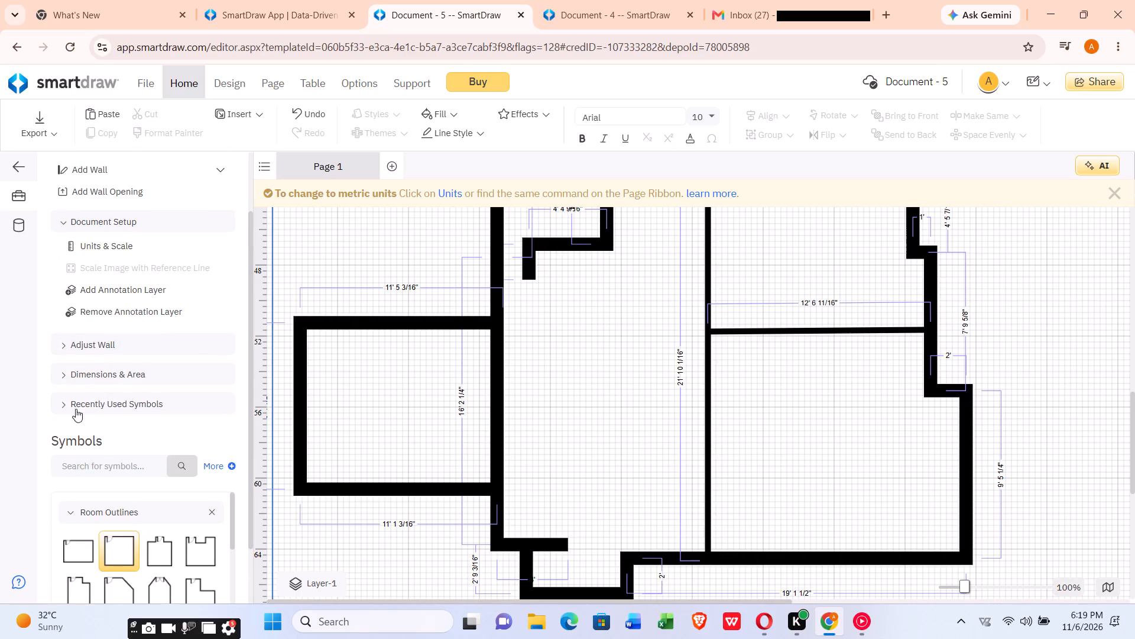
pyautogui.click(66, 514)
pyautogui.scroll(-1, 84, 500)
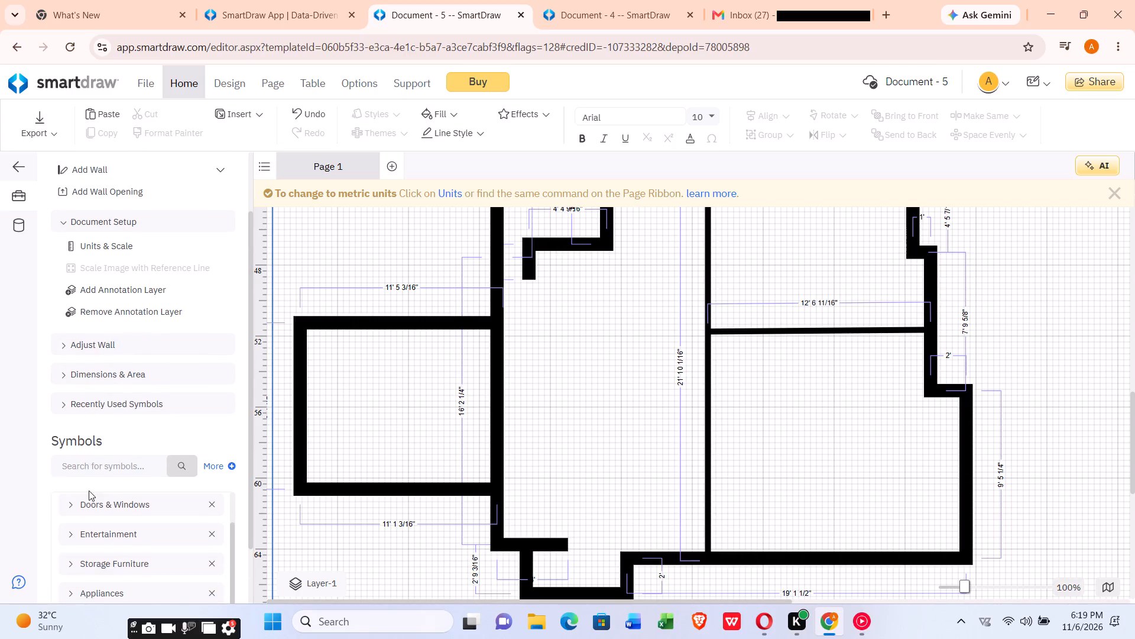
pyautogui.click(76, 505)
pyautogui.click(73, 503)
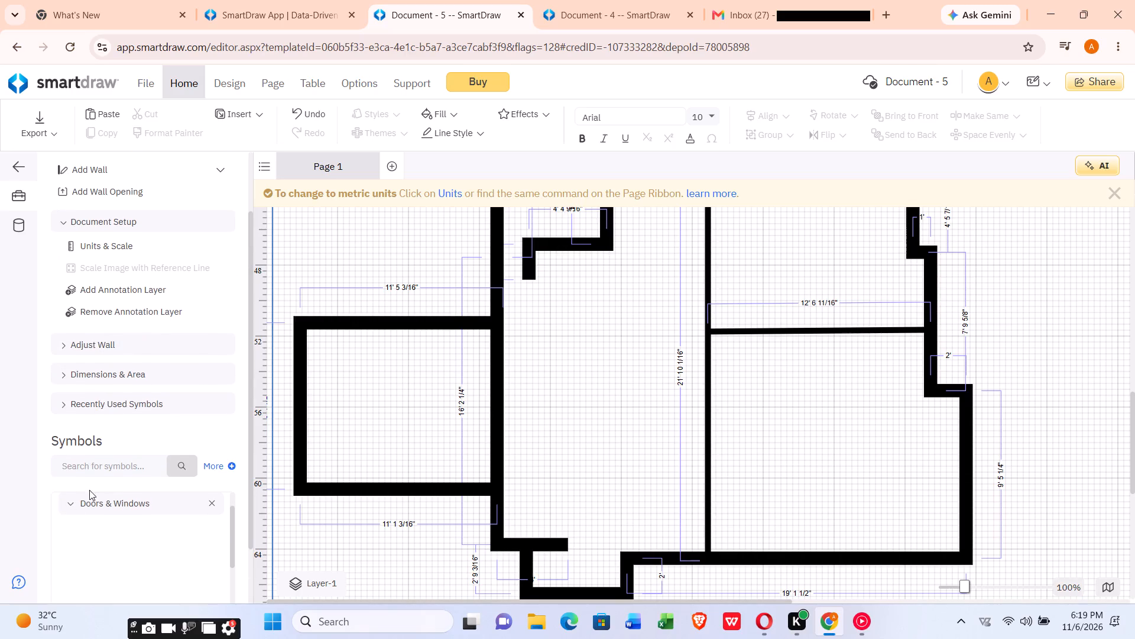
# Place a 28-inch single swing door symbol beside the main room's lower-left return wall.
pyautogui.scroll(-3, 90, 489)
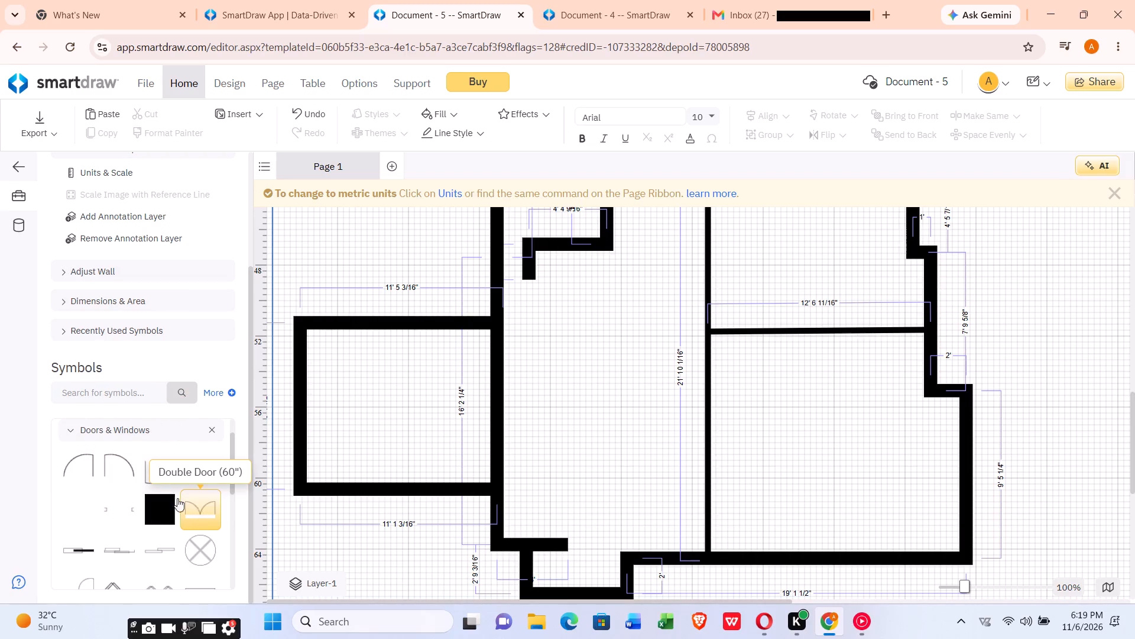
pyautogui.scroll(-2, 136, 458)
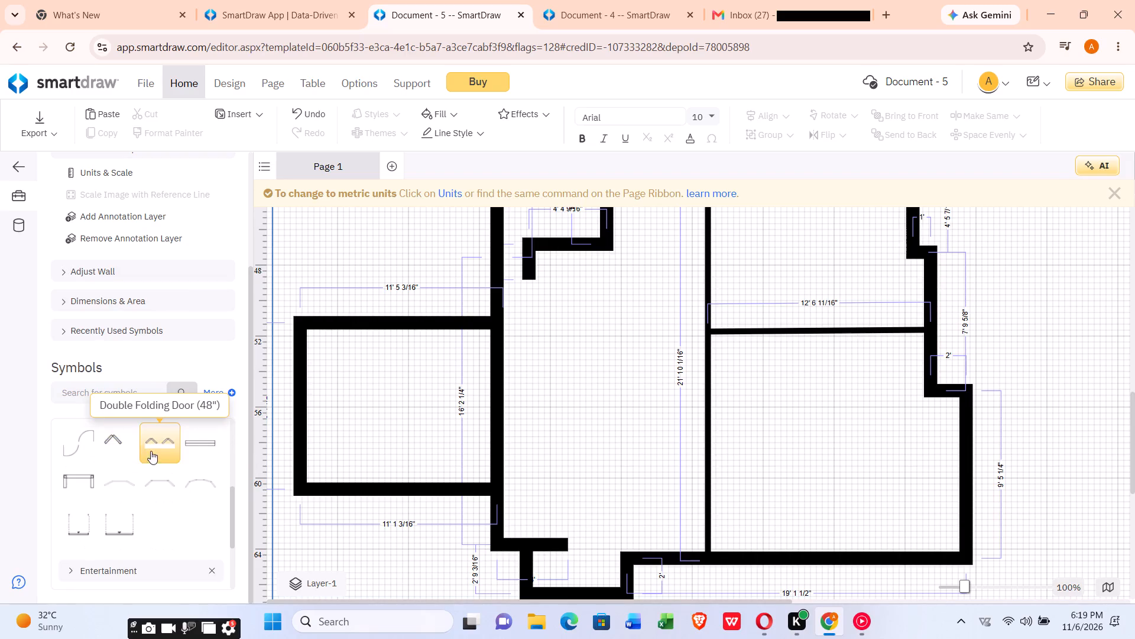
pyautogui.scroll(1, 167, 480)
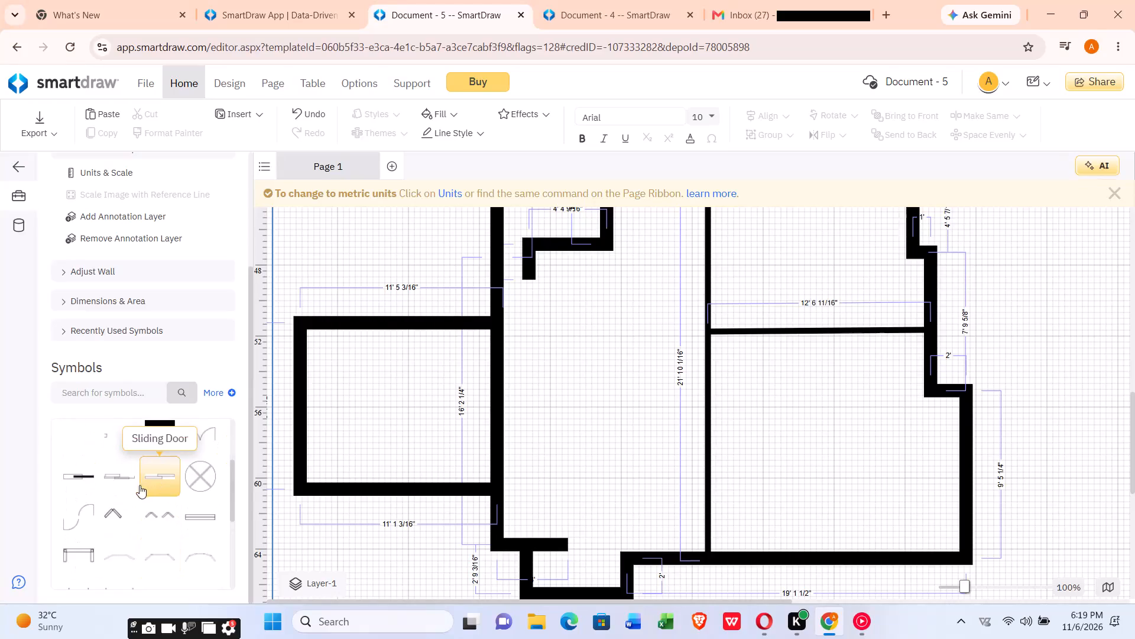
pyautogui.scroll(1, 108, 476)
pyautogui.moveTo(116, 470); pyautogui.dragTo(437, 559)
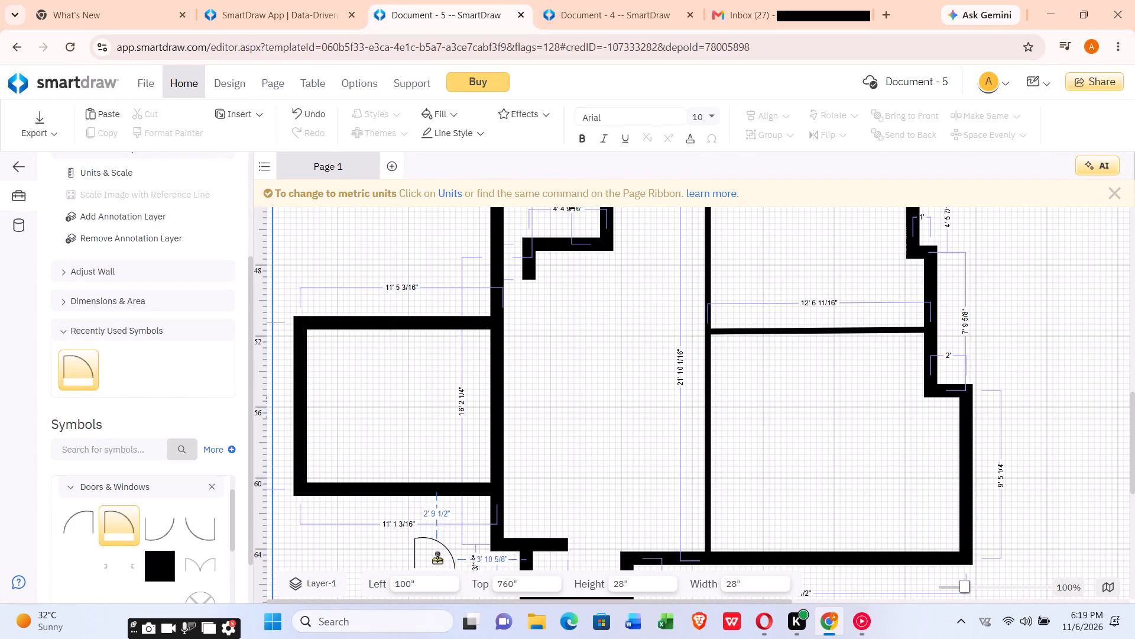
pyautogui.moveTo(437, 559); pyautogui.dragTo(501, 526)
pyautogui.scroll(-1, 504, 527)
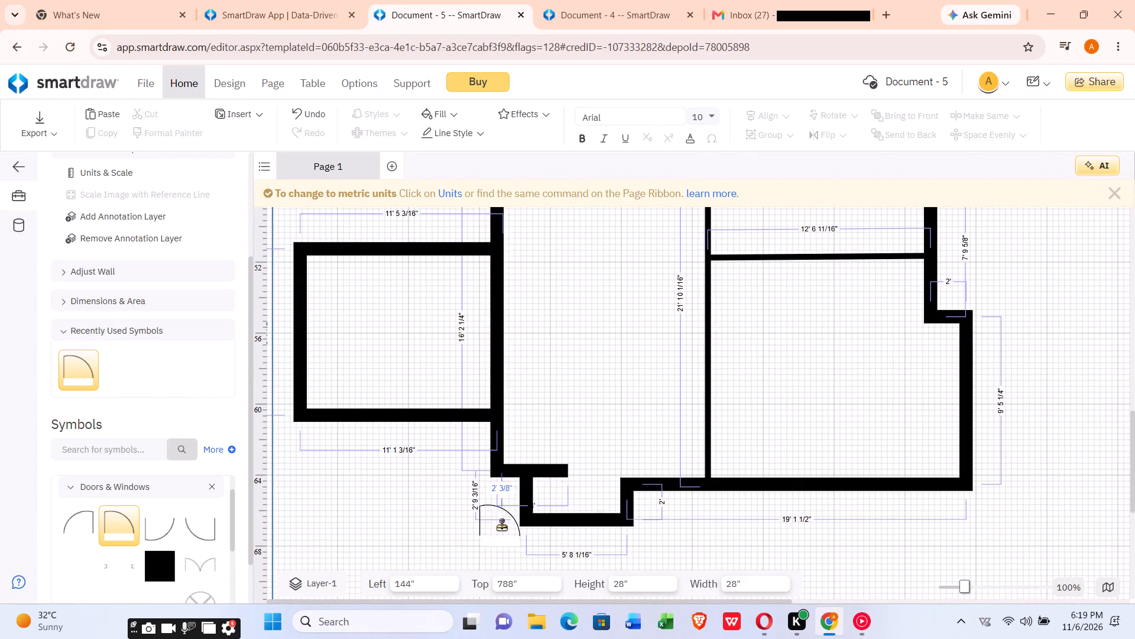
pyautogui.moveTo(501, 526); pyautogui.dragTo(494, 494)
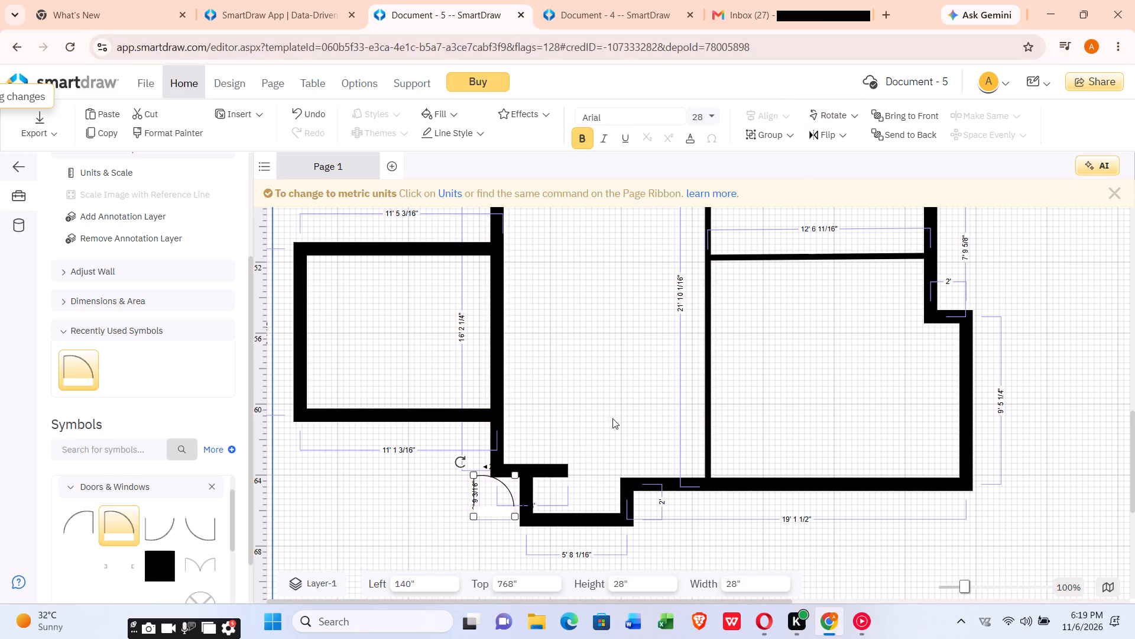
# Rotate the door about a quarter turn counterclockwise and fit it into the lower-left return wall, below the short horizontal wall.
pyautogui.moveTo(455, 456); pyautogui.dragTo(449, 479)
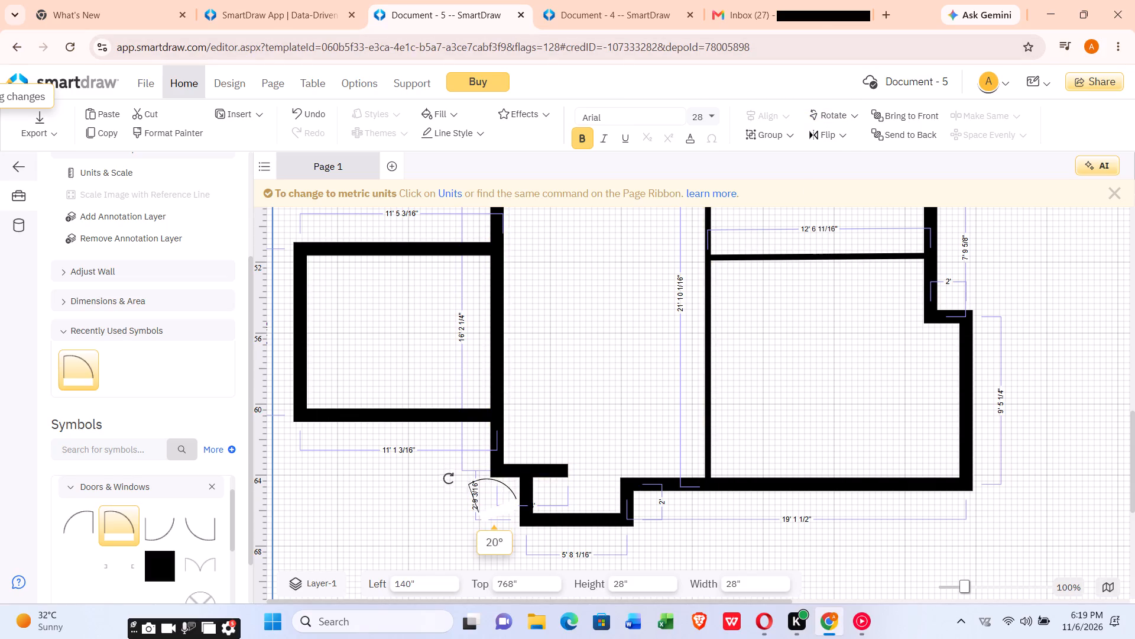
pyautogui.moveTo(449, 479); pyautogui.dragTo(469, 528)
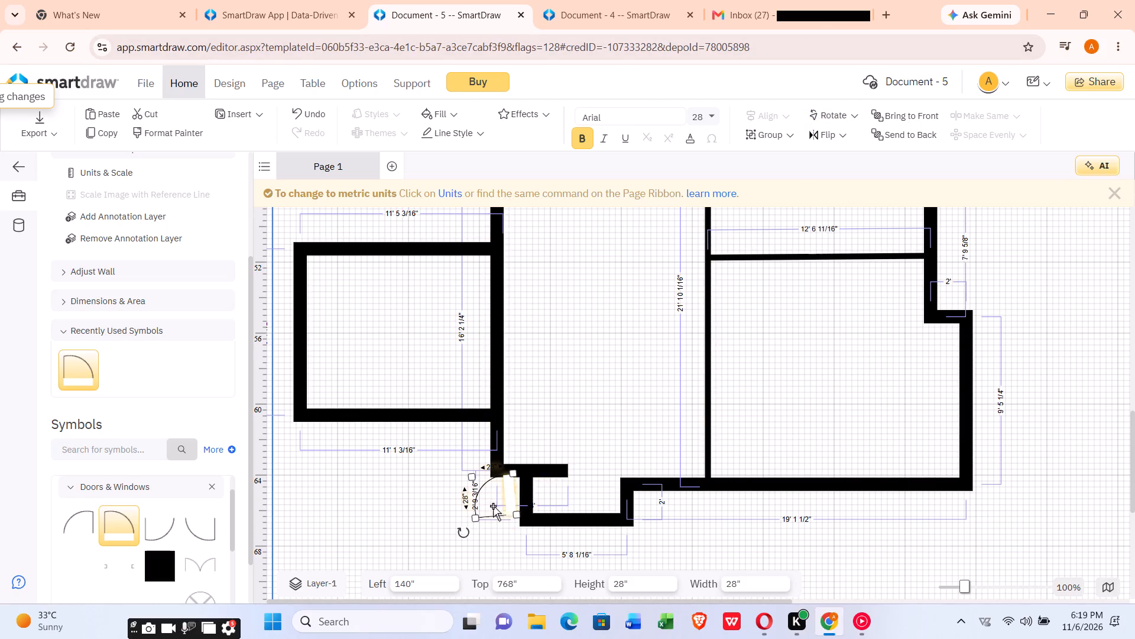
pyautogui.moveTo(507, 486); pyautogui.dragTo(523, 500)
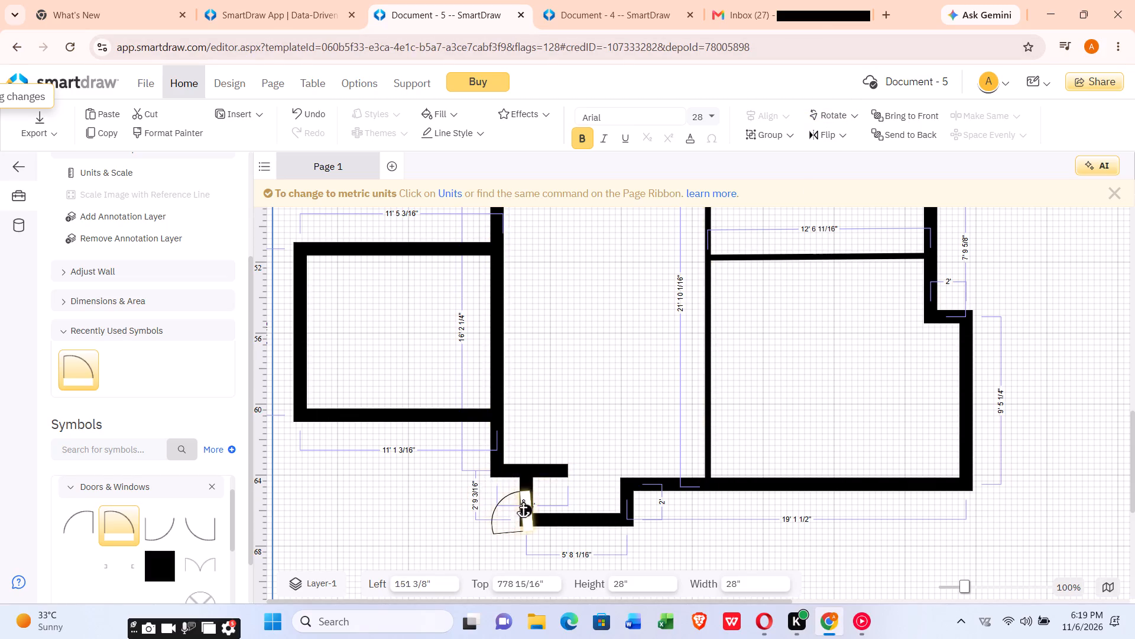
pyautogui.moveTo(523, 500); pyautogui.dragTo(517, 488)
# Place a Single Car Garage Door (108") in the bottom wall of the side room.
pyautogui.scroll(-1, 536, 402)
pyautogui.scroll(-1, 421, 259)
pyautogui.scroll(1, 419, 264)
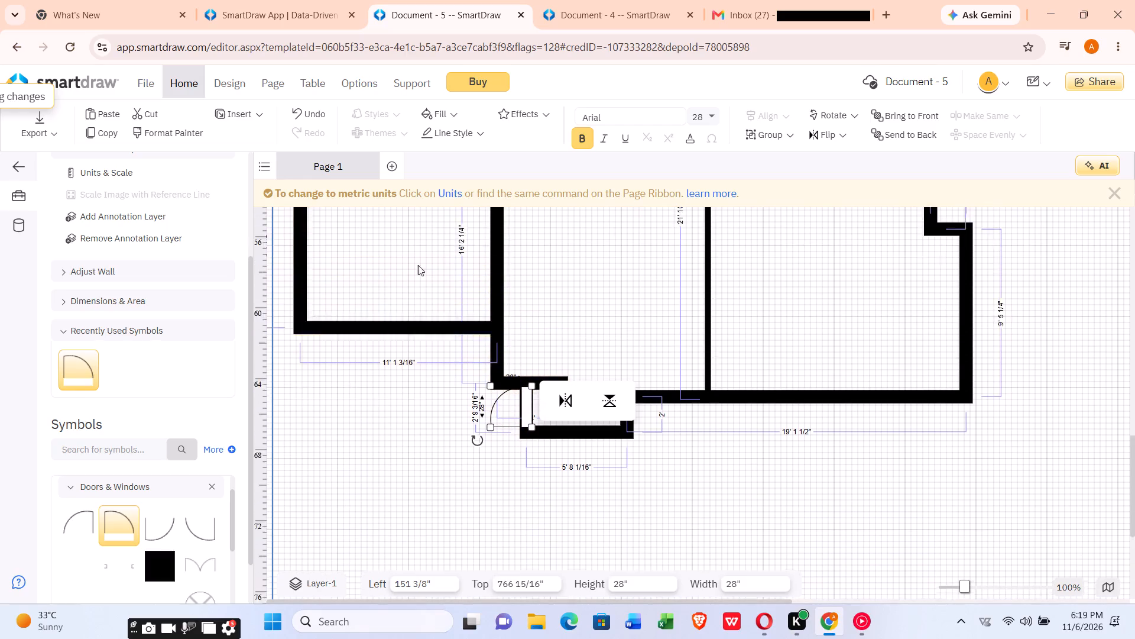
pyautogui.scroll(1, 418, 265)
pyautogui.scroll(-3, 9, 453)
pyautogui.scroll(-3, 139, 419)
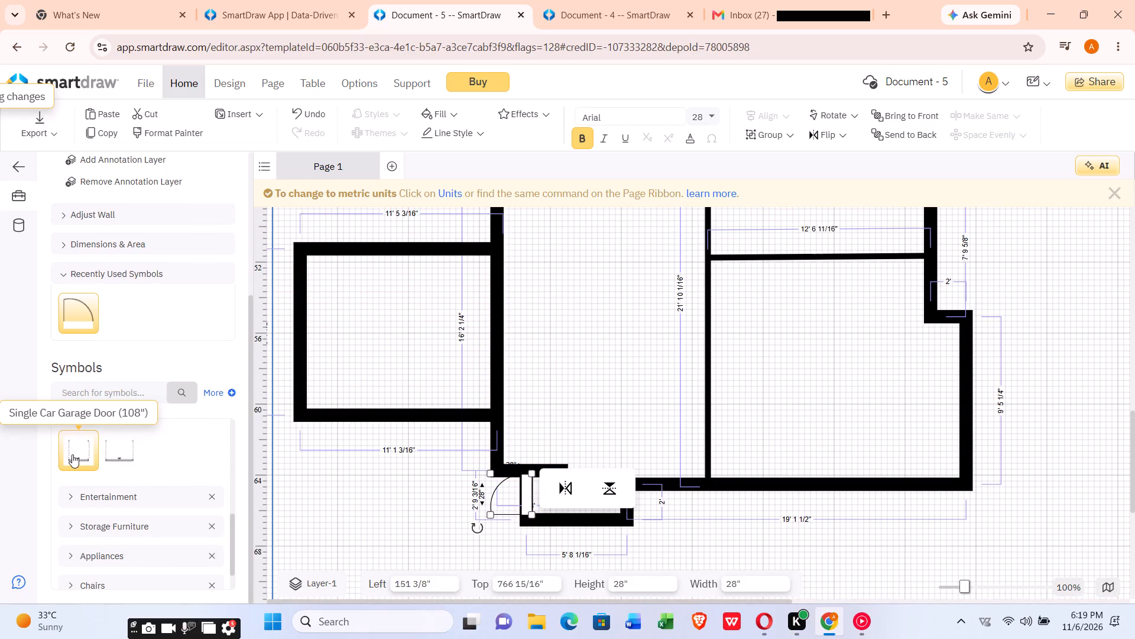
pyautogui.moveTo(72, 454); pyautogui.dragTo(279, 469)
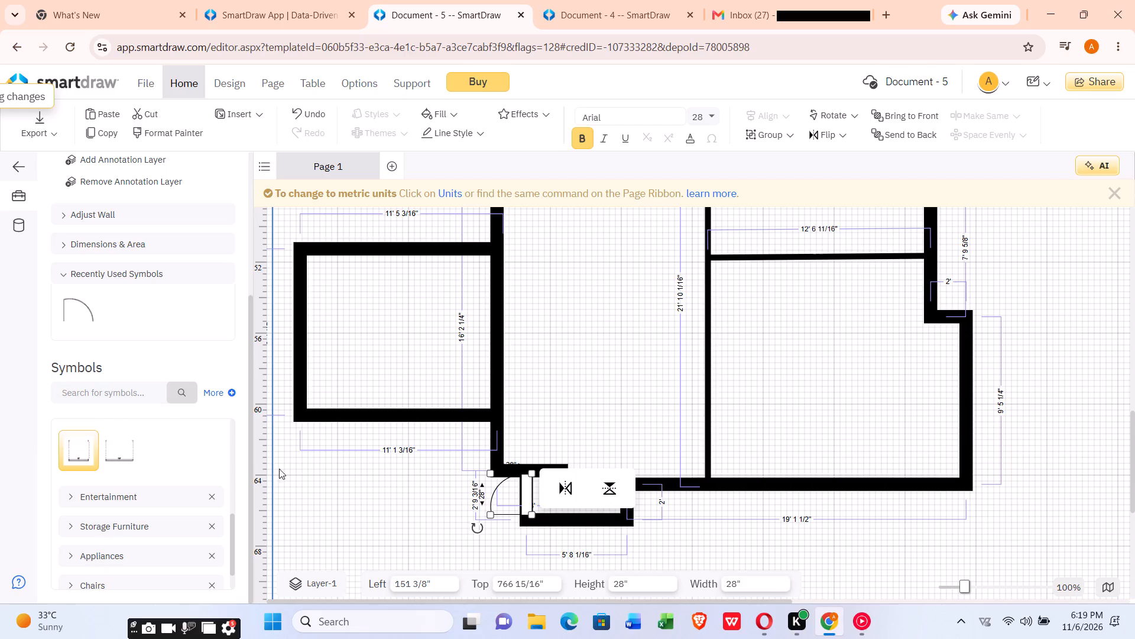
pyautogui.moveTo(279, 469); pyautogui.dragTo(354, 421)
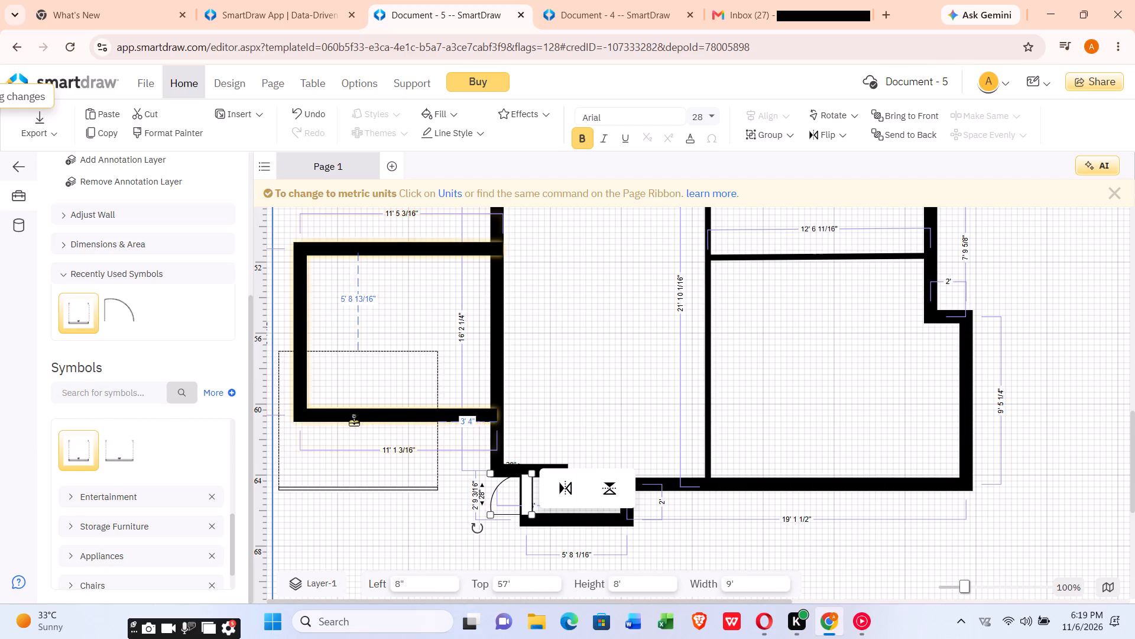
pyautogui.moveTo(354, 421); pyautogui.dragTo(390, 361)
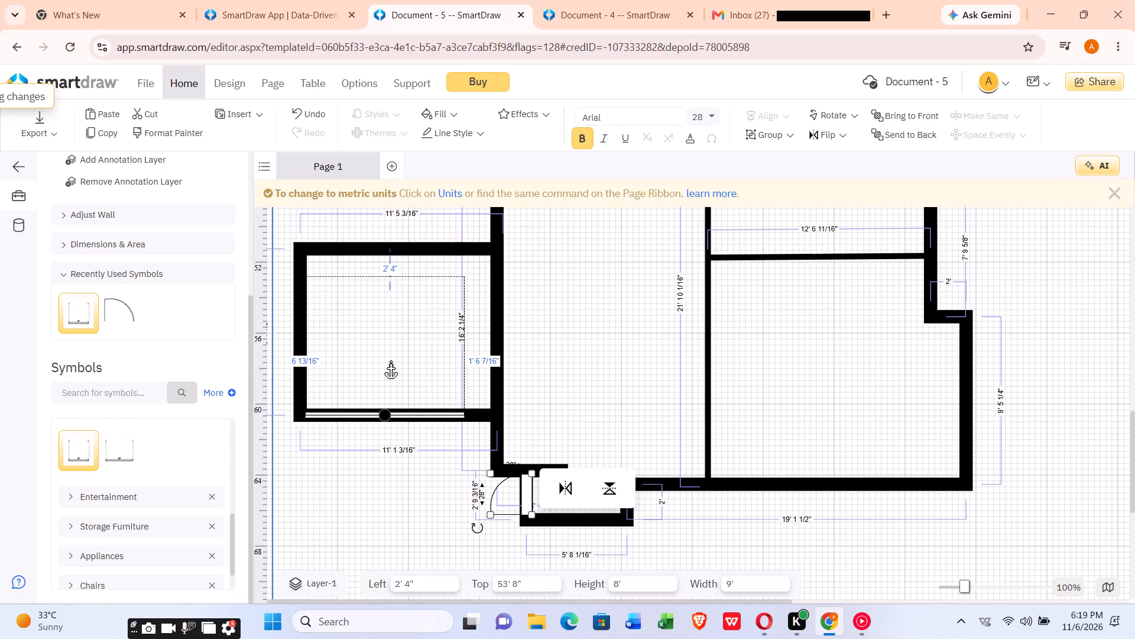
pyautogui.moveTo(390, 361); pyautogui.dragTo(391, 364)
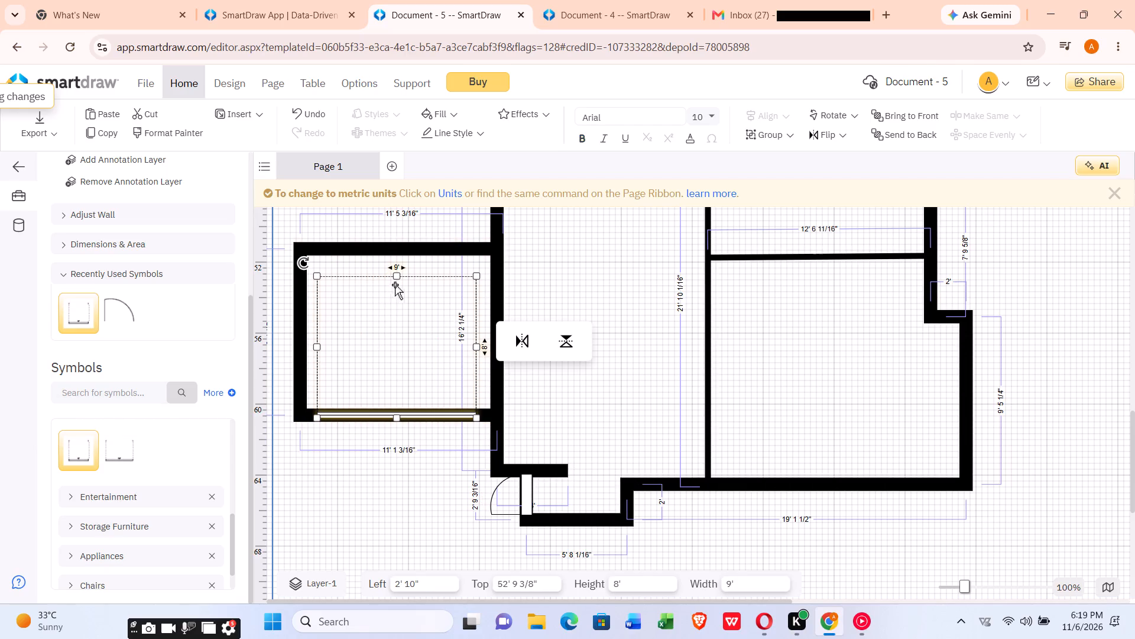
# Stretch the garage door outline up to the side room's top wall, making its height about 9' 1".
pyautogui.moveTo(395, 277); pyautogui.dragTo(395, 263)
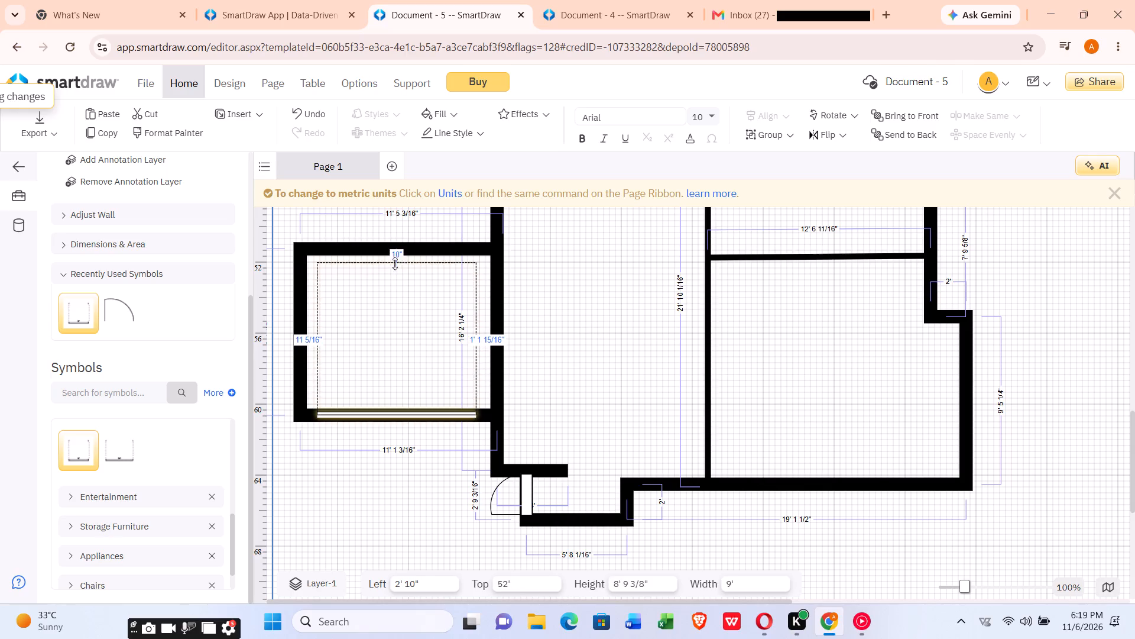
pyautogui.moveTo(395, 263); pyautogui.dragTo(395, 254)
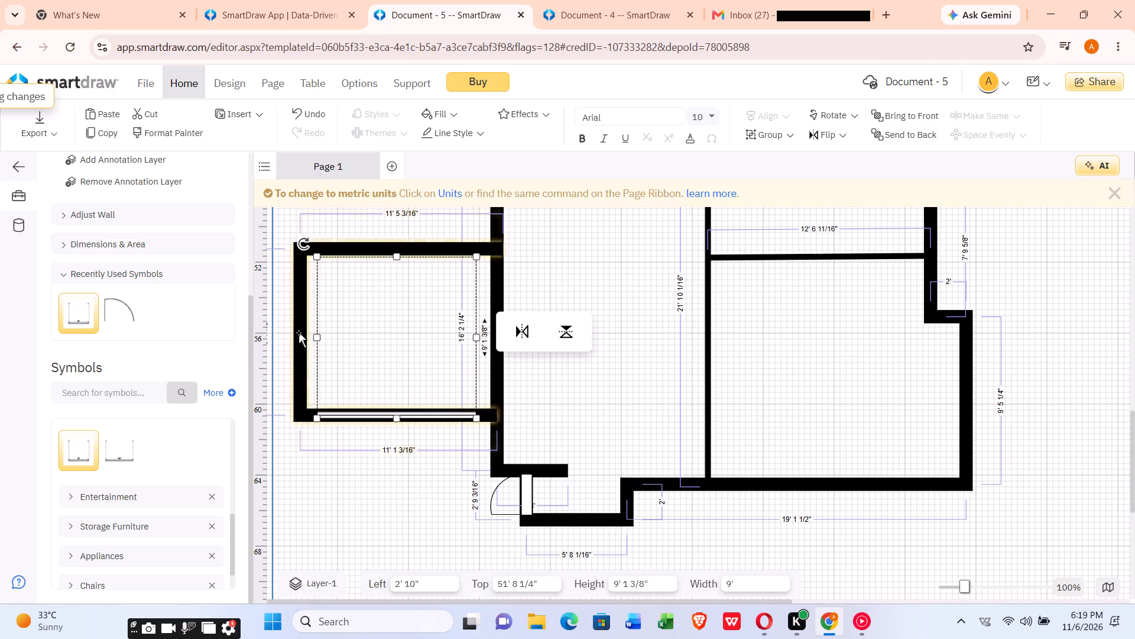
# Shift the garage door along the side room's bottom wall to a left position of 3' 2", centring it in the room.
pyautogui.moveTo(316, 333); pyautogui.dragTo(309, 337)
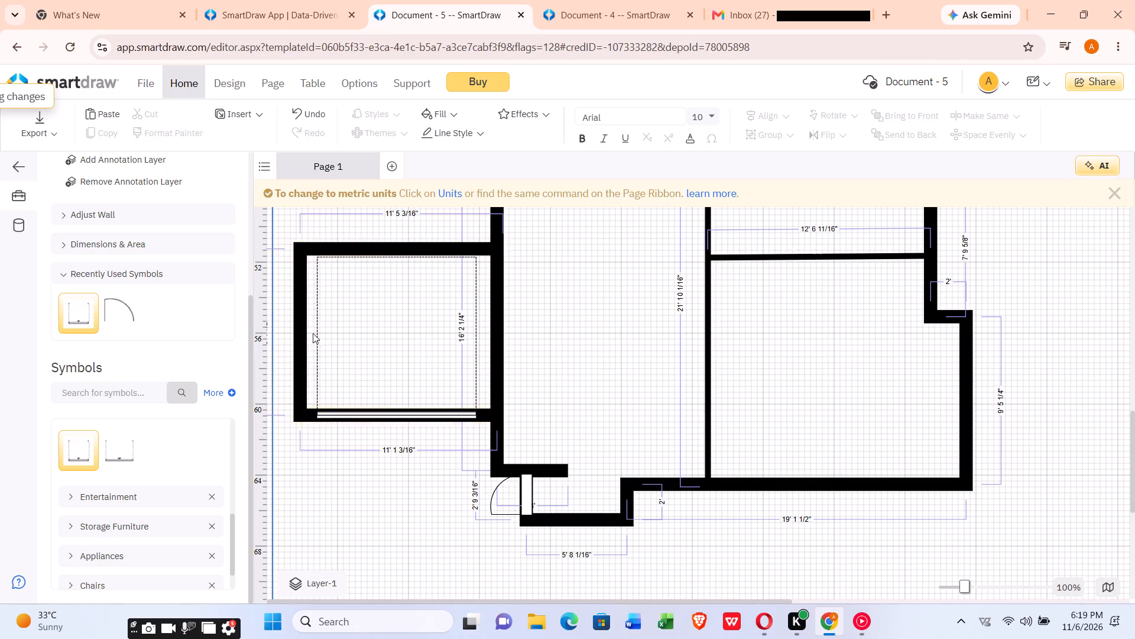
pyautogui.click(315, 338)
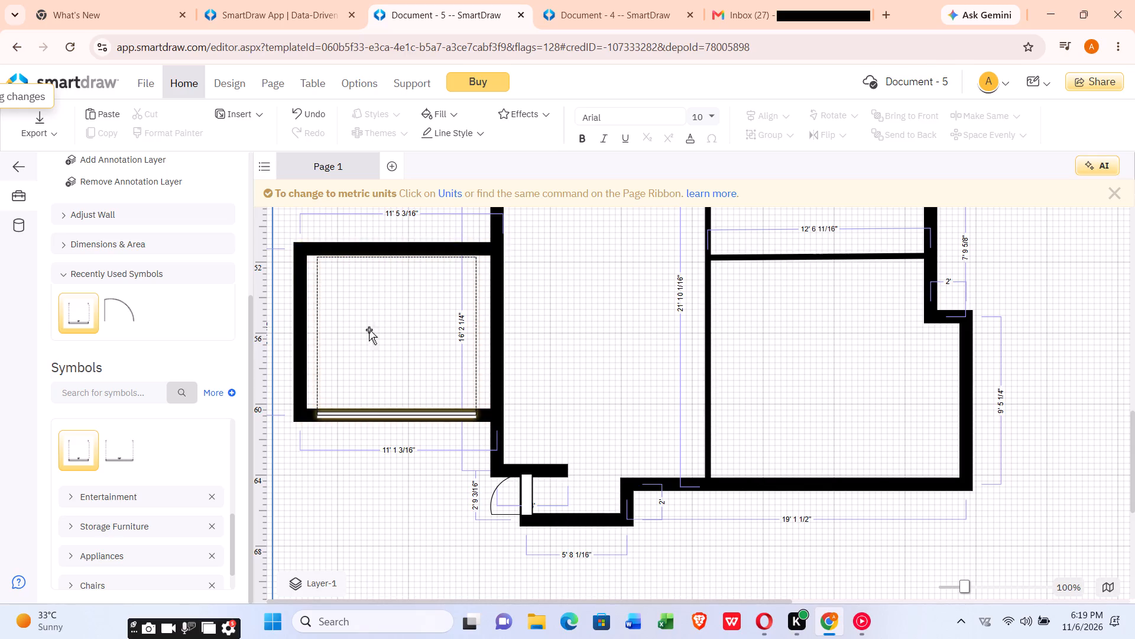
pyautogui.click(462, 332)
pyautogui.click(462, 332)
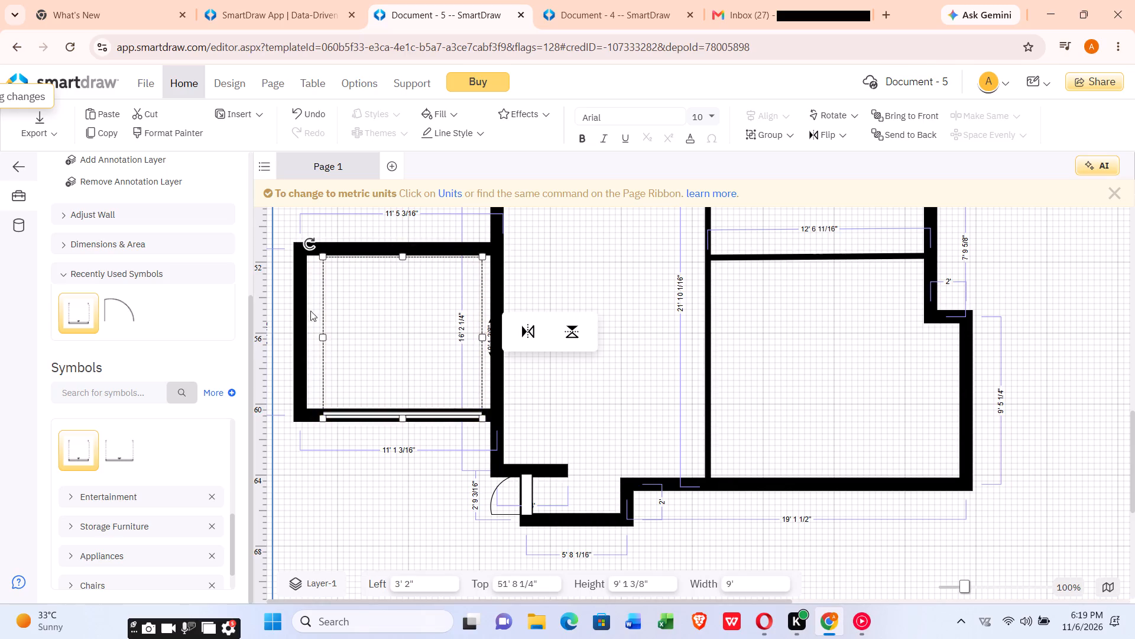
pyautogui.click(318, 333)
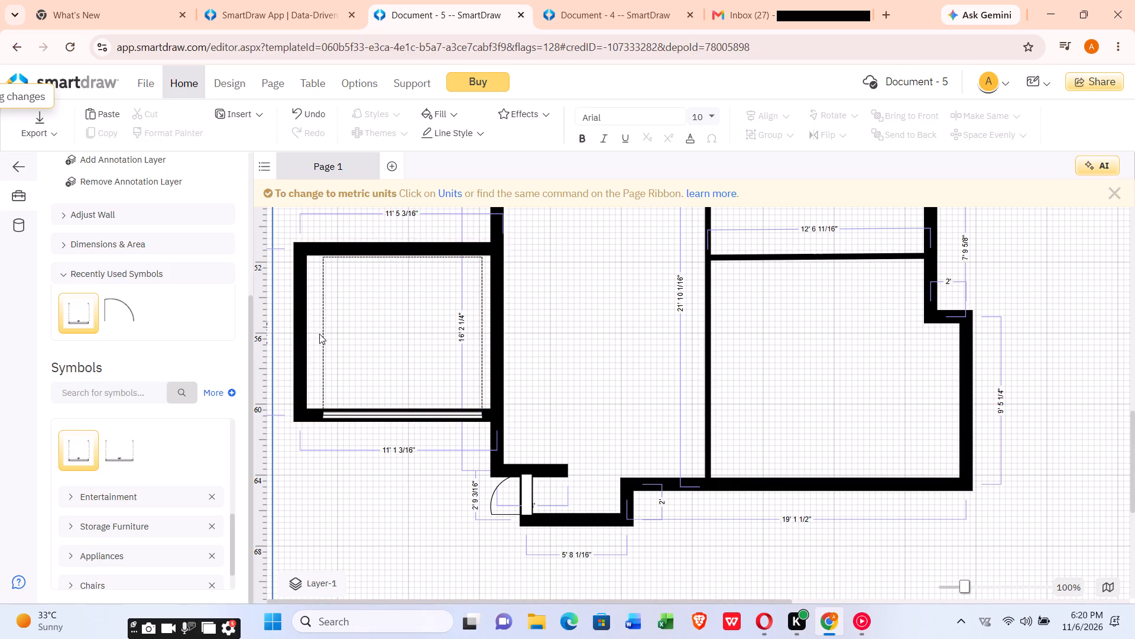
pyautogui.click(319, 335)
pyautogui.moveTo(332, 311); pyautogui.dragTo(316, 322)
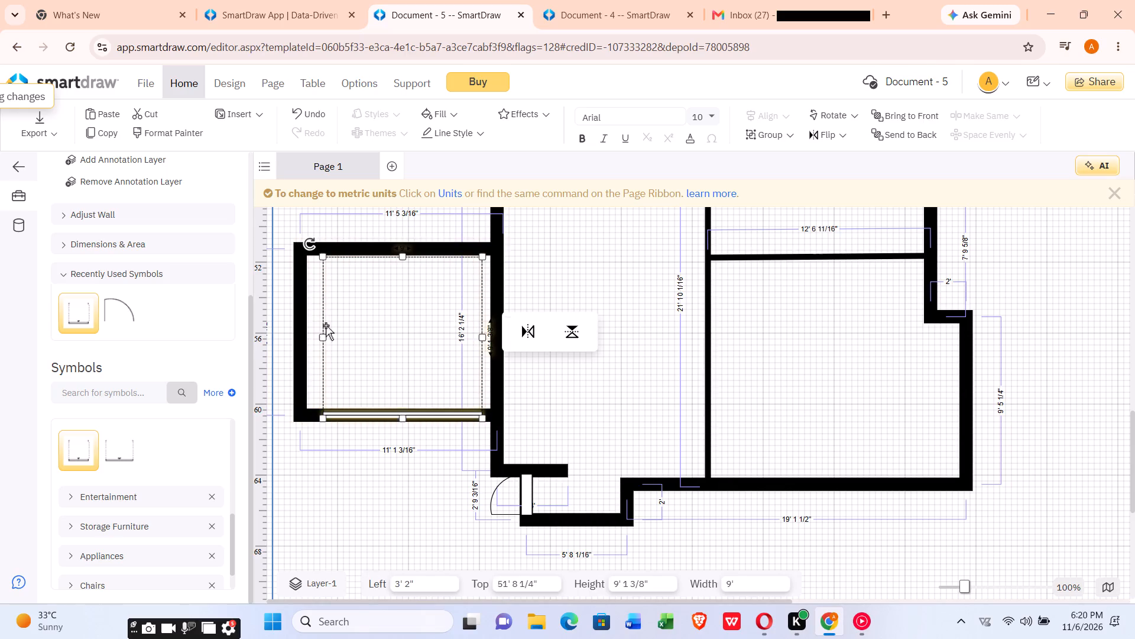
pyautogui.moveTo(325, 329); pyautogui.dragTo(315, 340)
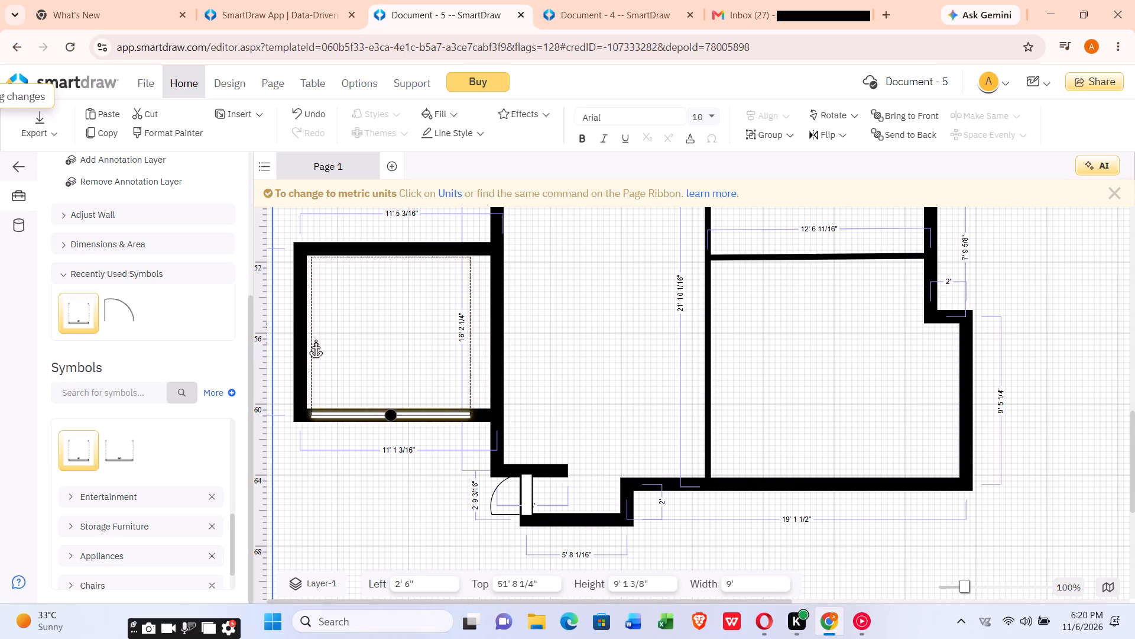
pyautogui.moveTo(315, 340); pyautogui.dragTo(314, 343)
pyautogui.moveTo(314, 343); pyautogui.dragTo(322, 343)
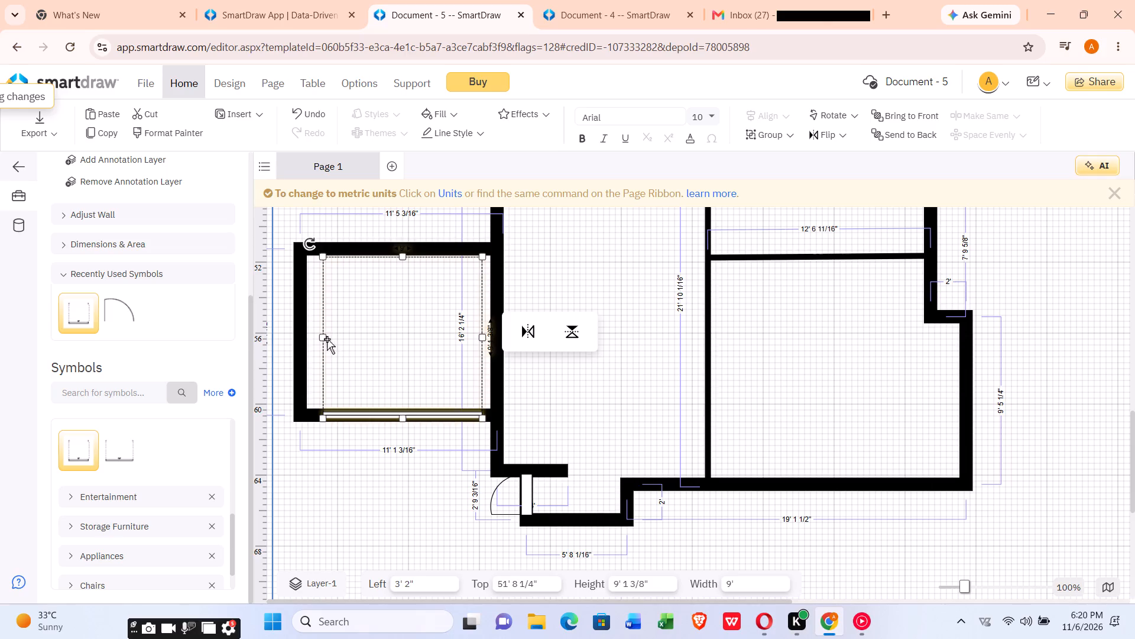
# Widen the garage door to about 10' 7" so that it spans between the side room's side walls.
pyautogui.moveTo(325, 337); pyautogui.dragTo(317, 339)
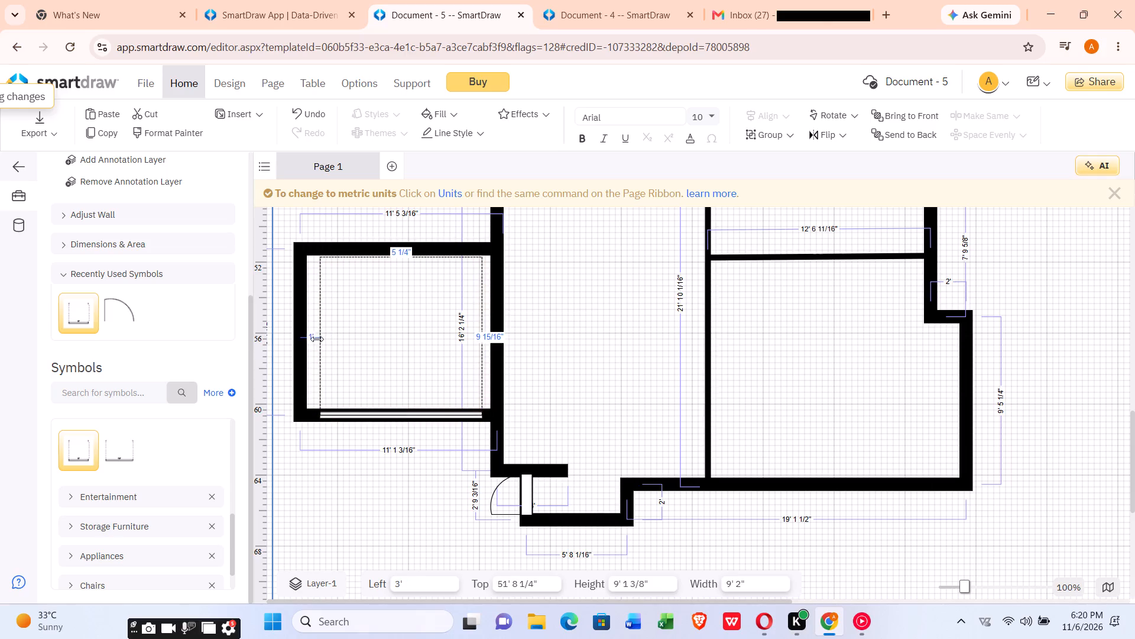
pyautogui.moveTo(317, 339); pyautogui.dragTo(310, 339)
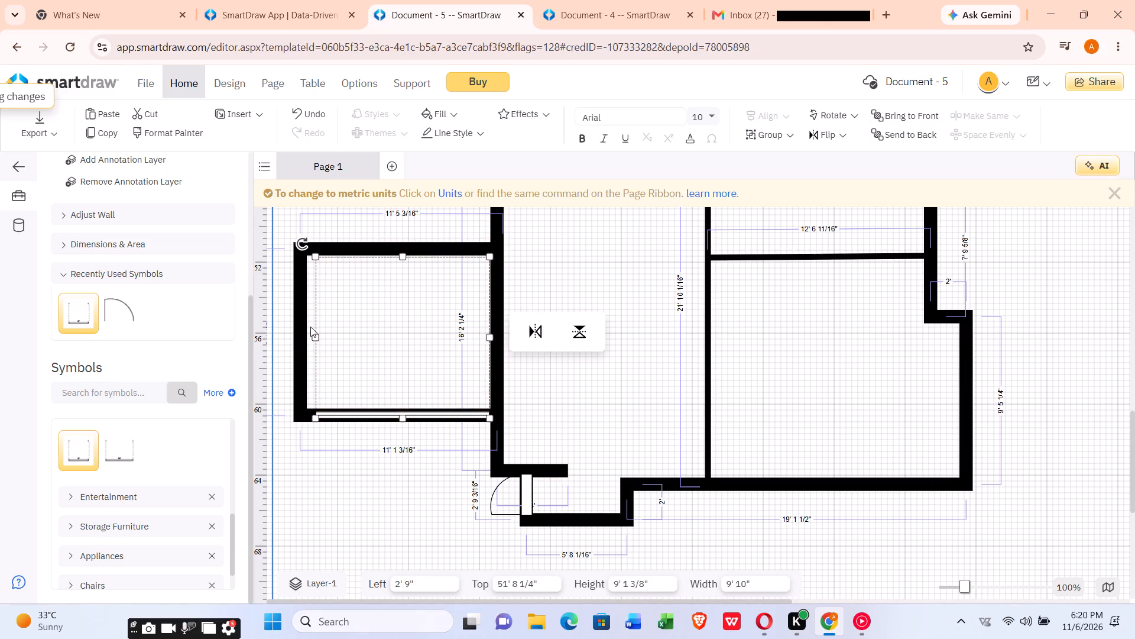
pyautogui.moveTo(313, 335); pyautogui.dragTo(307, 342)
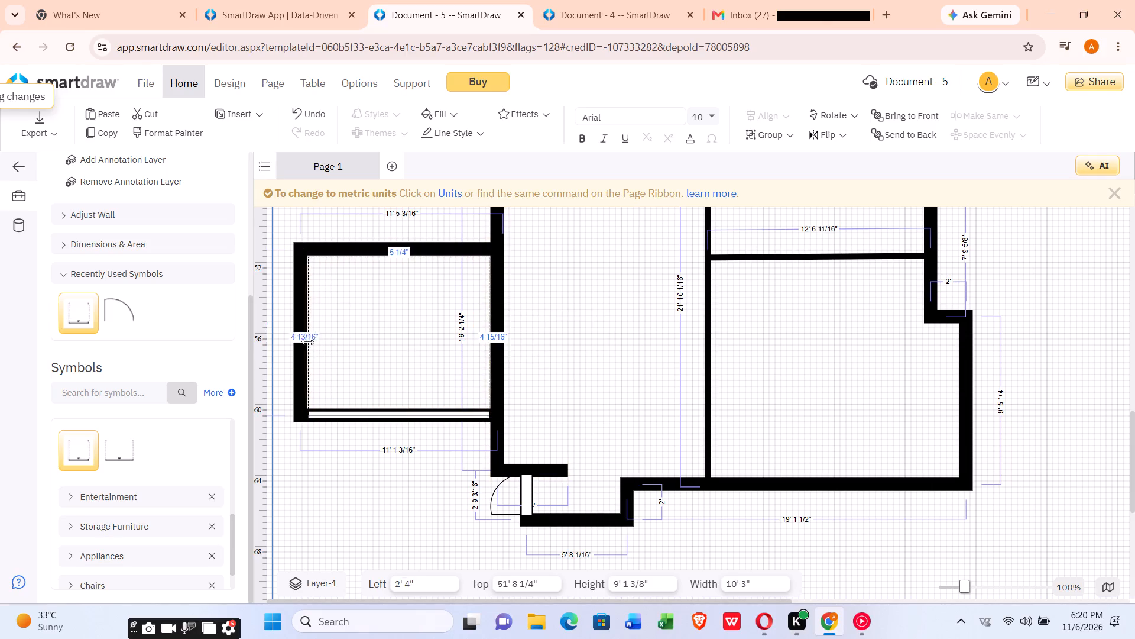
pyautogui.moveTo(307, 342); pyautogui.dragTo(304, 343)
pyautogui.scroll(-1, 407, 308)
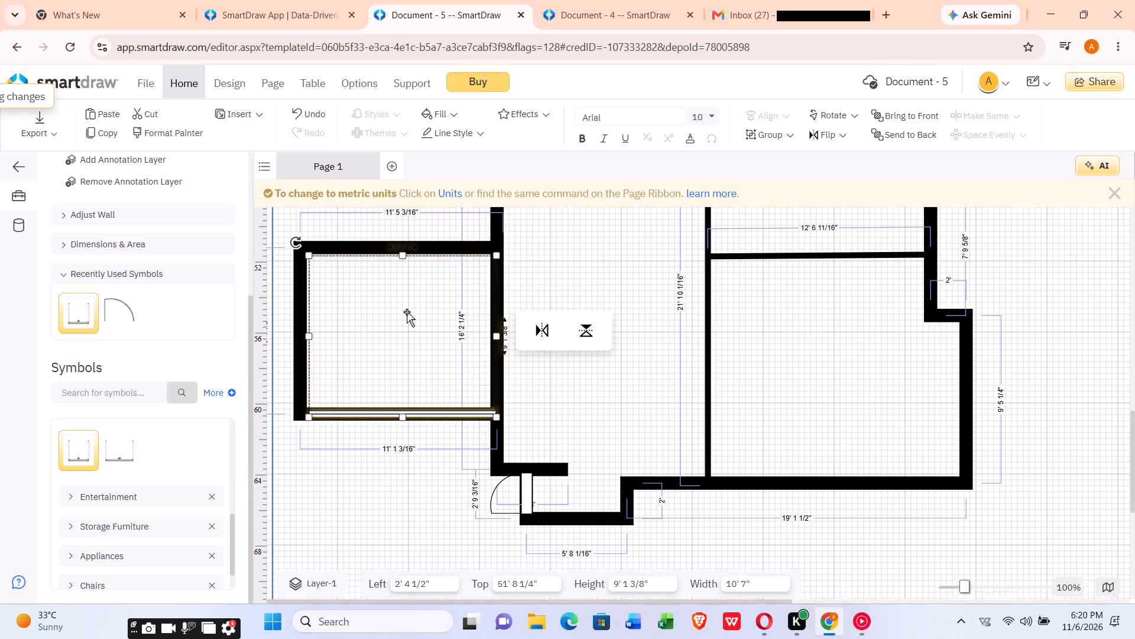
# Place a Door (28") from the Doors & Windows symbols on the main room's left wall, beside the short wall stub above the side room.
pyautogui.scroll(1, 429, 297)
pyautogui.scroll(-2, 458, 328)
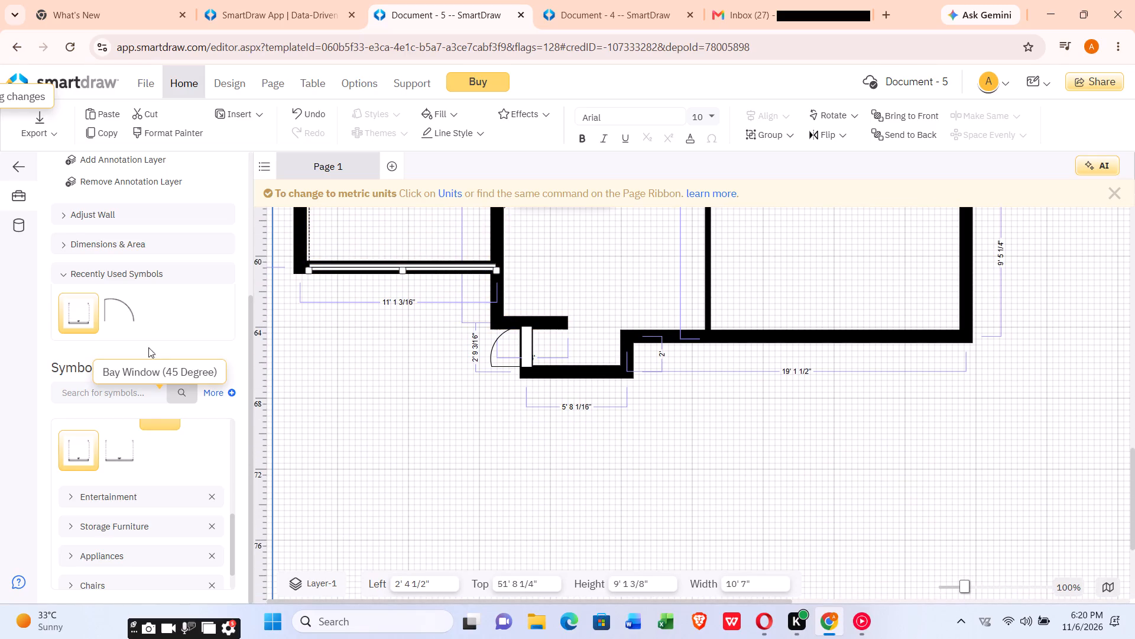
pyautogui.scroll(-2, 128, 343)
pyautogui.scroll(2, 136, 417)
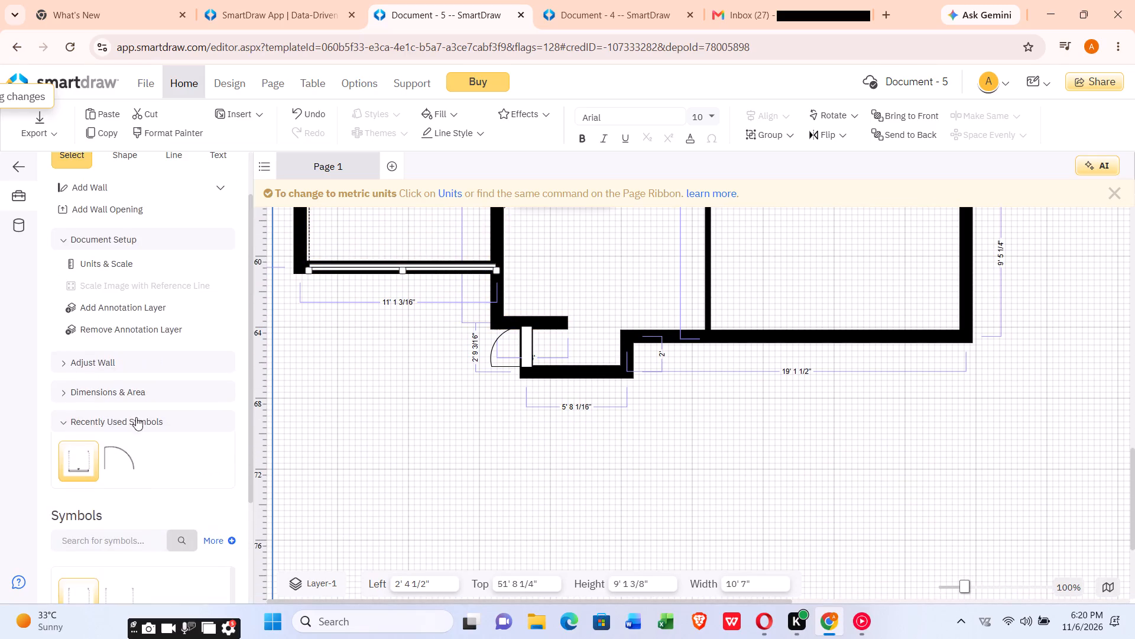
pyautogui.scroll(-8, 128, 435)
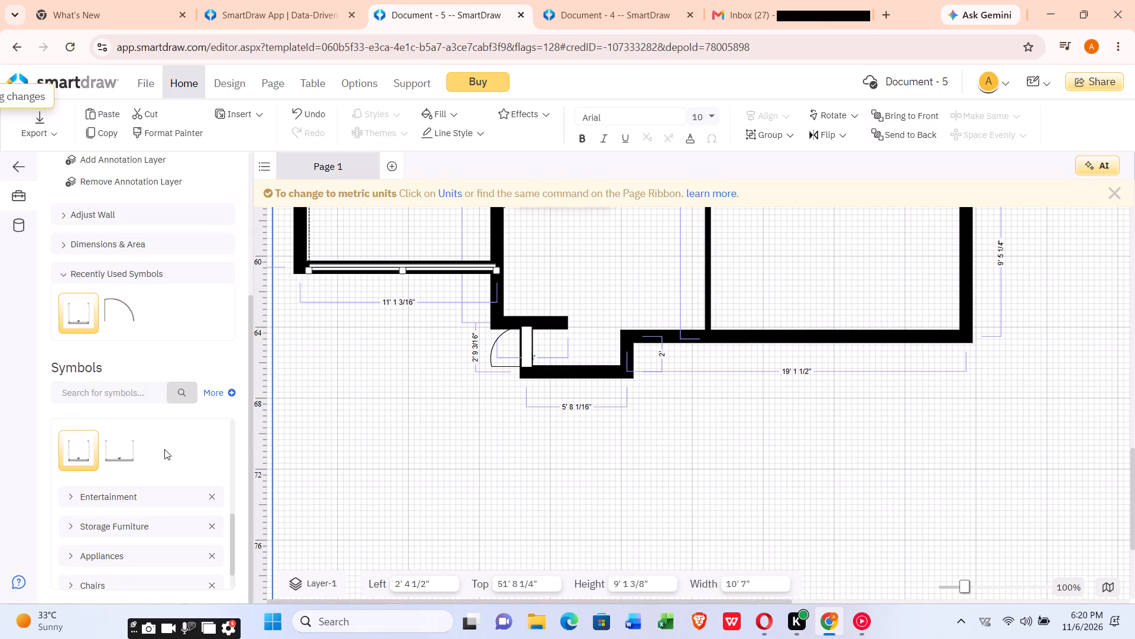
pyautogui.scroll(-3, 74, 433)
pyautogui.scroll(-4, 94, 483)
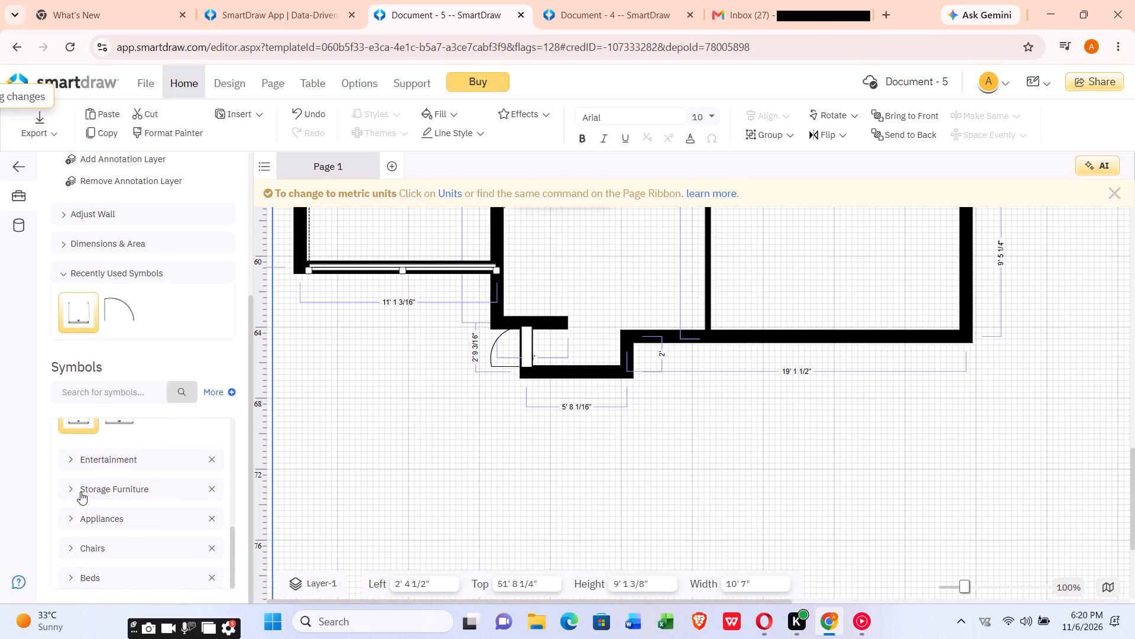
pyautogui.scroll(-5, 119, 524)
pyautogui.scroll(5, 111, 530)
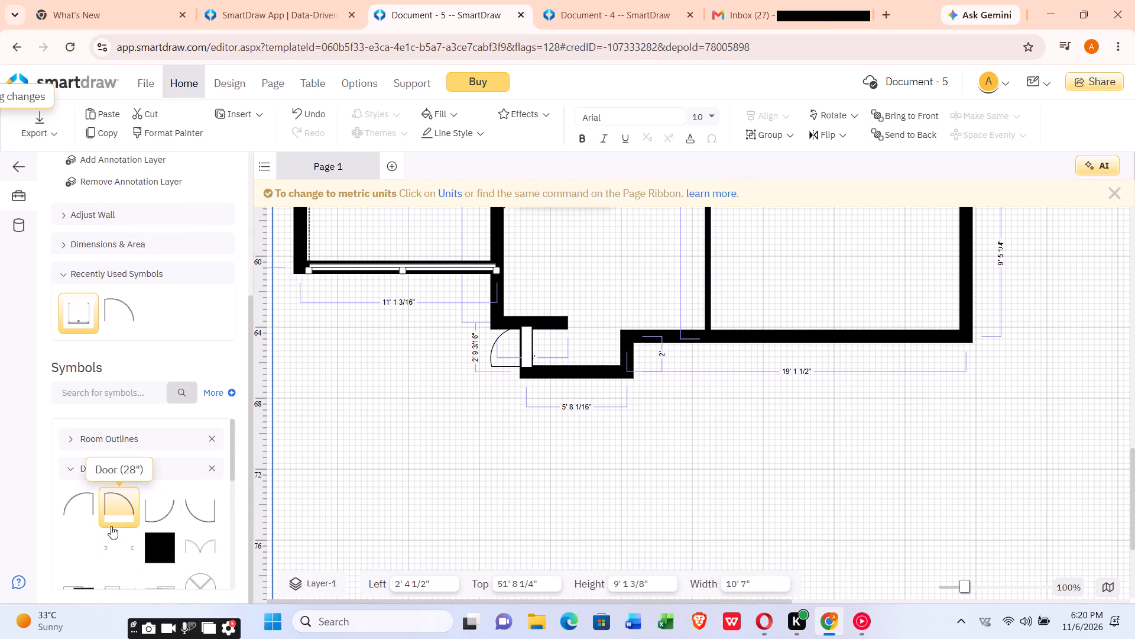
pyautogui.moveTo(187, 502); pyautogui.dragTo(189, 502)
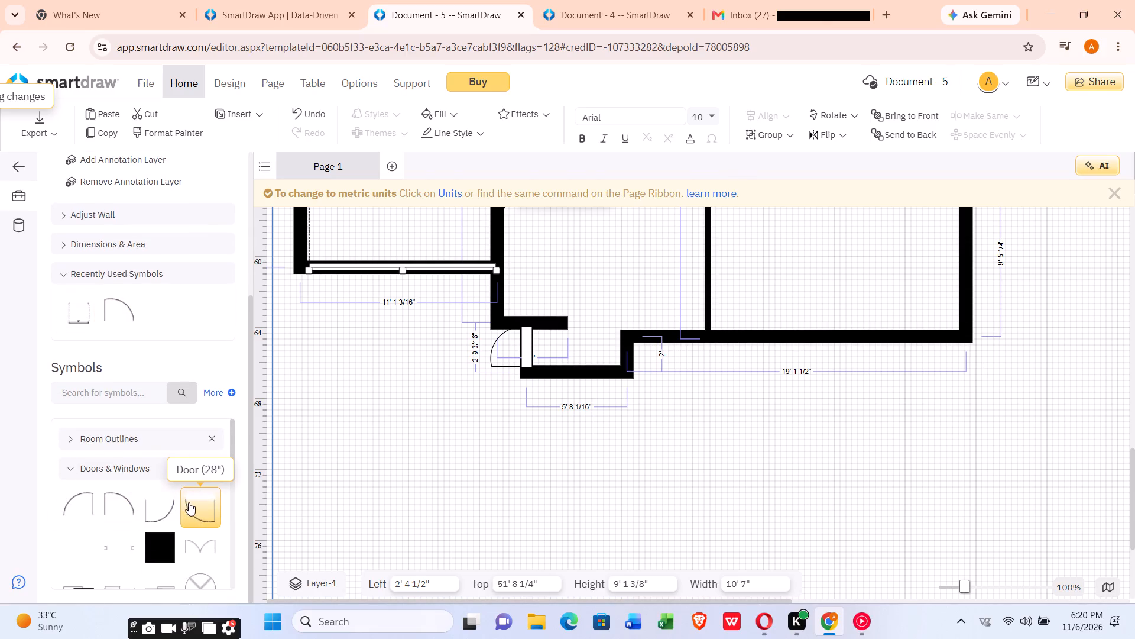
pyautogui.moveTo(189, 502); pyautogui.dragTo(588, 419)
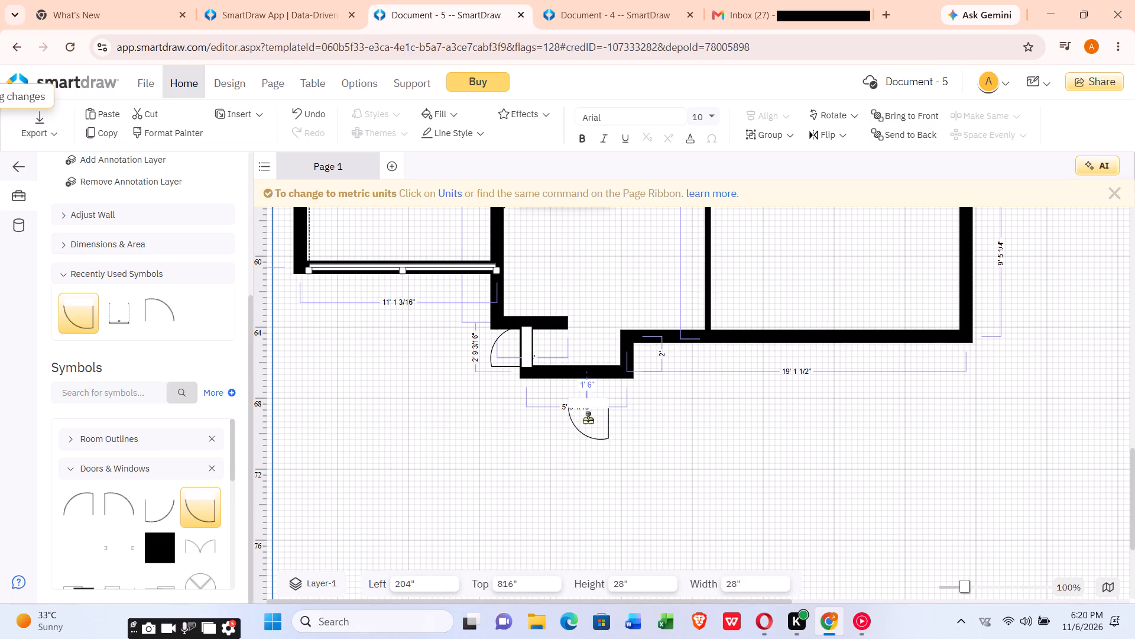
pyautogui.moveTo(588, 419); pyautogui.dragTo(590, 340)
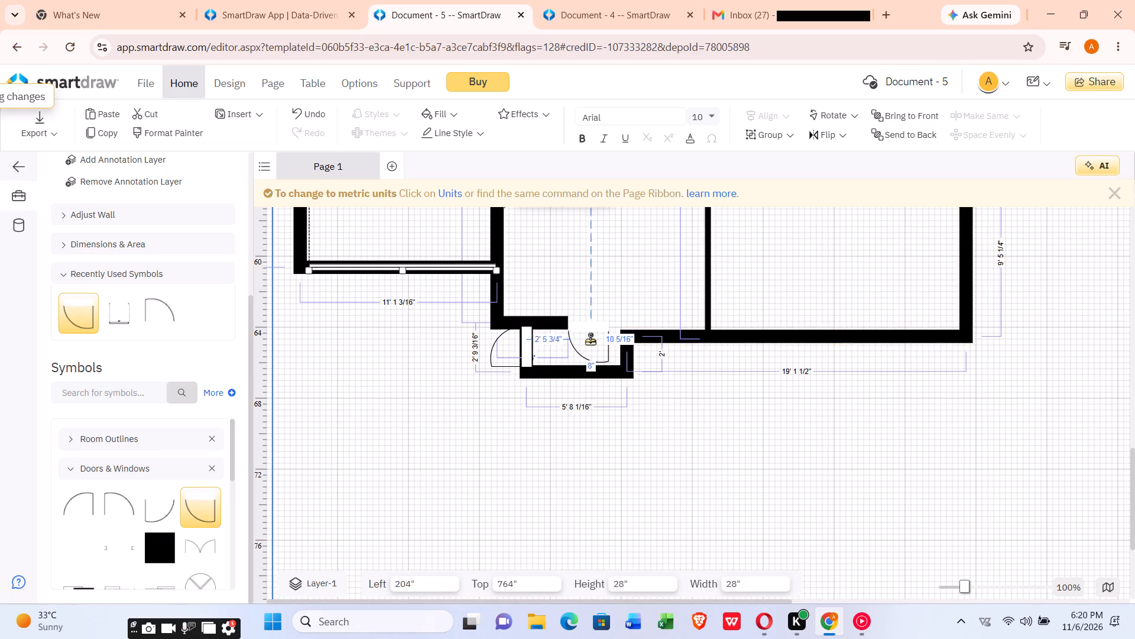
pyautogui.moveTo(590, 340); pyautogui.dragTo(583, 326)
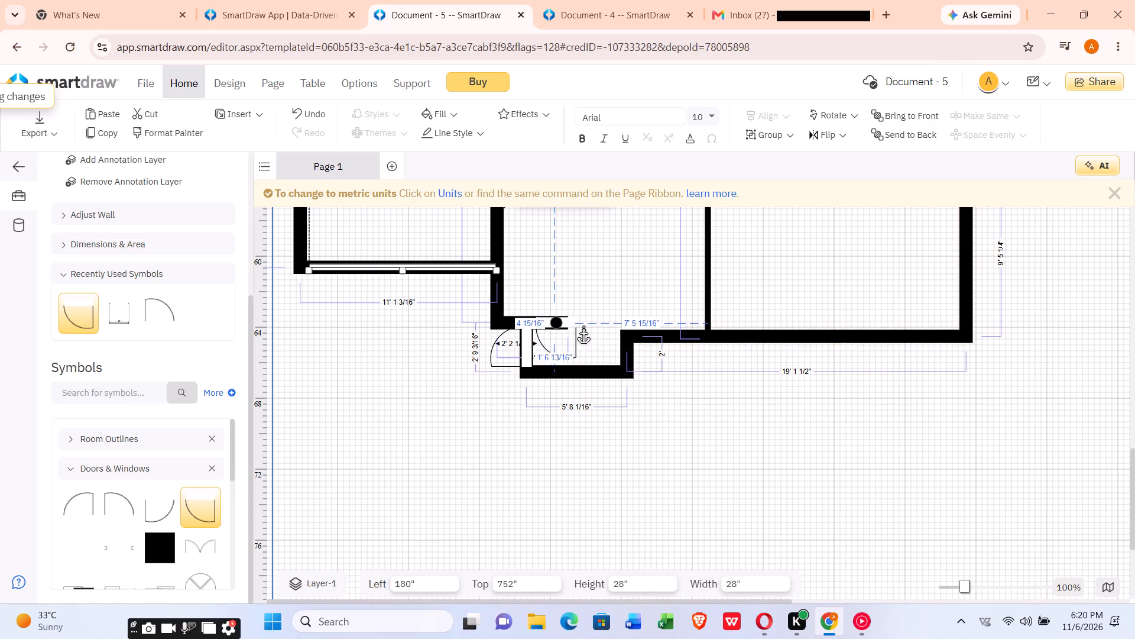
pyautogui.moveTo(583, 326); pyautogui.dragTo(594, 382)
pyautogui.scroll(2, 583, 326)
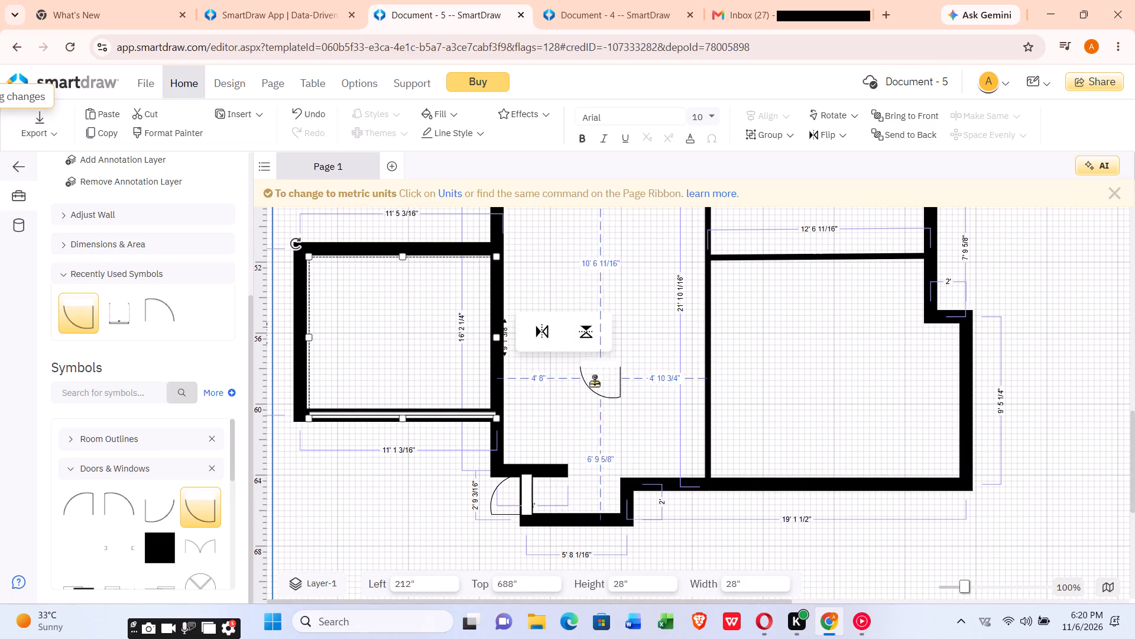
pyautogui.moveTo(594, 382); pyautogui.dragTo(533, 409)
pyautogui.scroll(3, 594, 382)
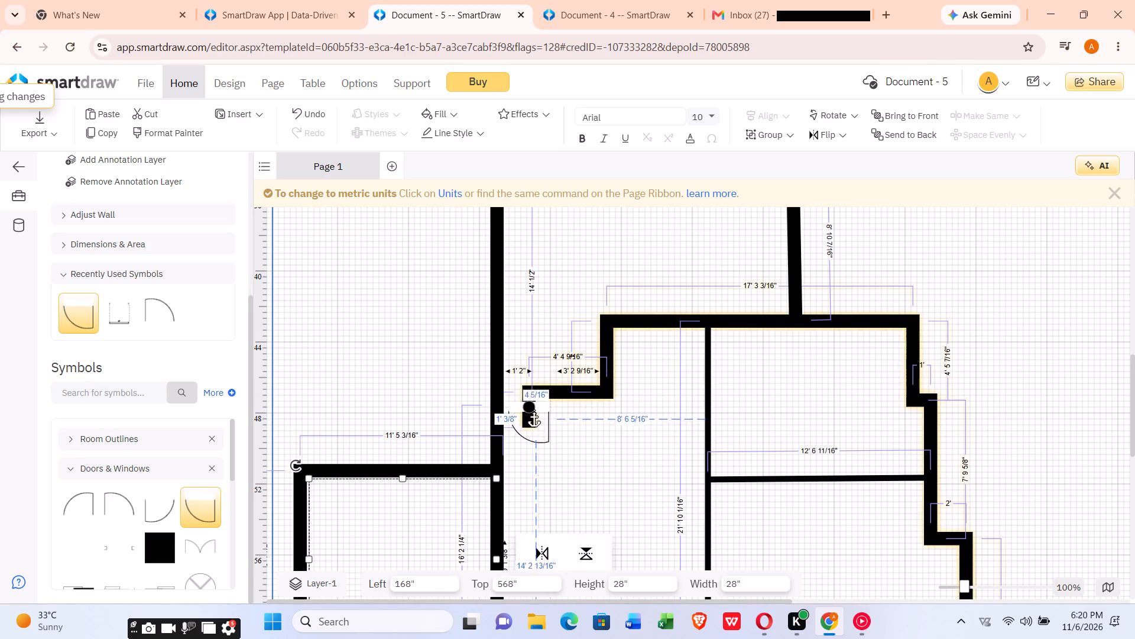
pyautogui.moveTo(533, 409); pyautogui.dragTo(521, 402)
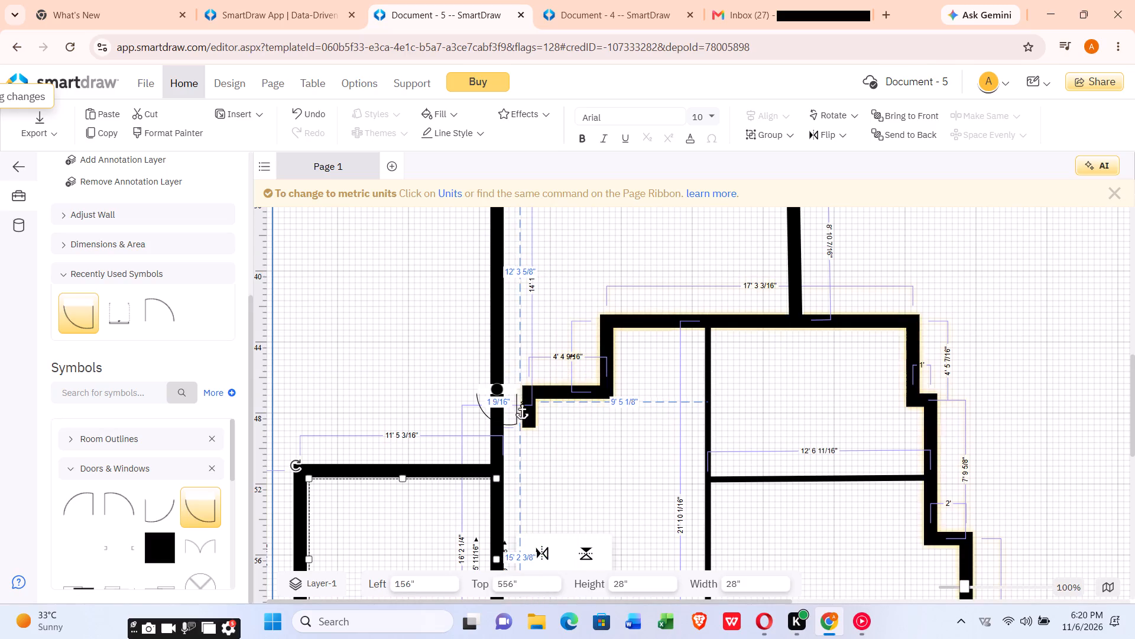
pyautogui.moveTo(521, 402); pyautogui.dragTo(522, 402)
pyautogui.click(522, 402)
# Shift the door into the gap between the left wall and the short stub, at left 152" and top 552".
pyautogui.moveTo(518, 402); pyautogui.dragTo(502, 402)
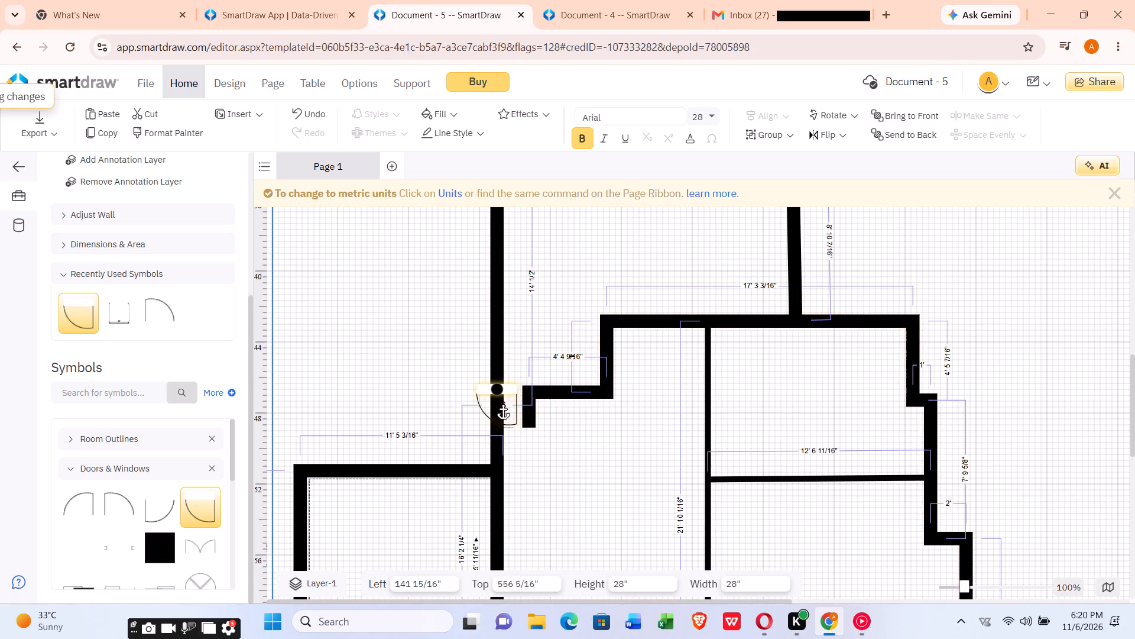
pyautogui.moveTo(502, 402); pyautogui.dragTo(508, 399)
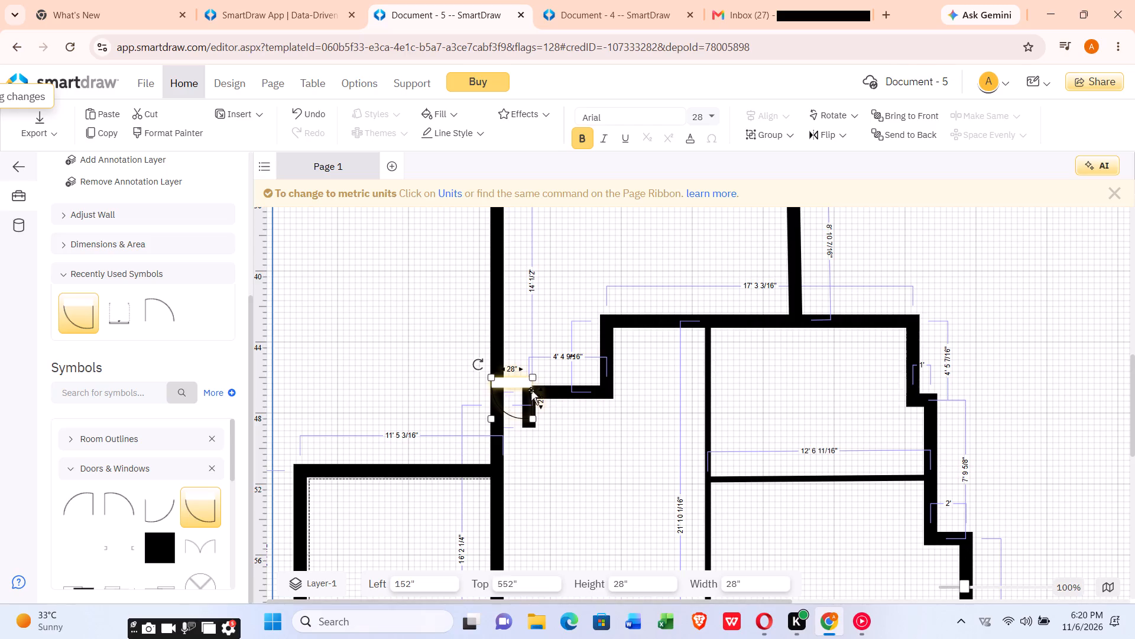
pyautogui.scroll(-1, 543, 406)
pyautogui.click(567, 438)
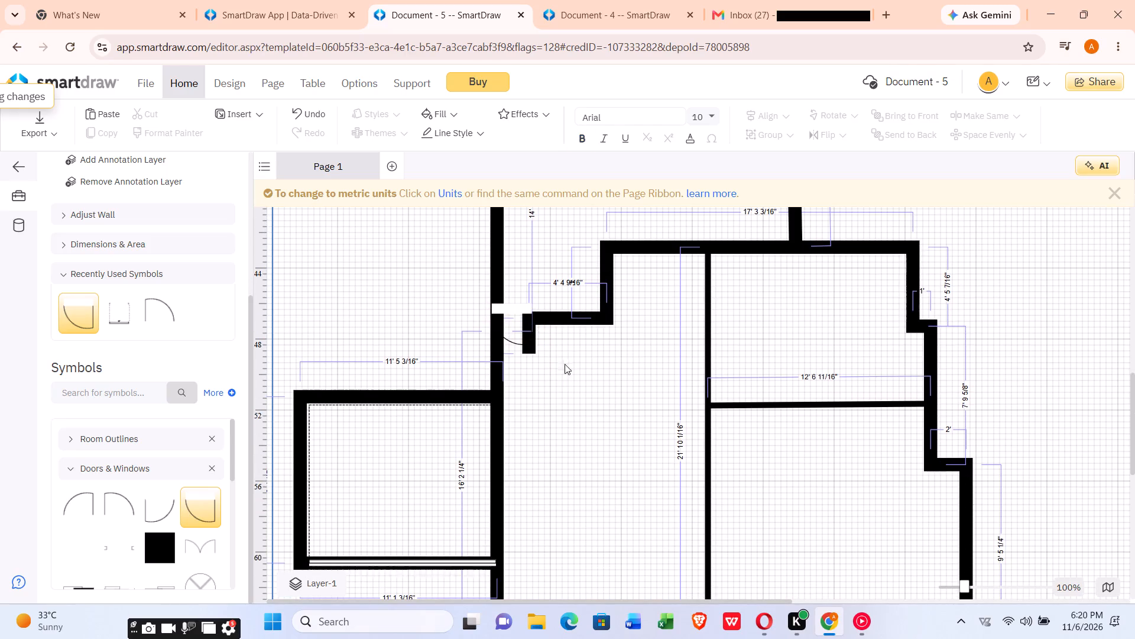
# Place another Door (28") in the main room's open floor near the vertical partition, at left 244" and top 700".
pyautogui.scroll(1, 568, 357)
pyautogui.scroll(-1, 578, 357)
pyautogui.scroll(-2, 806, 346)
pyautogui.scroll(-1, 734, 395)
pyautogui.scroll(2, 734, 395)
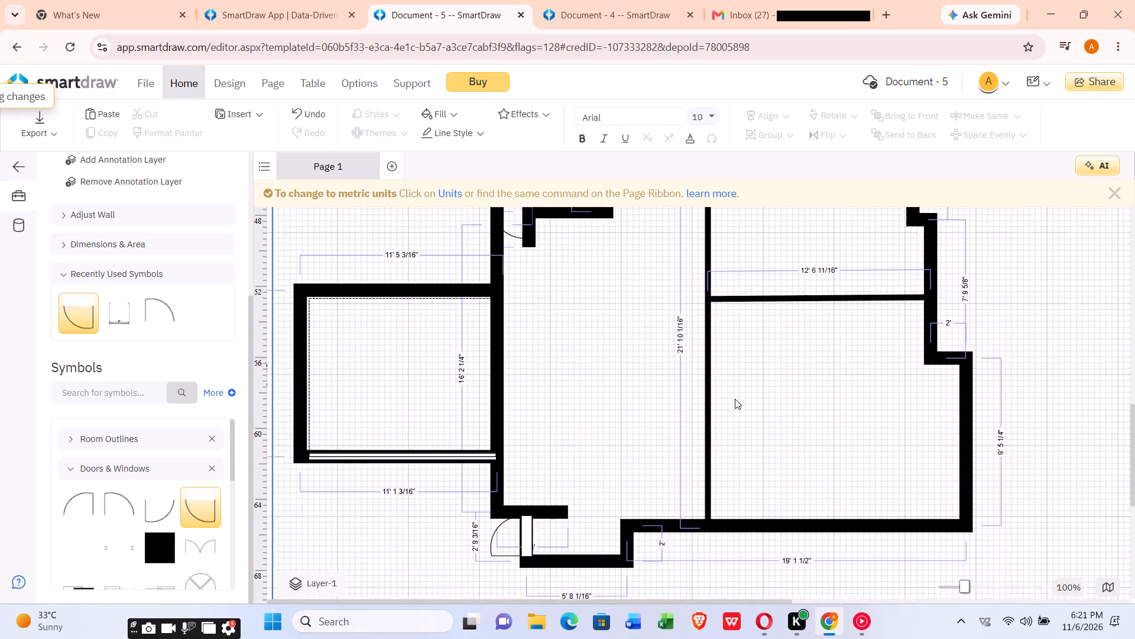
pyautogui.scroll(2, 732, 406)
pyautogui.scroll(-2, 736, 417)
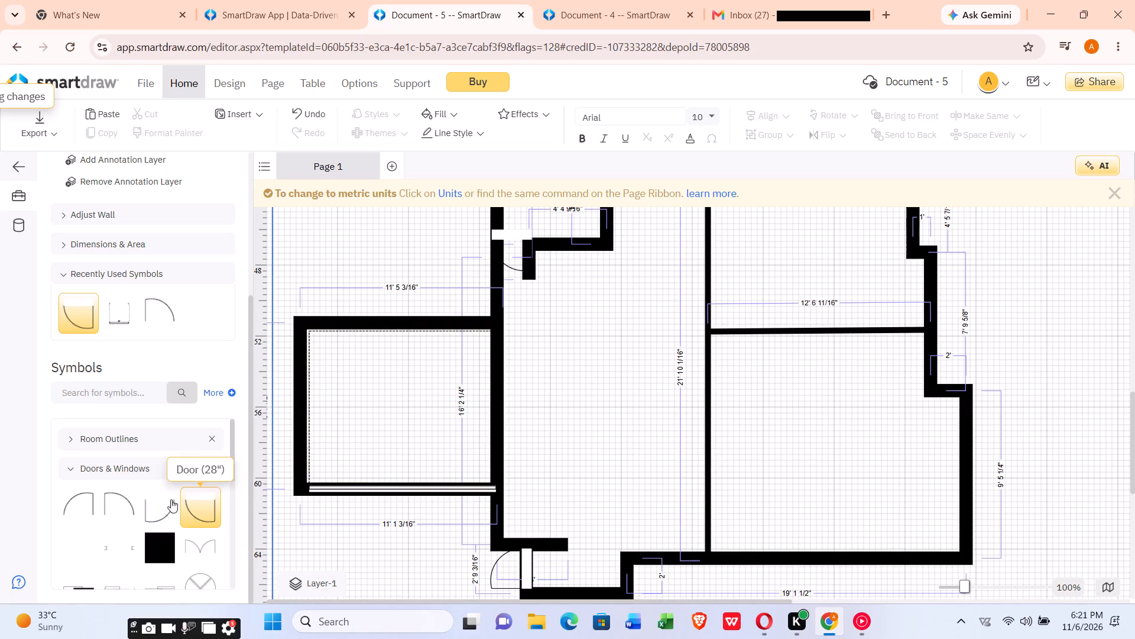
pyautogui.moveTo(195, 504); pyautogui.dragTo(222, 527)
pyautogui.moveTo(222, 527); pyautogui.dragTo(662, 503)
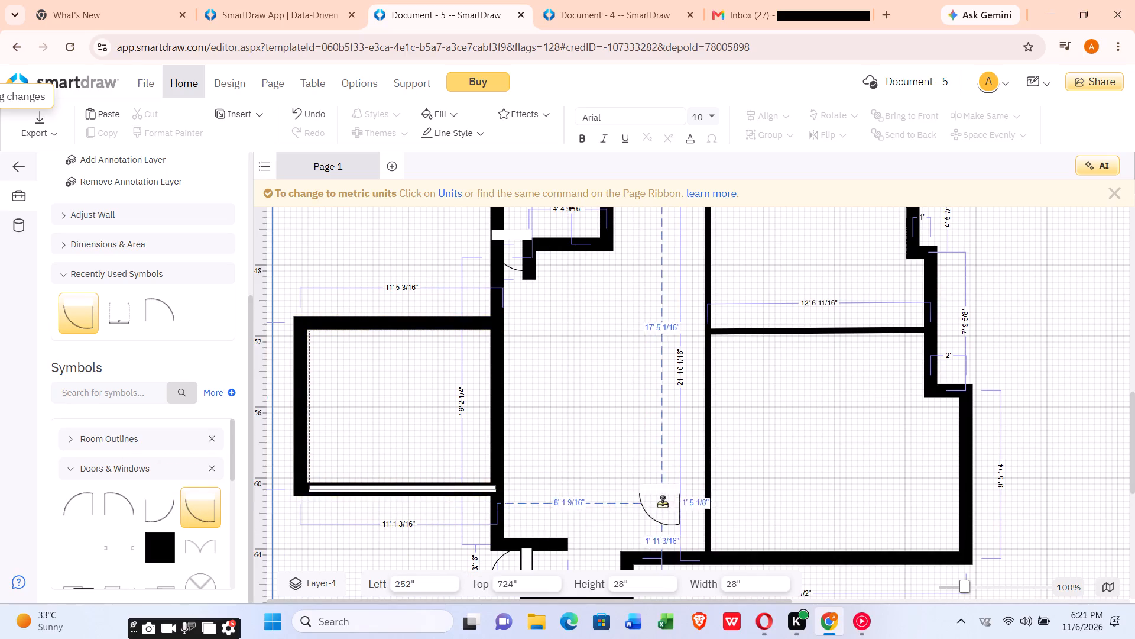
pyautogui.moveTo(662, 503); pyautogui.dragTo(650, 472)
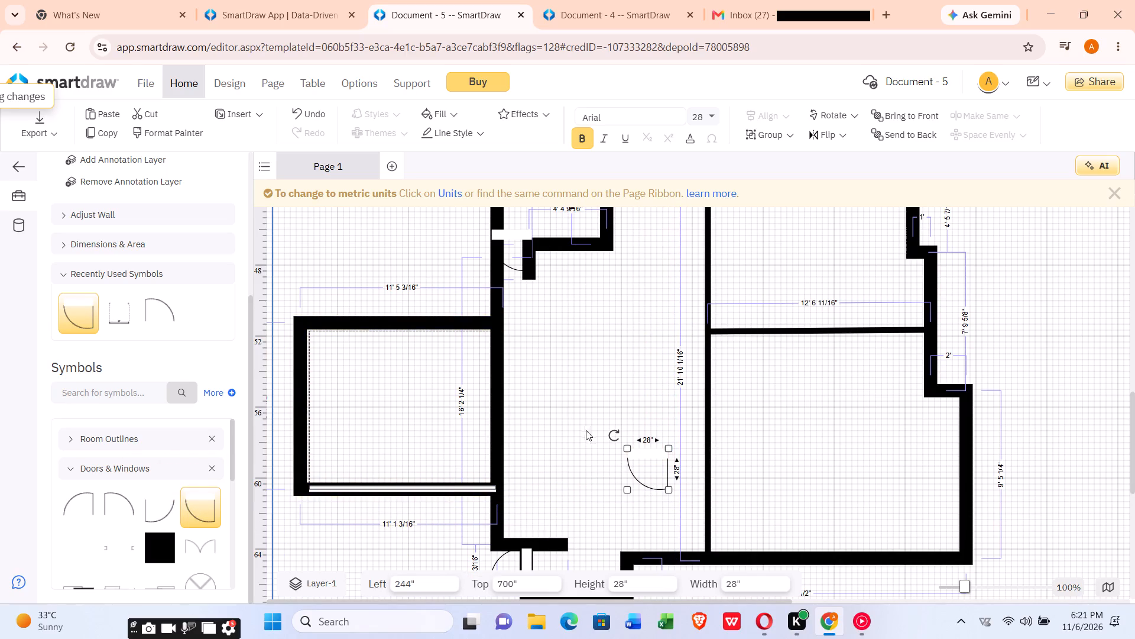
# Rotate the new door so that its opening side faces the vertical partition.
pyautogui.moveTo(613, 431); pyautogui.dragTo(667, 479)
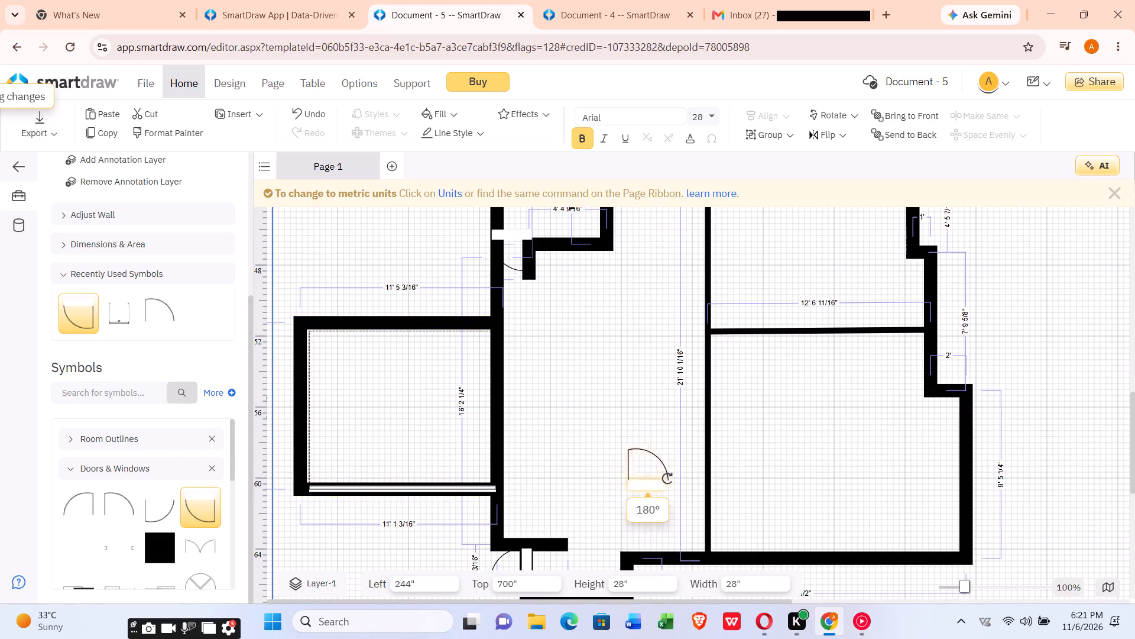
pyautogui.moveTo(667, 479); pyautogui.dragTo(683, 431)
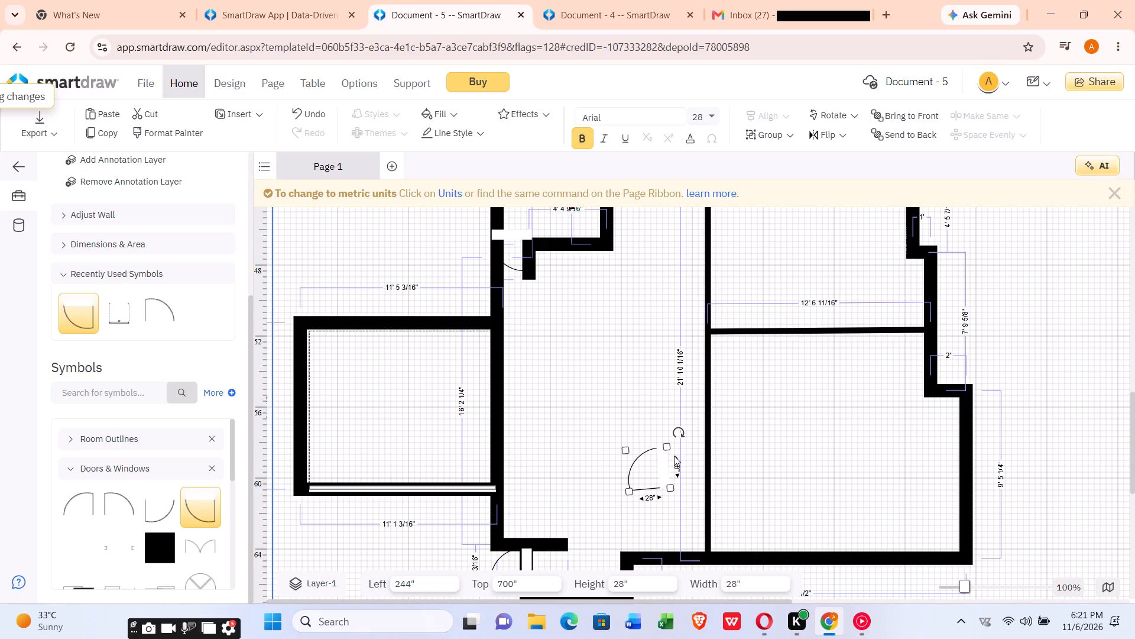
# Move the door across the vertical partition into the lower right room, at left 297 7/16" and top 717 7/16".
pyautogui.moveTo(641, 469); pyautogui.dragTo(690, 504)
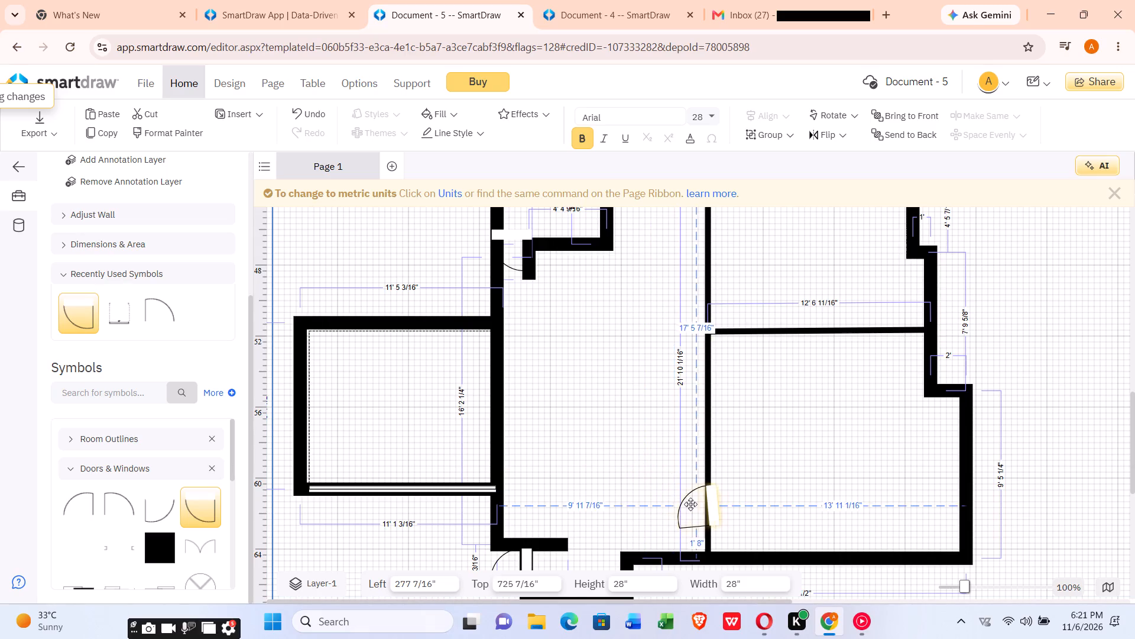
pyautogui.moveTo(690, 504); pyautogui.dragTo(718, 493)
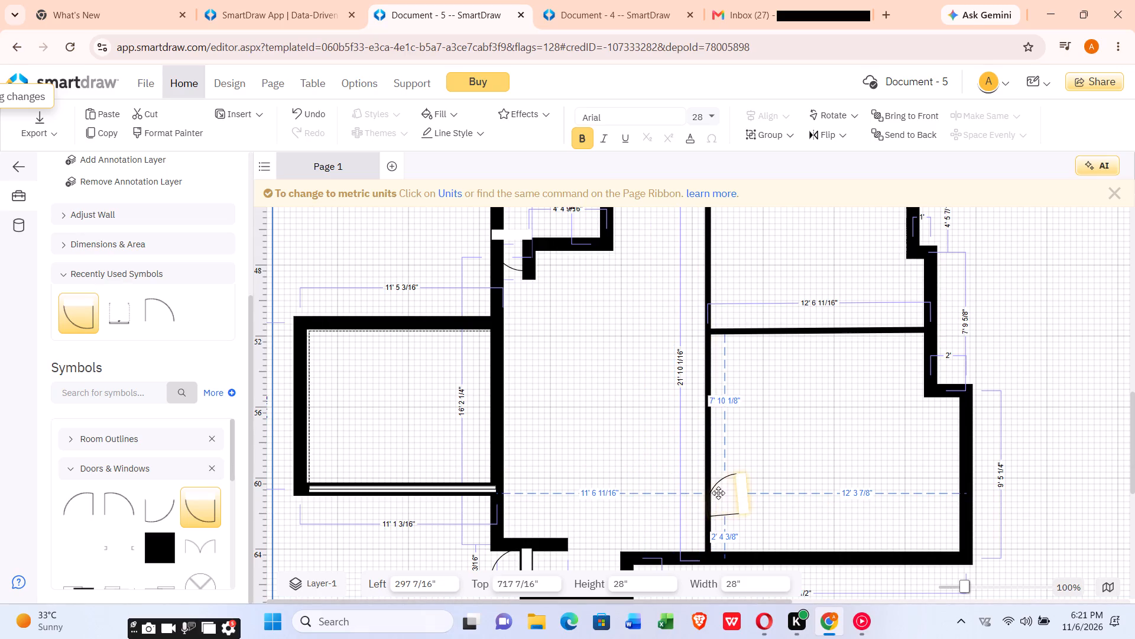
pyautogui.moveTo(718, 493); pyautogui.dragTo(718, 493)
# Rotate the door so that its opening lies straight along the vertical partition and it swings into the lower right room.
pyautogui.moveTo(750, 460); pyautogui.dragTo(761, 482)
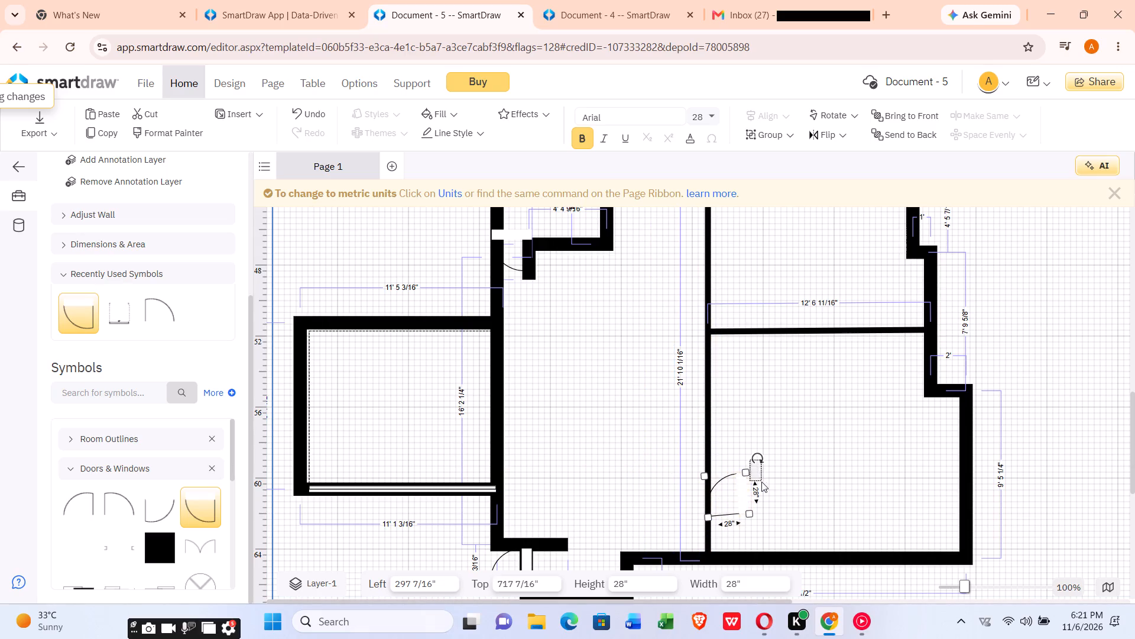
pyautogui.moveTo(761, 482); pyautogui.dragTo(760, 456)
pyautogui.moveTo(755, 457); pyautogui.dragTo(757, 470)
pyautogui.click(724, 475)
pyautogui.moveTo(751, 456); pyautogui.dragTo(768, 496)
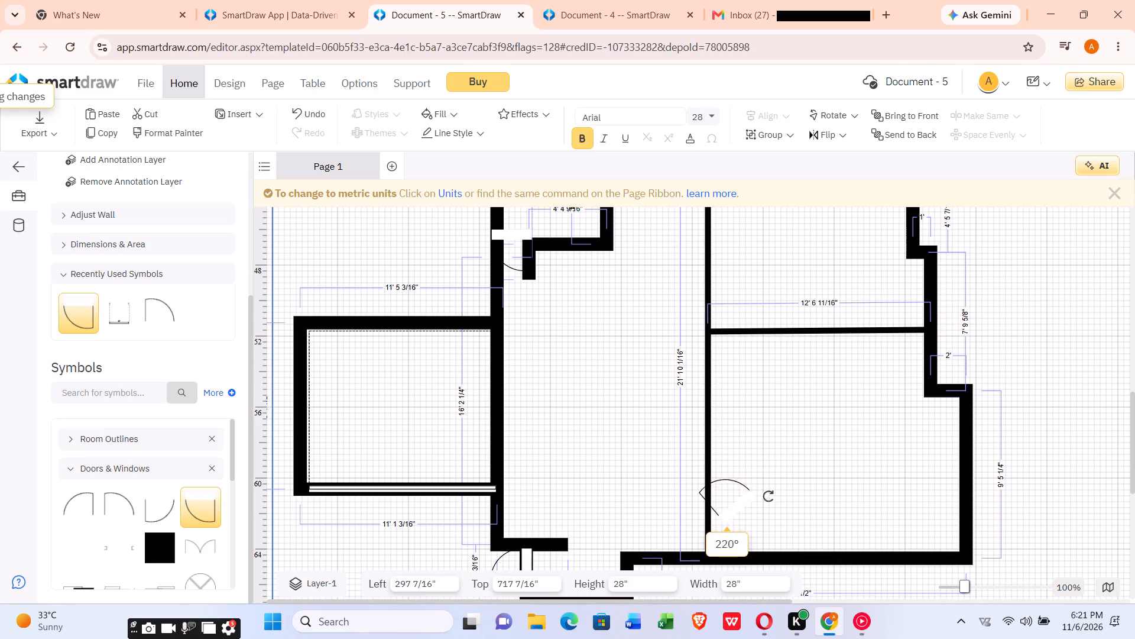
pyautogui.moveTo(768, 496); pyautogui.dragTo(709, 535)
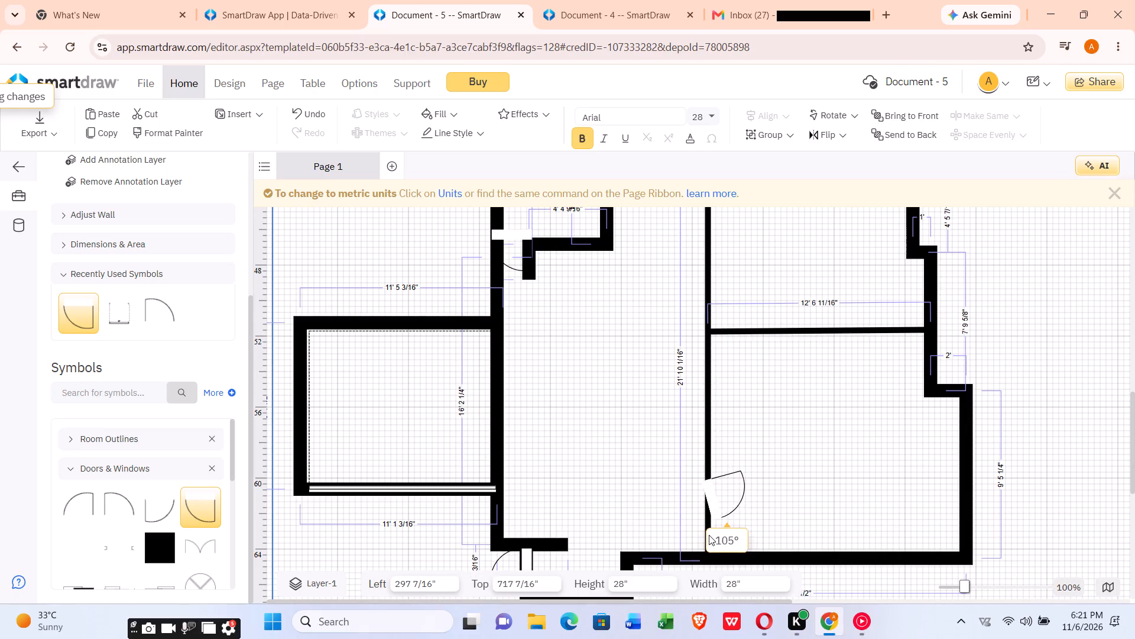
pyautogui.moveTo(709, 535); pyautogui.dragTo(708, 524)
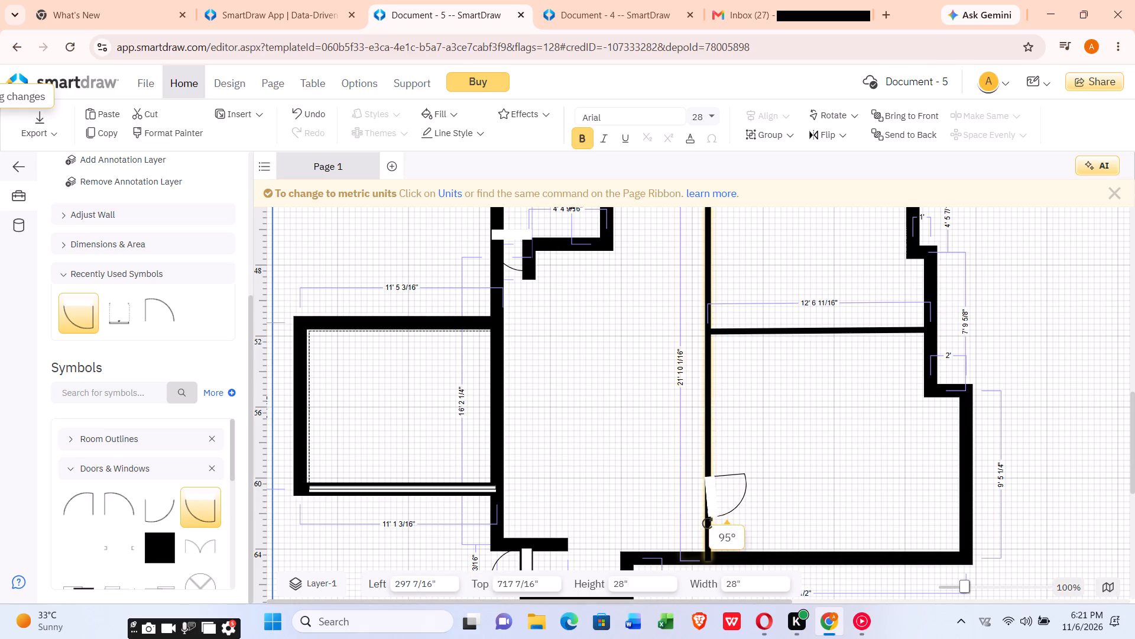
pyautogui.moveTo(708, 524); pyautogui.dragTo(701, 530)
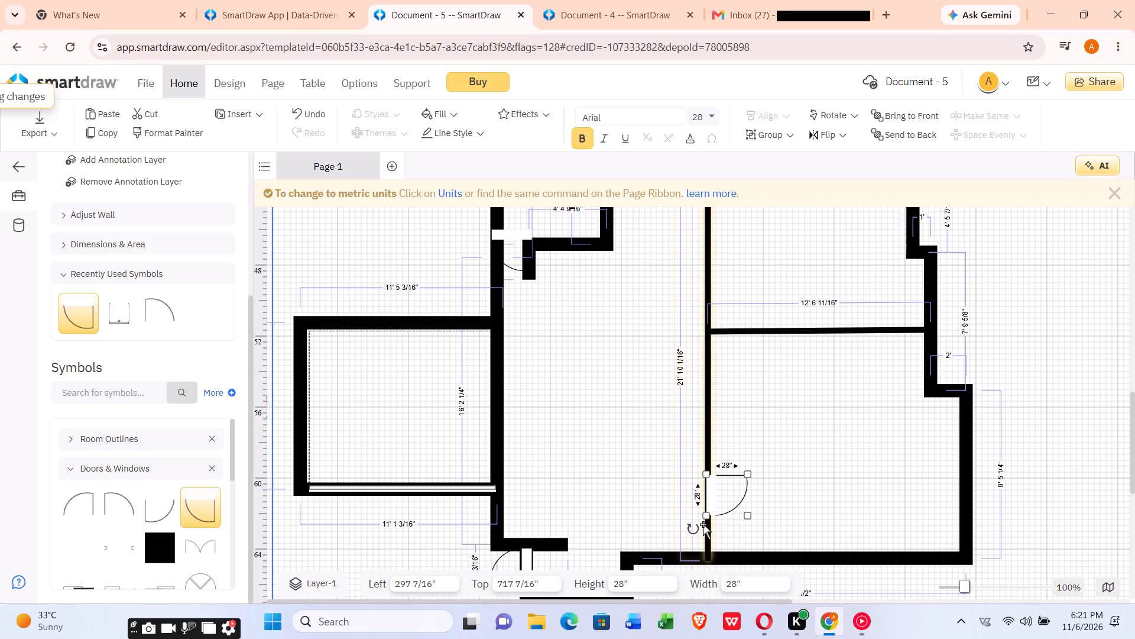
# Fit the door into the vertical partition at its bottom end, at left 294 15/16" and top 746".
pyautogui.moveTo(711, 506); pyautogui.dragTo(708, 528)
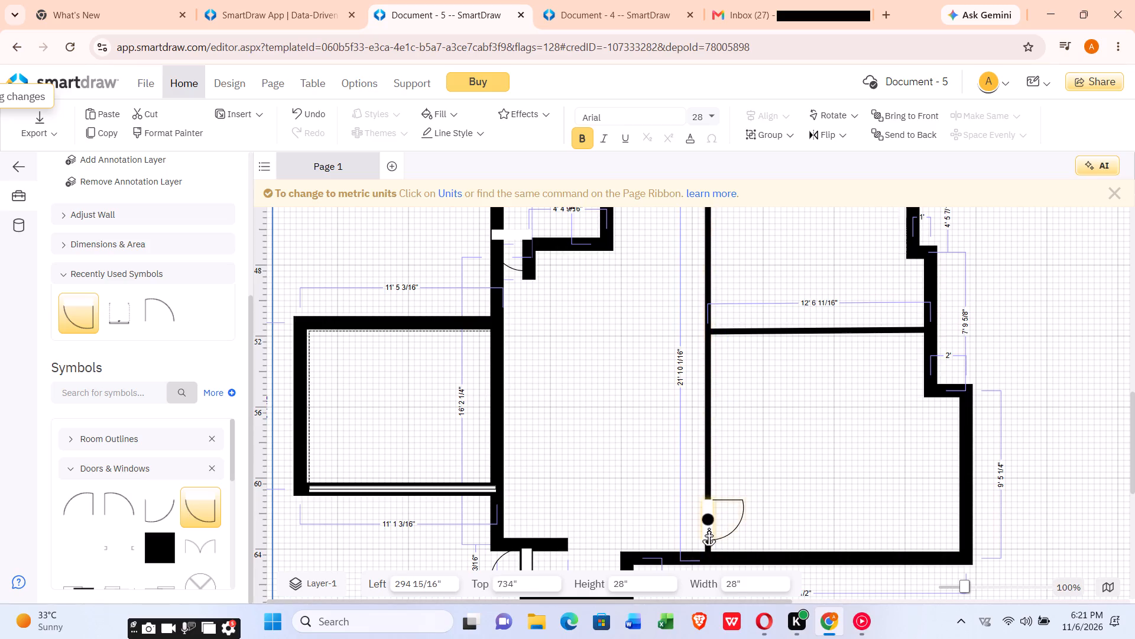
pyautogui.moveTo(708, 528); pyautogui.dragTo(704, 546)
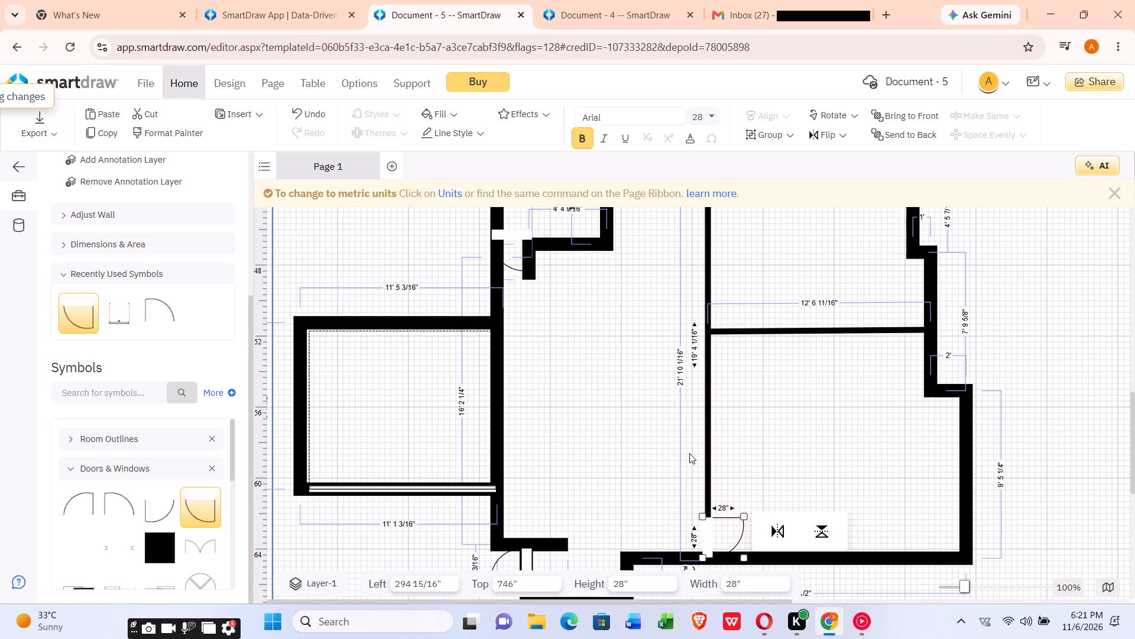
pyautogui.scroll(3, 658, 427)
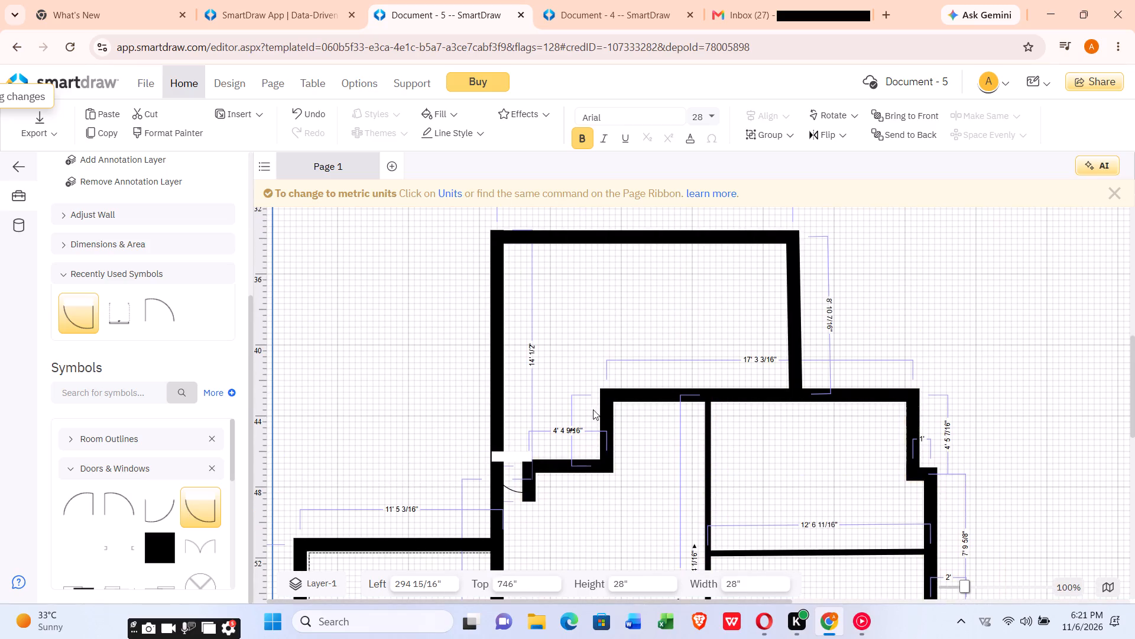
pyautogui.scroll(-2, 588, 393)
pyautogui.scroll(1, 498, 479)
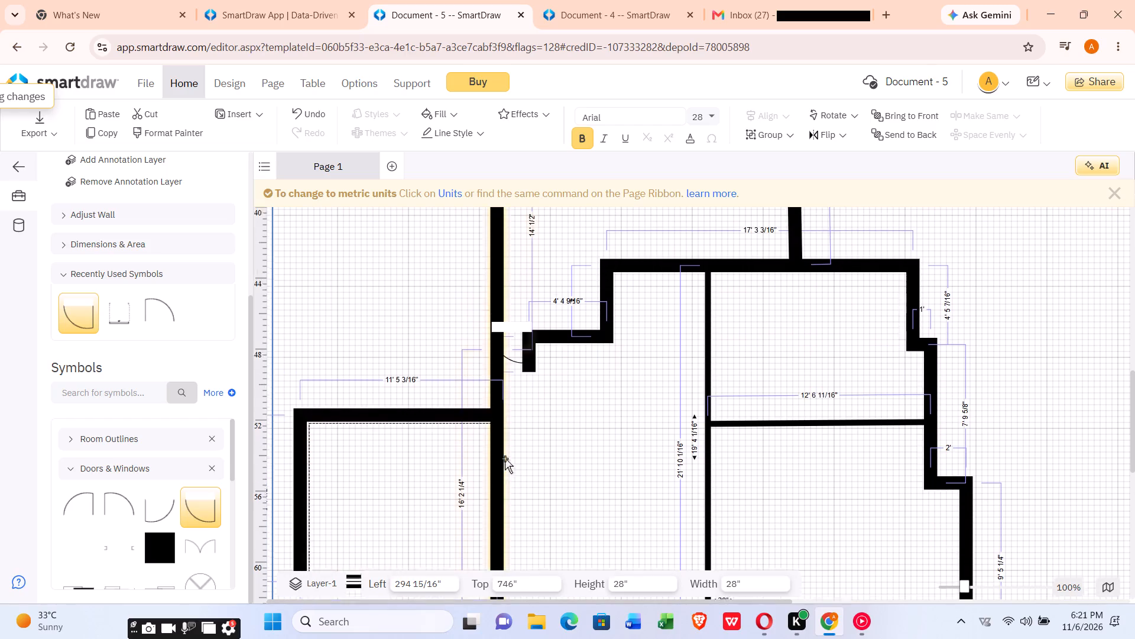
# Raise the horizontal wall of the main room's upper left jog so the short end wall below it is about 3' 7 13/16" long.
pyautogui.scroll(-1, 522, 479)
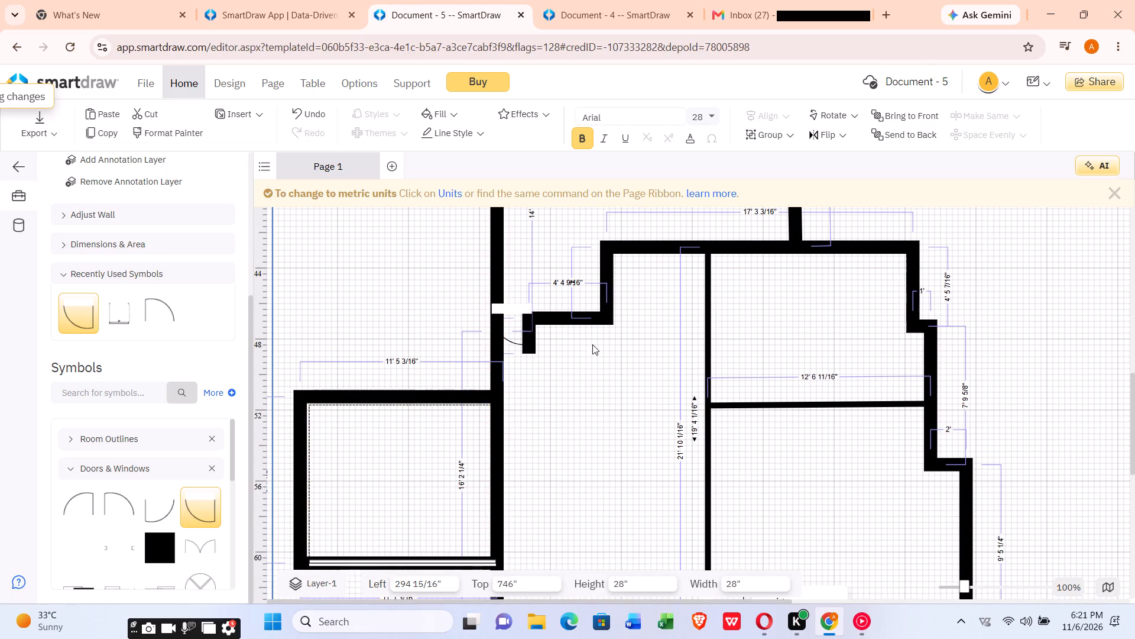
pyautogui.click(588, 316)
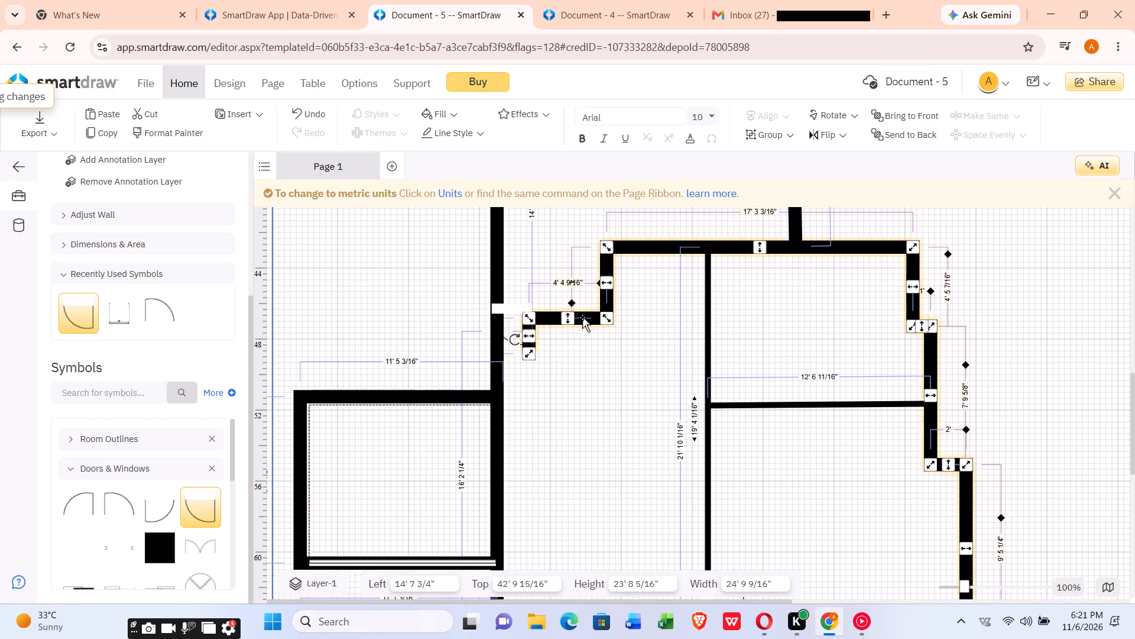
pyautogui.moveTo(571, 317); pyautogui.dragTo(567, 295)
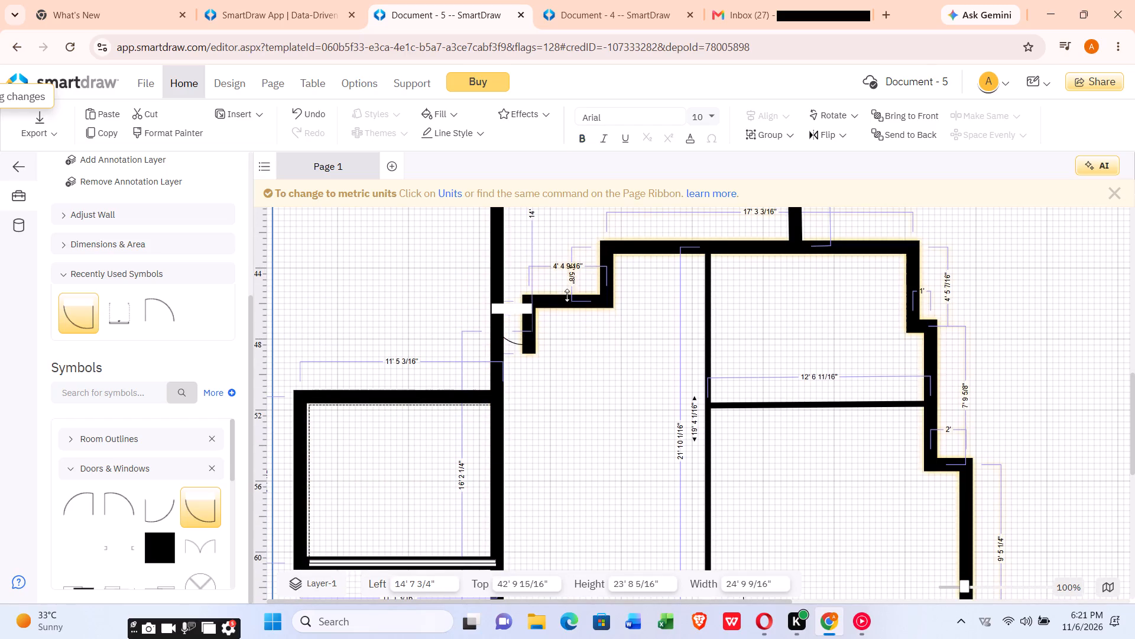
pyautogui.moveTo(567, 295); pyautogui.dragTo(566, 283)
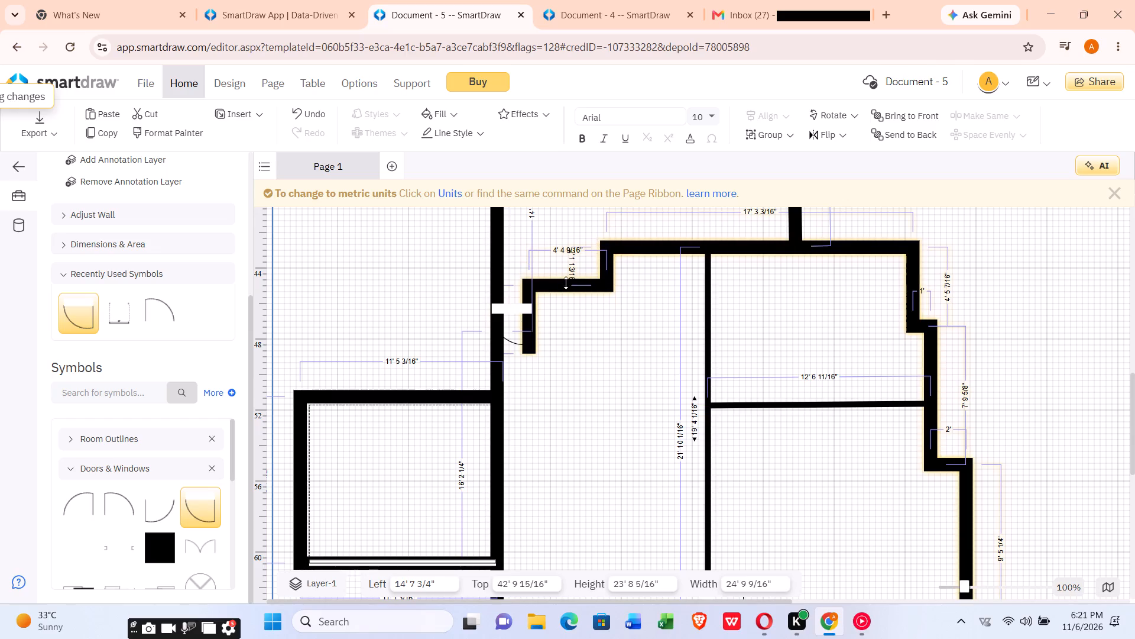
pyautogui.moveTo(566, 283); pyautogui.dragTo(566, 286)
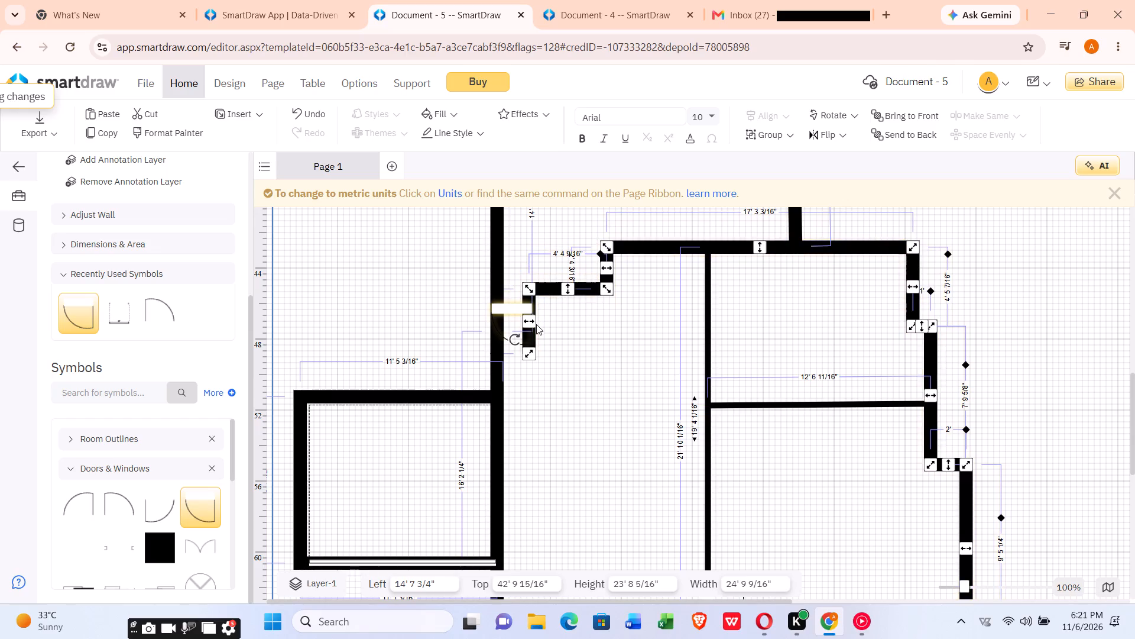
pyautogui.moveTo(510, 339); pyautogui.dragTo(534, 364)
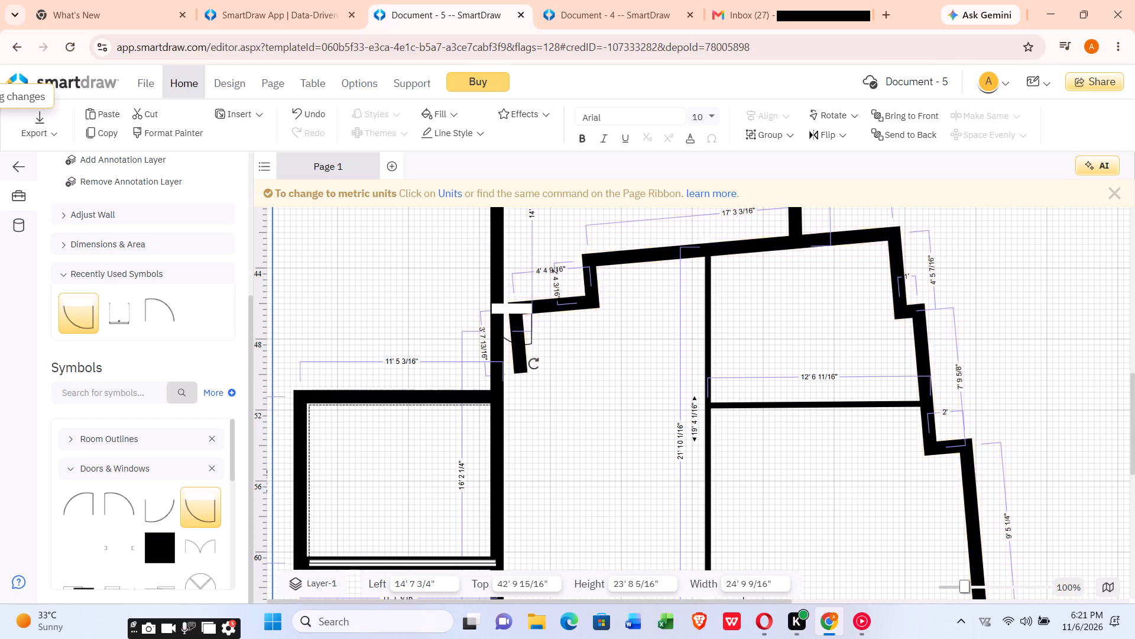
pyautogui.moveTo(534, 364); pyautogui.dragTo(531, 346)
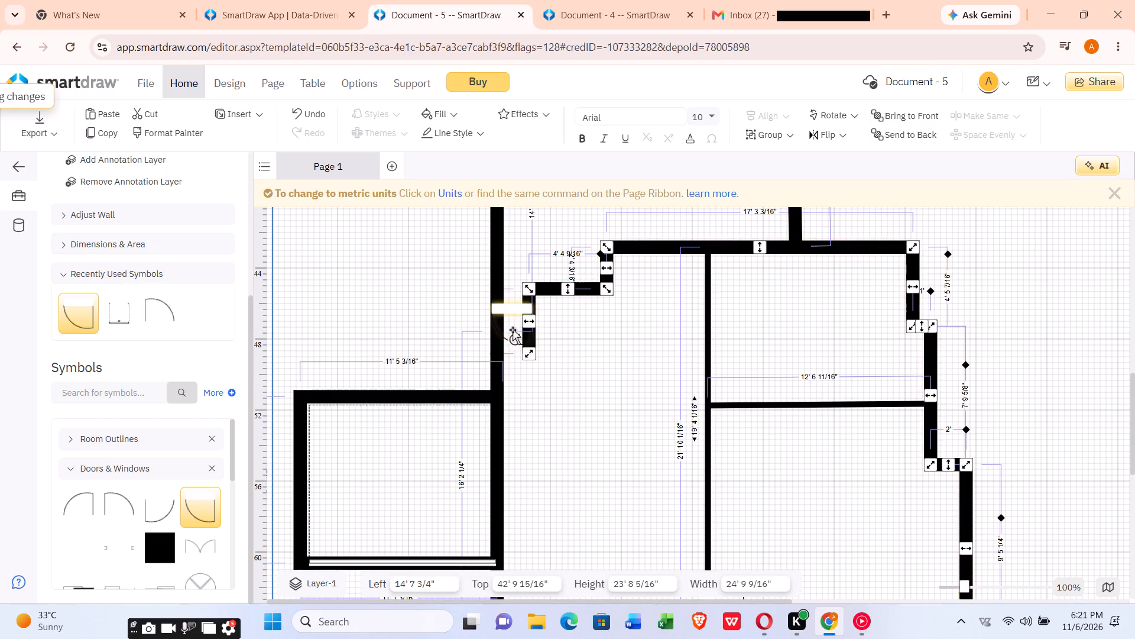
# Move the door beside the long left wall into the jog's raised horizontal wall, at left 186" and top 538 7/16".
pyautogui.click(513, 321)
pyautogui.moveTo(513, 316); pyautogui.dragTo(553, 350)
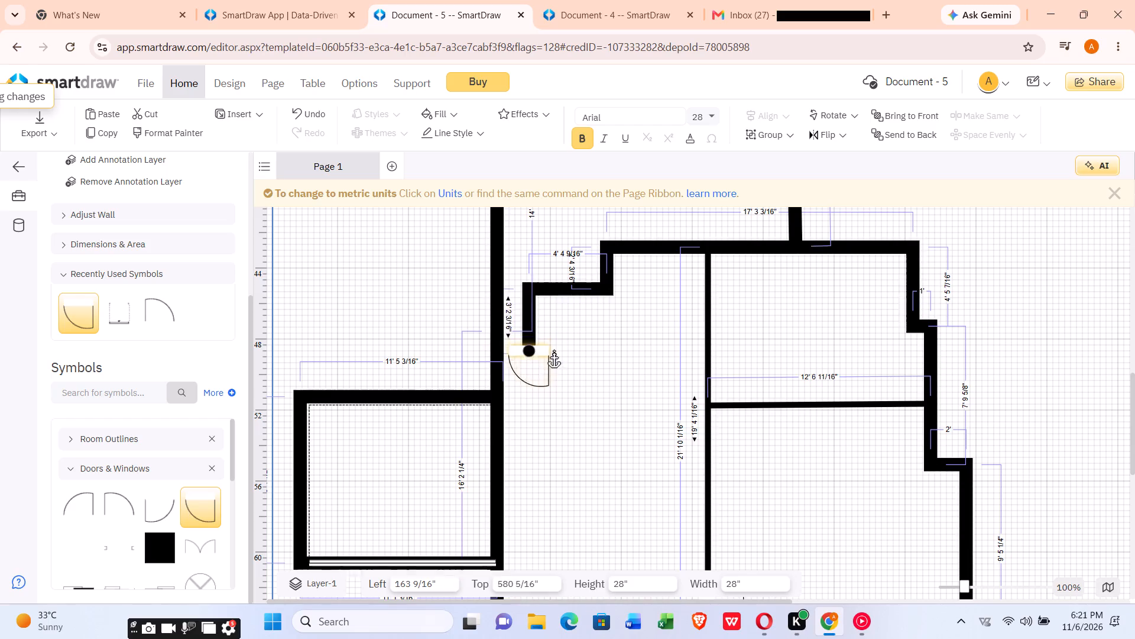
pyautogui.moveTo(553, 350); pyautogui.dragTo(564, 314)
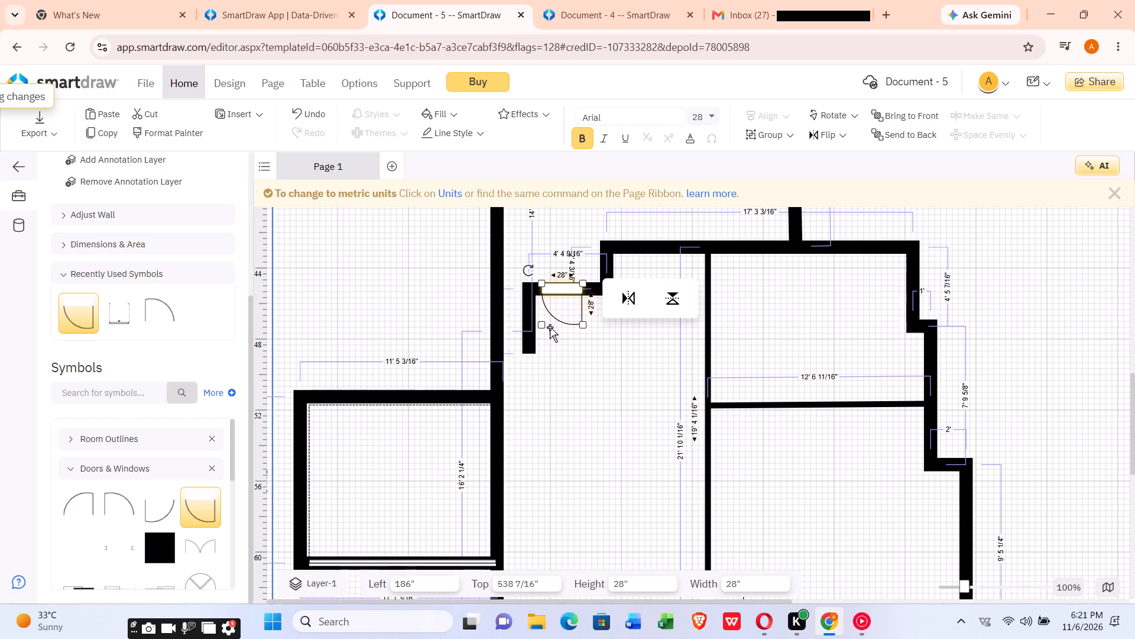
pyautogui.click(563, 301)
pyautogui.click(570, 351)
# Turn the door 180° and fit it into the jog's horizontal wall, swinging into the upper room, at left 186" and top 517 13/16".
pyautogui.moveTo(559, 293); pyautogui.dragTo(556, 266)
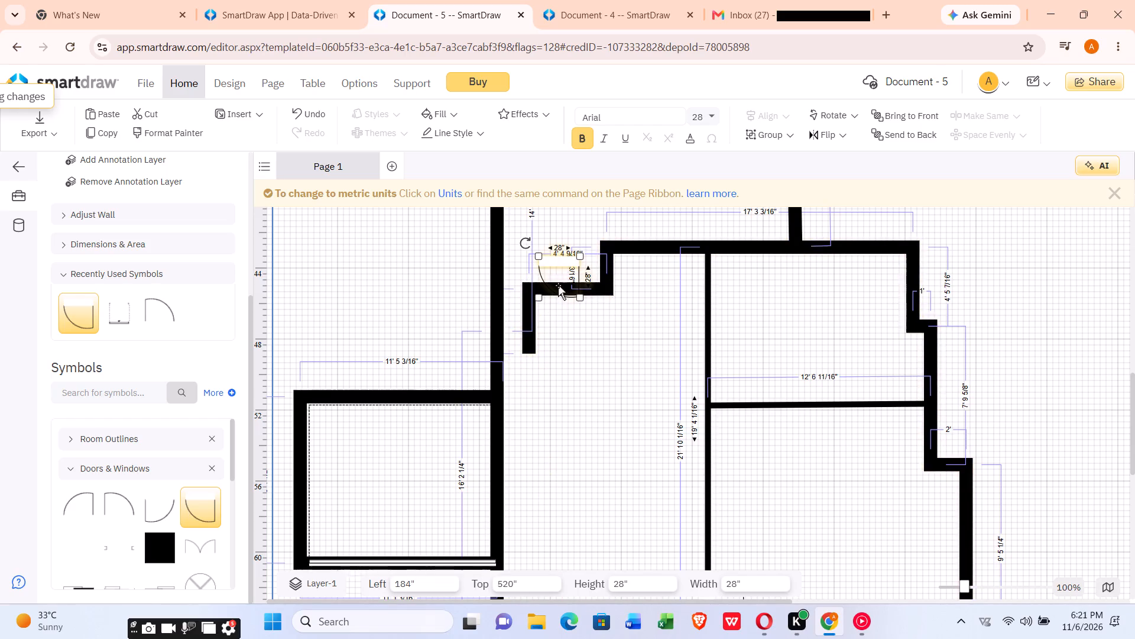
pyautogui.moveTo(531, 243); pyautogui.dragTo(540, 286)
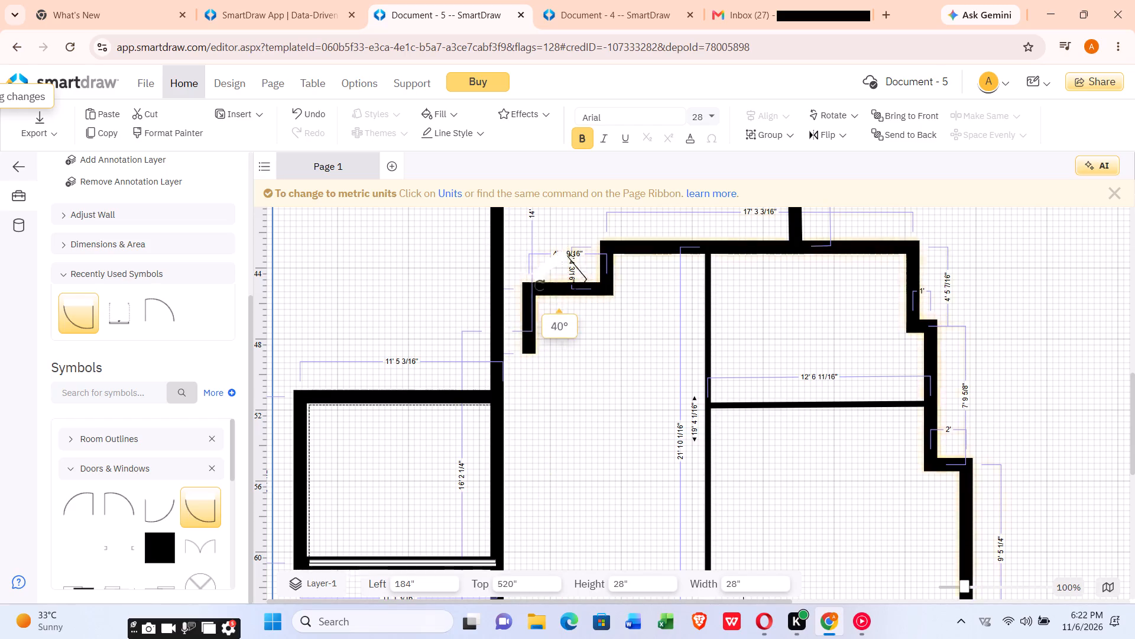
pyautogui.moveTo(540, 286); pyautogui.dragTo(591, 308)
pyautogui.moveTo(591, 305); pyautogui.dragTo(591, 314)
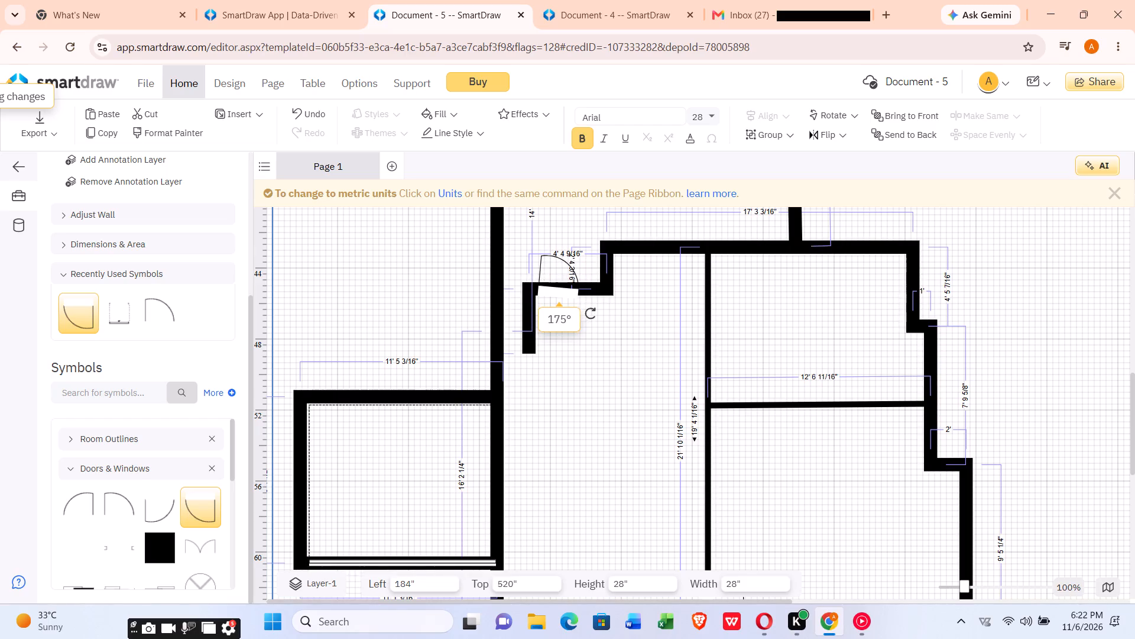
pyautogui.moveTo(591, 314); pyautogui.dragTo(591, 312)
pyautogui.click(560, 292)
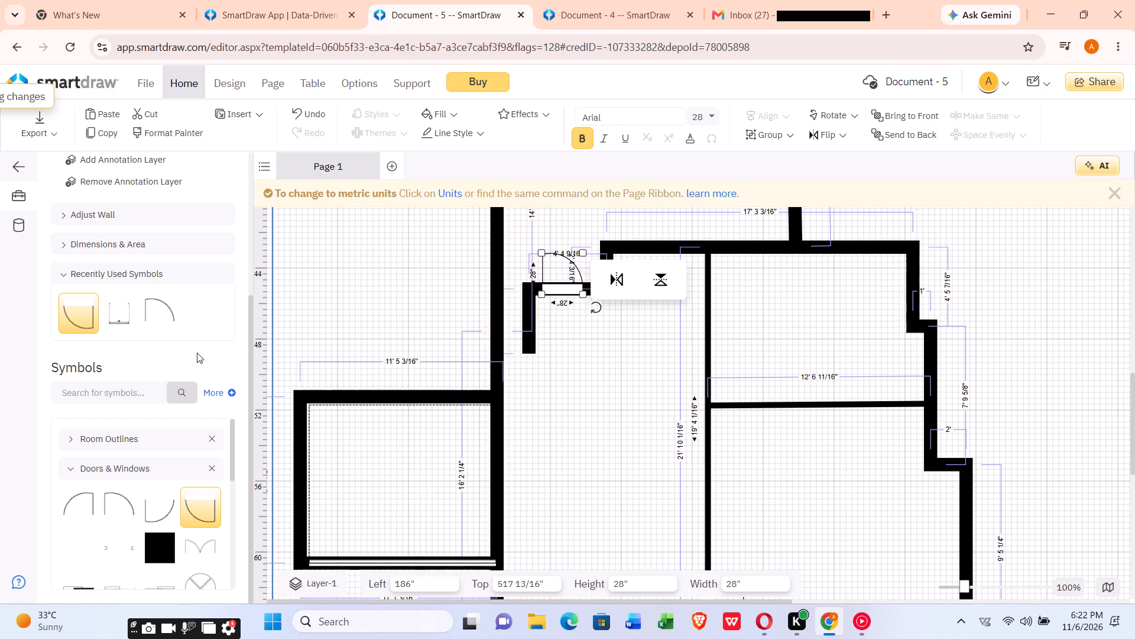
# Close the gap between the short end wall's foot and the long left wall with overlapping 9" walls, about 1' 9 5/8" and 1' 5 3/16" long.
pyautogui.scroll(2, 173, 220)
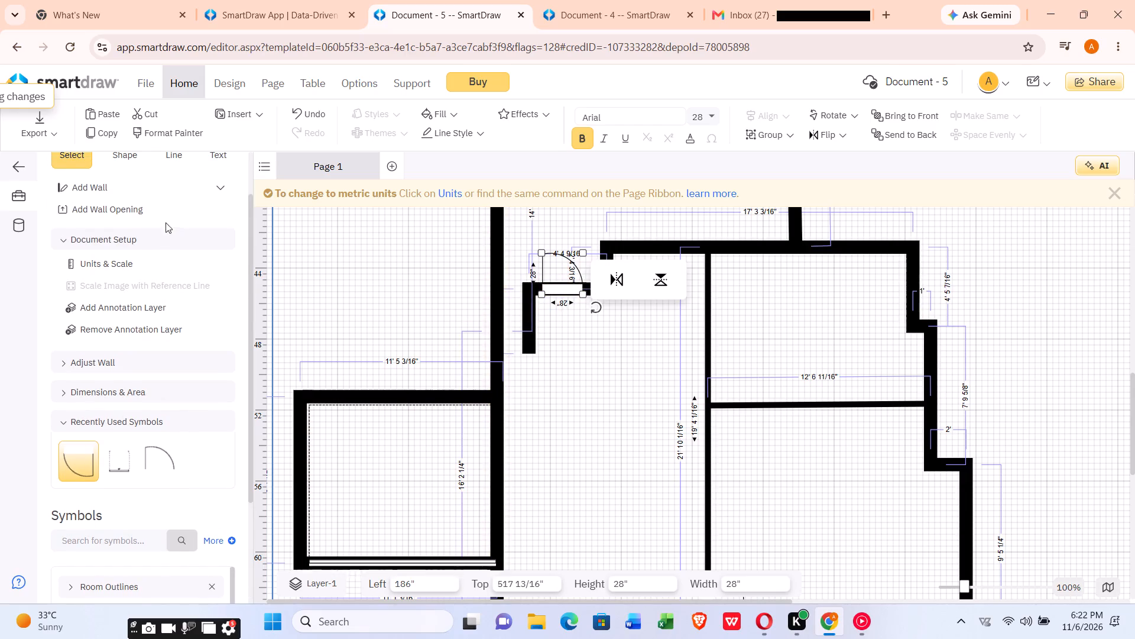
pyautogui.scroll(2, 157, 245)
pyautogui.click(160, 265)
pyautogui.click(183, 240)
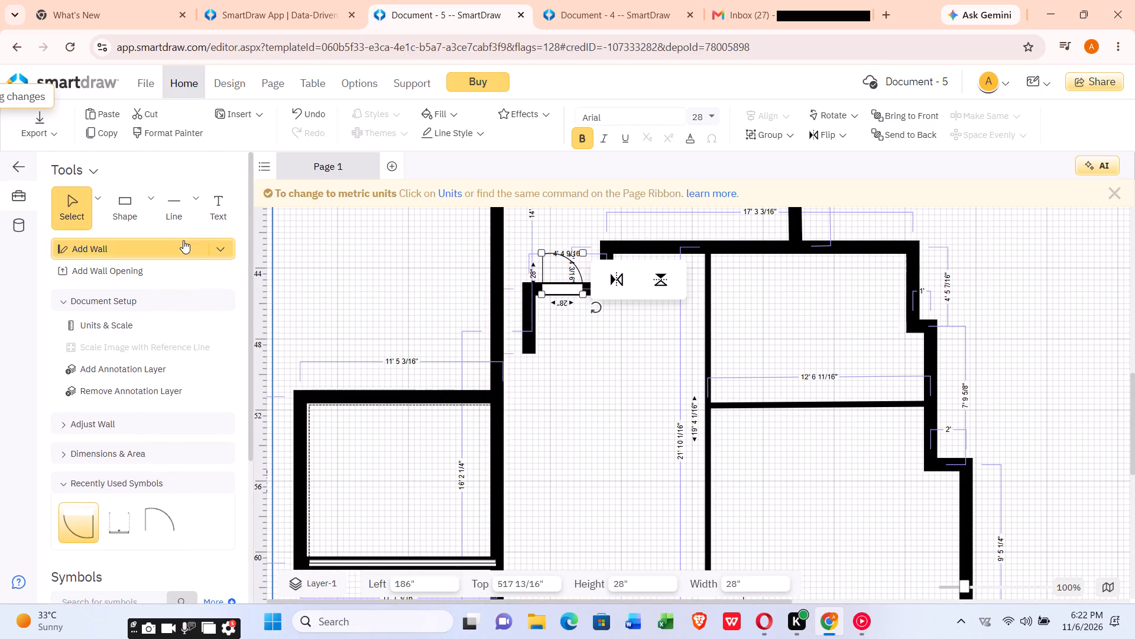
pyautogui.click(213, 247)
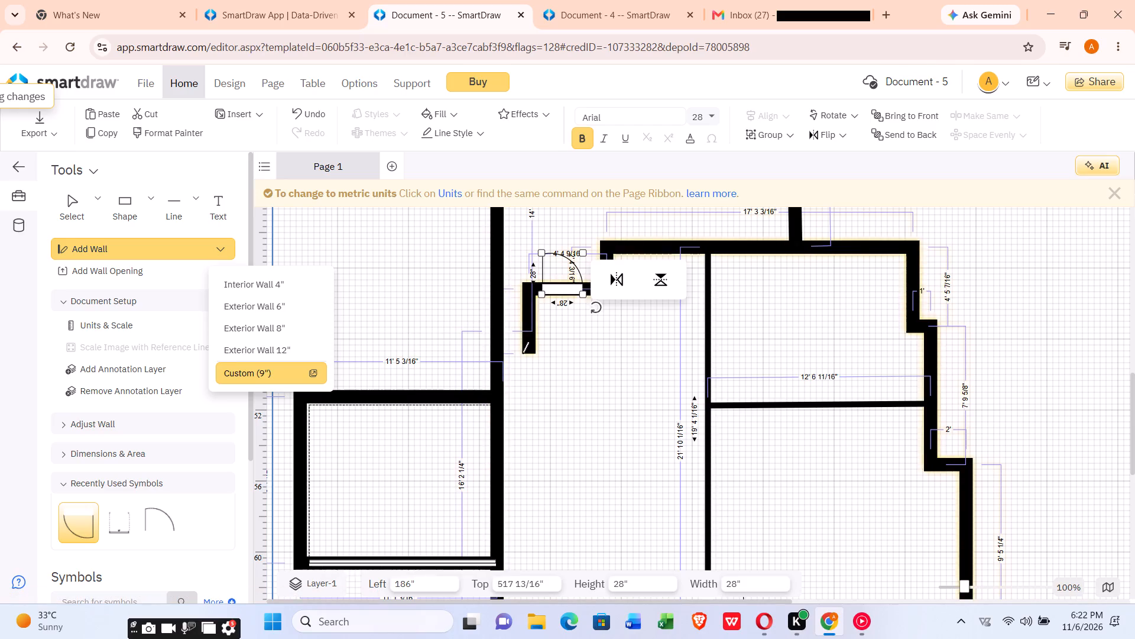
pyautogui.moveTo(521, 352); pyautogui.dragTo(493, 350)
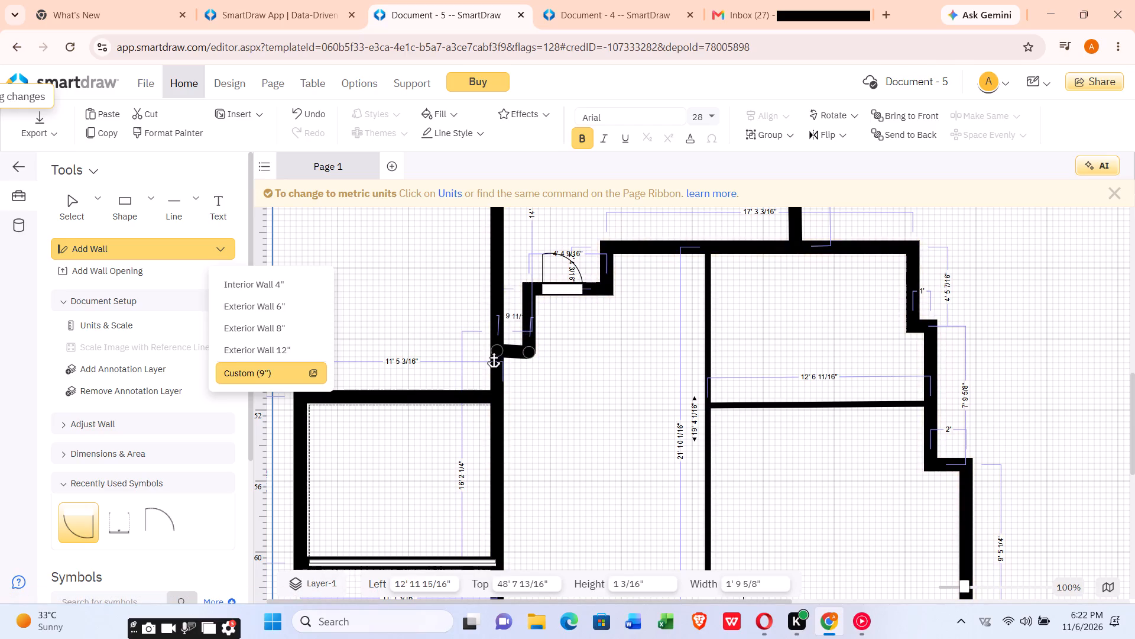
pyautogui.moveTo(493, 350); pyautogui.dragTo(495, 351)
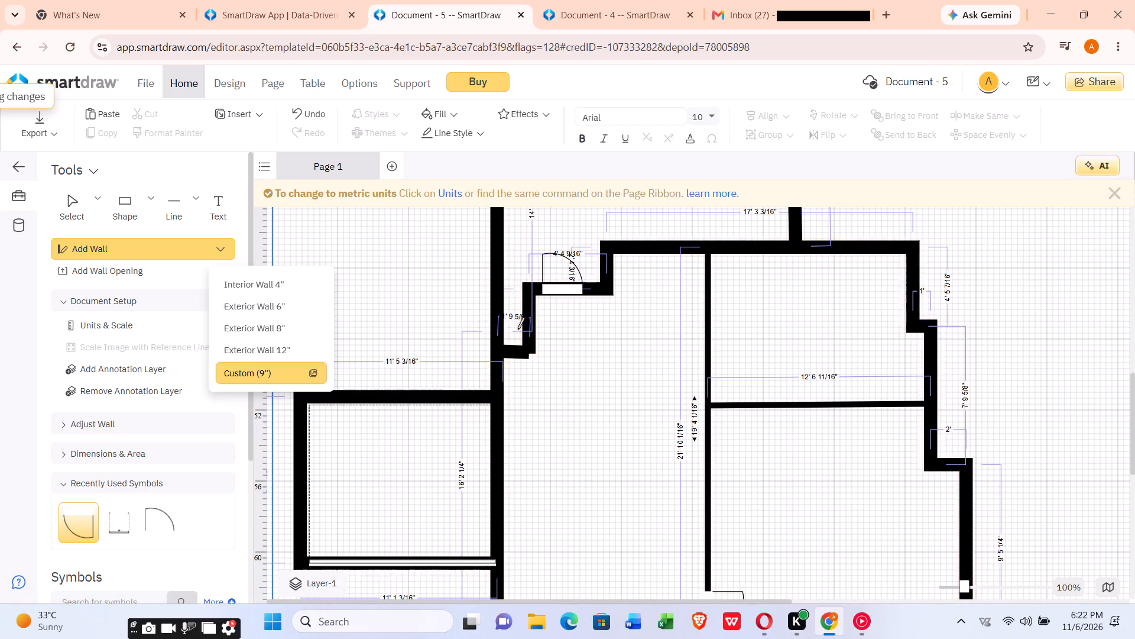
pyautogui.click(523, 334)
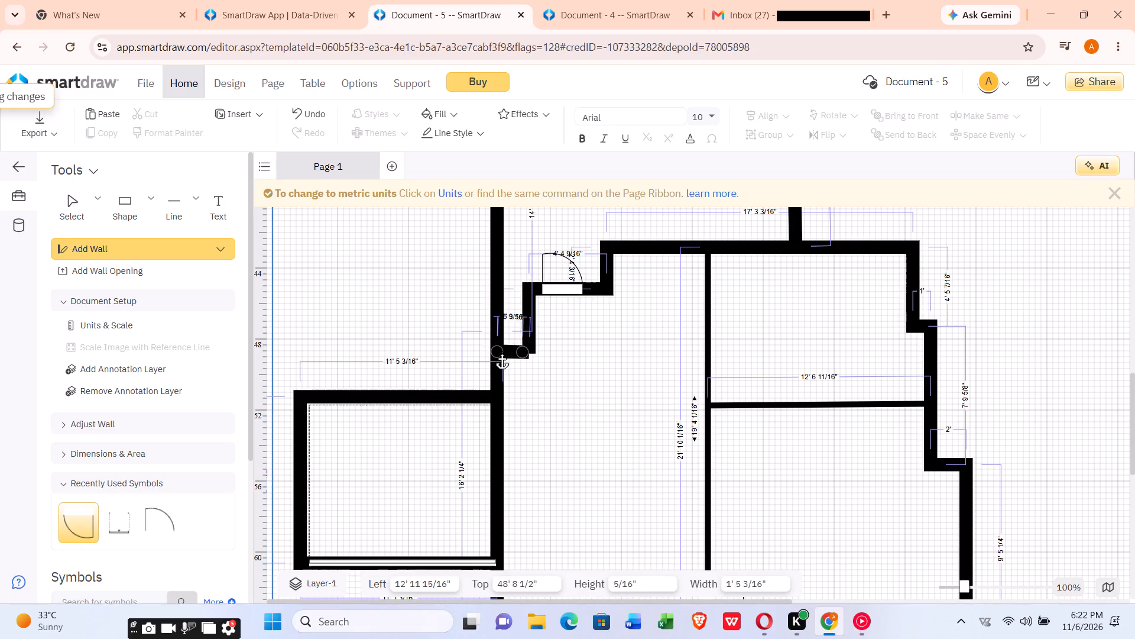
pyautogui.click(501, 352)
pyautogui.moveTo(123, 221); pyautogui.dragTo(124, 215)
# Shift the jog's short vertical end wall away from the long left wall so the jog's horizontal wall is about 3' 4 7/16" long.
pyautogui.click(523, 333)
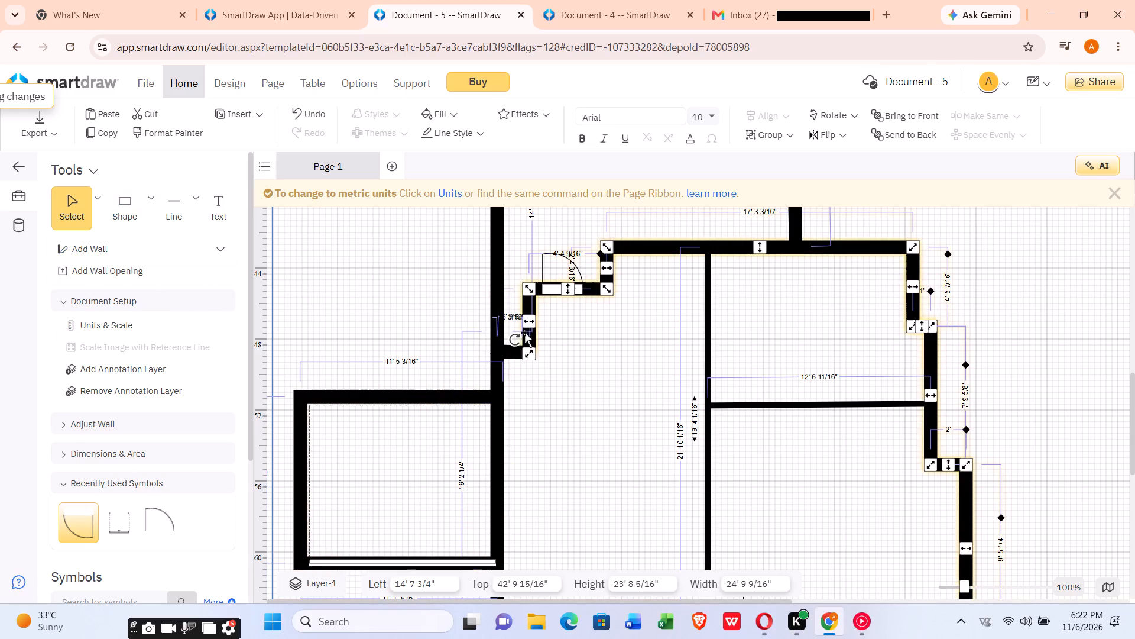
pyautogui.moveTo(534, 322); pyautogui.dragTo(540, 322)
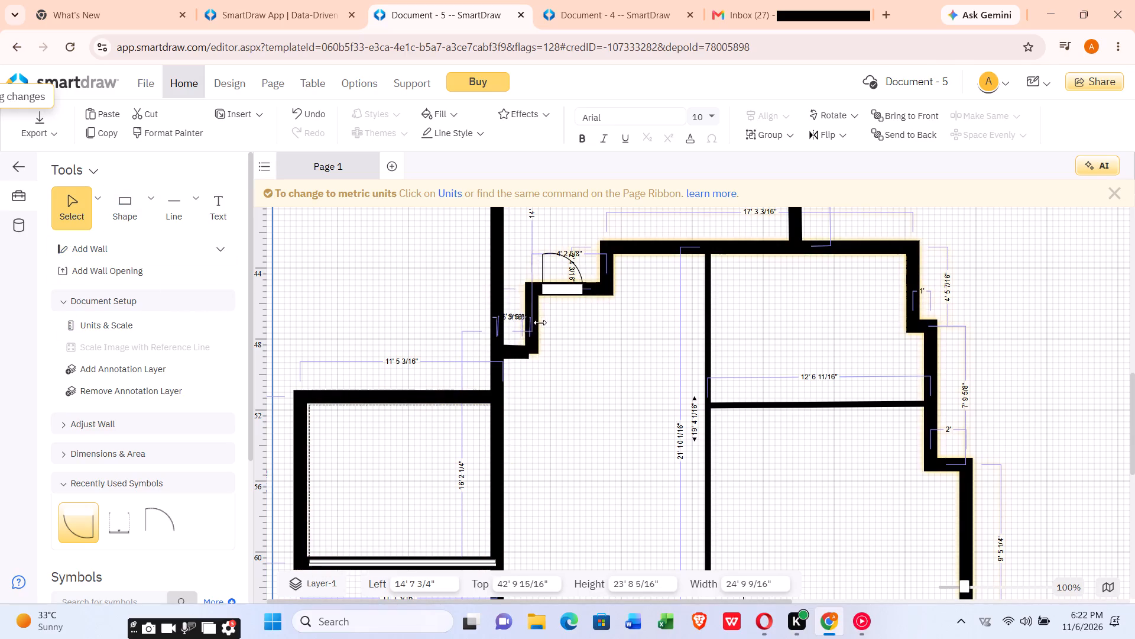
pyautogui.moveTo(540, 322); pyautogui.dragTo(555, 327)
pyautogui.scroll(1, 543, 334)
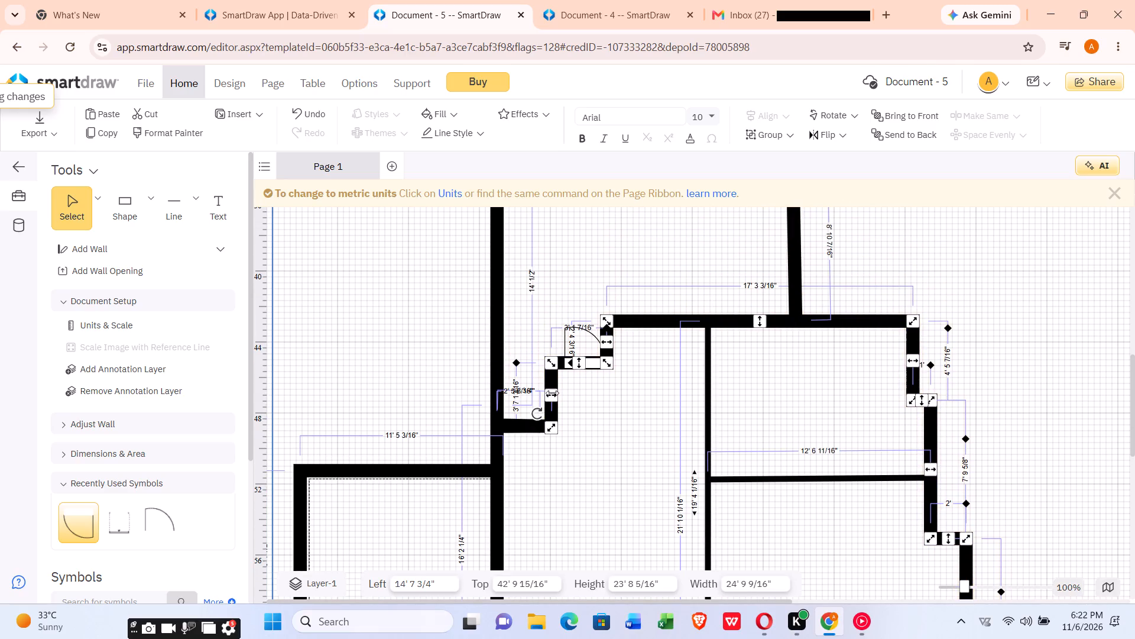
pyautogui.moveTo(554, 394); pyautogui.dragTo(539, 536)
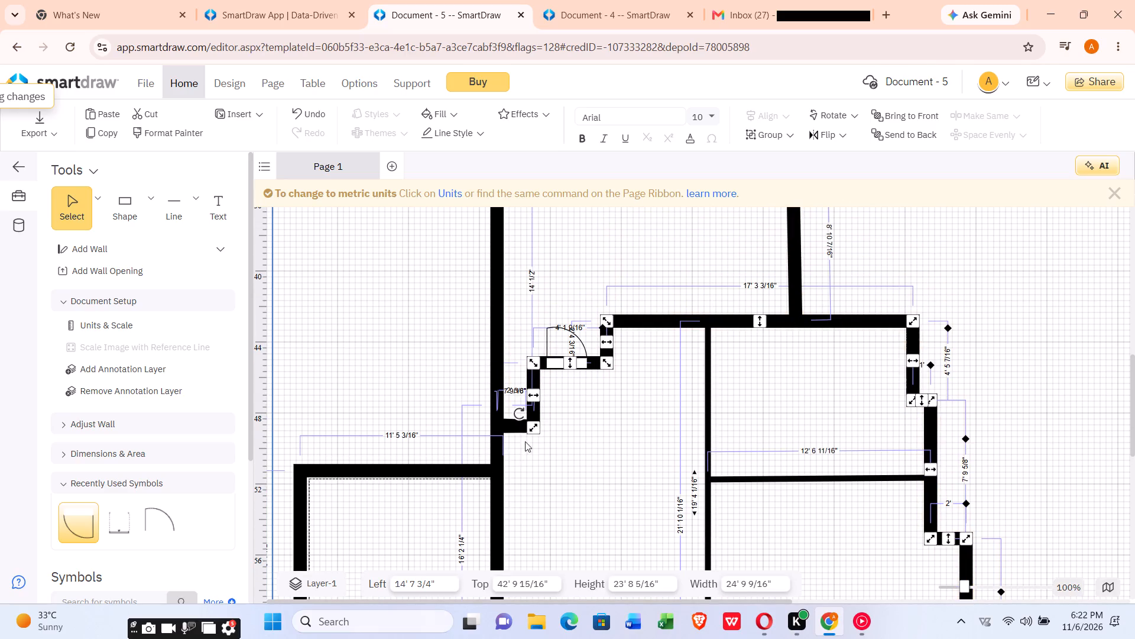
pyautogui.moveTo(530, 395); pyautogui.dragTo(538, 397)
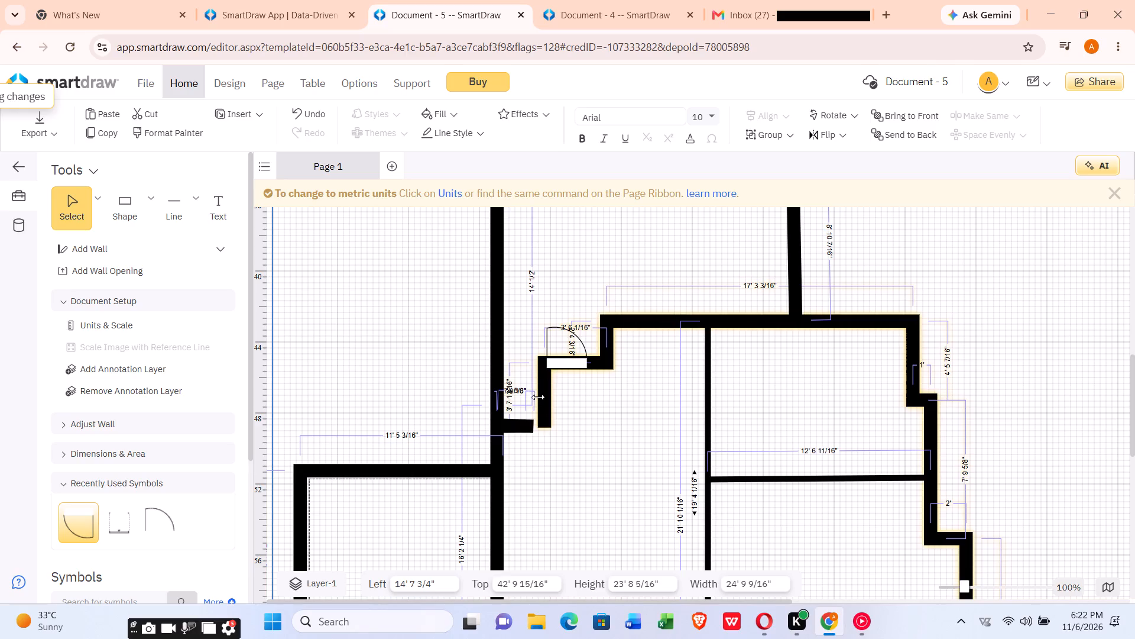
pyautogui.moveTo(538, 397); pyautogui.dragTo(541, 402)
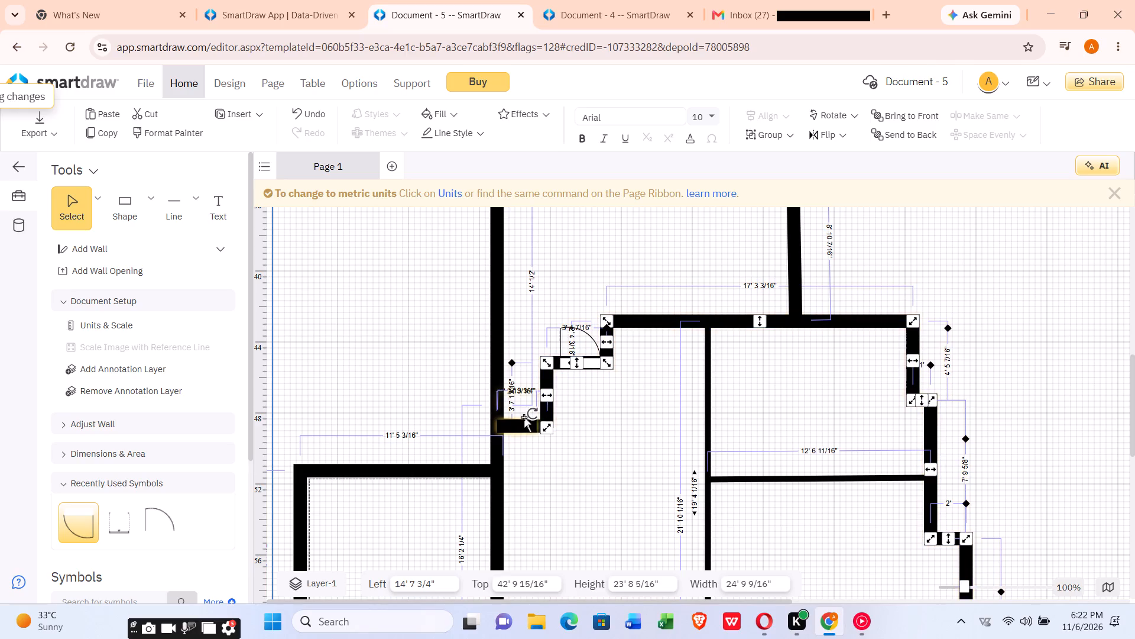
# Review the floor plan from the upper room down to the main room's bottom walls, checking how the walls and doors meet.
pyautogui.scroll(1, 546, 402)
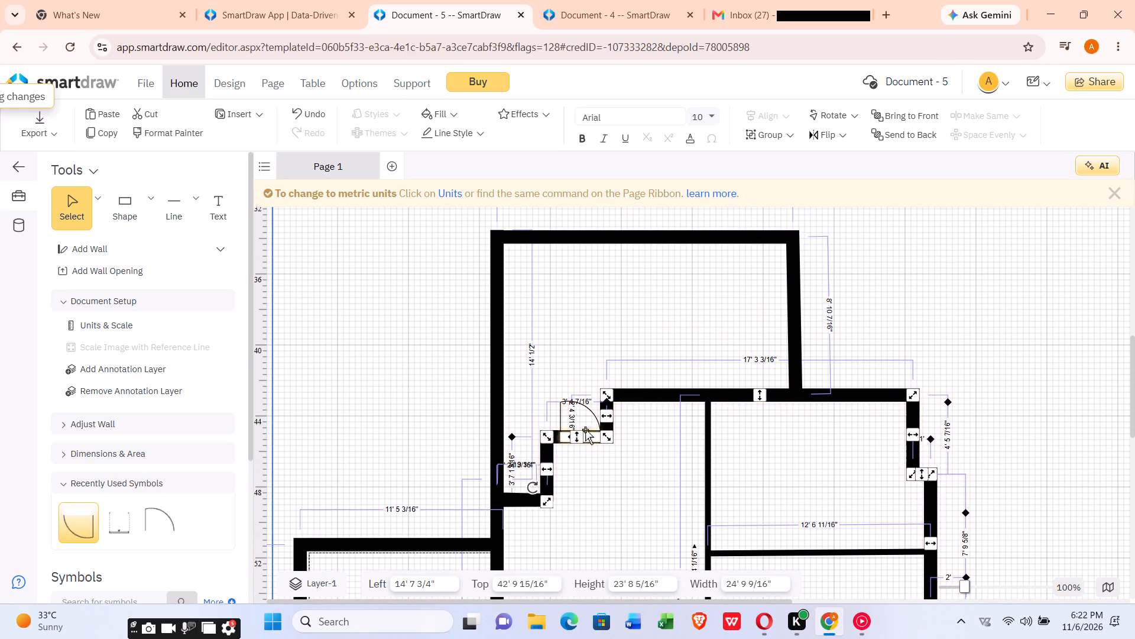
pyautogui.scroll(-1, 455, 383)
pyautogui.scroll(1, 432, 430)
pyautogui.scroll(-1, 504, 371)
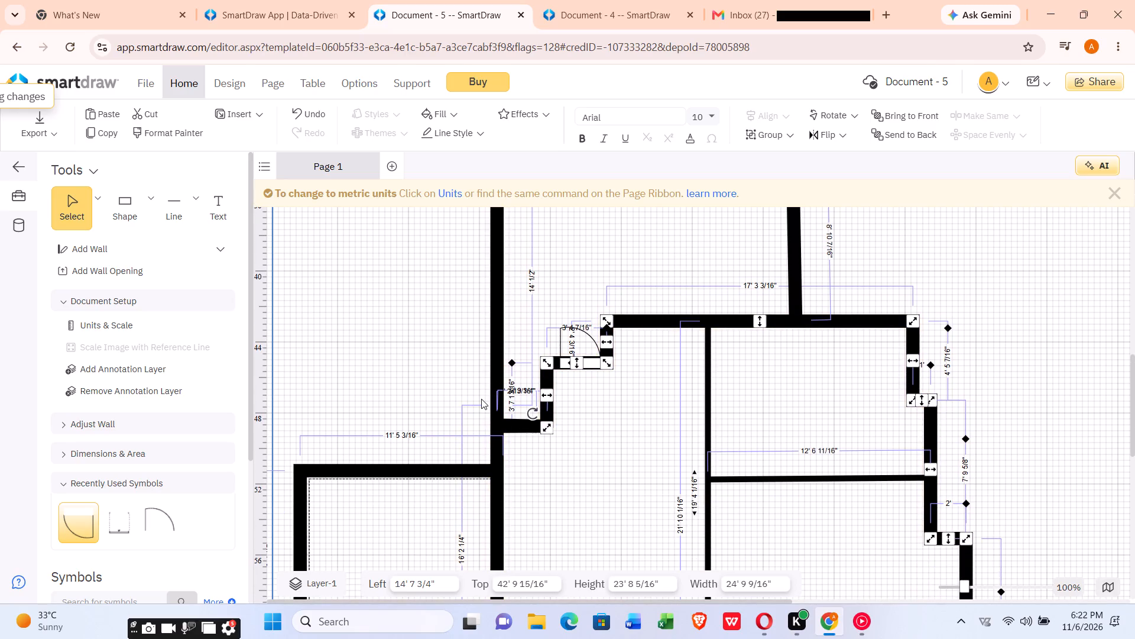
pyautogui.scroll(-3, 423, 418)
pyautogui.scroll(1, 604, 486)
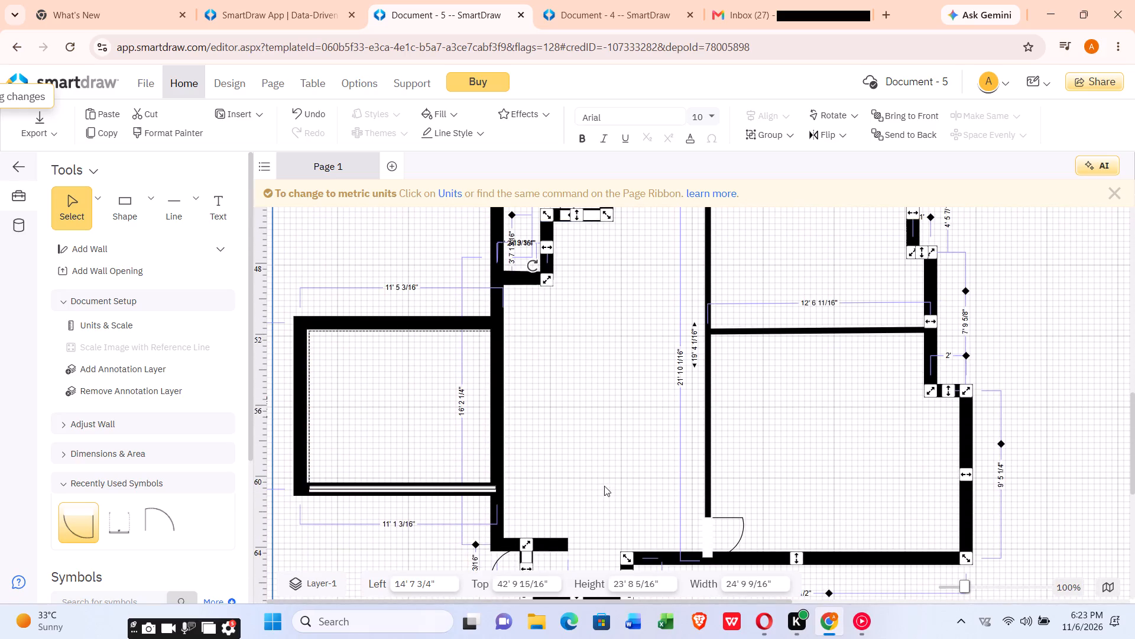
pyautogui.scroll(2, 604, 486)
pyautogui.scroll(-1, 604, 486)
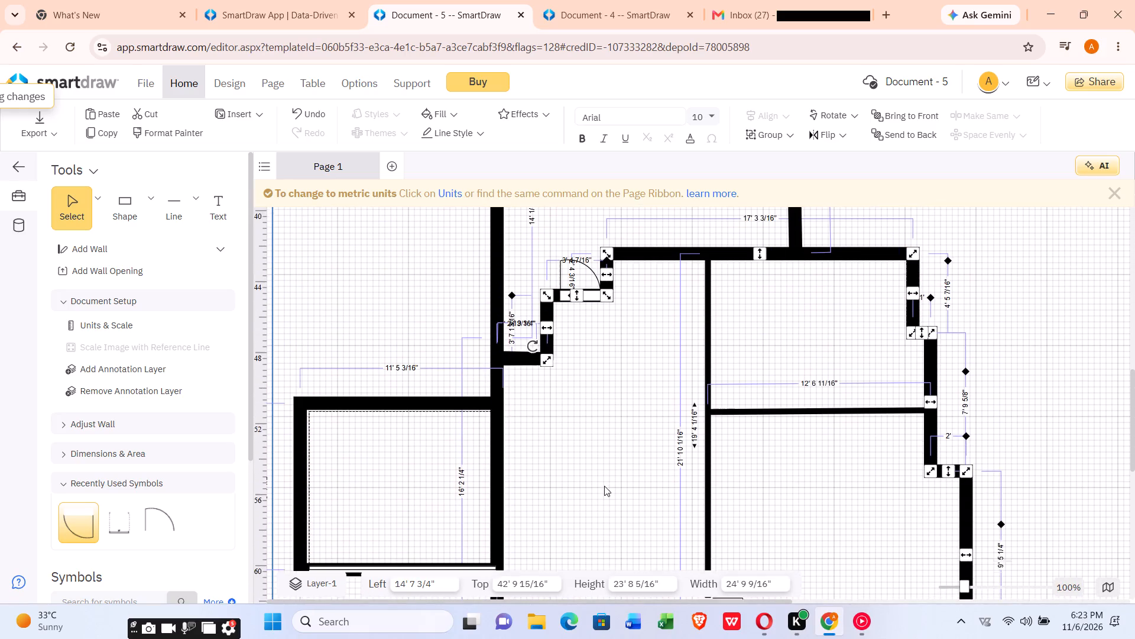
pyautogui.scroll(-2, 604, 486)
pyautogui.scroll(2, 604, 486)
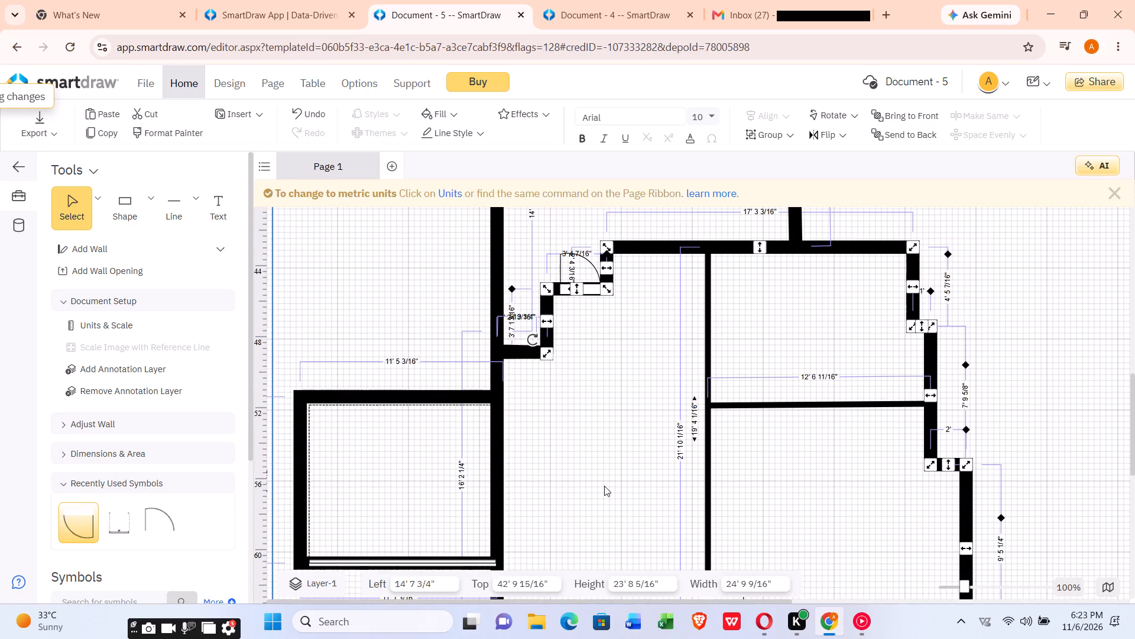
pyautogui.scroll(2, 604, 486)
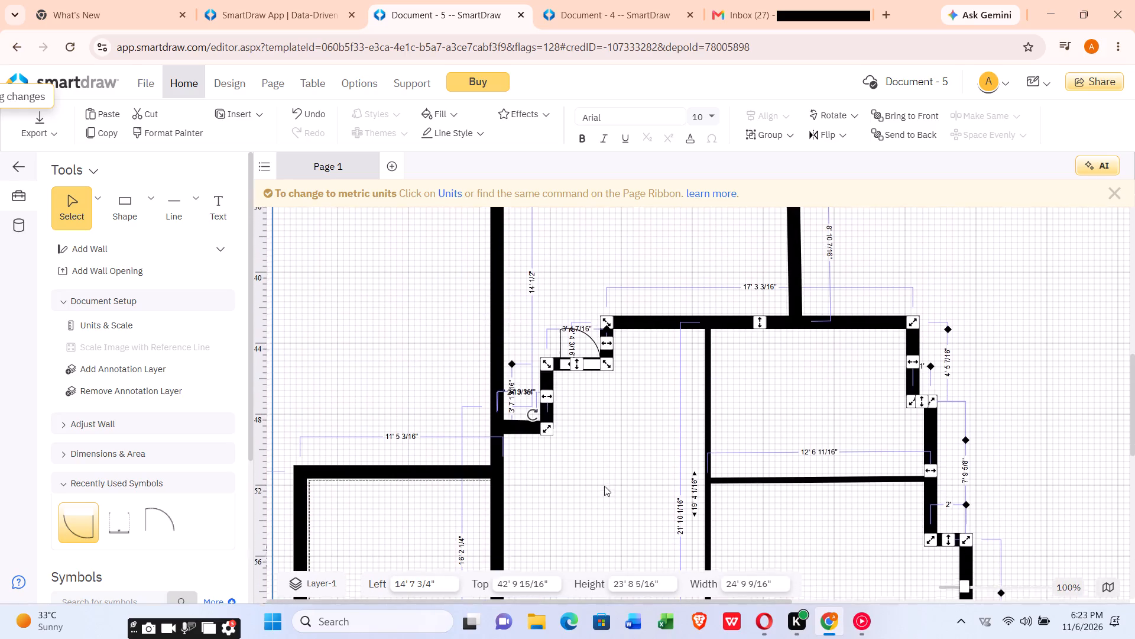
pyautogui.scroll(-3, 604, 486)
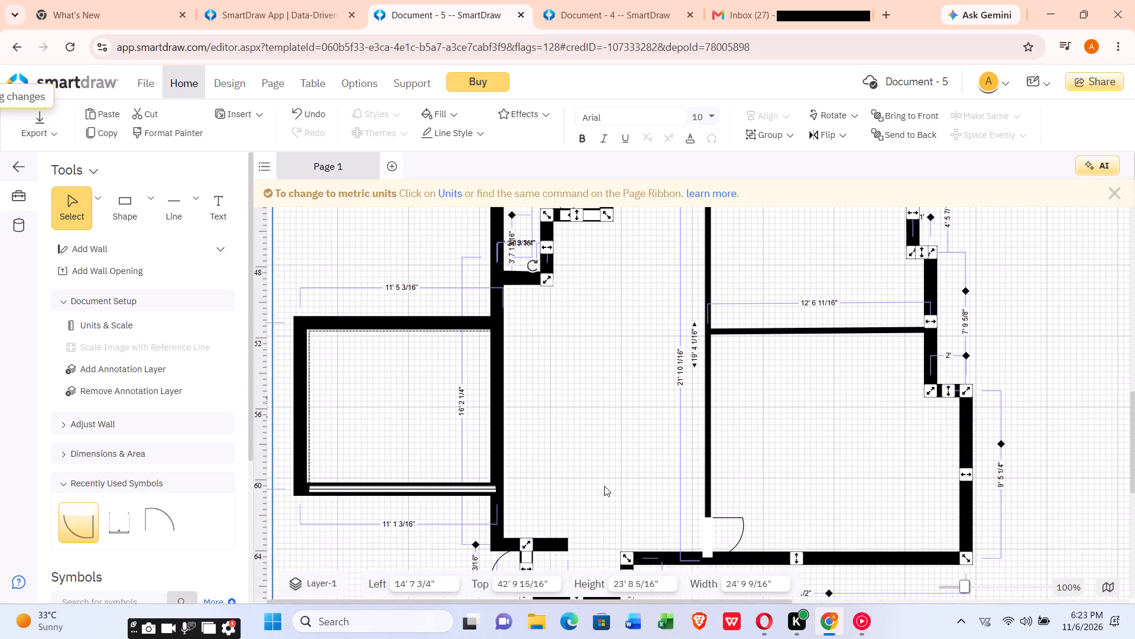
pyautogui.scroll(-1, 604, 486)
pyautogui.scroll(2, 604, 486)
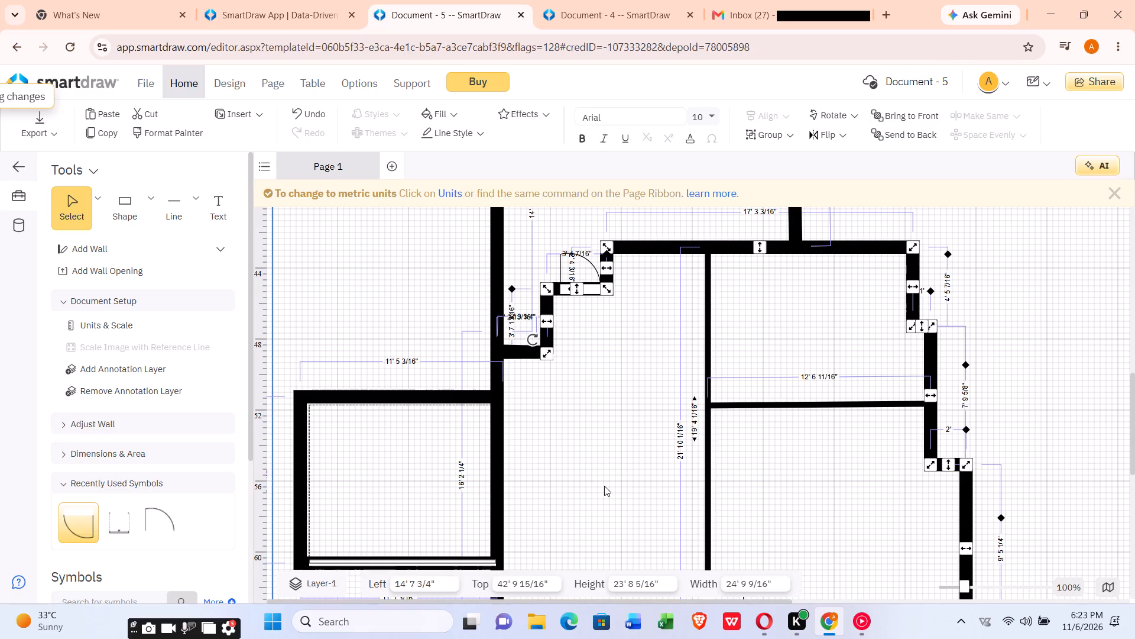
# Review the whole floor plan from the empty area above the upper room down to the main room's bottom walls, checking outline and doors.
pyautogui.scroll(1, 604, 486)
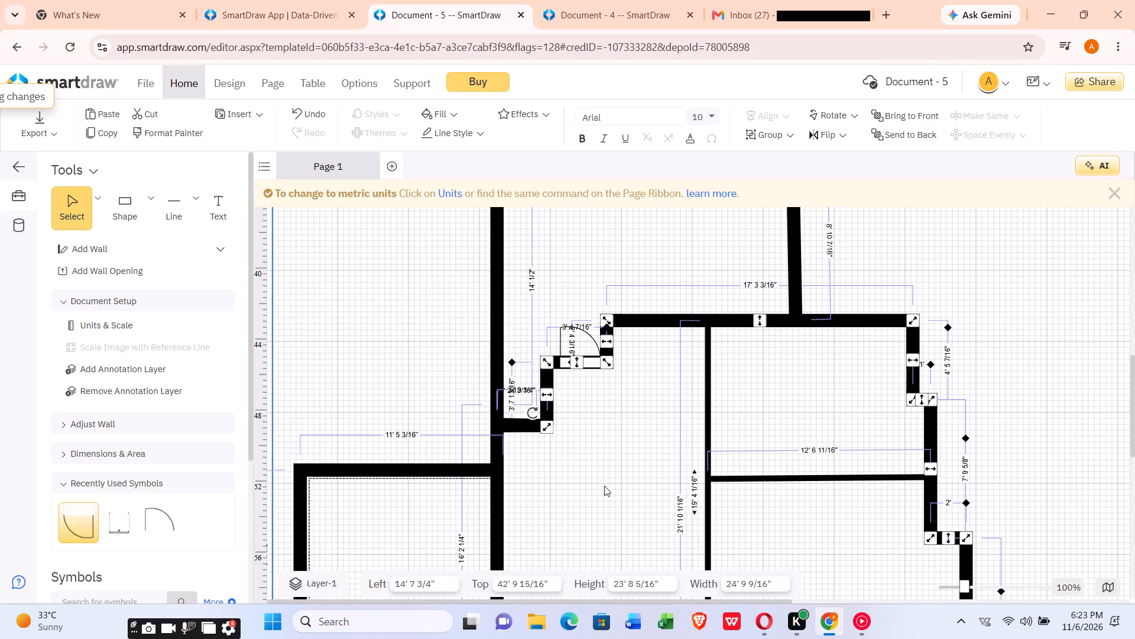
pyautogui.scroll(3, 604, 486)
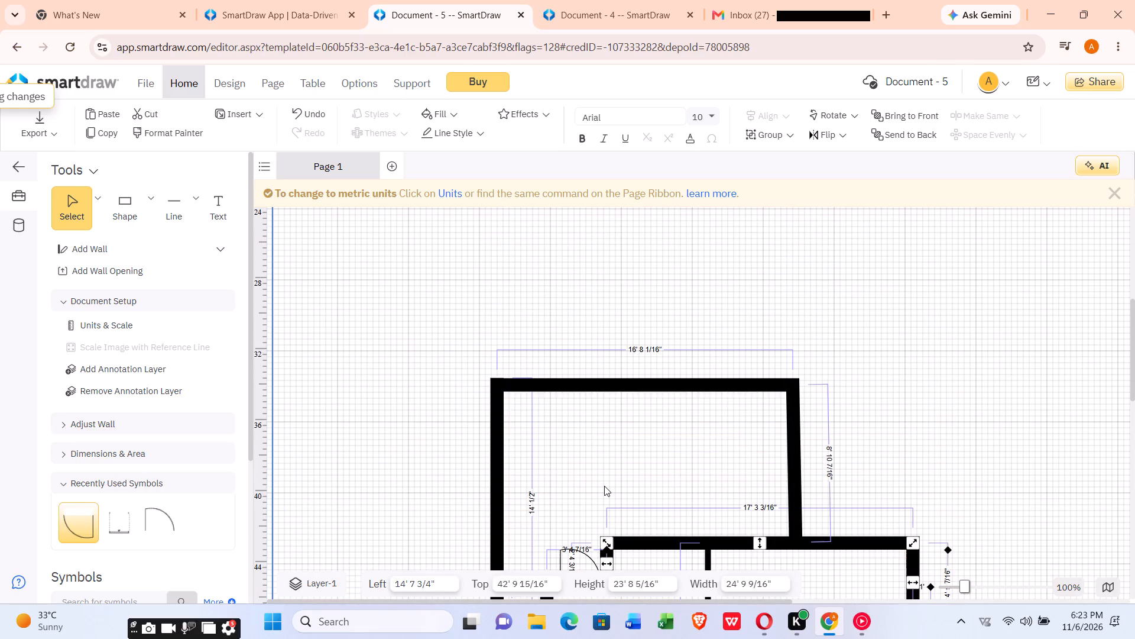
pyautogui.scroll(2, 604, 486)
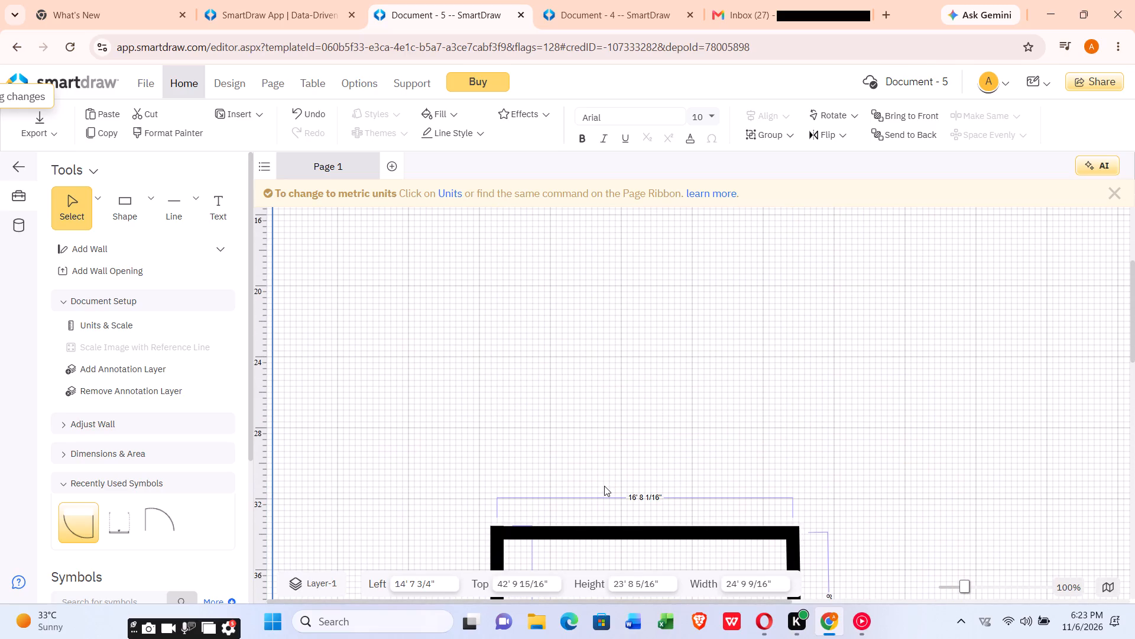
pyautogui.scroll(2, 604, 486)
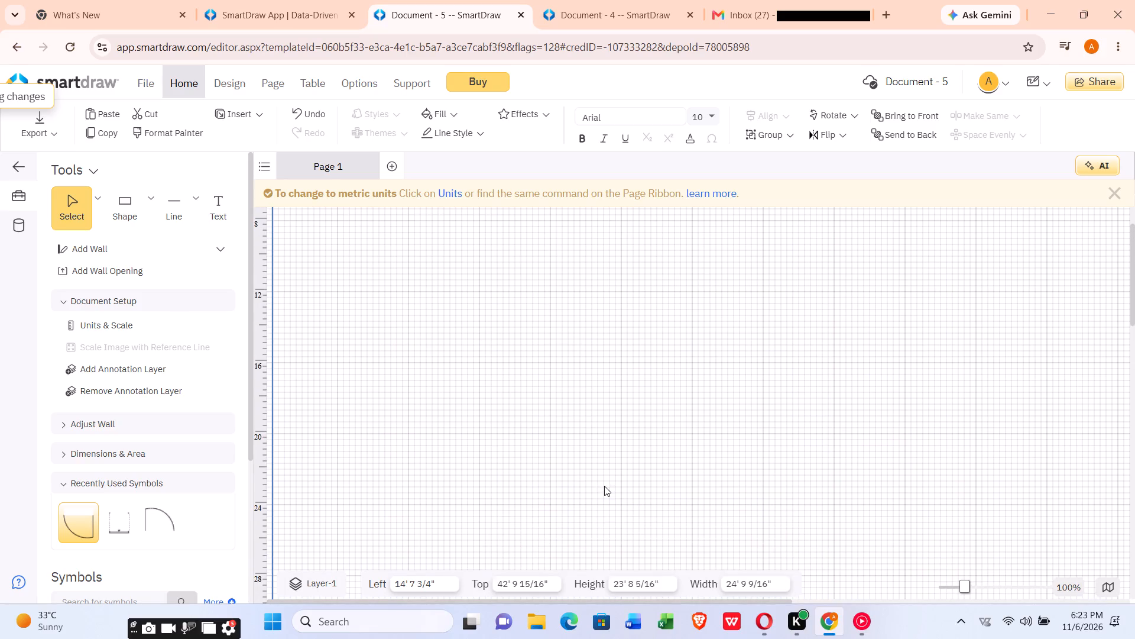
pyautogui.scroll(-3, 604, 486)
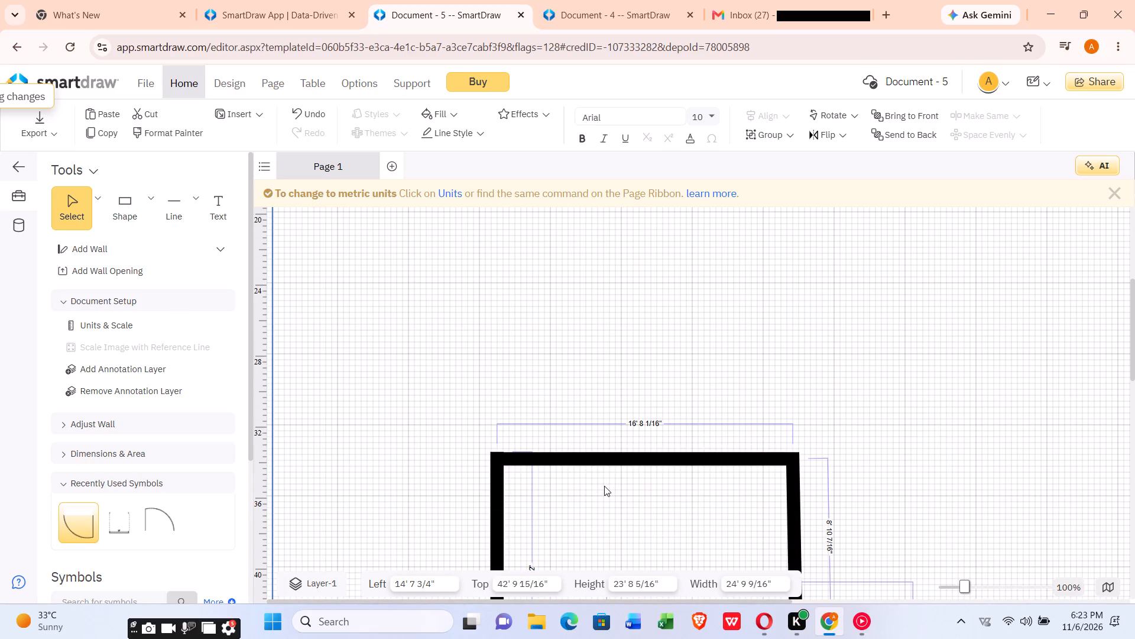
pyautogui.scroll(-1, 604, 486)
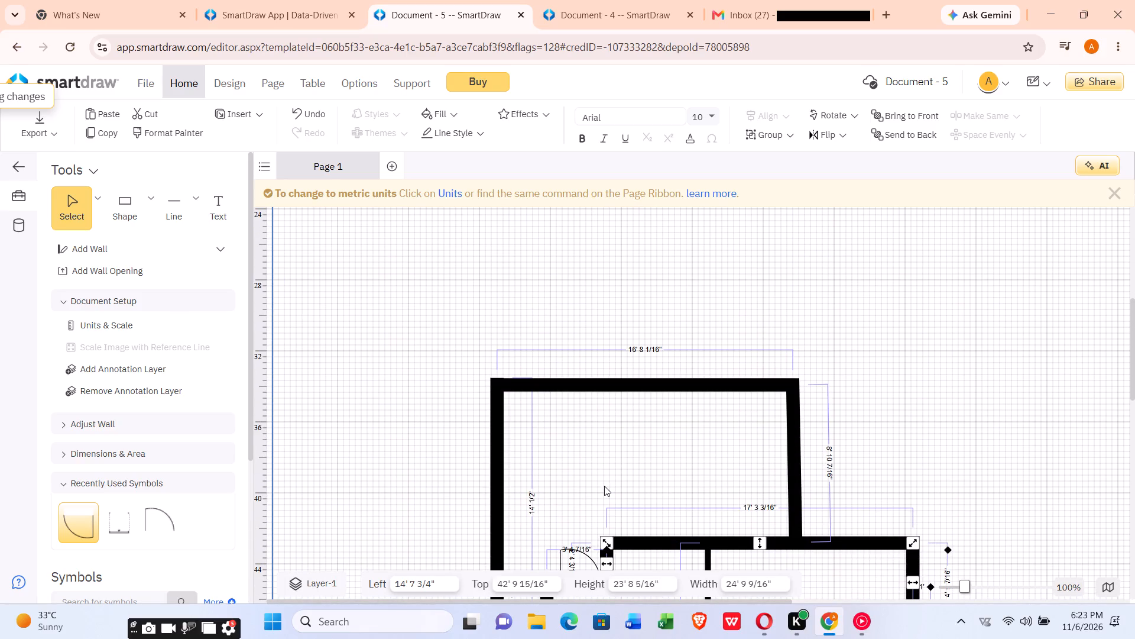
pyautogui.scroll(-3, 604, 486)
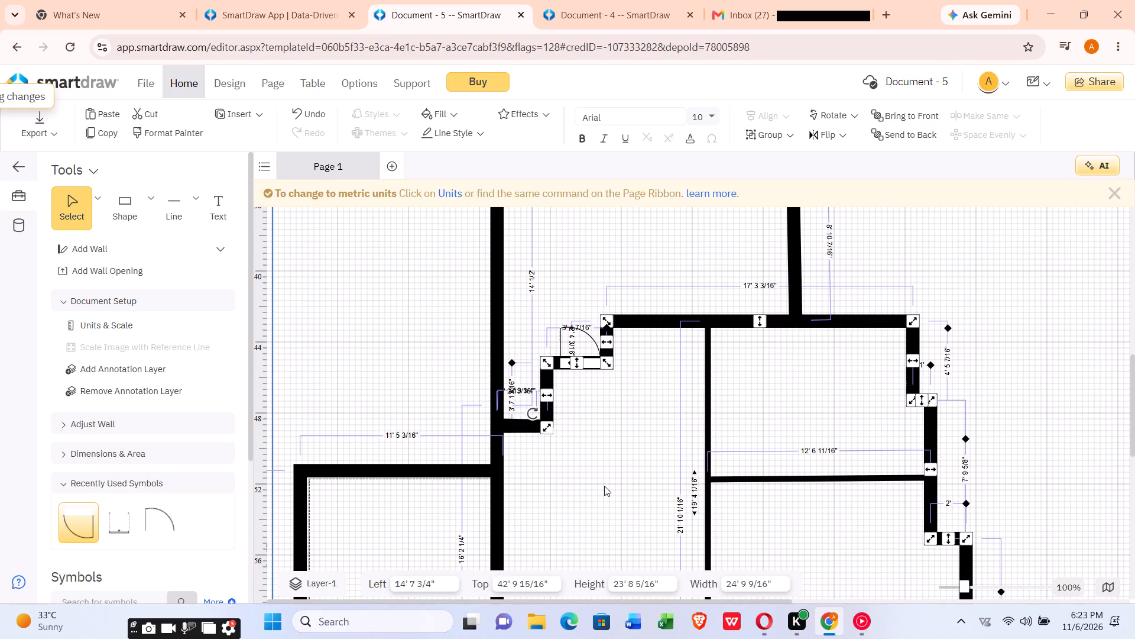
pyautogui.scroll(-3, 604, 486)
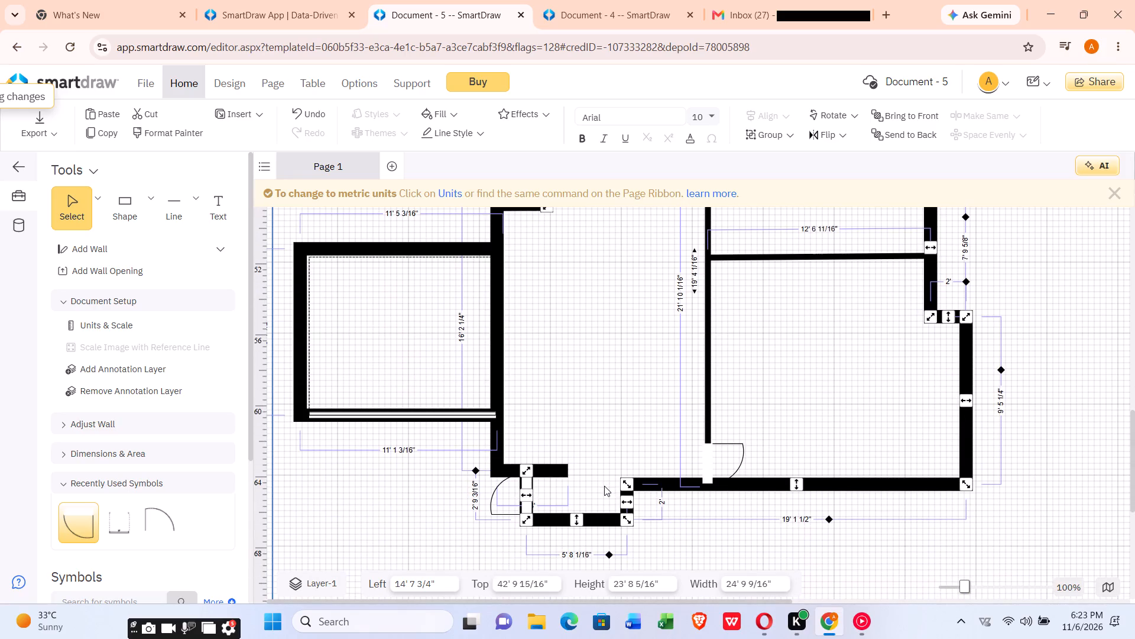
pyautogui.scroll(-1, 604, 486)
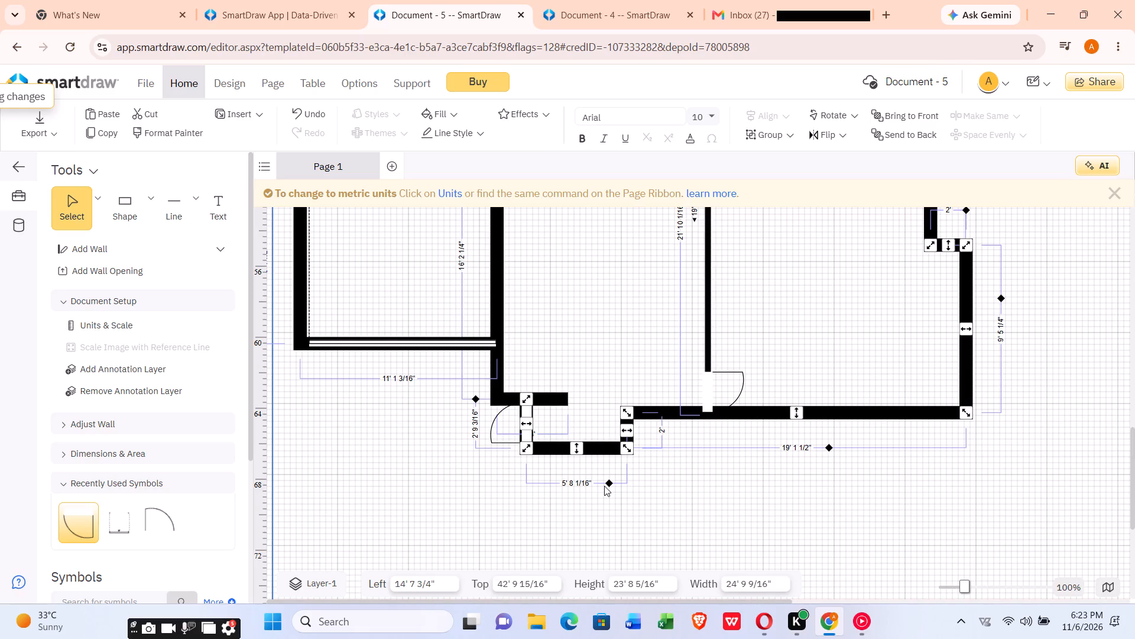
pyautogui.scroll(-1, 604, 486)
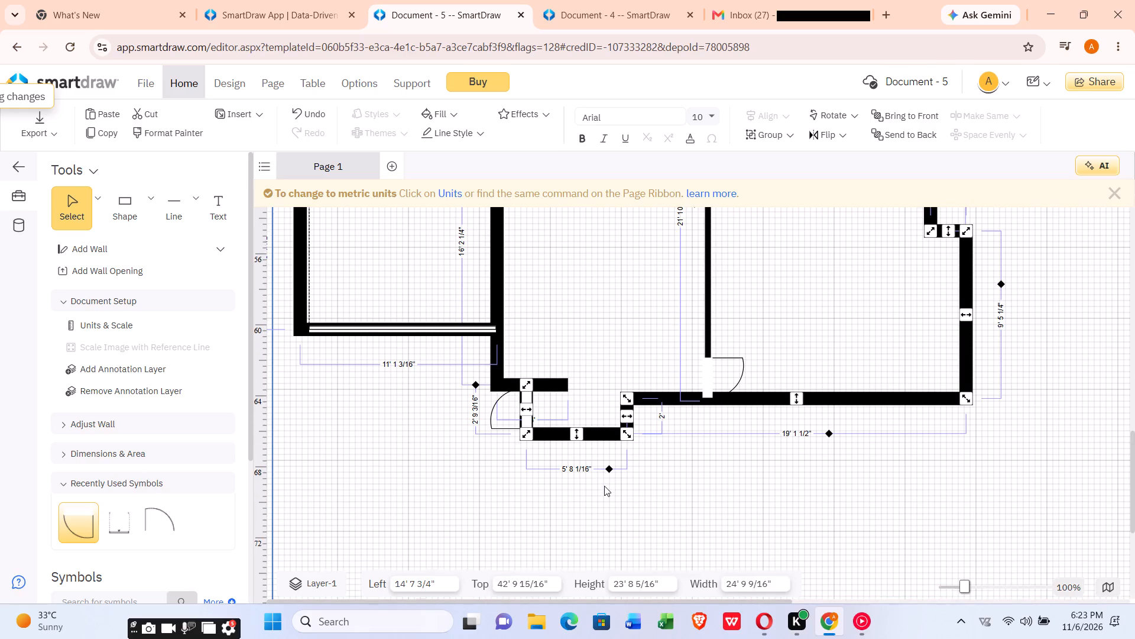
pyautogui.scroll(5, 604, 486)
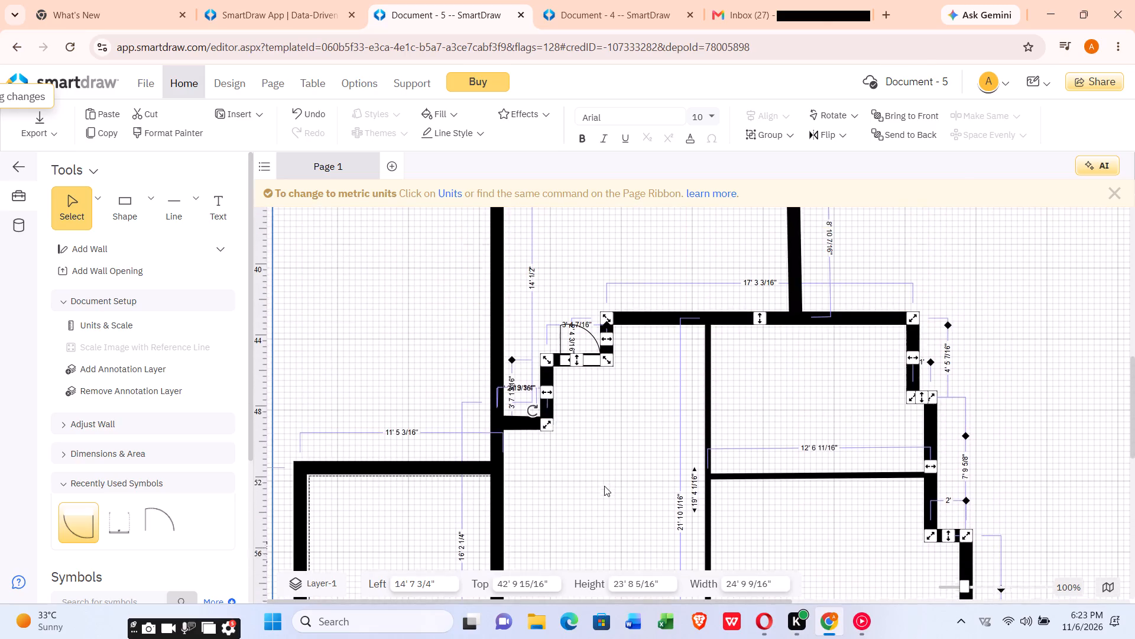
pyautogui.scroll(-2, 604, 486)
pyautogui.scroll(1, 604, 486)
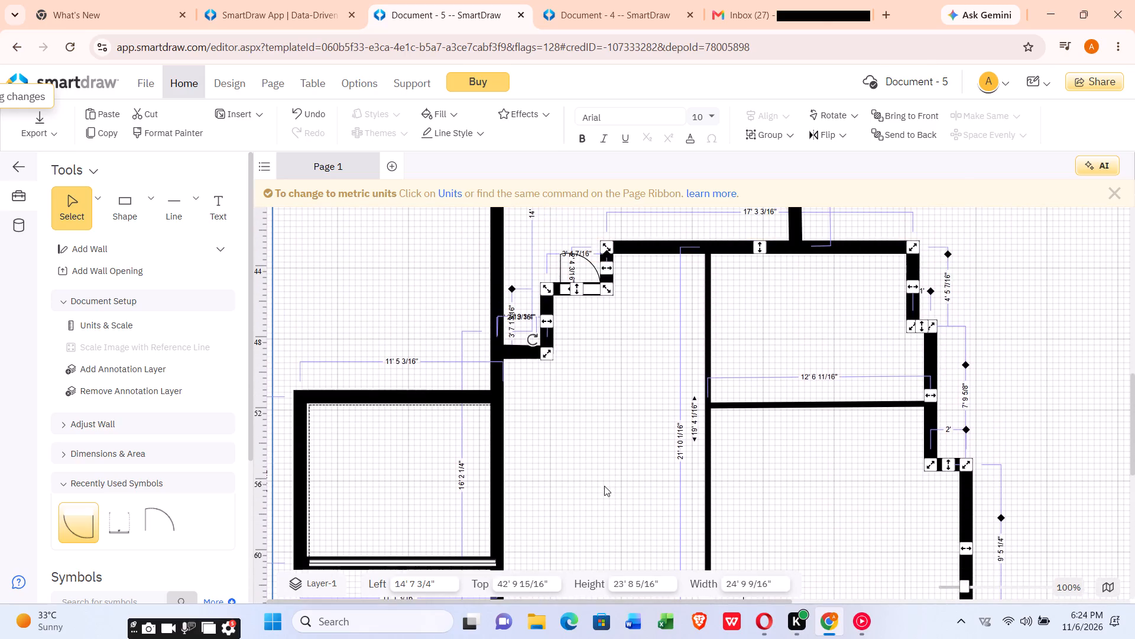
pyautogui.scroll(1, 604, 486)
pyautogui.scroll(-1, 604, 486)
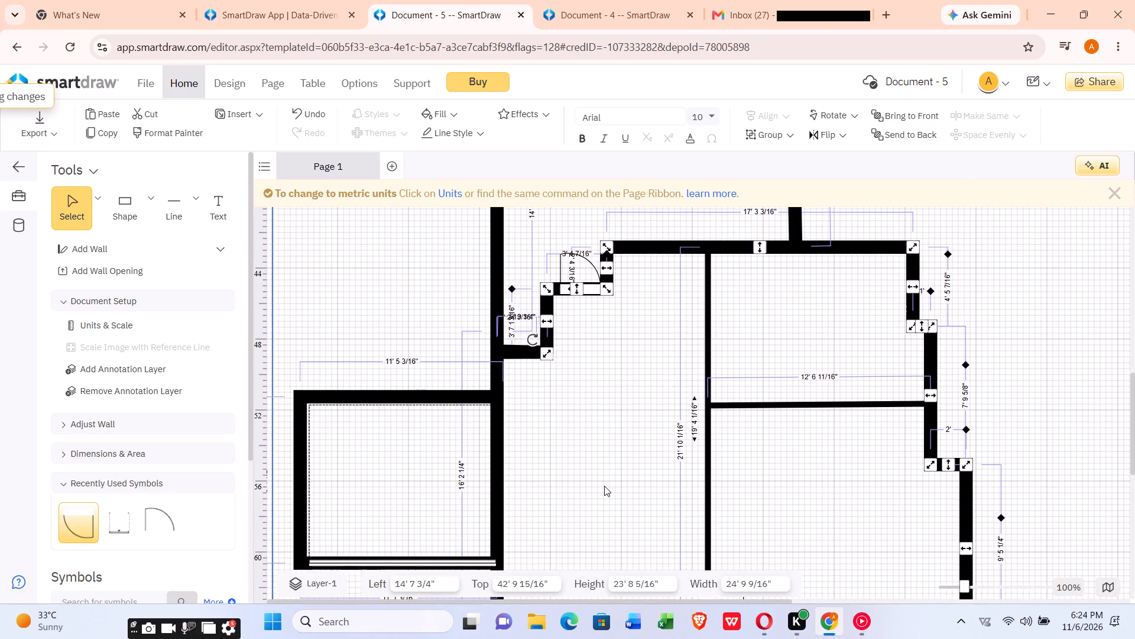
pyautogui.scroll(1, 604, 486)
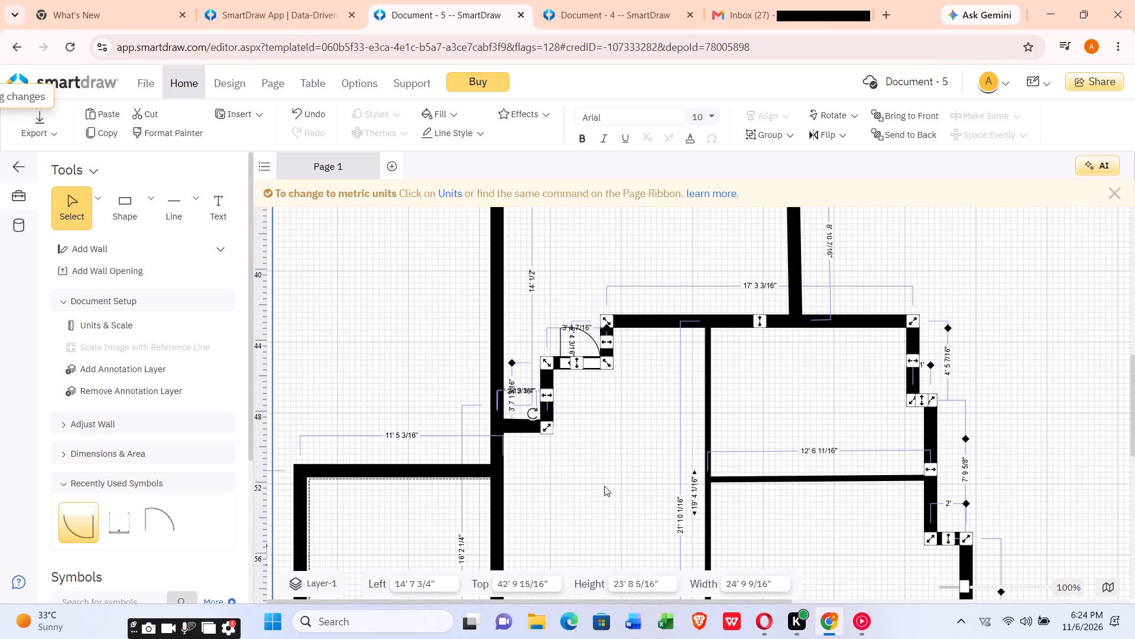
pyautogui.scroll(1, 604, 486)
pyautogui.scroll(-1, 604, 486)
pyautogui.scroll(2, 604, 486)
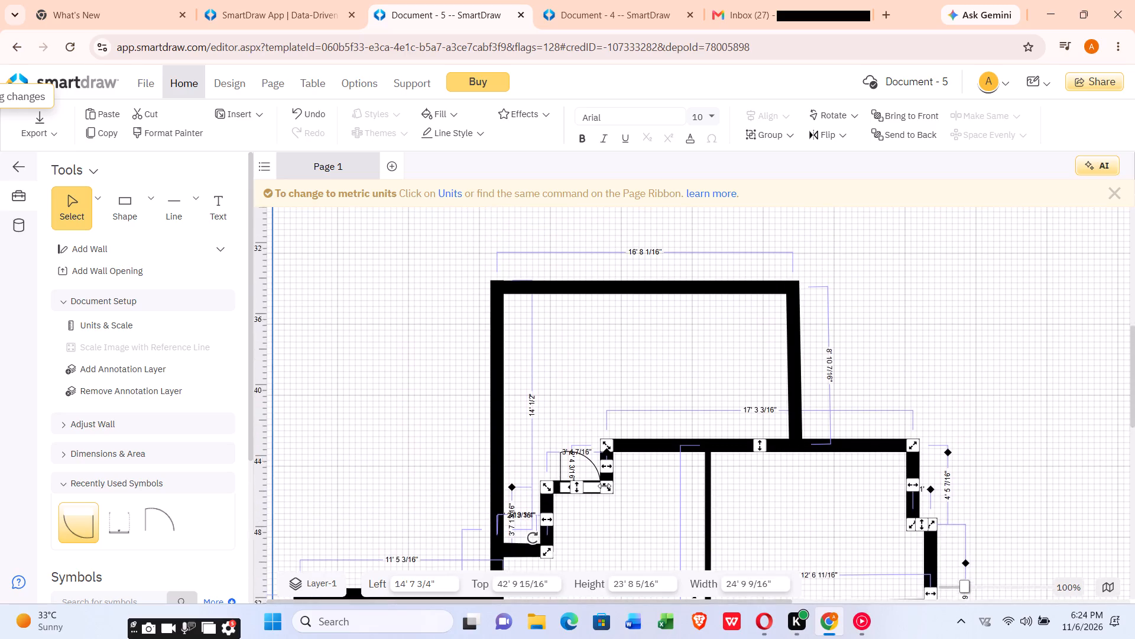
pyautogui.scroll(-2, 604, 486)
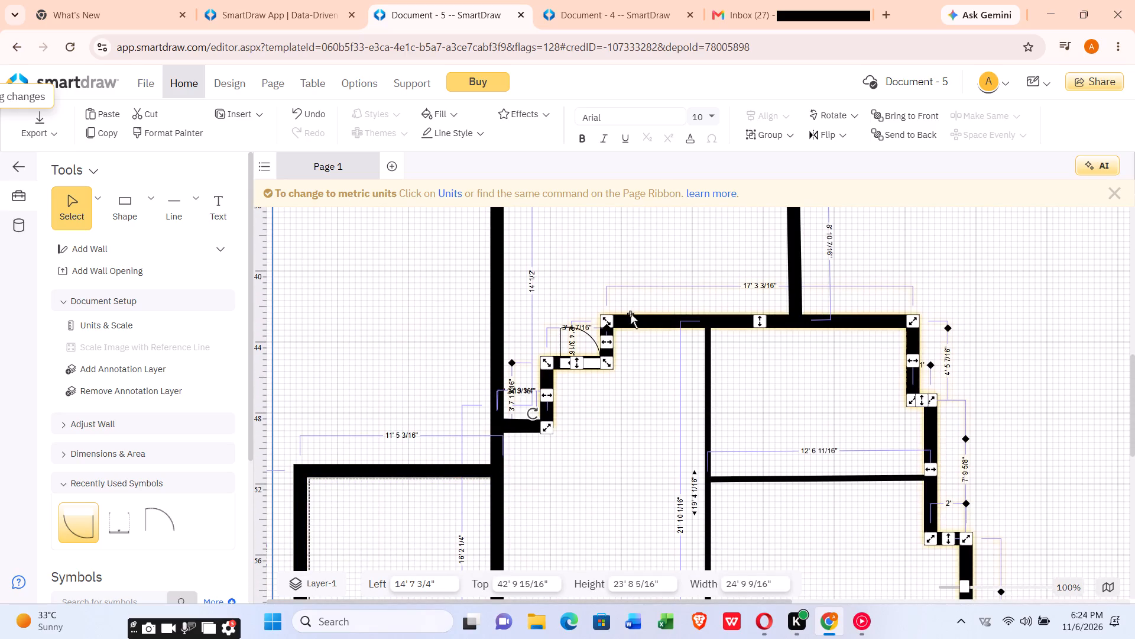
pyautogui.scroll(-1, 634, 329)
# Break the upper room's top wall with a 2' perpendicular jog, making the part beyond it about 9' 3 11/16" long.
pyautogui.scroll(1, 645, 330)
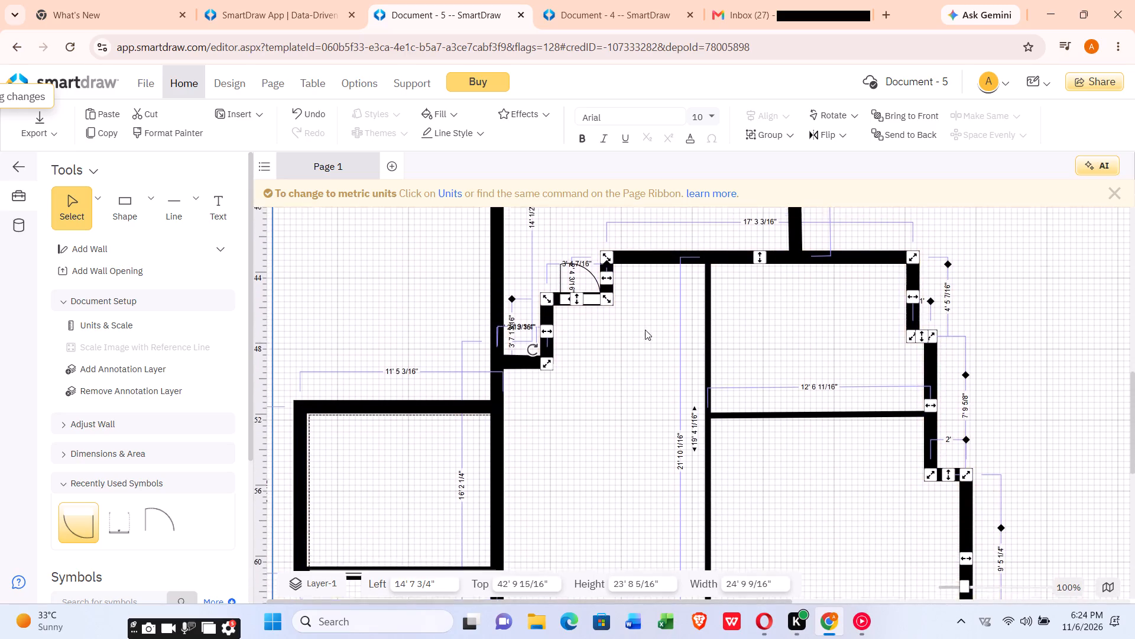
pyautogui.scroll(2, 645, 330)
pyautogui.click(620, 310)
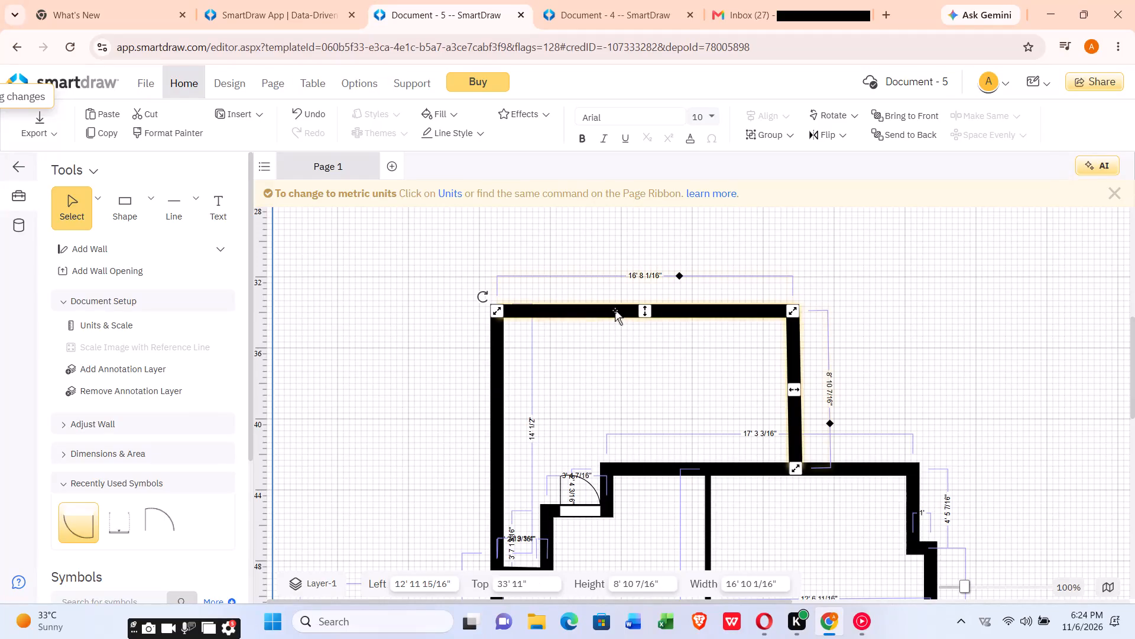
pyautogui.rightClick(625, 315)
pyautogui.click(666, 209)
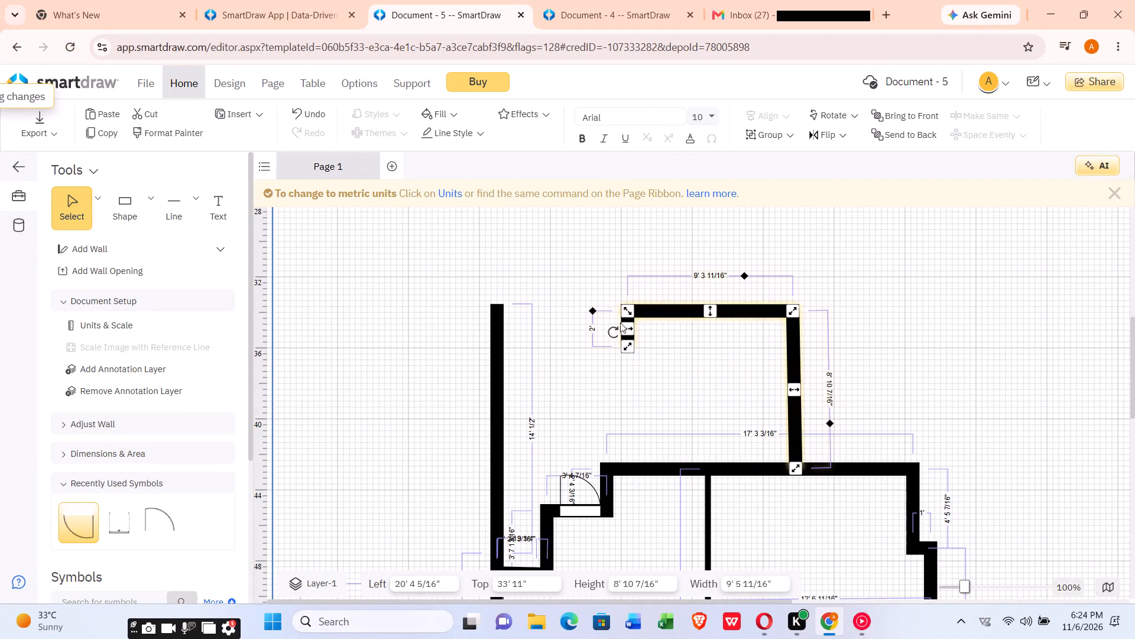
# Adjust the jog's upper corner so the upper room's top wall runs level and is about 9' 4" long.
pyautogui.moveTo(625, 311); pyautogui.dragTo(634, 299)
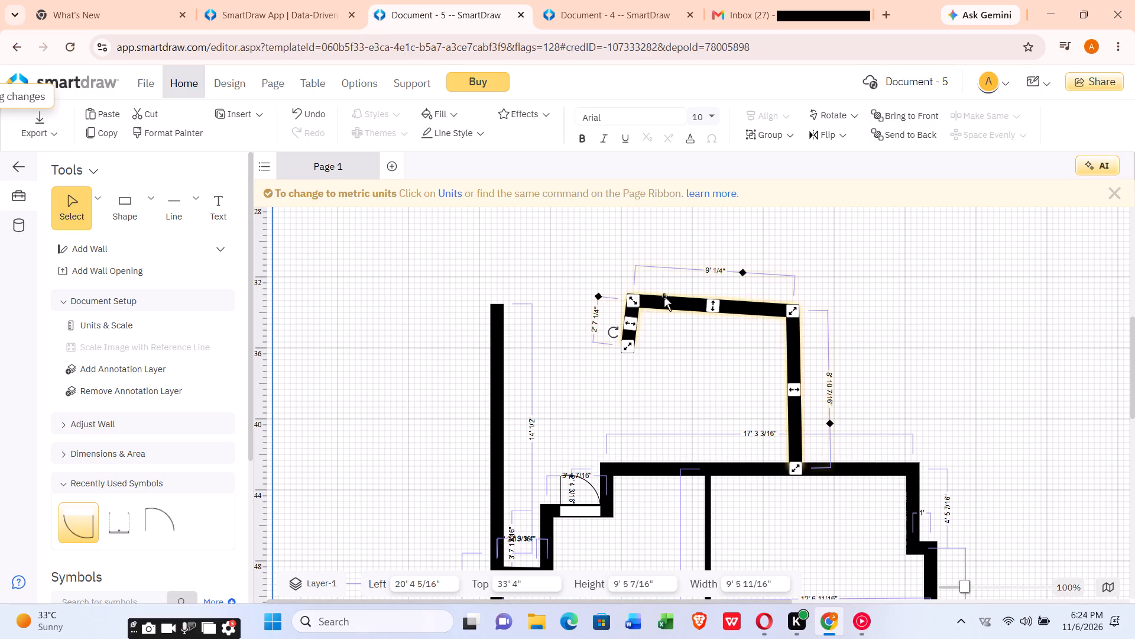
pyautogui.moveTo(628, 329); pyautogui.dragTo(627, 344)
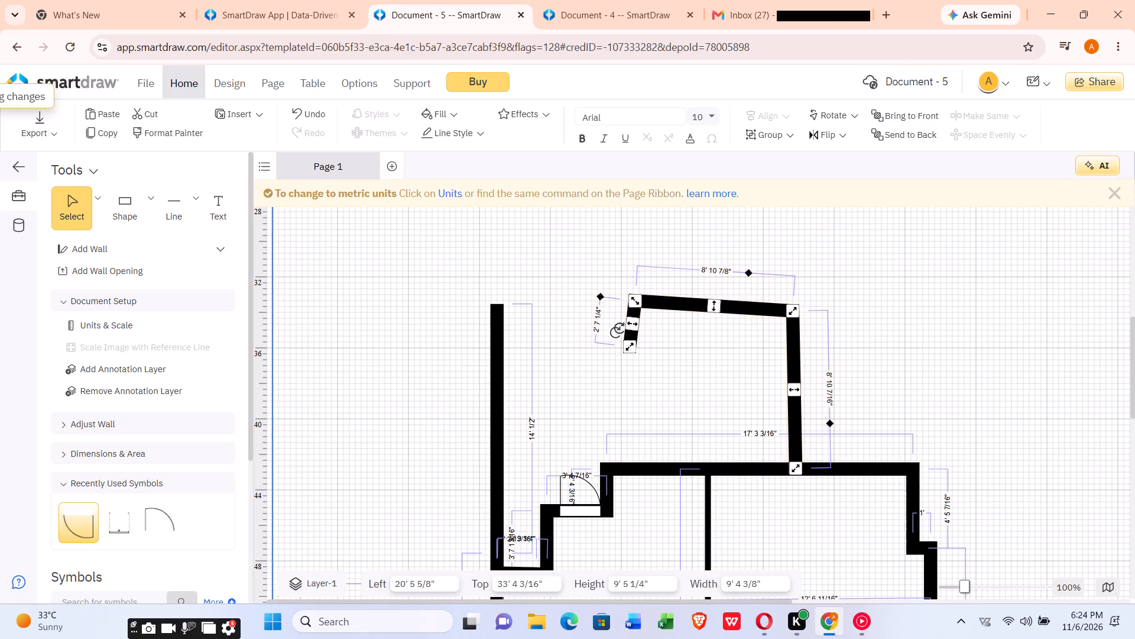
pyautogui.click(620, 333)
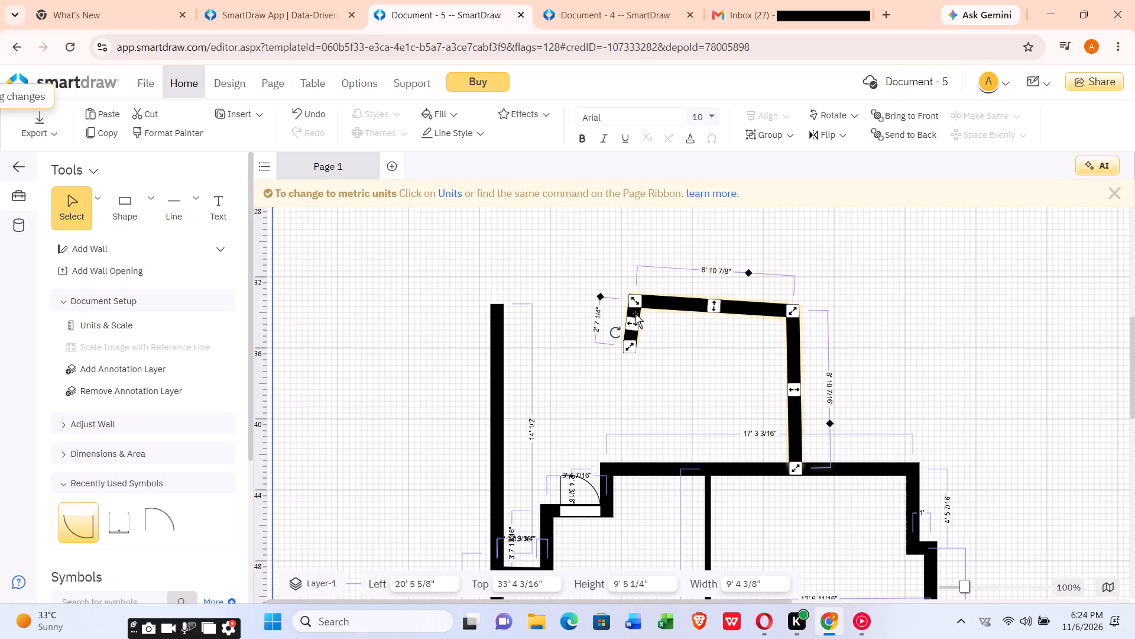
pyautogui.moveTo(634, 302); pyautogui.dragTo(628, 310)
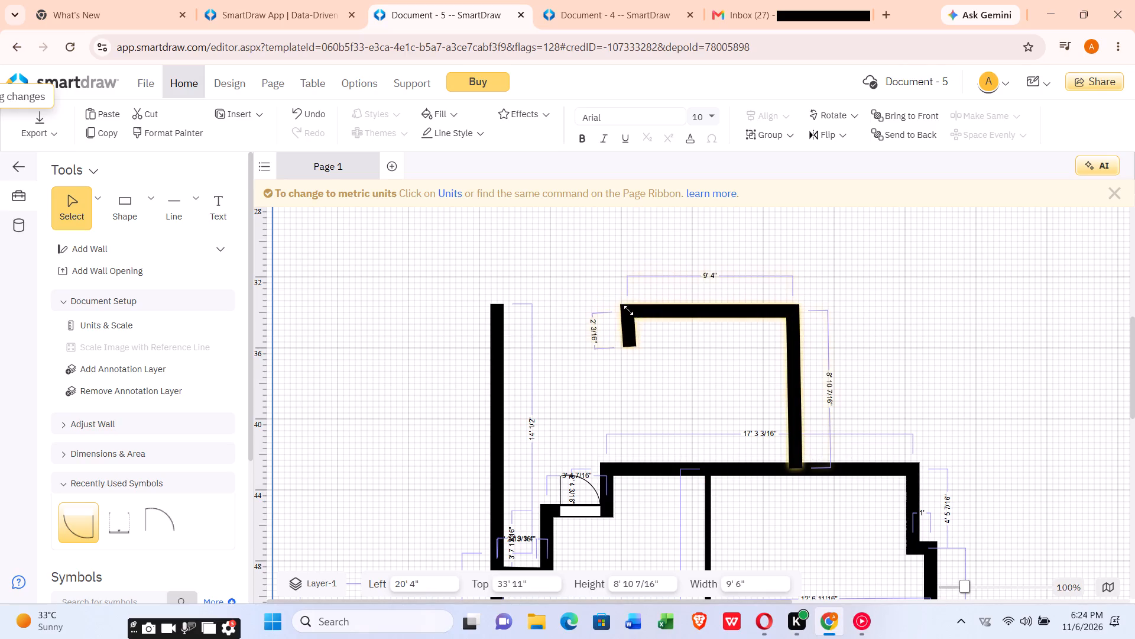
pyautogui.moveTo(628, 310); pyautogui.dragTo(628, 312)
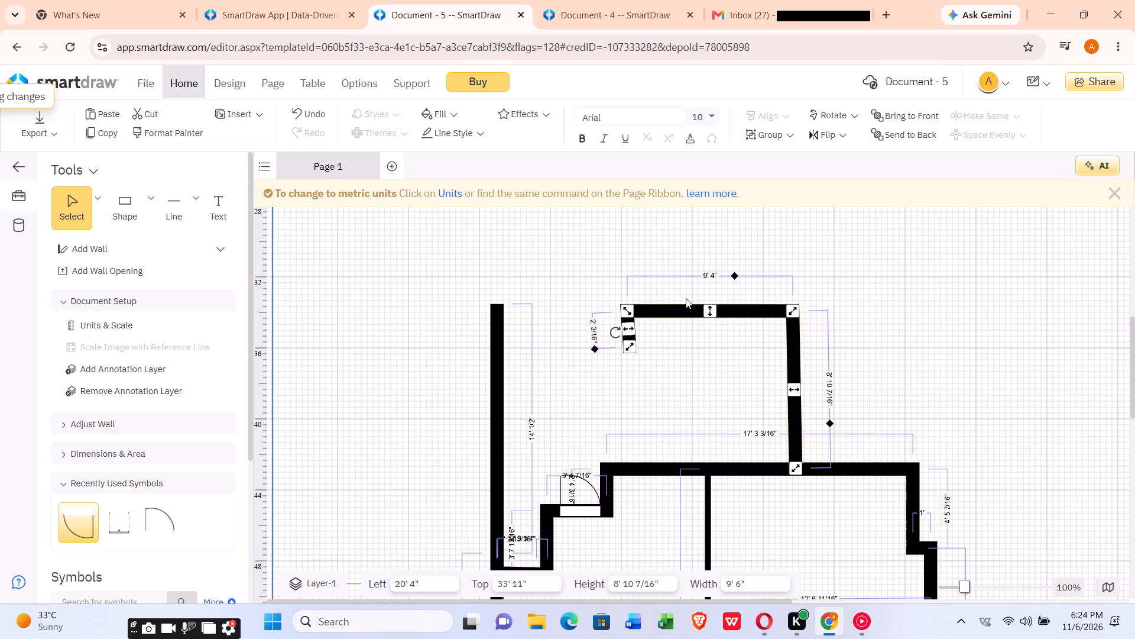
# Shift the upper room's detached walls slightly toward the long left wall and shorten their top wall to about 9' 3".
pyautogui.moveTo(706, 301); pyautogui.dragTo(706, 293)
pyautogui.moveTo(624, 328); pyautogui.dragTo(619, 331)
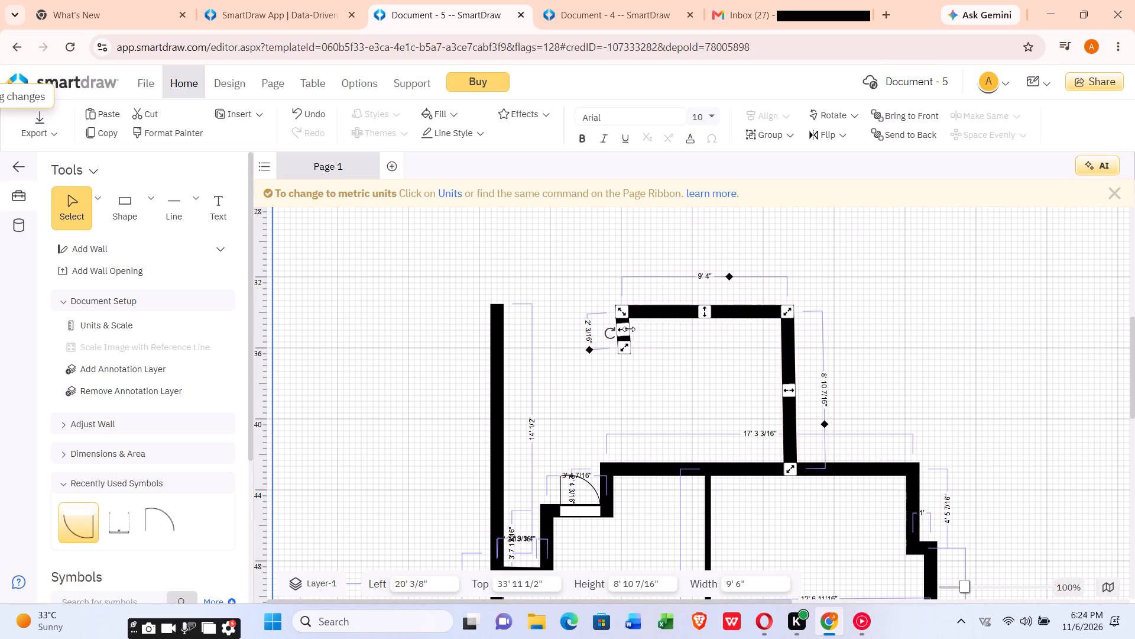
pyautogui.click(721, 300)
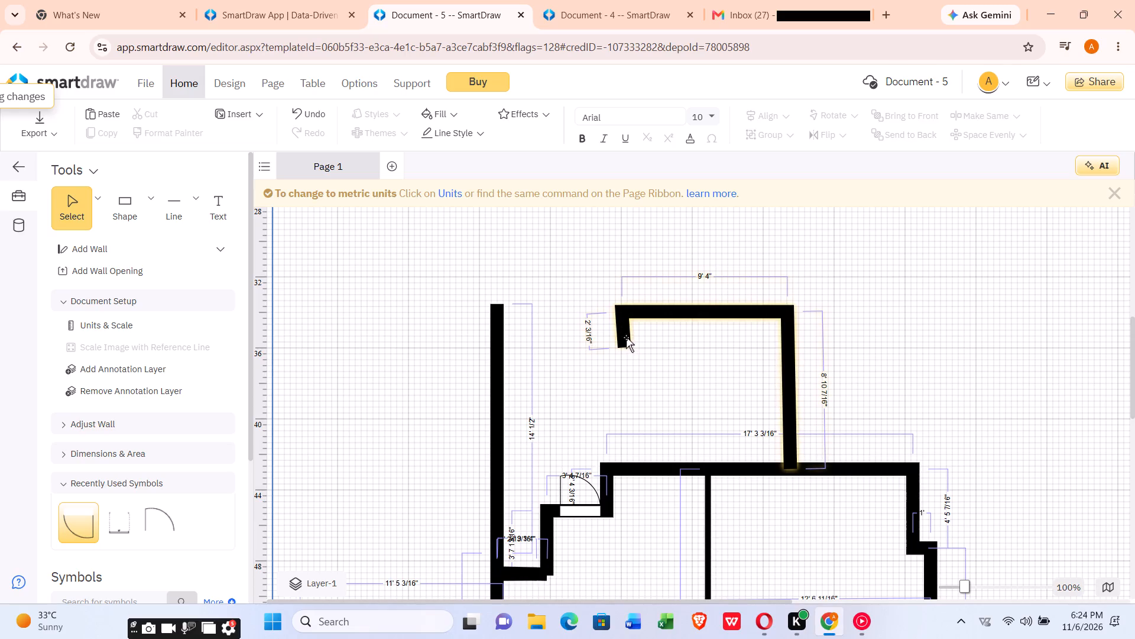
pyautogui.click(624, 331)
pyautogui.click(624, 330)
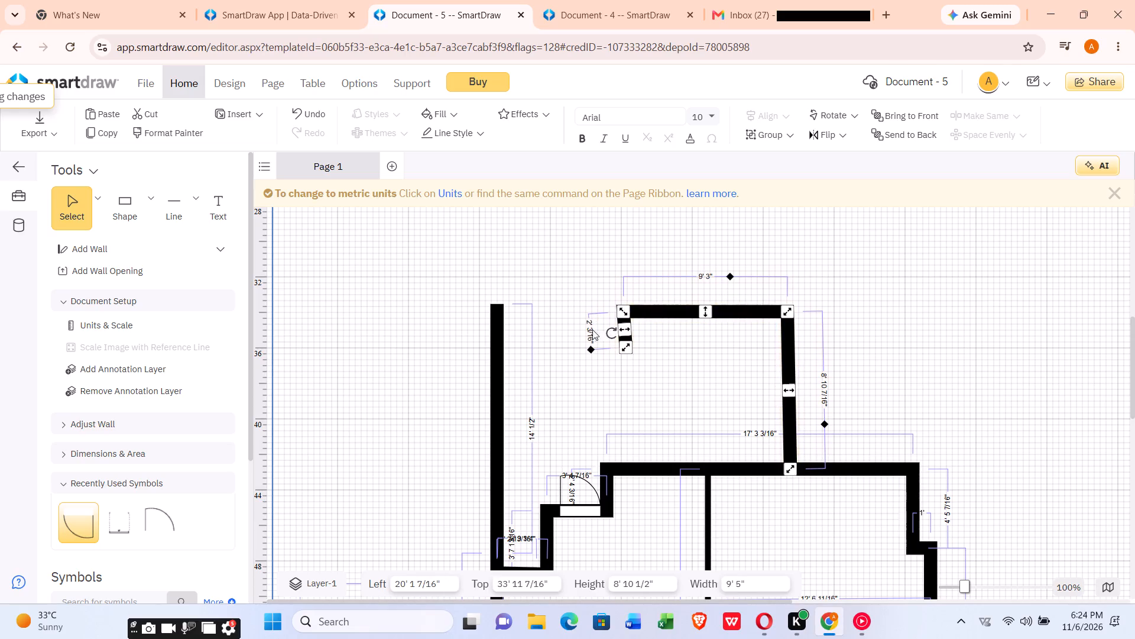
# Extend the long left wall upward from its top end with a custom 9" wall about 5' 8 9/16" long.
pyautogui.click(144, 253)
pyautogui.click(216, 244)
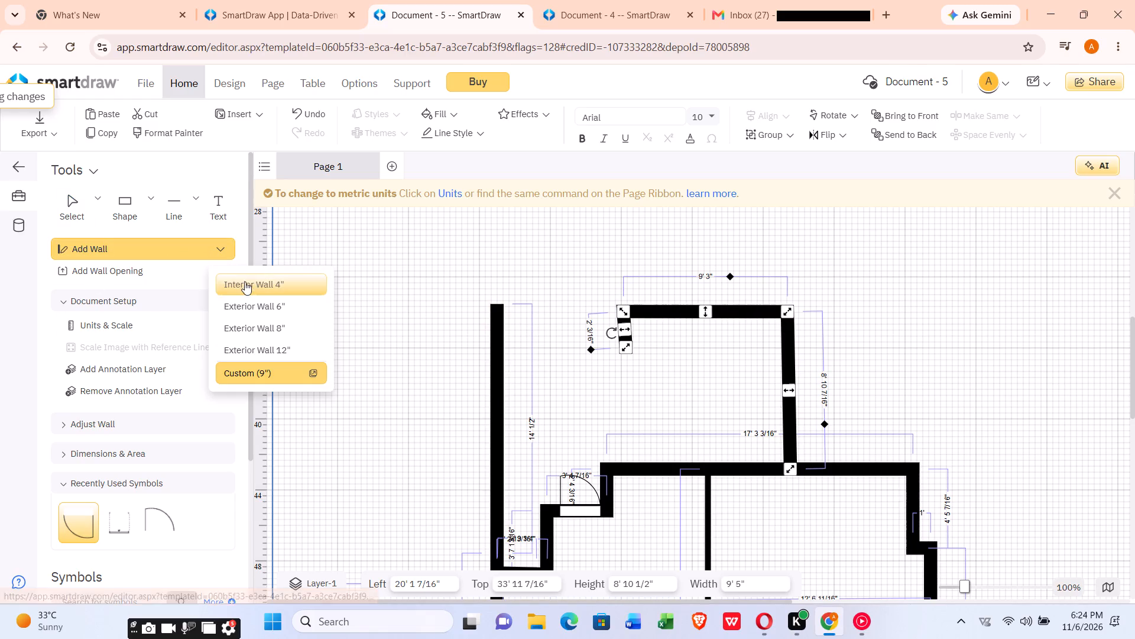
pyautogui.click(249, 373)
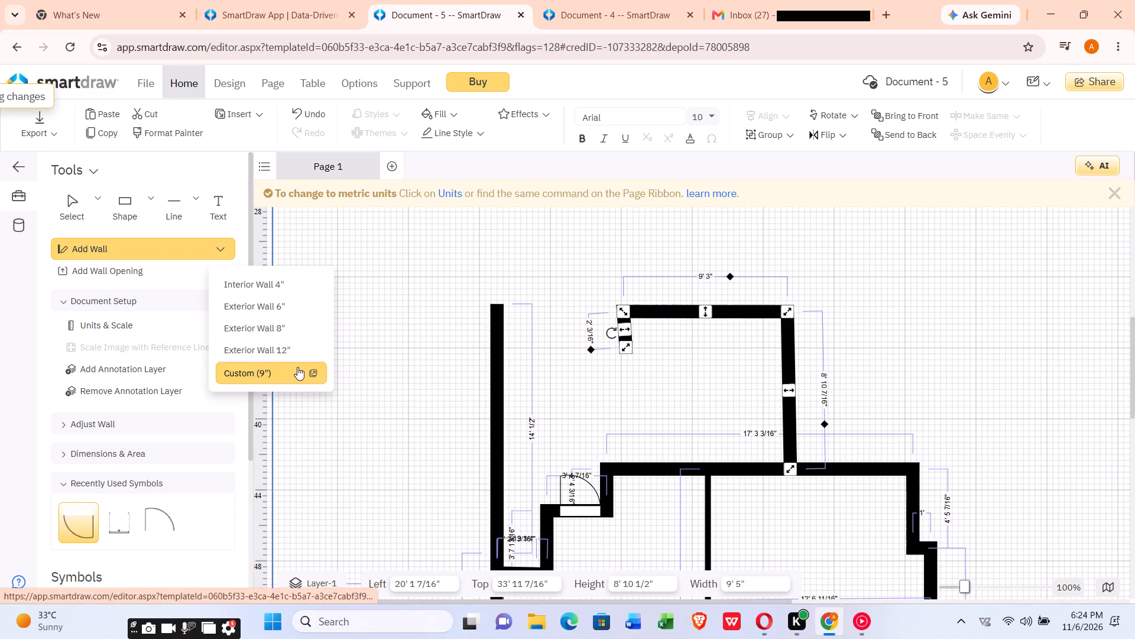
pyautogui.click(297, 367)
pyautogui.click(299, 367)
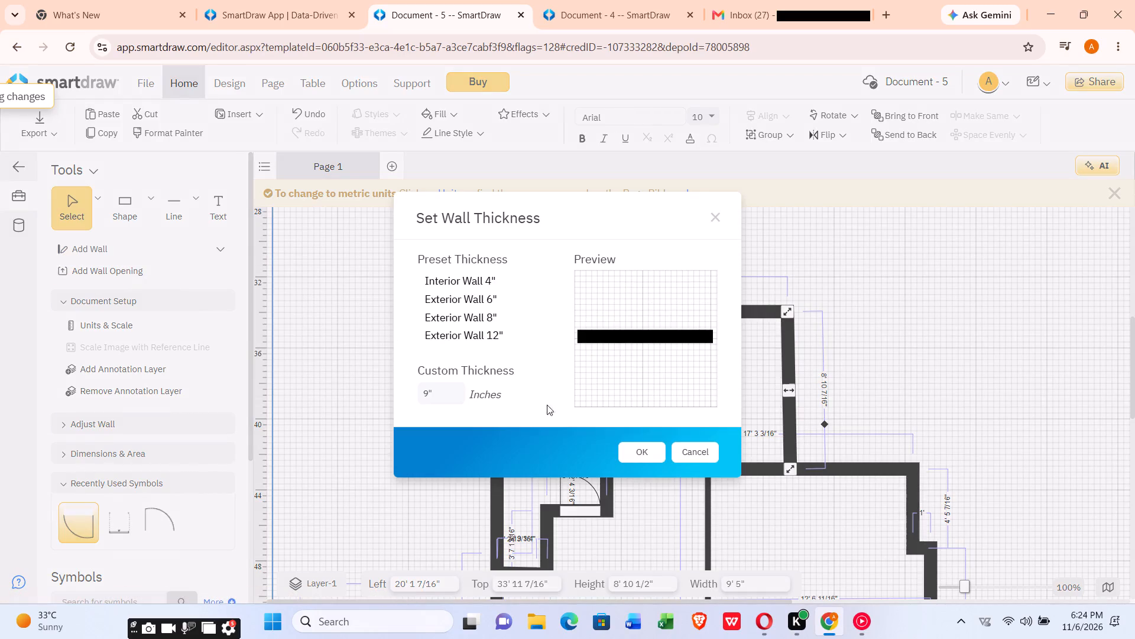
pyautogui.click(646, 447)
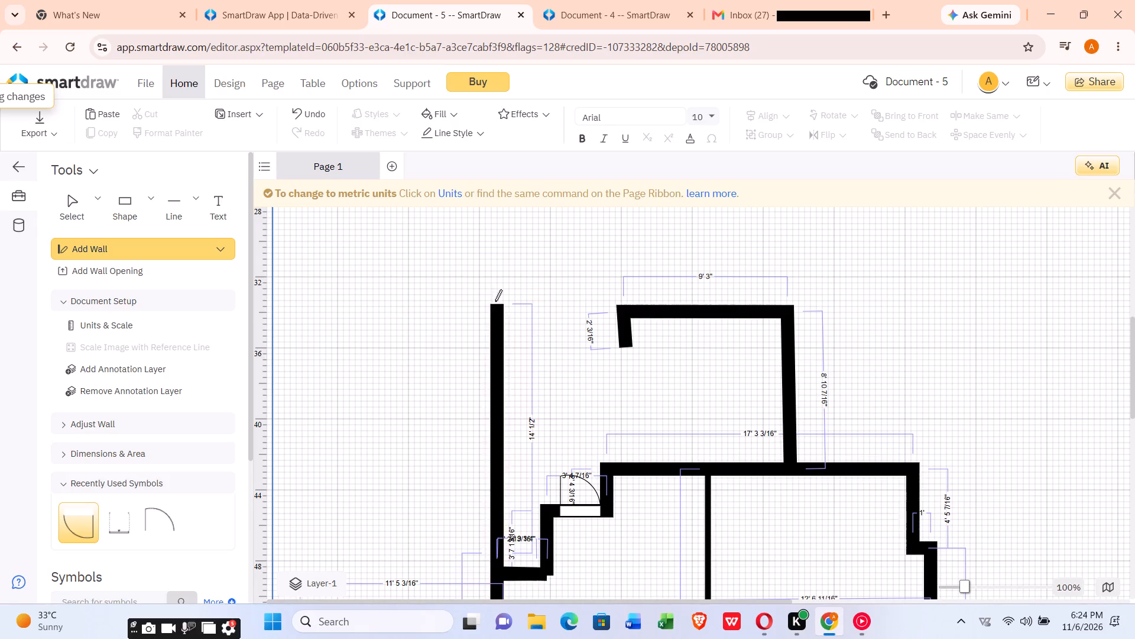
pyautogui.moveTo(497, 306); pyautogui.dragTo(509, 228)
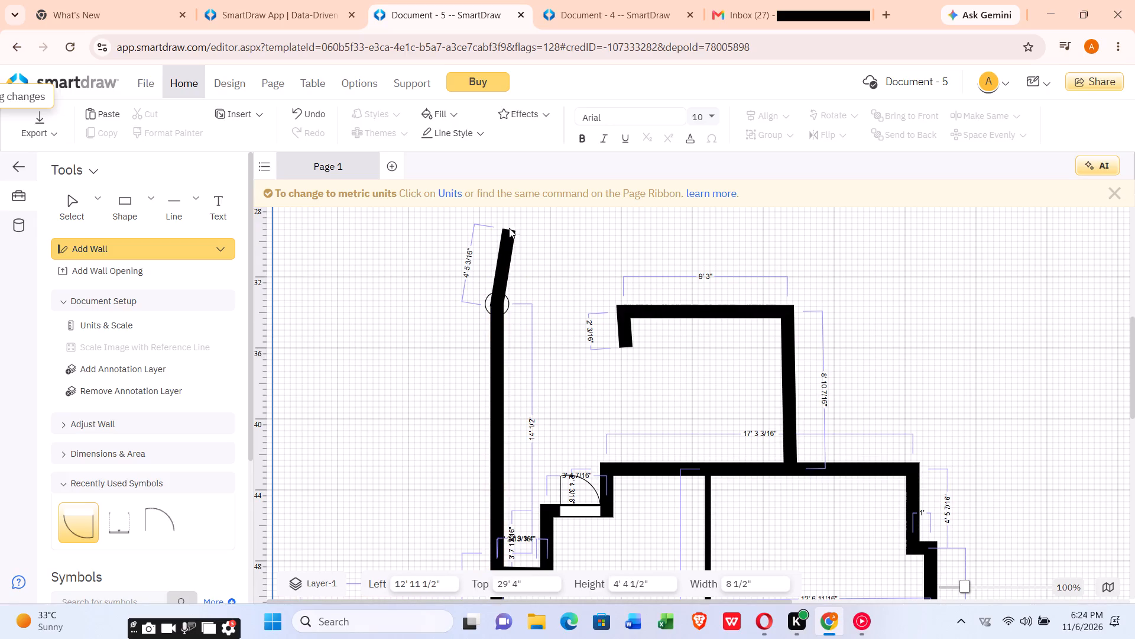
pyautogui.moveTo(509, 228); pyautogui.dragTo(489, 208)
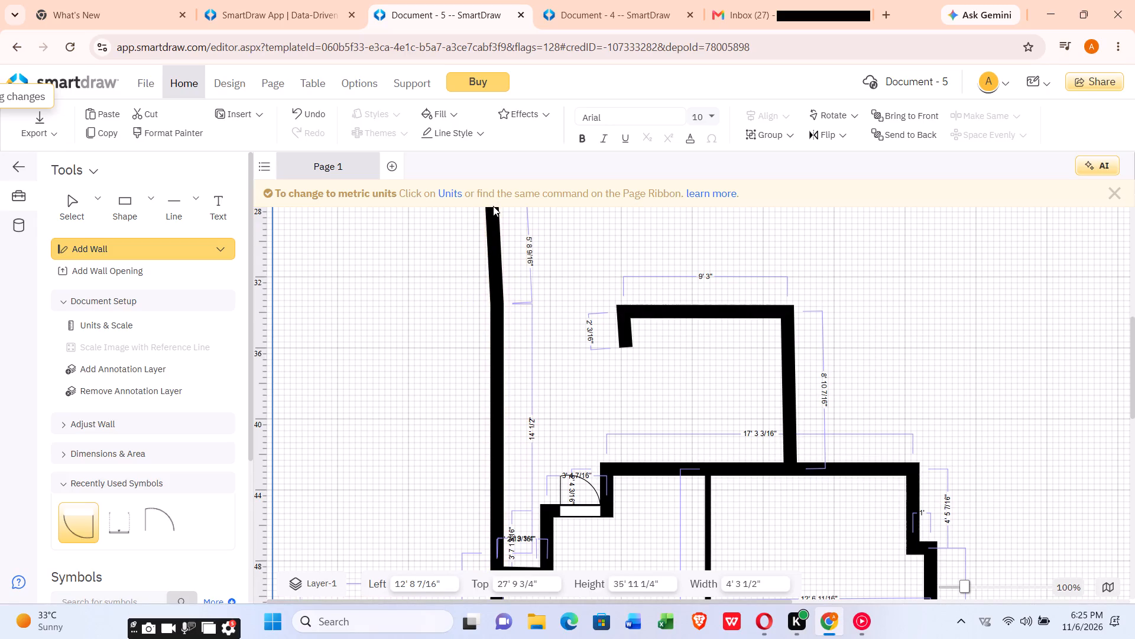
# From the long left wall's upper end, draw a 7' 3 1/2" top wall and a return wall about 5' 7 9/16" down toward the upper room.
pyautogui.scroll(3, 493, 206)
pyautogui.moveTo(498, 208); pyautogui.dragTo(553, 205)
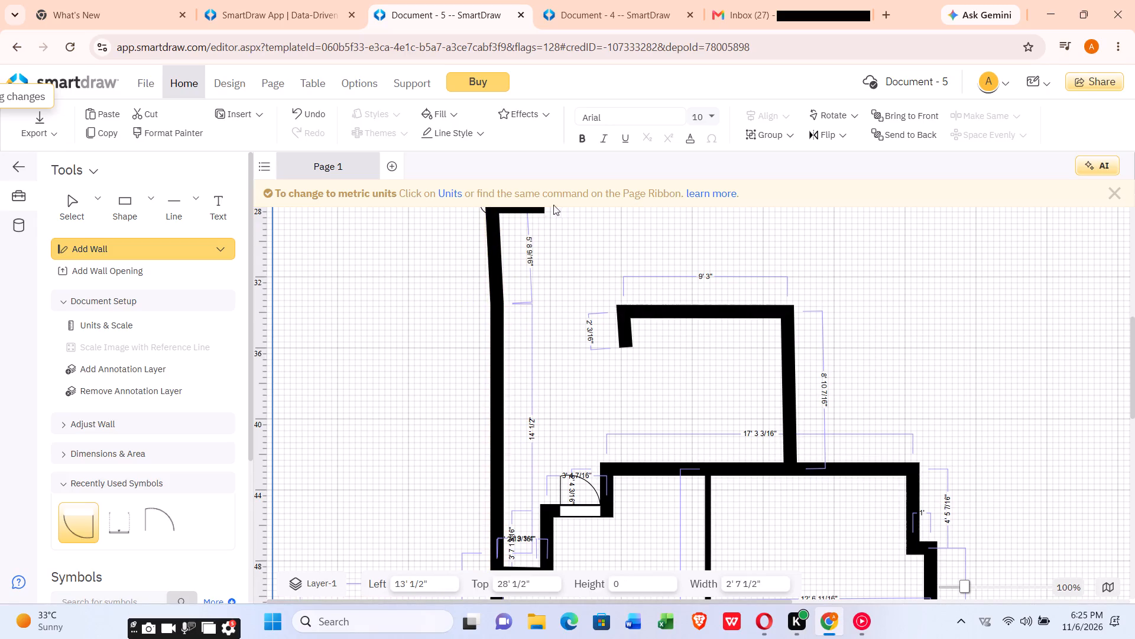
pyautogui.moveTo(553, 205); pyautogui.dragTo(628, 210)
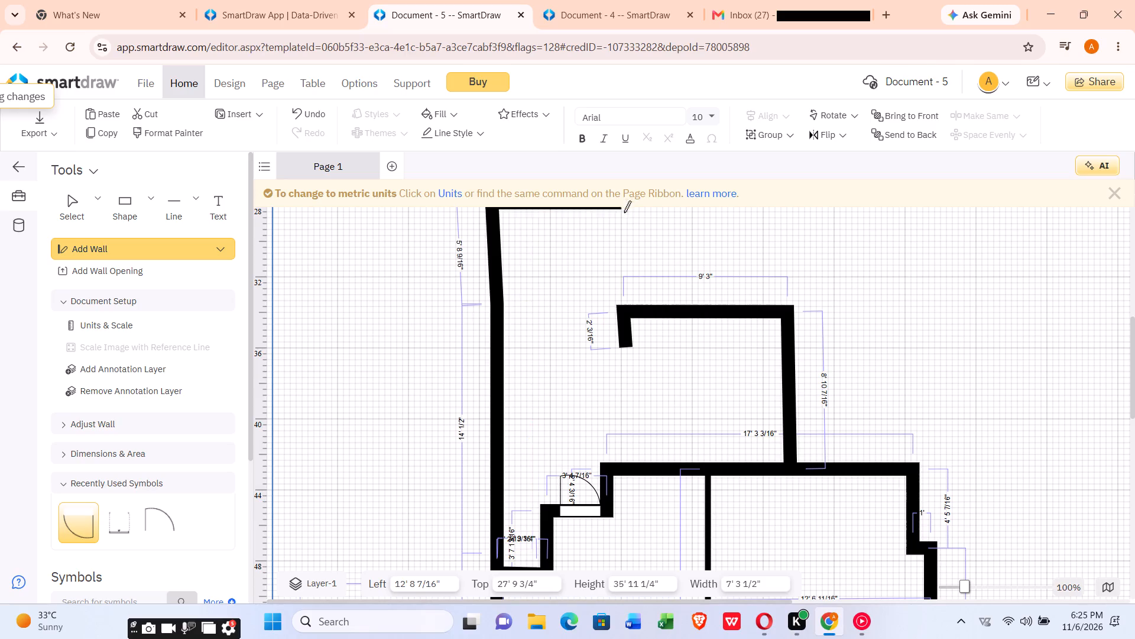
pyautogui.moveTo(617, 208); pyautogui.dragTo(622, 291)
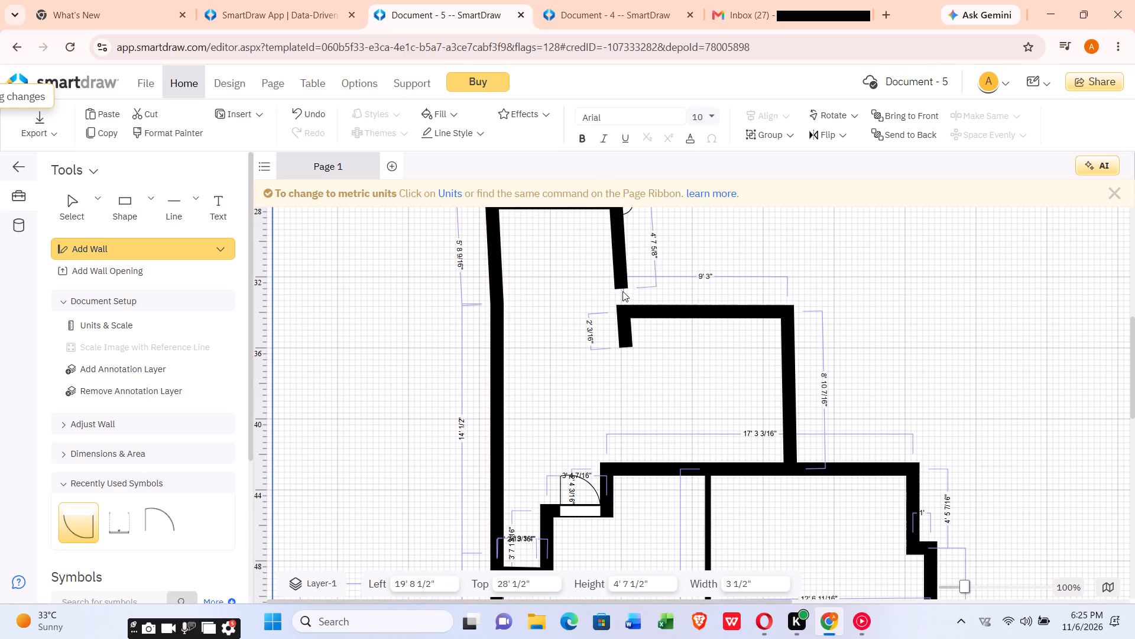
pyautogui.moveTo(622, 291); pyautogui.dragTo(624, 305)
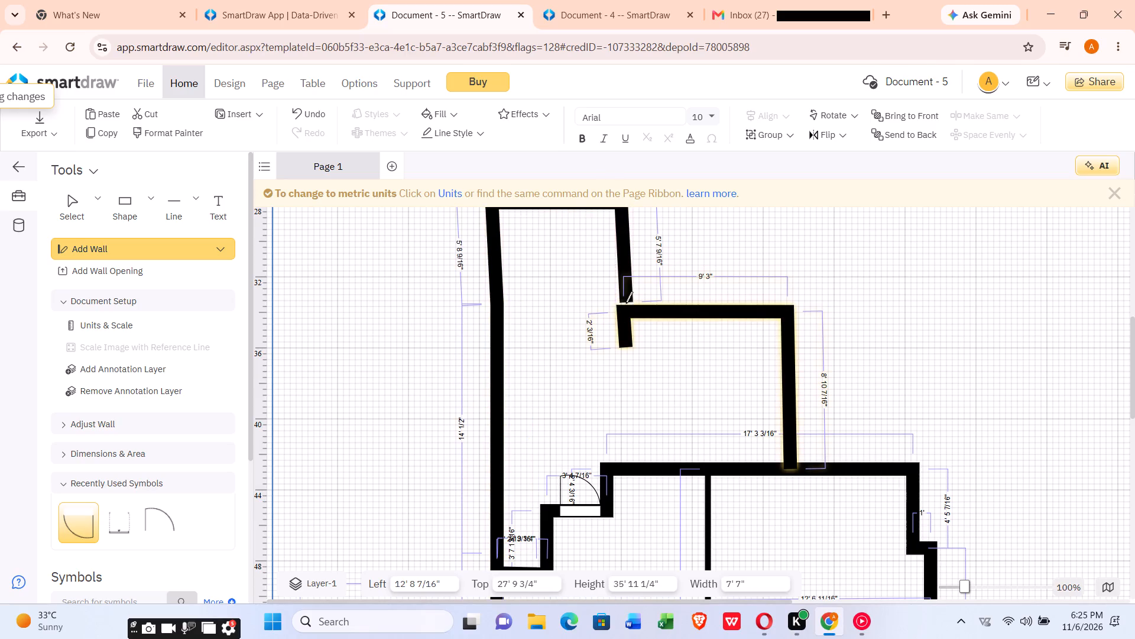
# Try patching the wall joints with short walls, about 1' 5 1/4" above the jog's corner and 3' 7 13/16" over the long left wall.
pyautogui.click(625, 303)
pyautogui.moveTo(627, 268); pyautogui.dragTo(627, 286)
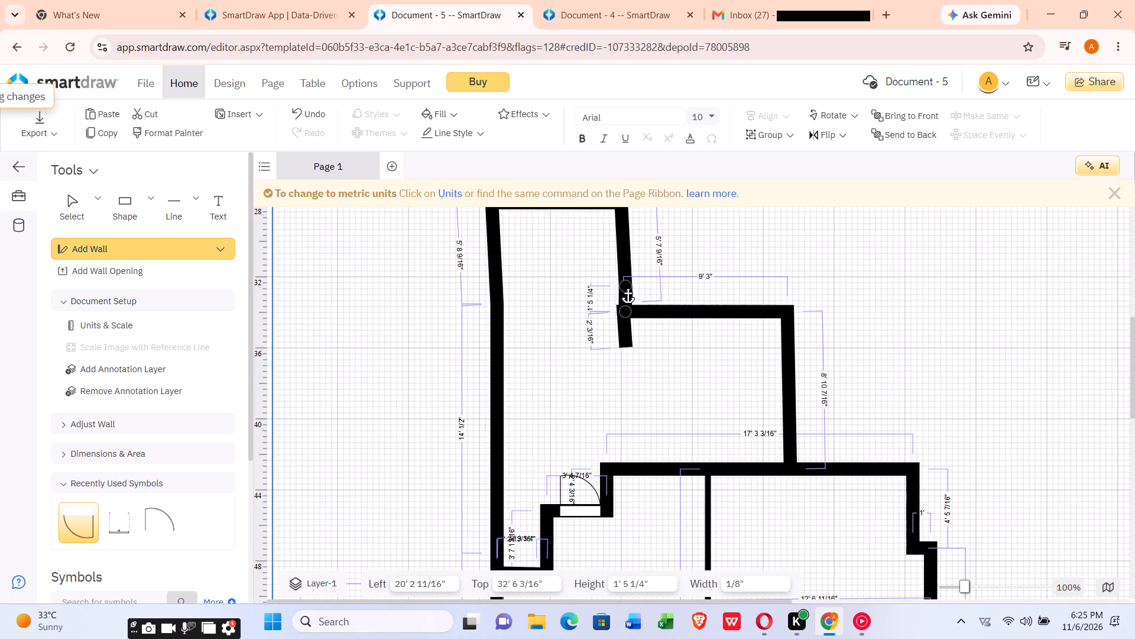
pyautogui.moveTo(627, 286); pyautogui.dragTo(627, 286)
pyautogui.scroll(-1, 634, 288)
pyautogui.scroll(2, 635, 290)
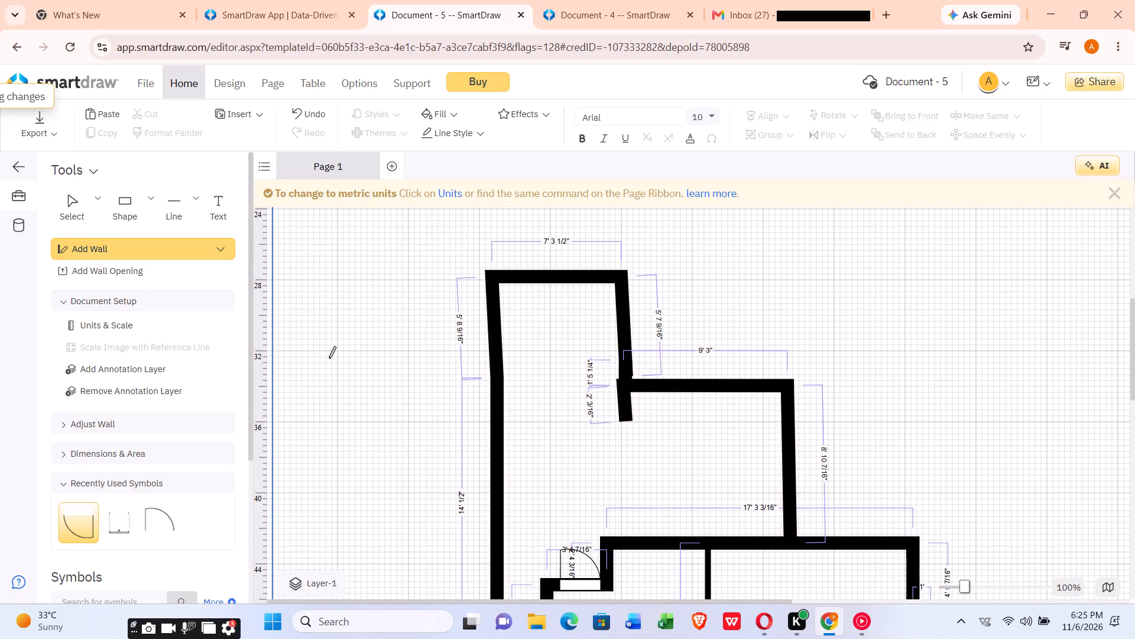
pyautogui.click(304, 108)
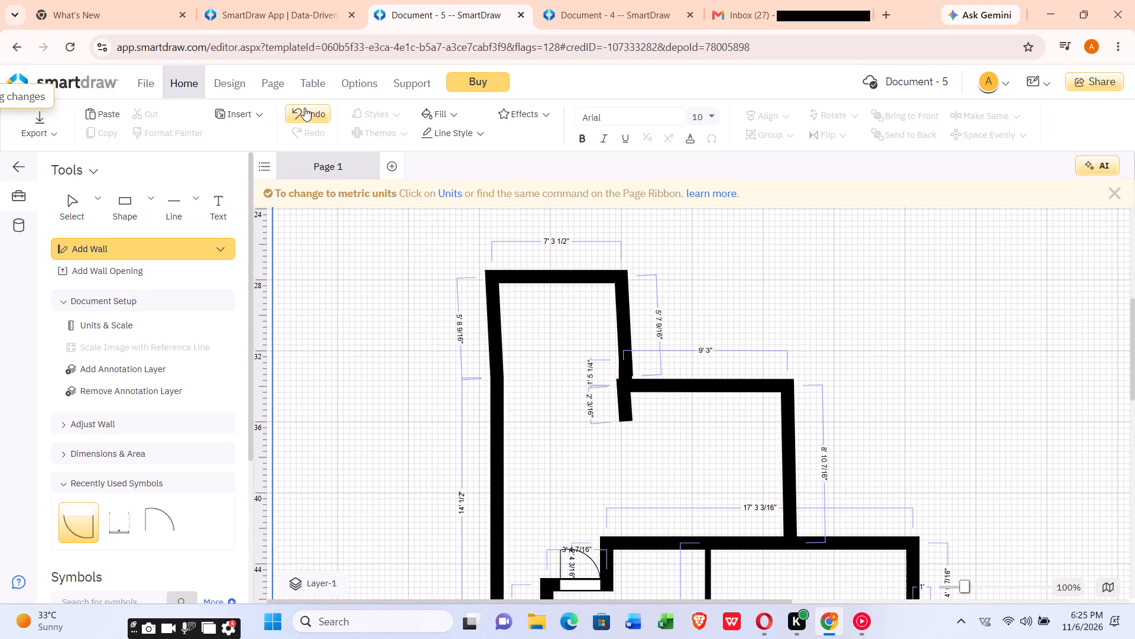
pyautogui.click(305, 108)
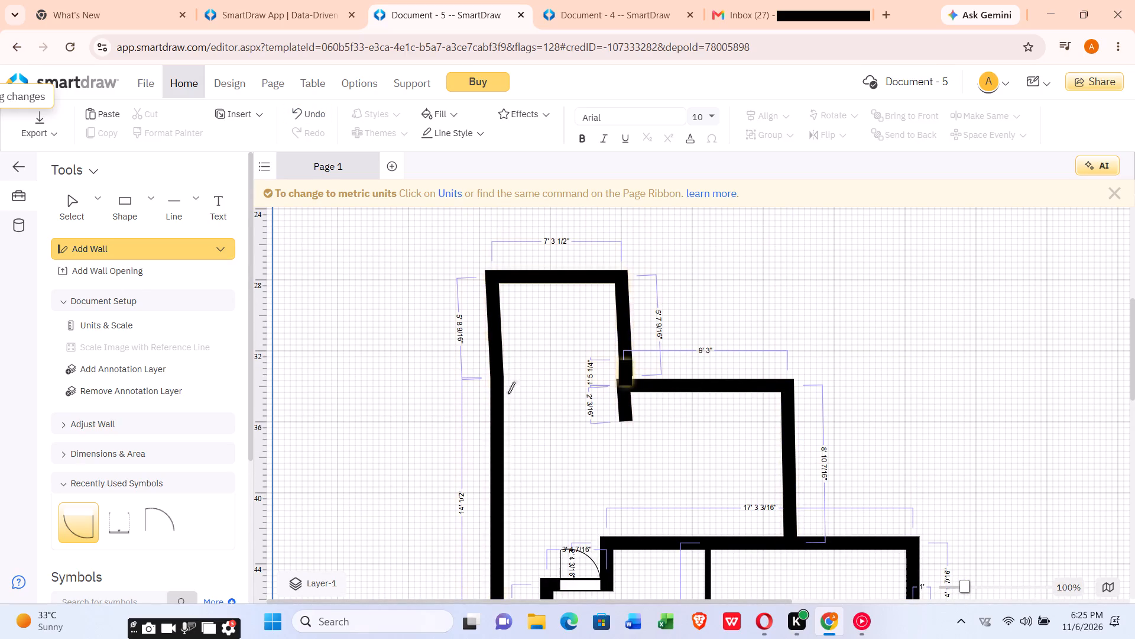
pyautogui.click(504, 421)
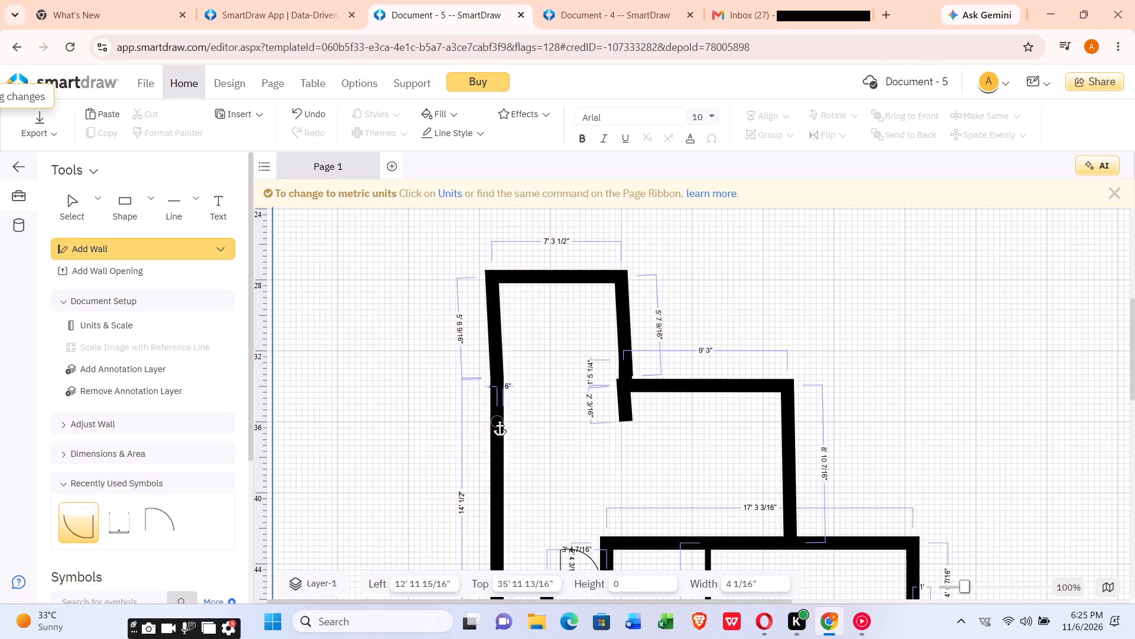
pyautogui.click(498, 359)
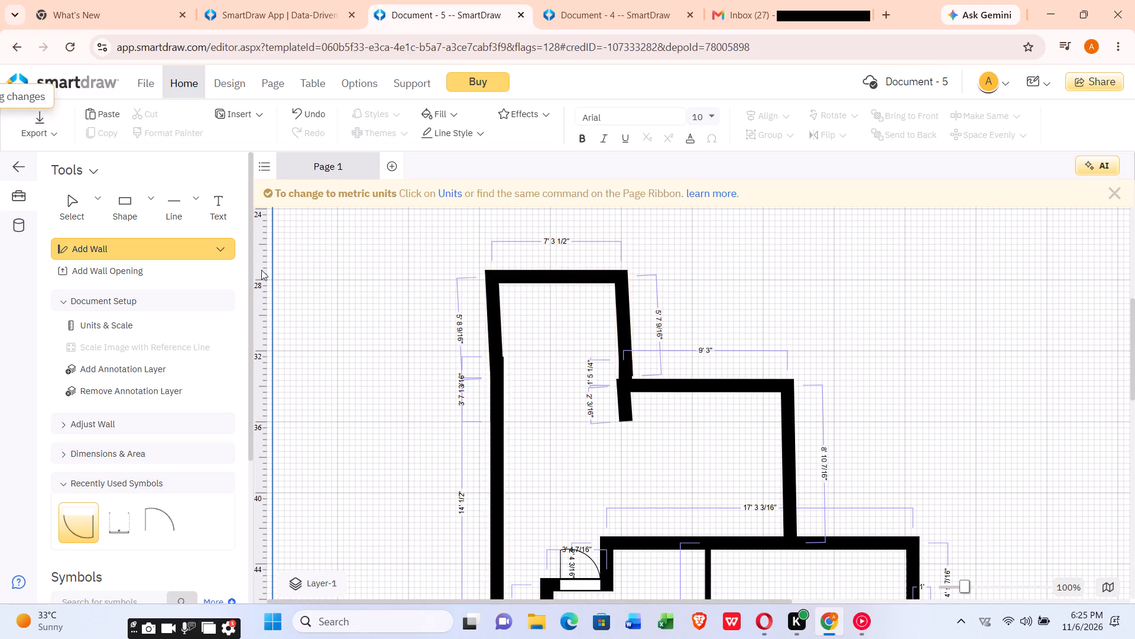
# Draw a cross wall about 7' 3/16" long from the long left wall to the lower end of the upper room's jog.
pyautogui.click(231, 239)
pyautogui.click(236, 243)
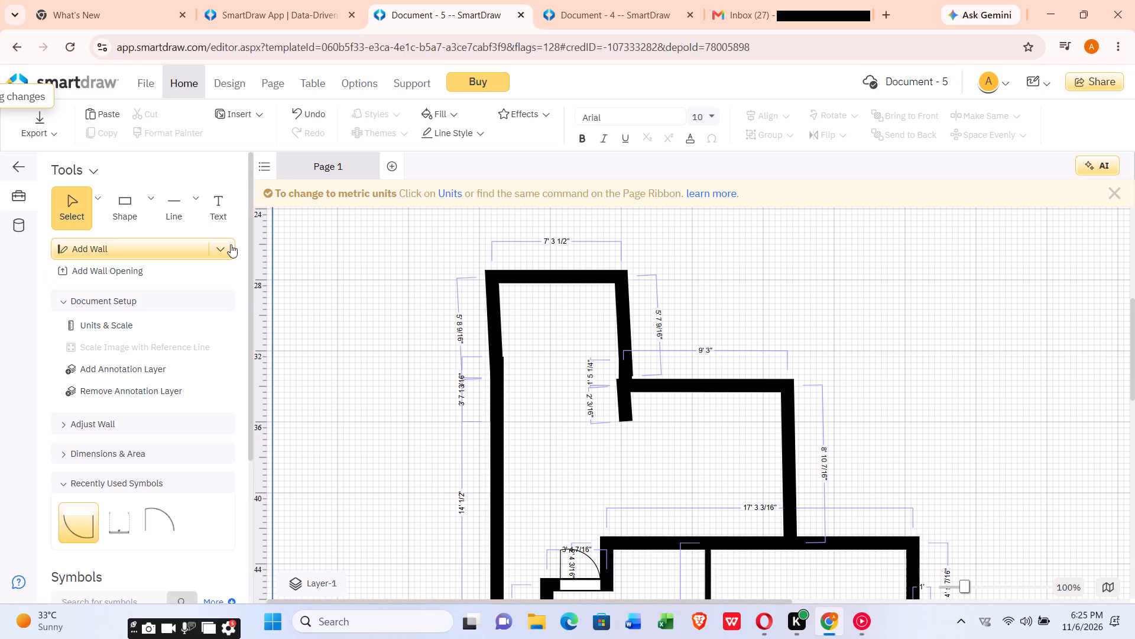
pyautogui.click(231, 244)
pyautogui.click(299, 309)
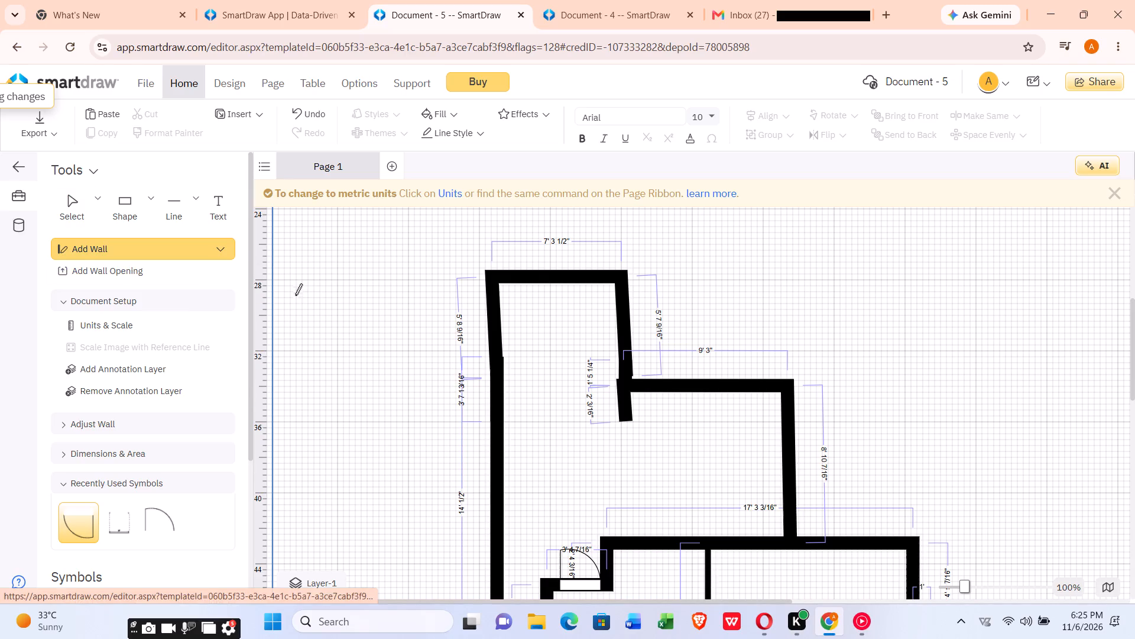
pyautogui.moveTo(505, 422); pyautogui.dragTo(517, 415)
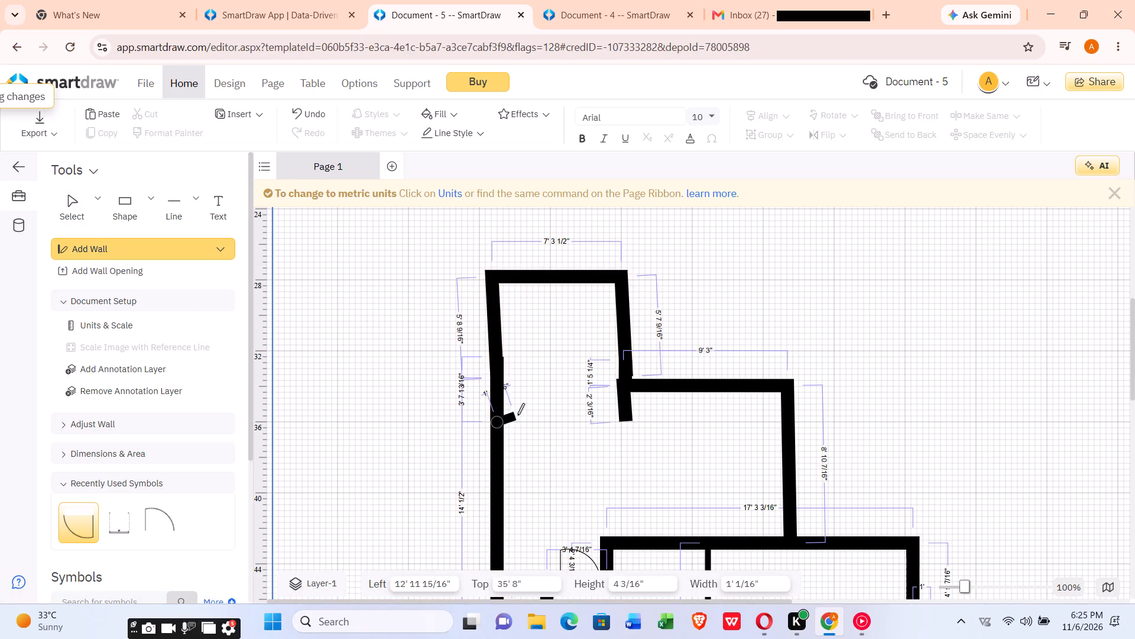
pyautogui.moveTo(517, 415); pyautogui.dragTo(621, 415)
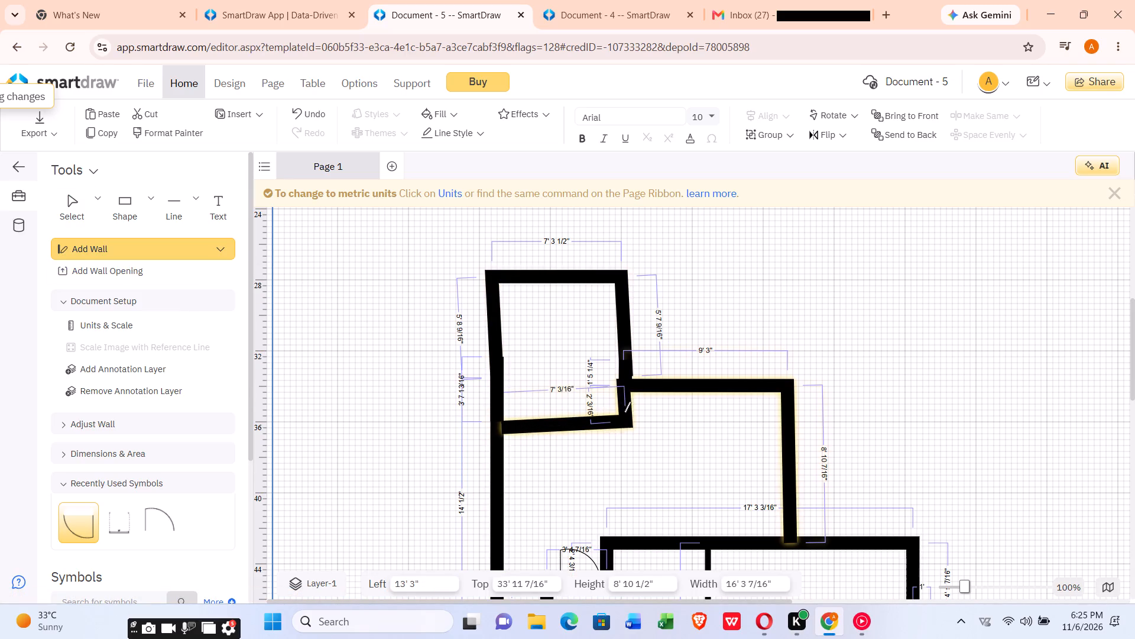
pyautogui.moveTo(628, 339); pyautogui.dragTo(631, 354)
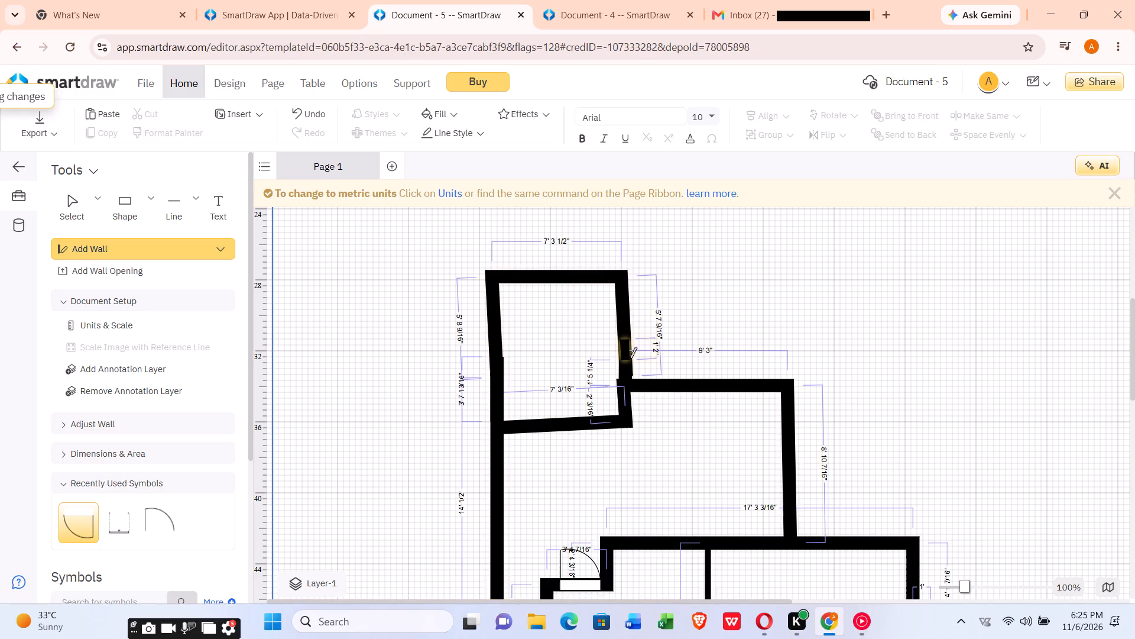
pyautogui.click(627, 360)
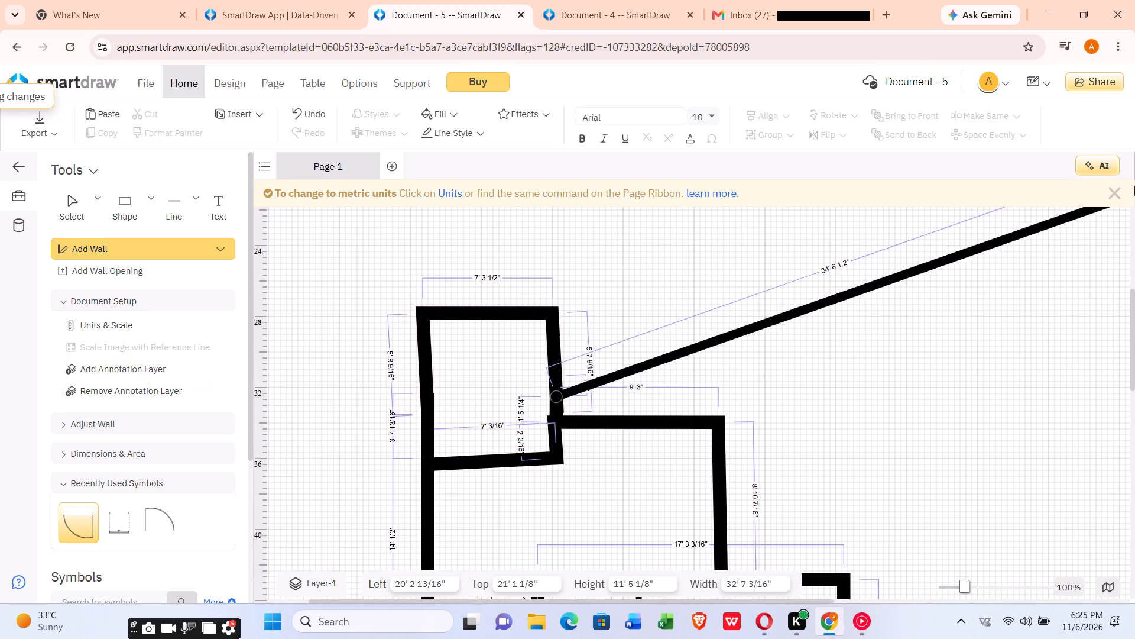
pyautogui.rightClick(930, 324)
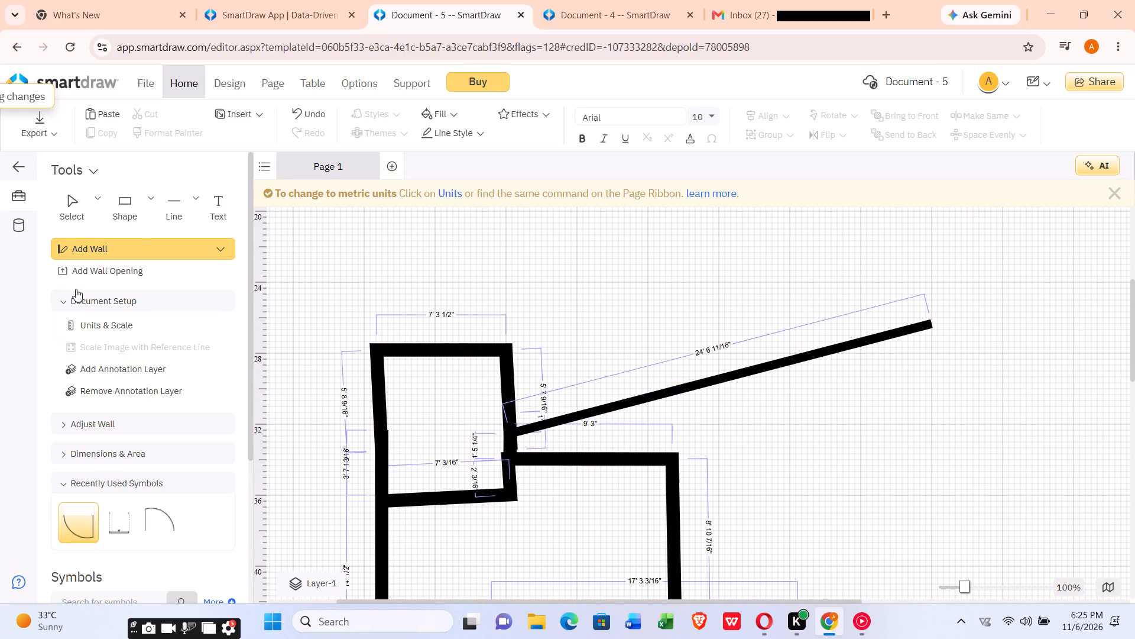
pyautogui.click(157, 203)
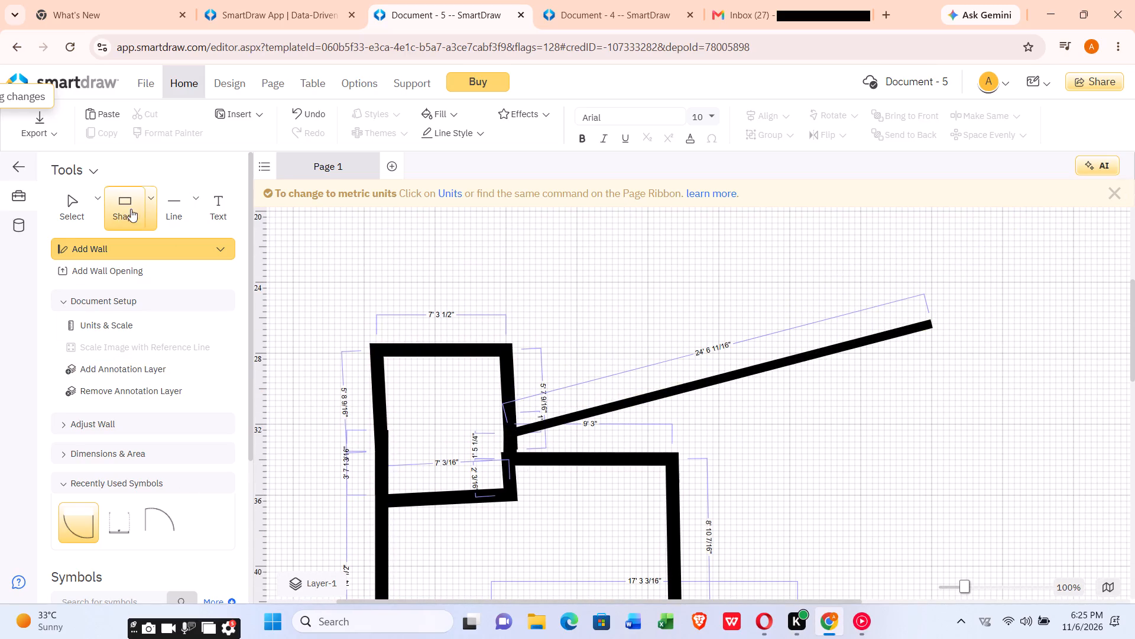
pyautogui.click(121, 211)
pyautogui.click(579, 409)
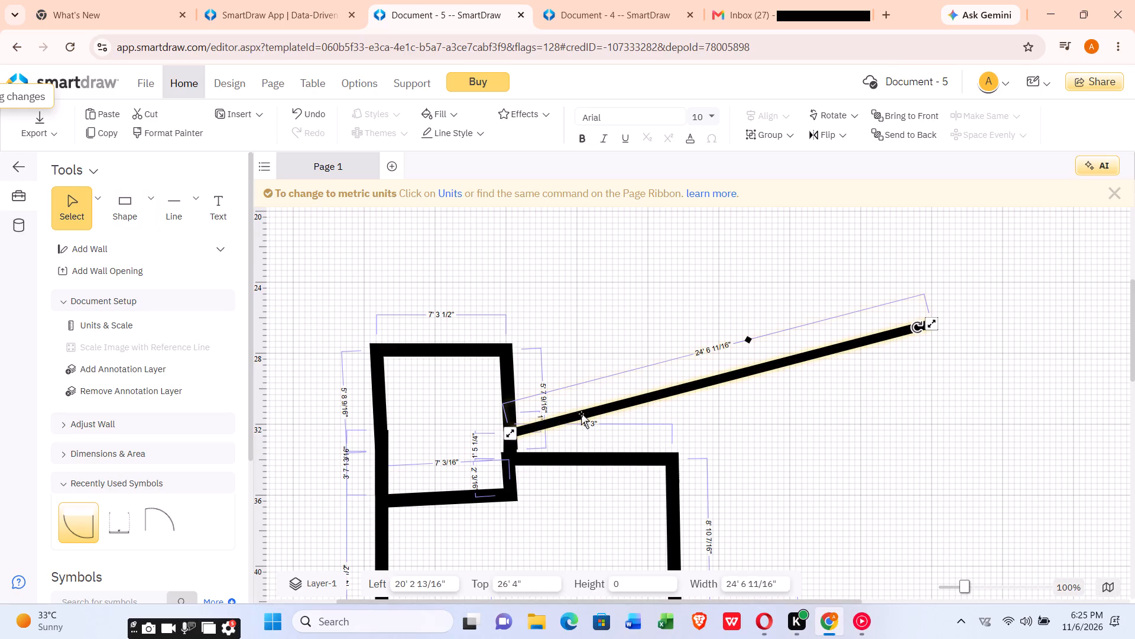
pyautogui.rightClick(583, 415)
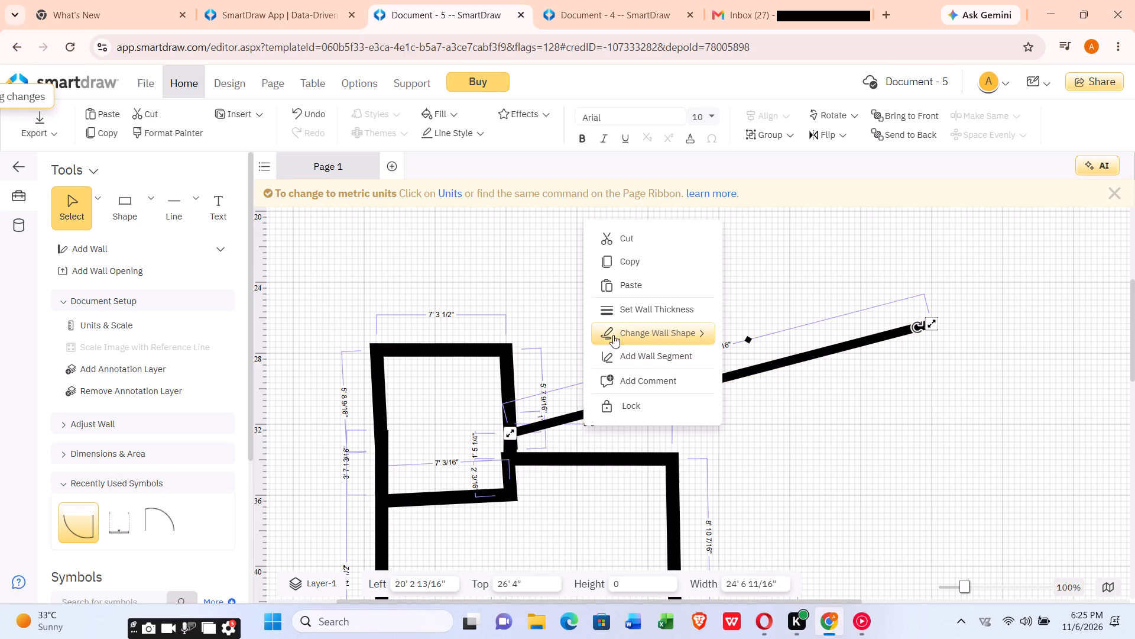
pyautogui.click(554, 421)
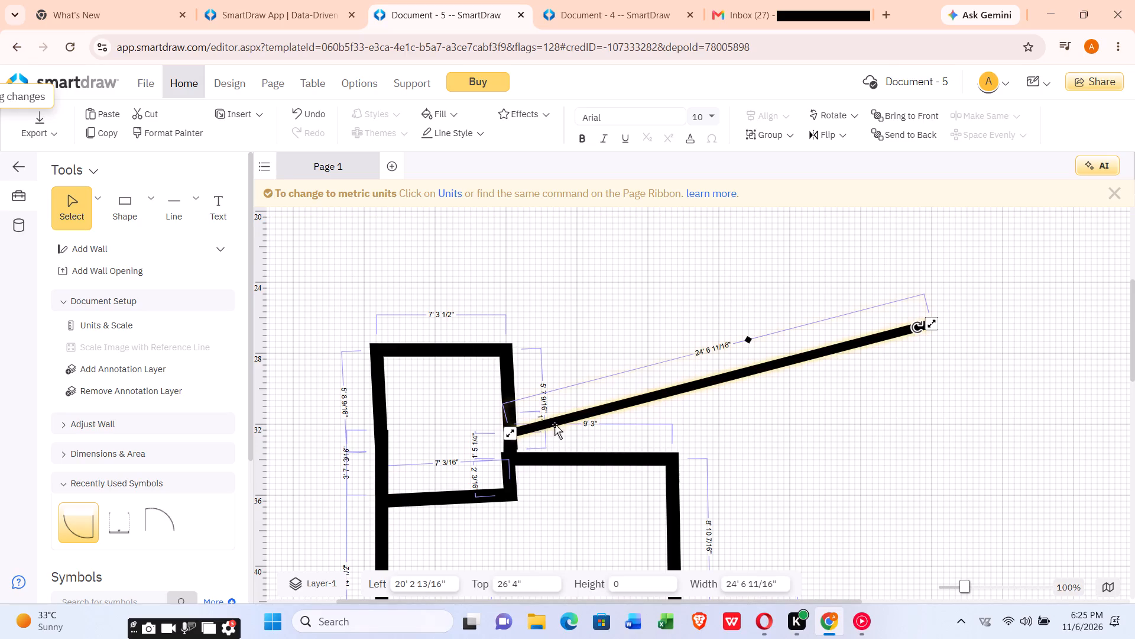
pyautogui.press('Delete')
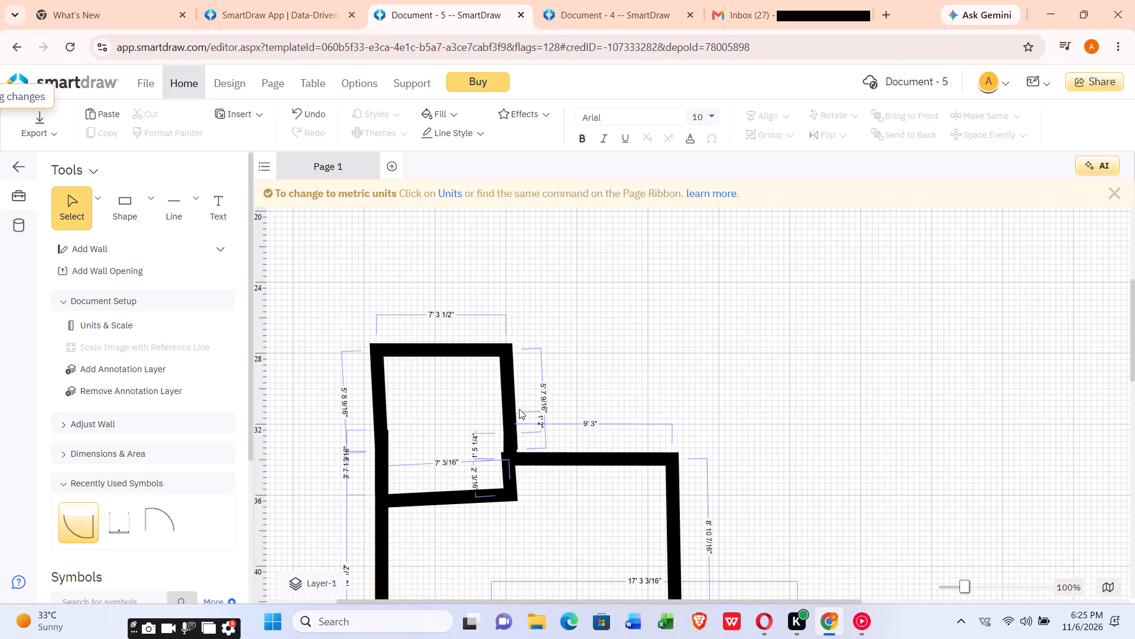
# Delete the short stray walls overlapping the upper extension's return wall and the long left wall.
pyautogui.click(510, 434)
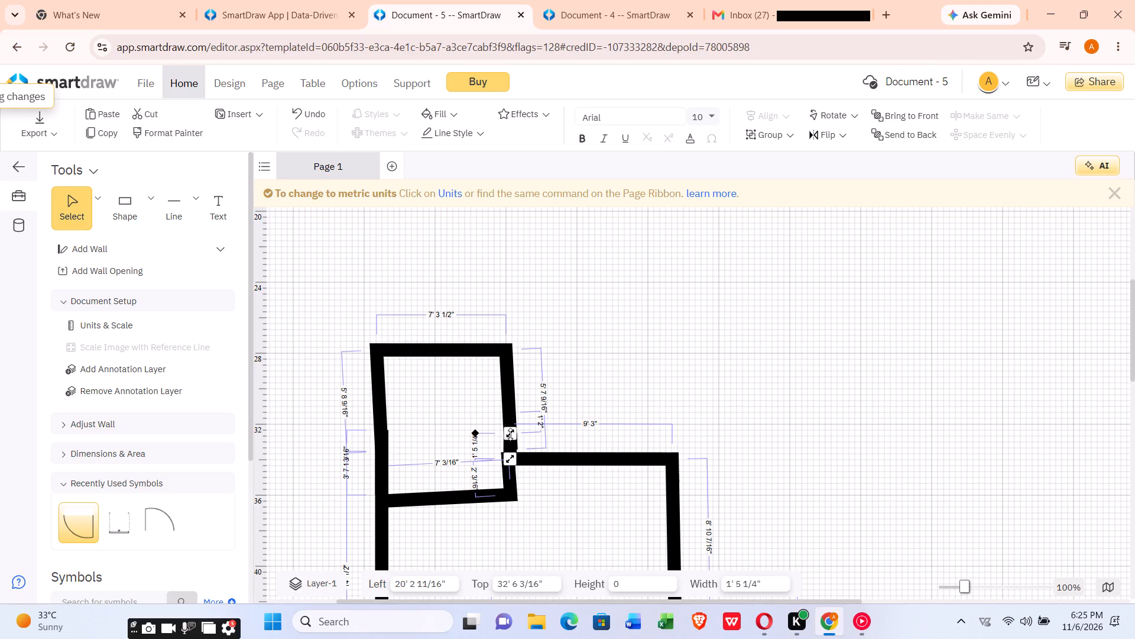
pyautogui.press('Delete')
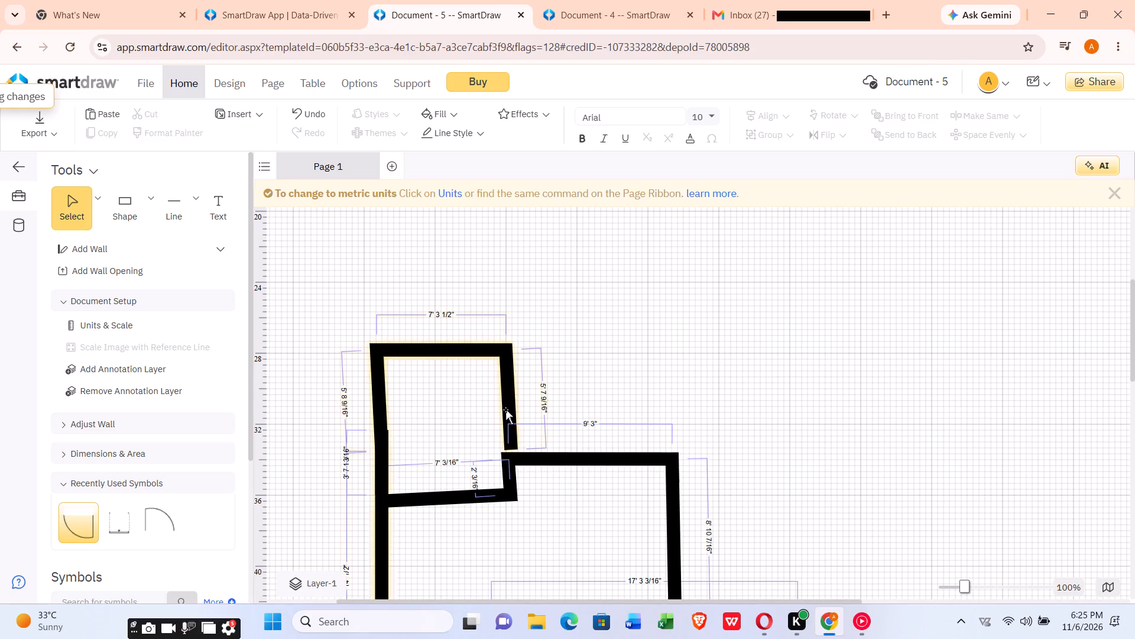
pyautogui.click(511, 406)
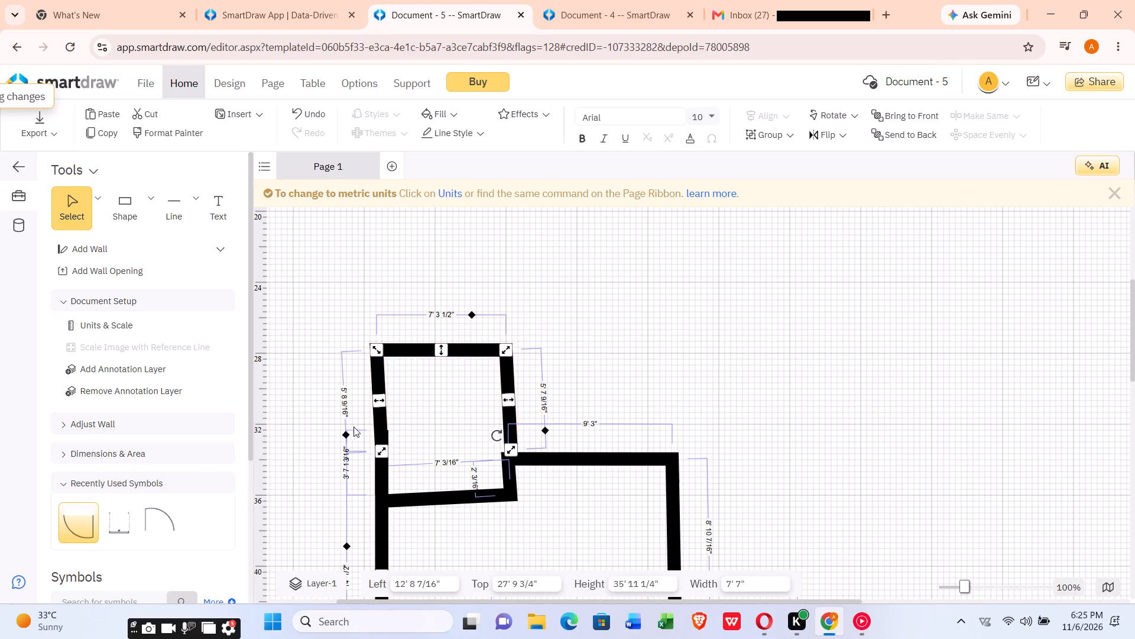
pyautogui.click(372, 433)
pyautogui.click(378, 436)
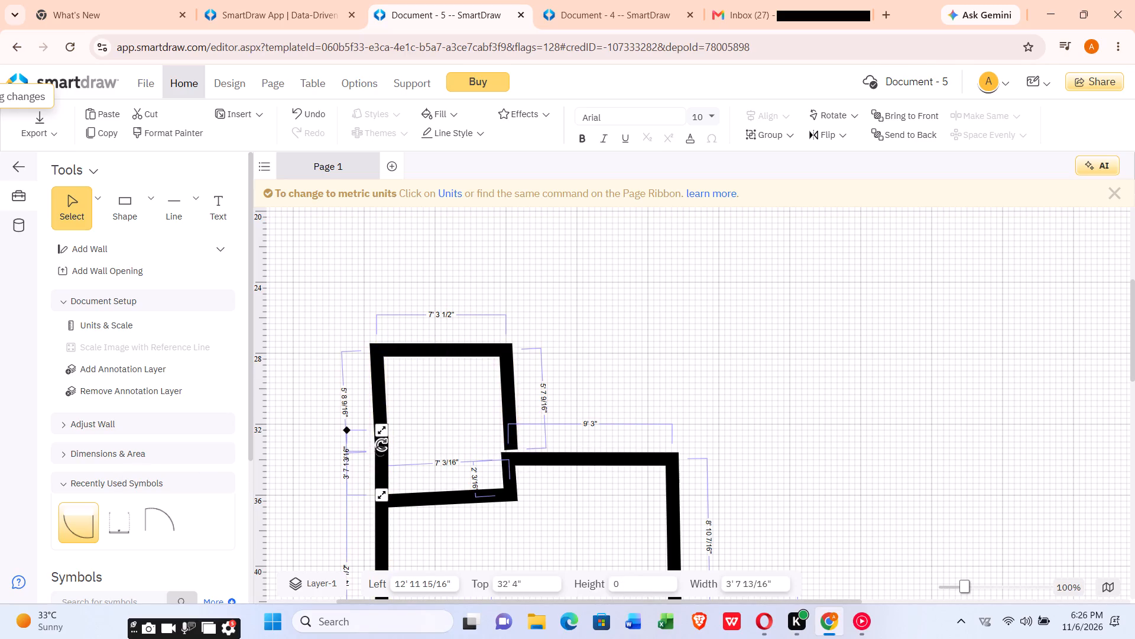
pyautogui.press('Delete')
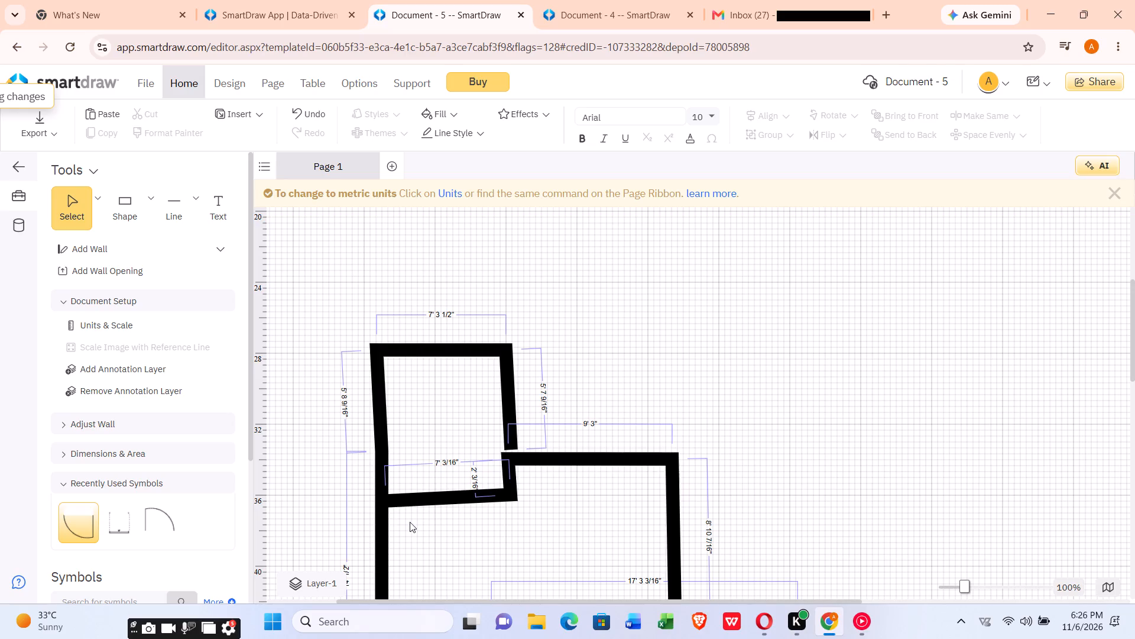
# Shift the connected plan slightly and lengthen the extension's return wall to about 6' 1/16" toward the upper room's jog corner.
pyautogui.click(515, 442)
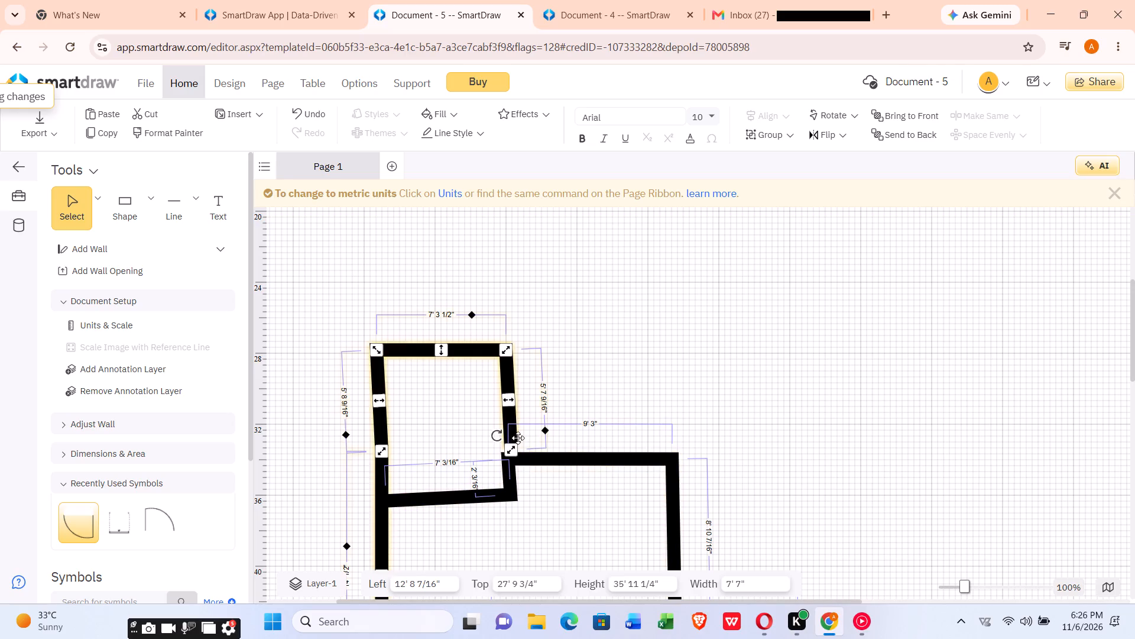
pyautogui.click(518, 438)
pyautogui.moveTo(512, 441); pyautogui.dragTo(515, 450)
pyautogui.moveTo(515, 450); pyautogui.dragTo(517, 449)
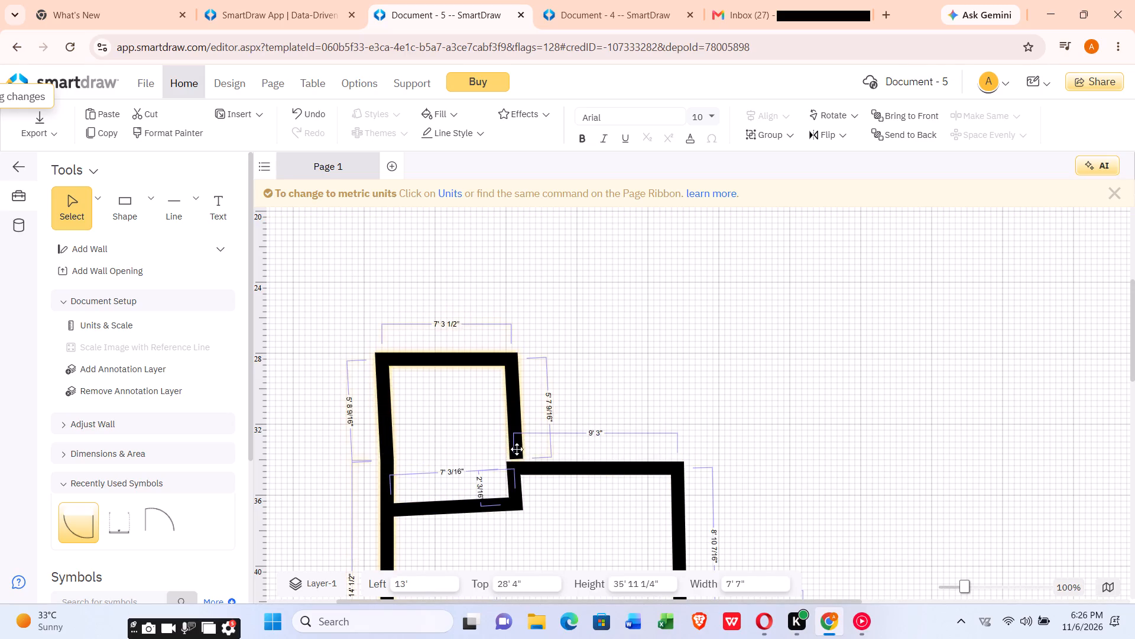
pyautogui.moveTo(517, 449); pyautogui.dragTo(517, 431)
pyautogui.click(521, 443)
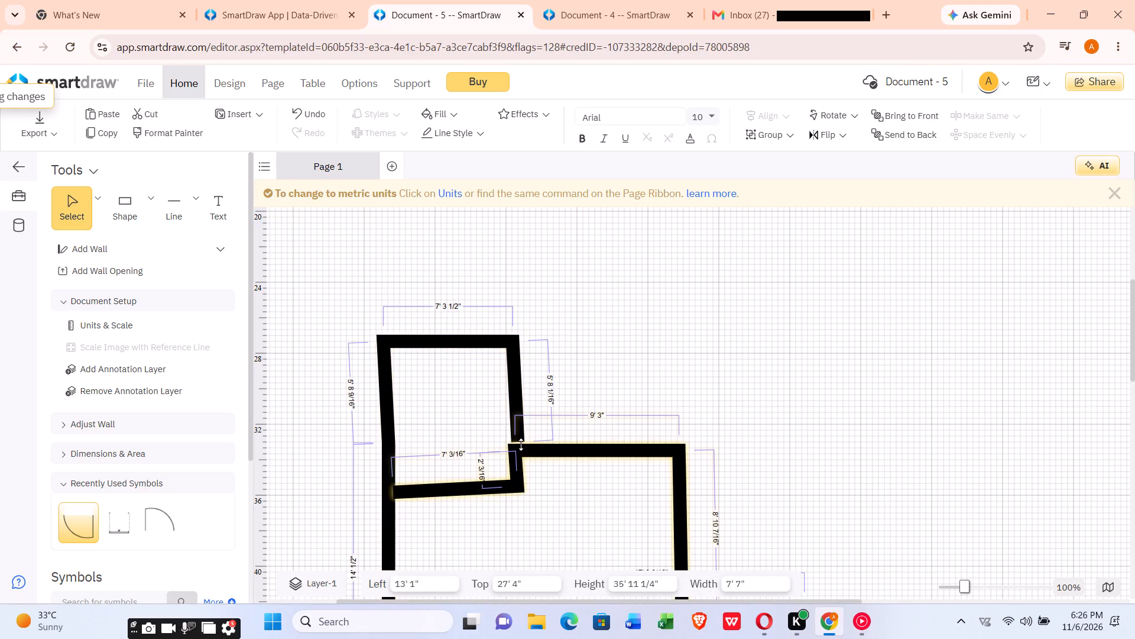
# Reposition the upper room's connected walls below the extension, at about 13' 4 1/2" left and 33' 10 7/16" top.
pyautogui.click(498, 485)
pyautogui.click(496, 485)
pyautogui.moveTo(495, 486); pyautogui.dragTo(484, 472)
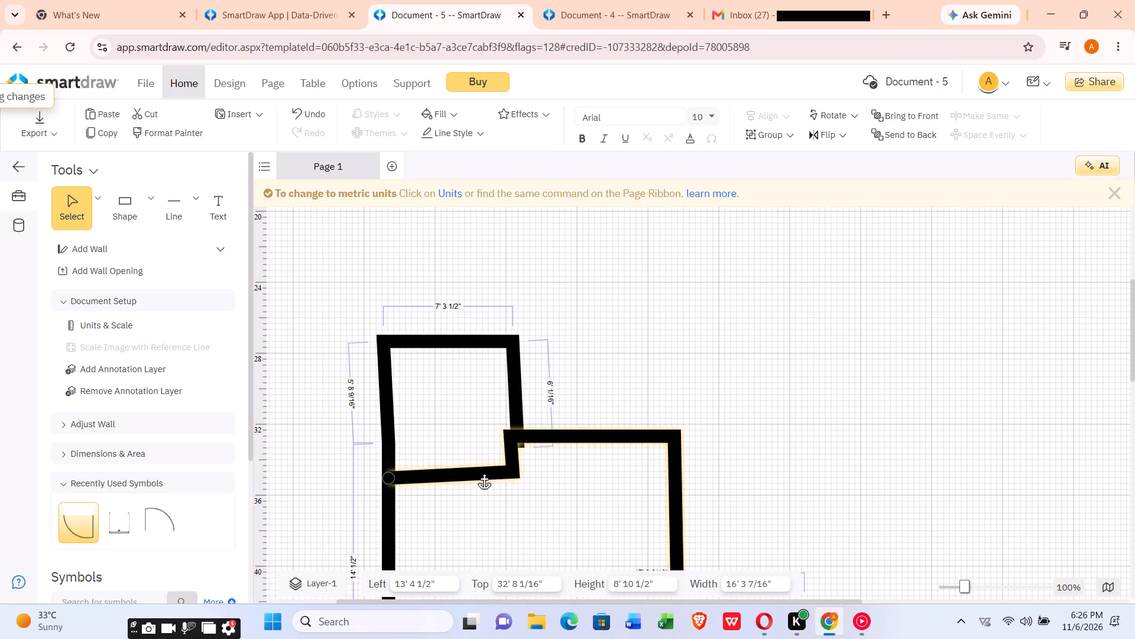
pyautogui.moveTo(484, 472); pyautogui.dragTo(493, 489)
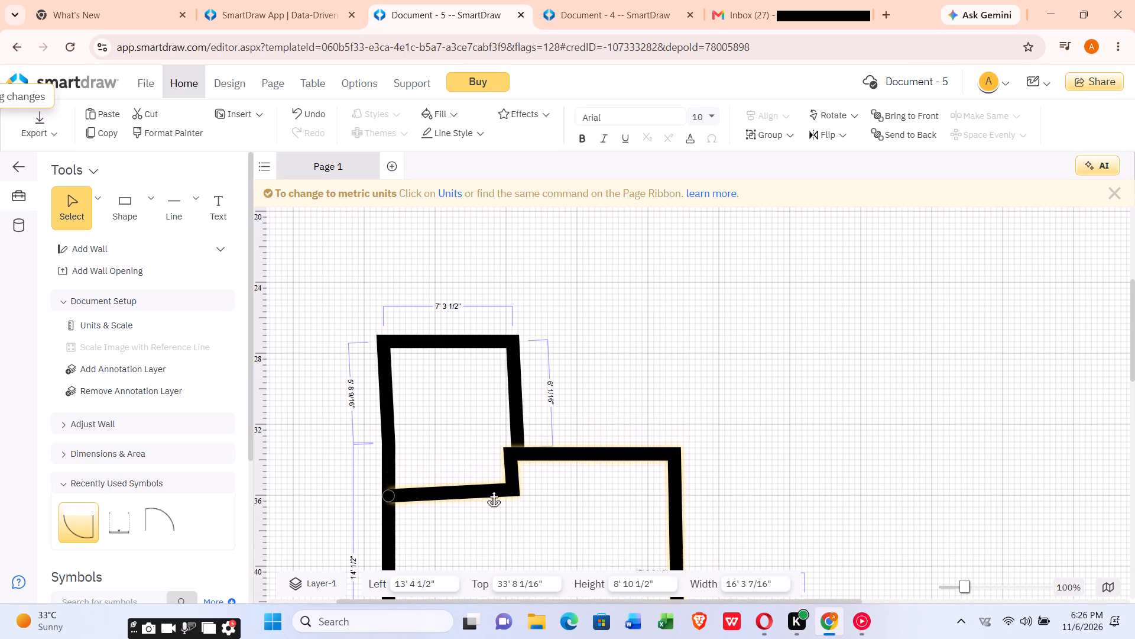
pyautogui.moveTo(493, 489); pyautogui.dragTo(506, 493)
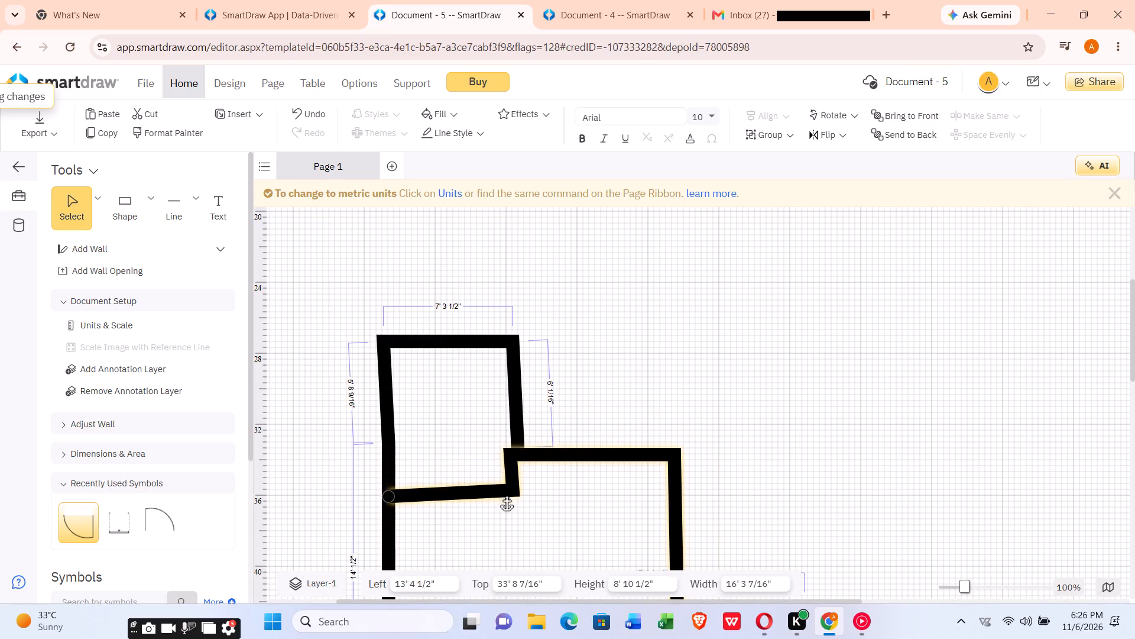
pyautogui.moveTo(506, 493); pyautogui.dragTo(510, 493)
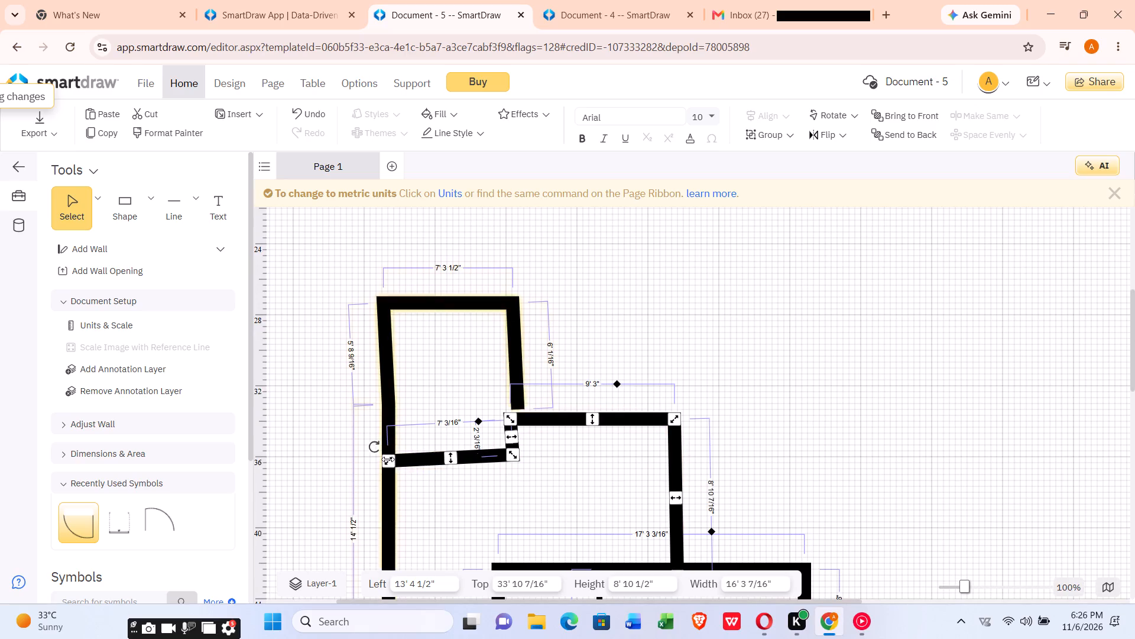
# Adjust the cross wall's end on the long left wall, making the cross wall about 7' 1/8" long.
pyautogui.click(388, 459)
pyautogui.click(388, 459)
pyautogui.click(385, 459)
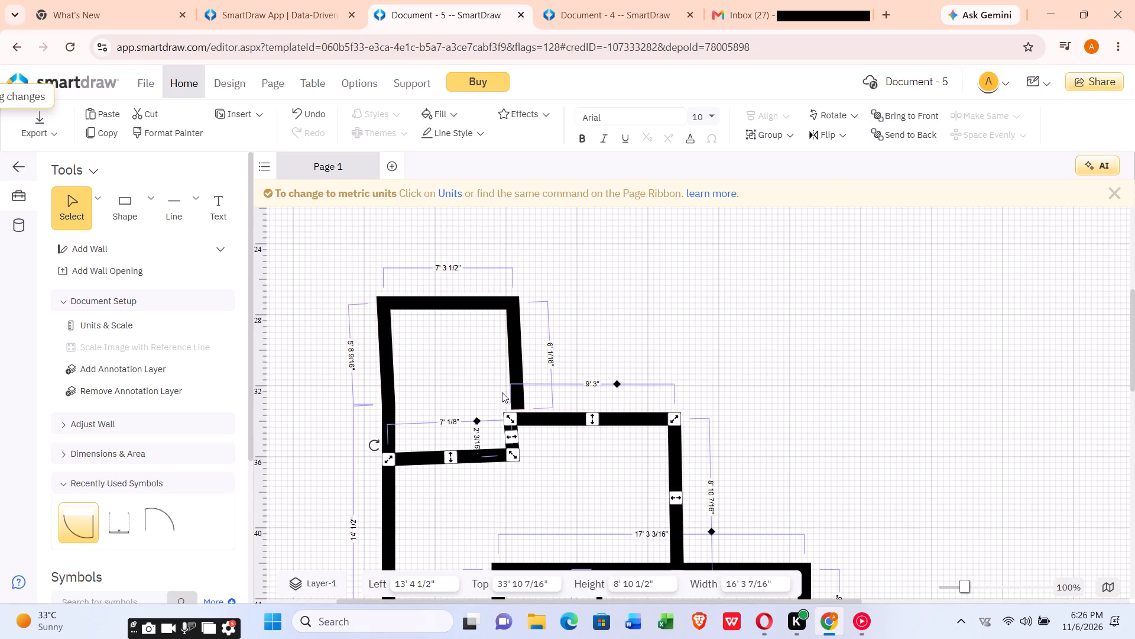
# Reposition the upper room's connected walls below the extension's return wall, at about 13' 4 1/2" left and 34' 2" top.
pyautogui.moveTo(516, 400); pyautogui.dragTo(515, 406)
pyautogui.click(504, 434)
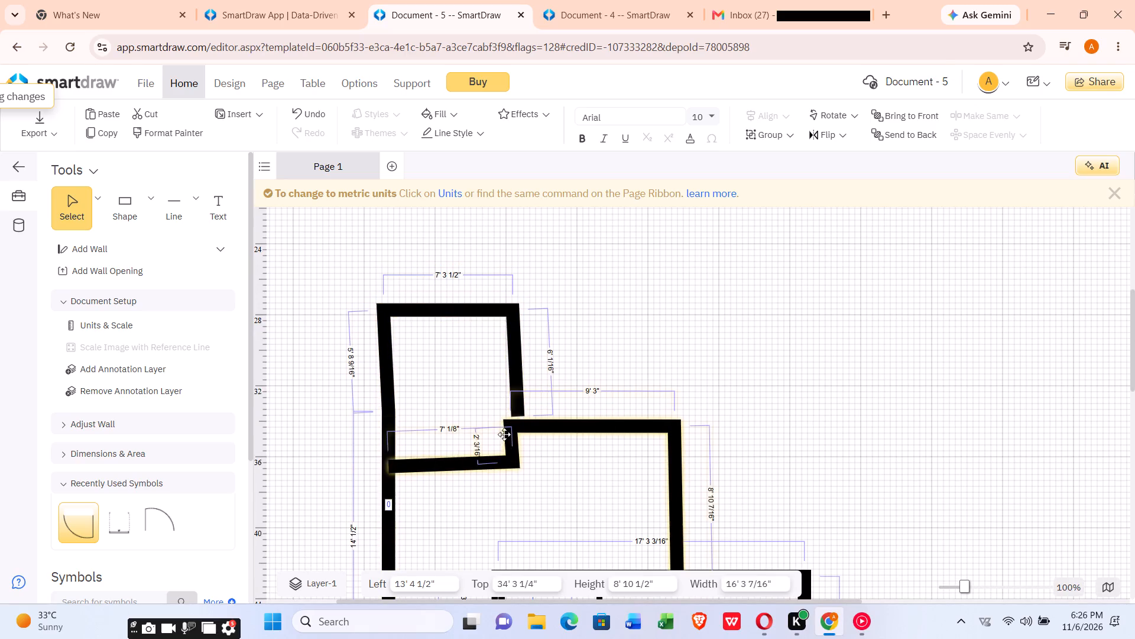
pyautogui.moveTo(524, 425); pyautogui.dragTo(535, 420)
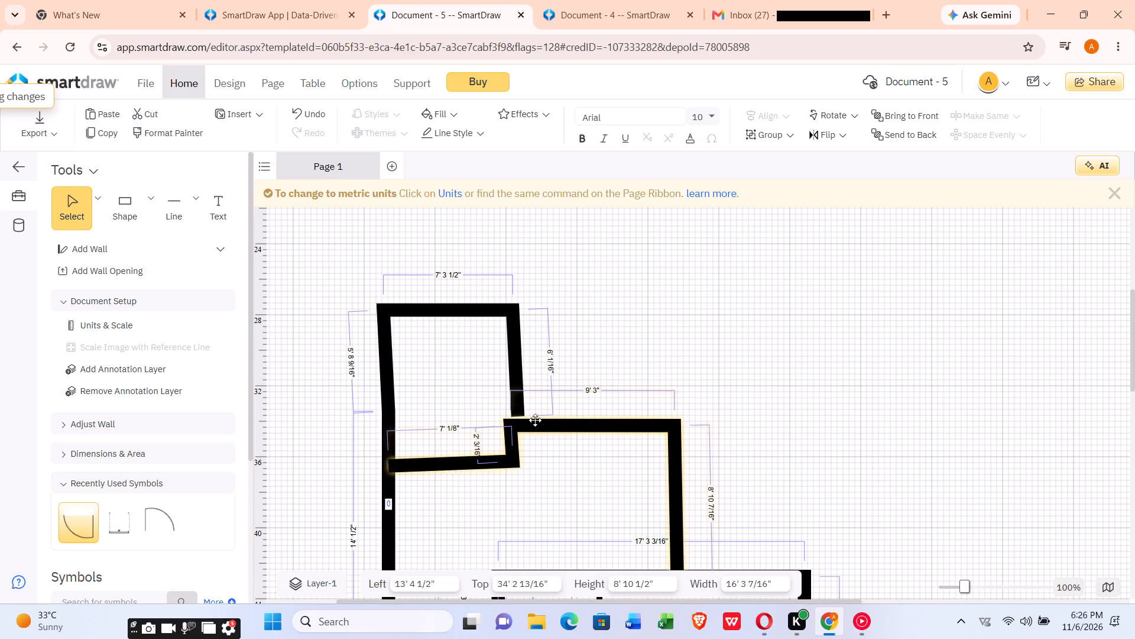
pyautogui.moveTo(535, 420); pyautogui.dragTo(537, 432)
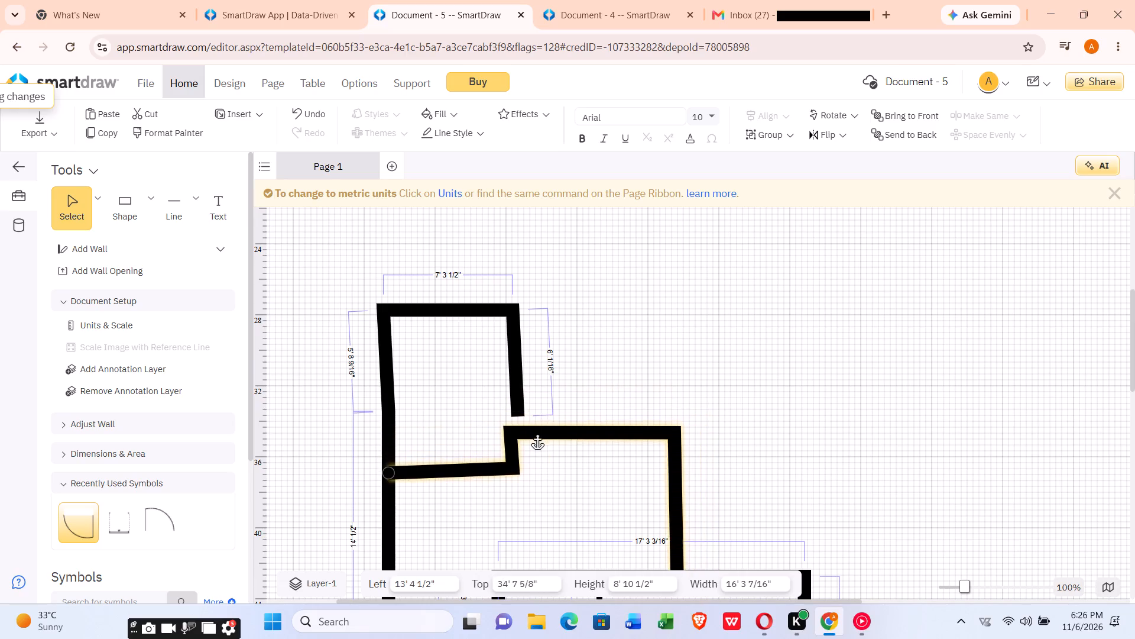
pyautogui.moveTo(537, 432); pyautogui.dragTo(546, 421)
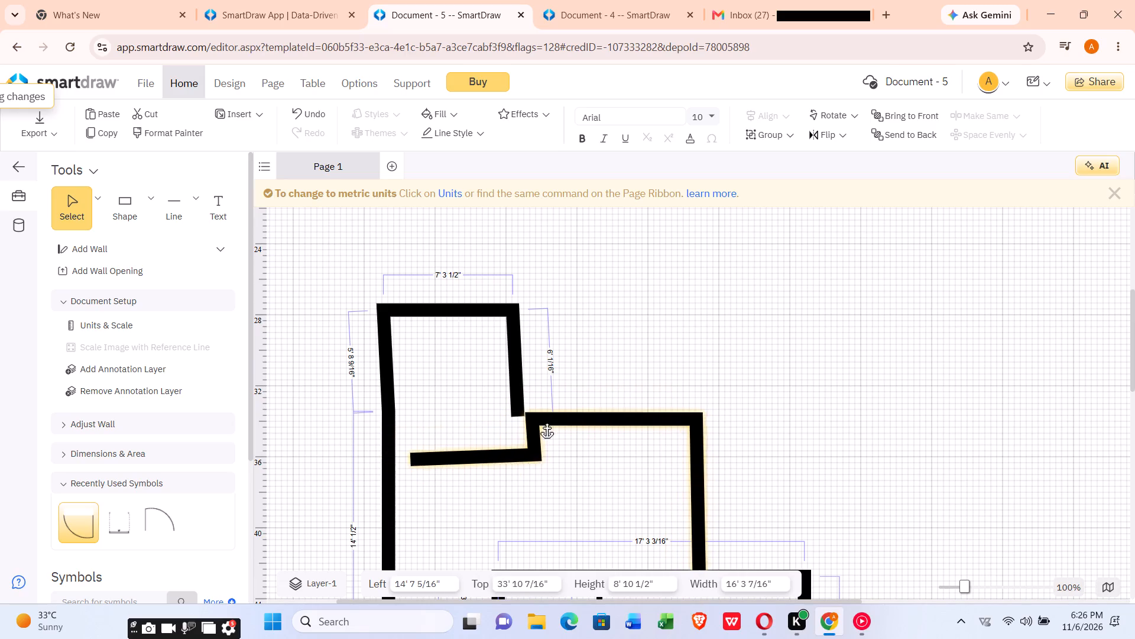
pyautogui.moveTo(546, 421); pyautogui.dragTo(539, 424)
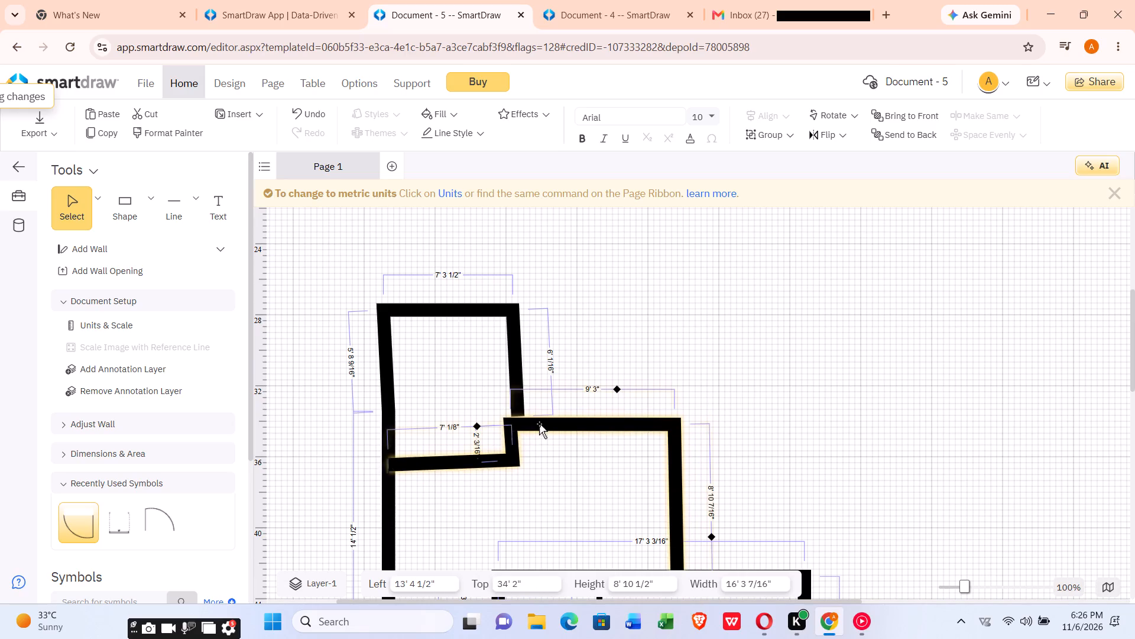
# Add a 28" door to the small recess at the bottom of the main room, near its left corner.
pyautogui.scroll(-4, 539, 425)
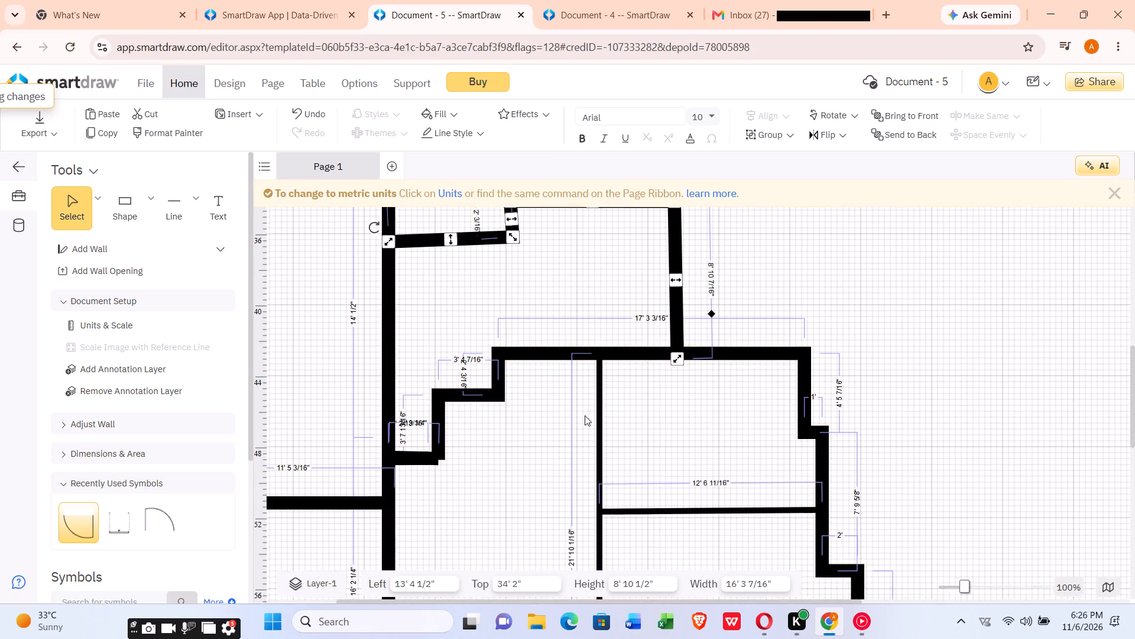
pyautogui.scroll(-1, 585, 415)
pyautogui.hscroll(2, 462, 481)
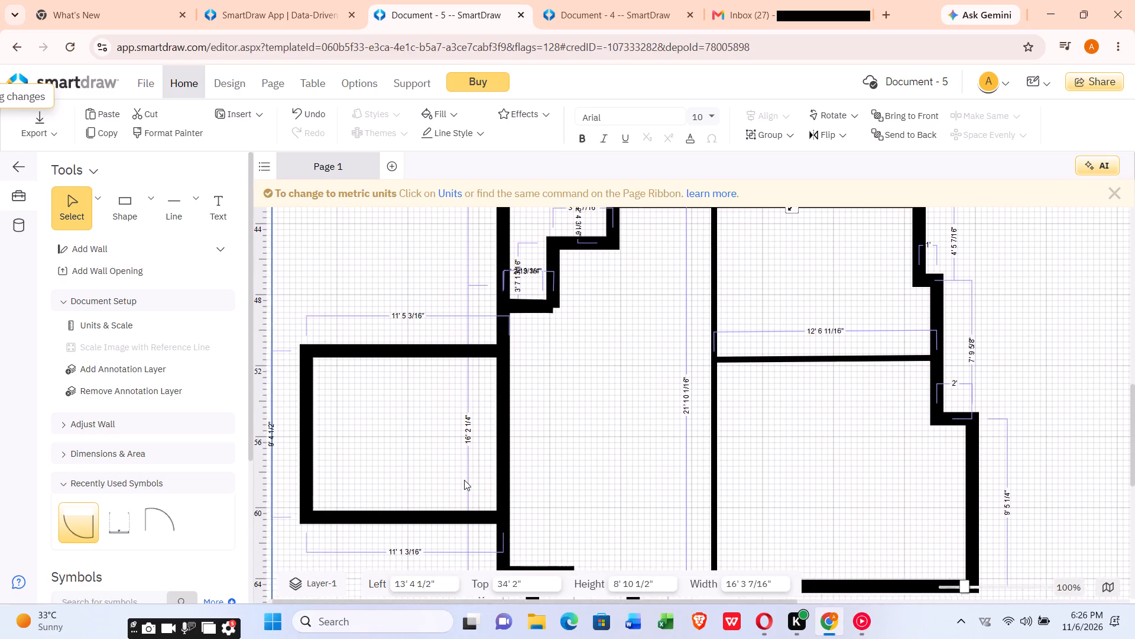
pyautogui.hscroll(2, 464, 480)
pyautogui.scroll(-3, 481, 467)
pyautogui.scroll(2, 482, 463)
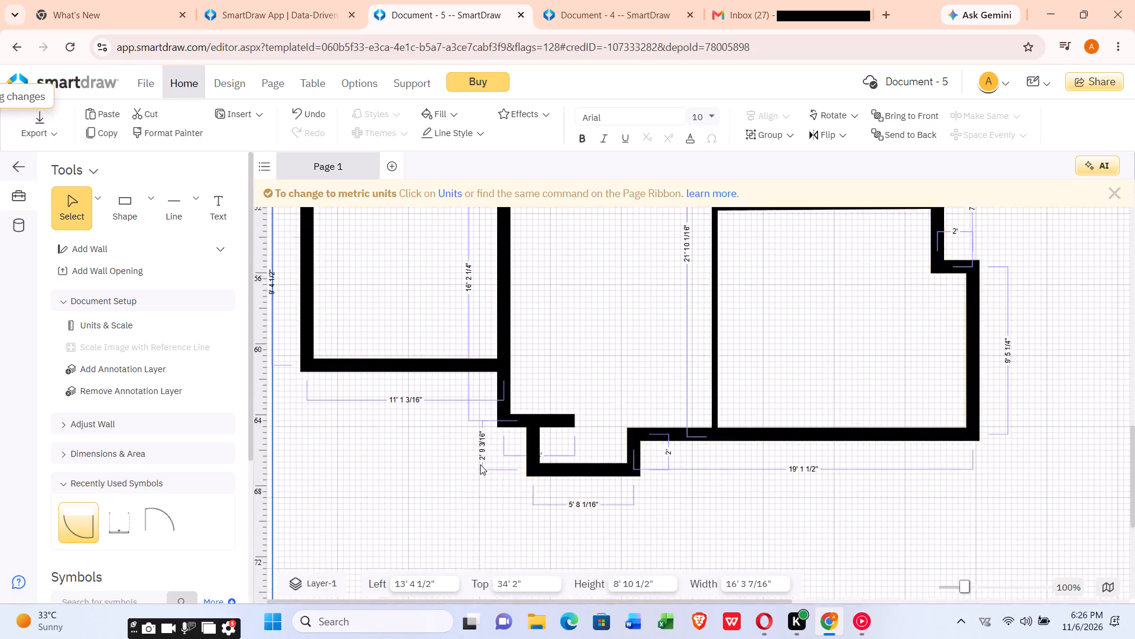
pyautogui.scroll(1, 520, 499)
pyautogui.scroll(-1, 531, 495)
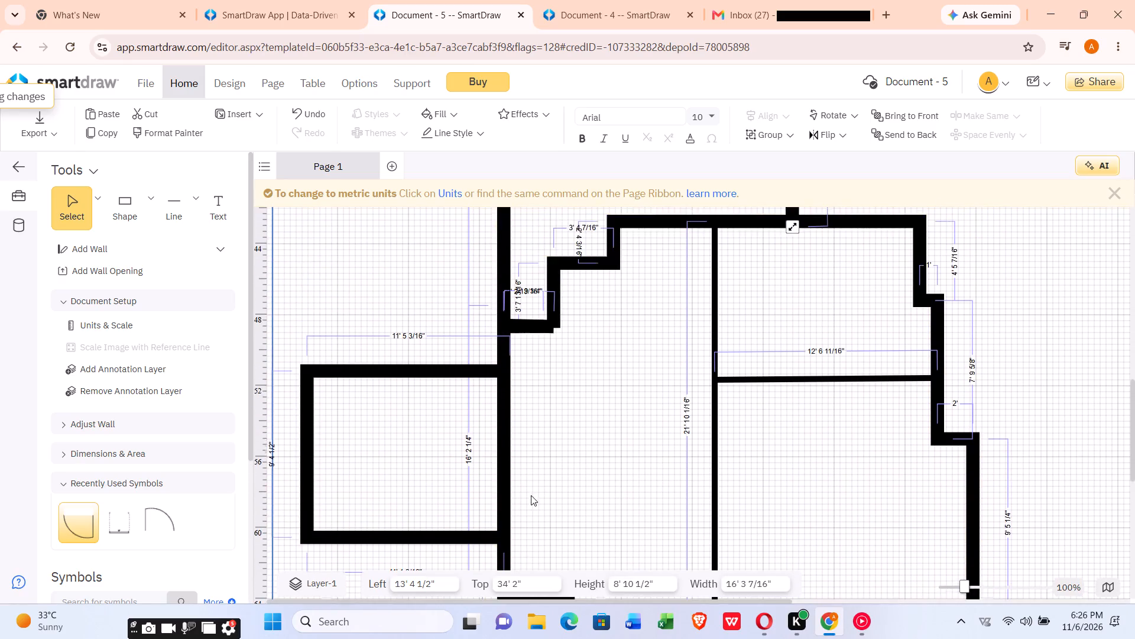
pyautogui.scroll(-2, 365, 509)
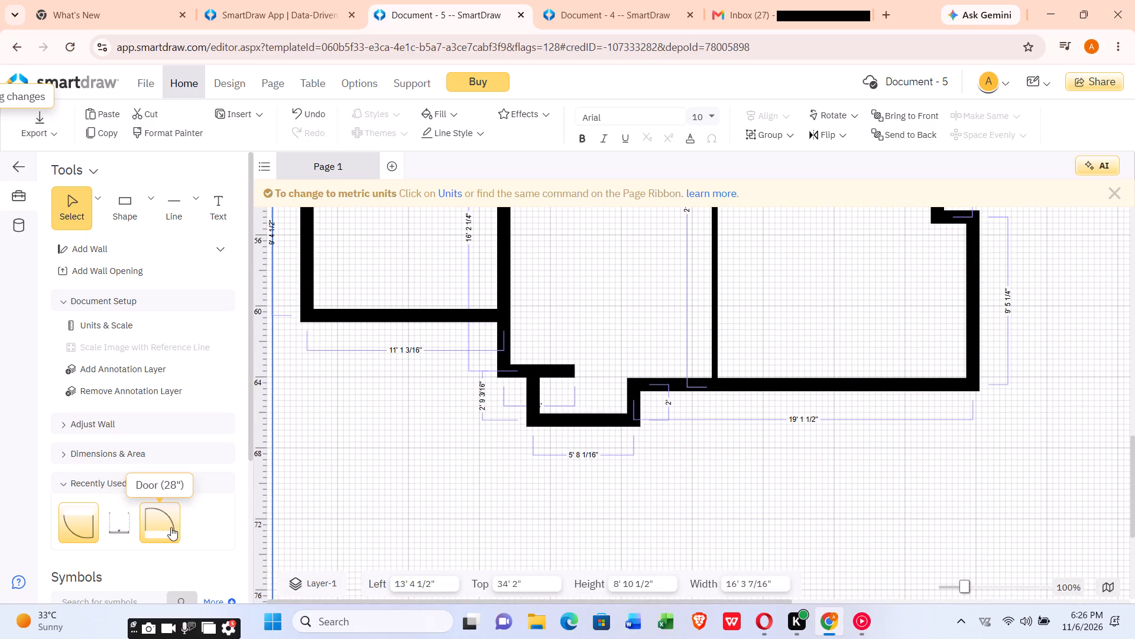
pyautogui.moveTo(155, 520); pyautogui.dragTo(320, 501)
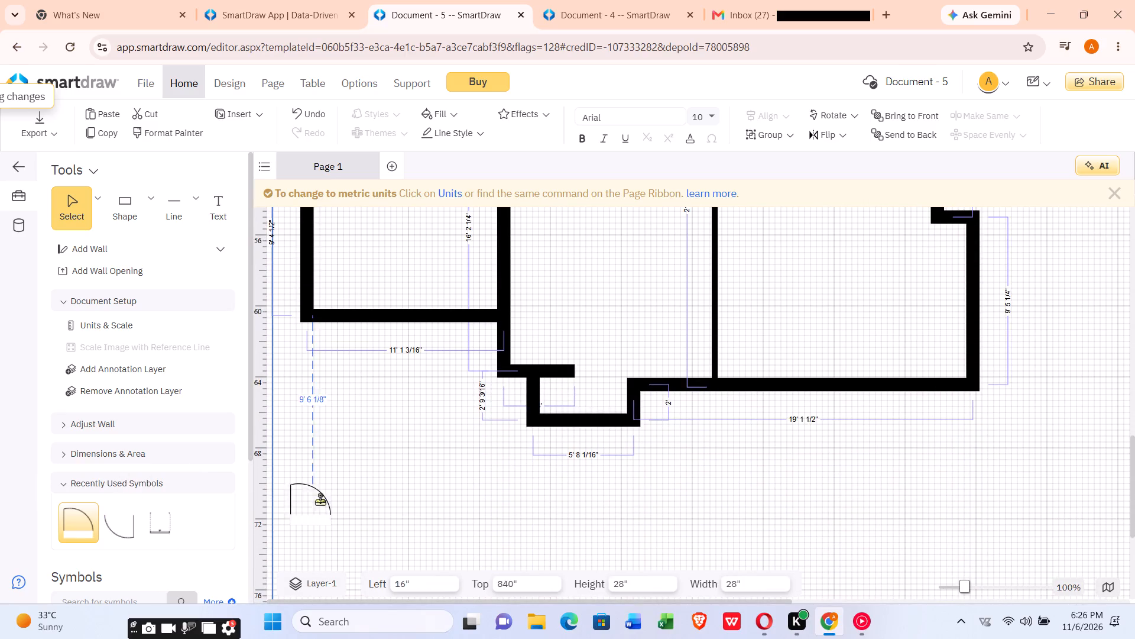
pyautogui.moveTo(320, 501); pyautogui.dragTo(557, 386)
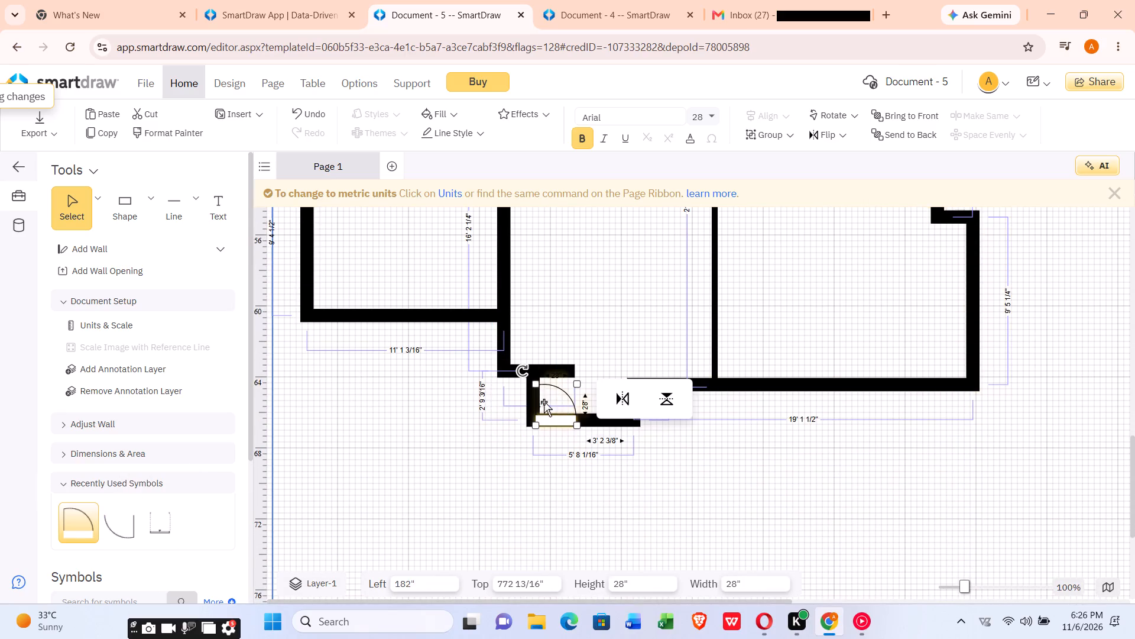
# Rotate the recess door to about 270° and fit it into the recess's short left wall, at about 176 3/4" left and 765 1/16" top.
pyautogui.moveTo(517, 370); pyautogui.dragTo(542, 355)
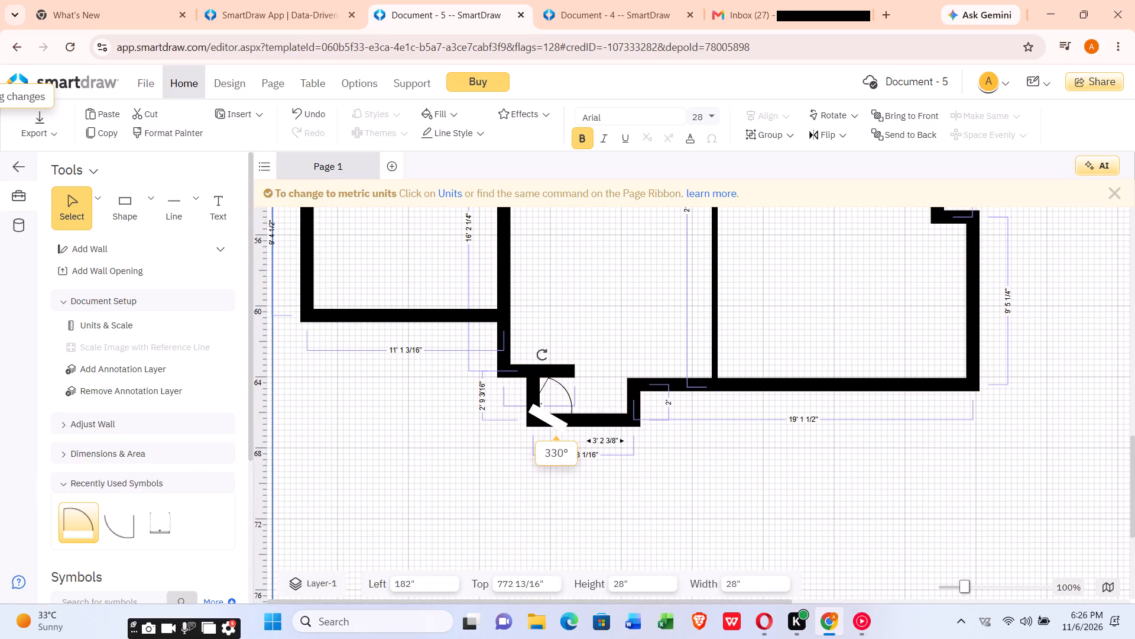
pyautogui.moveTo(542, 355); pyautogui.dragTo(575, 383)
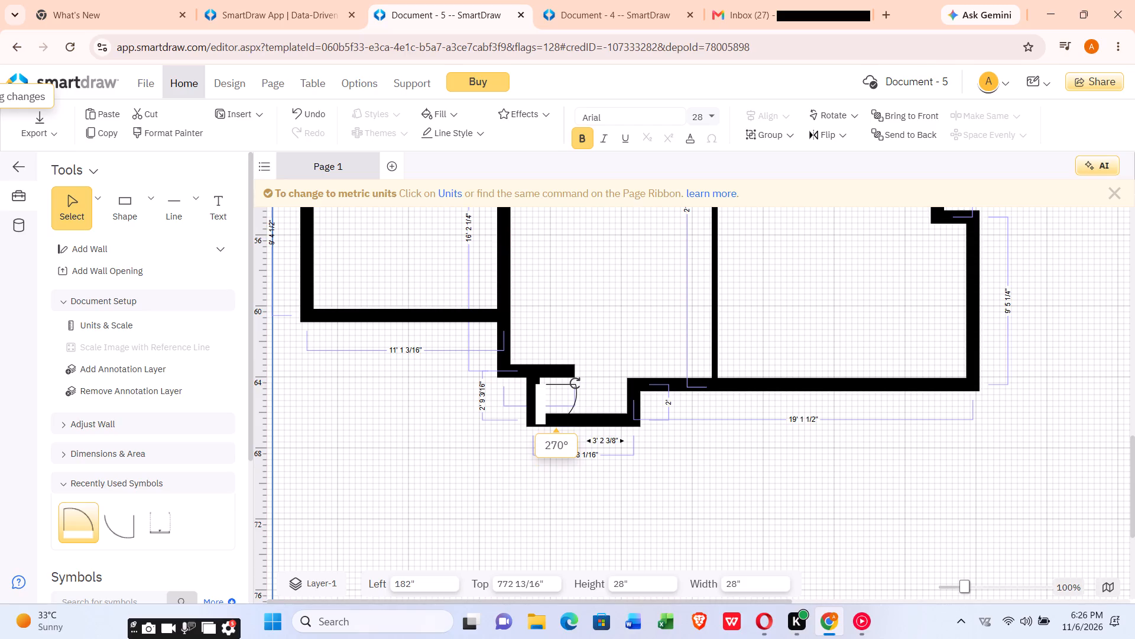
pyautogui.moveTo(575, 383); pyautogui.dragTo(572, 382)
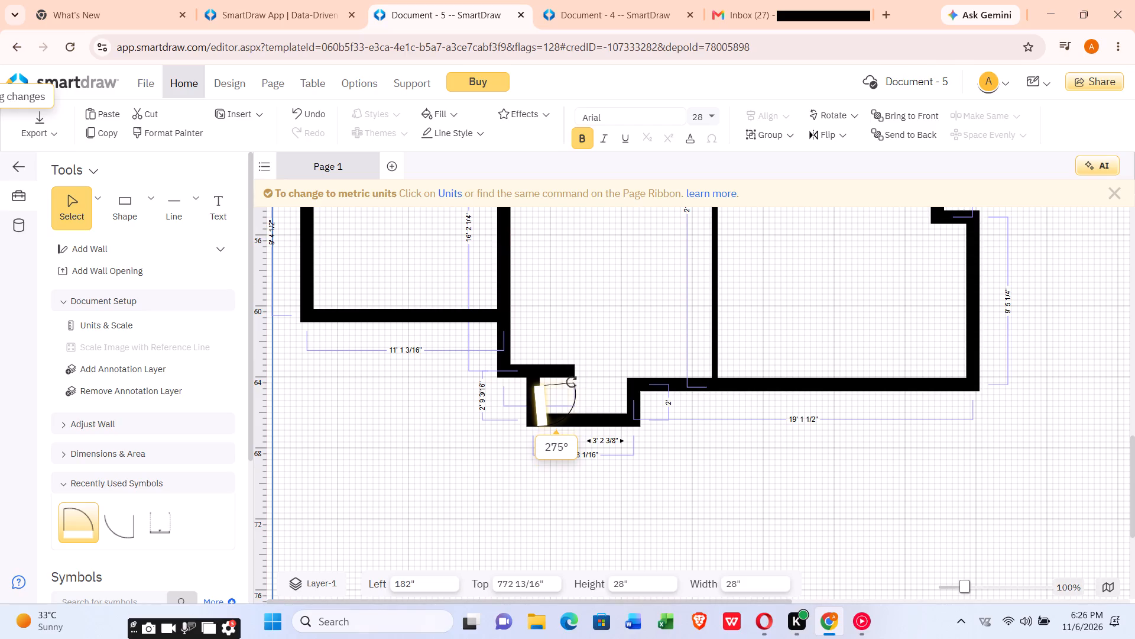
pyautogui.moveTo(572, 382); pyautogui.dragTo(572, 382)
pyautogui.moveTo(552, 412); pyautogui.dragTo(547, 392)
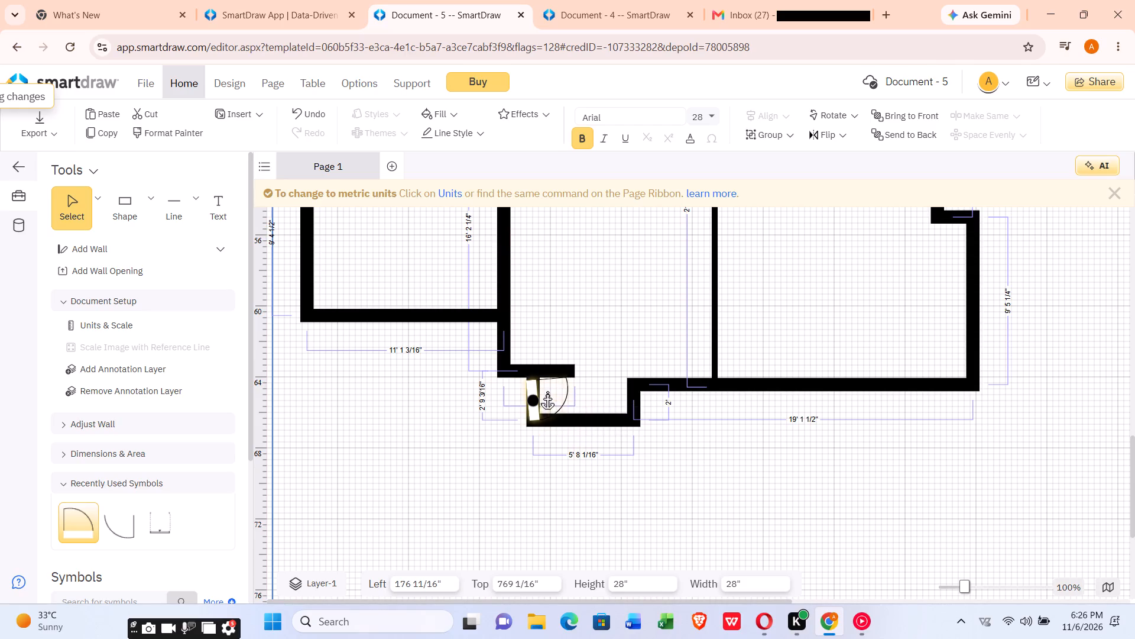
pyautogui.moveTo(547, 392); pyautogui.dragTo(545, 389)
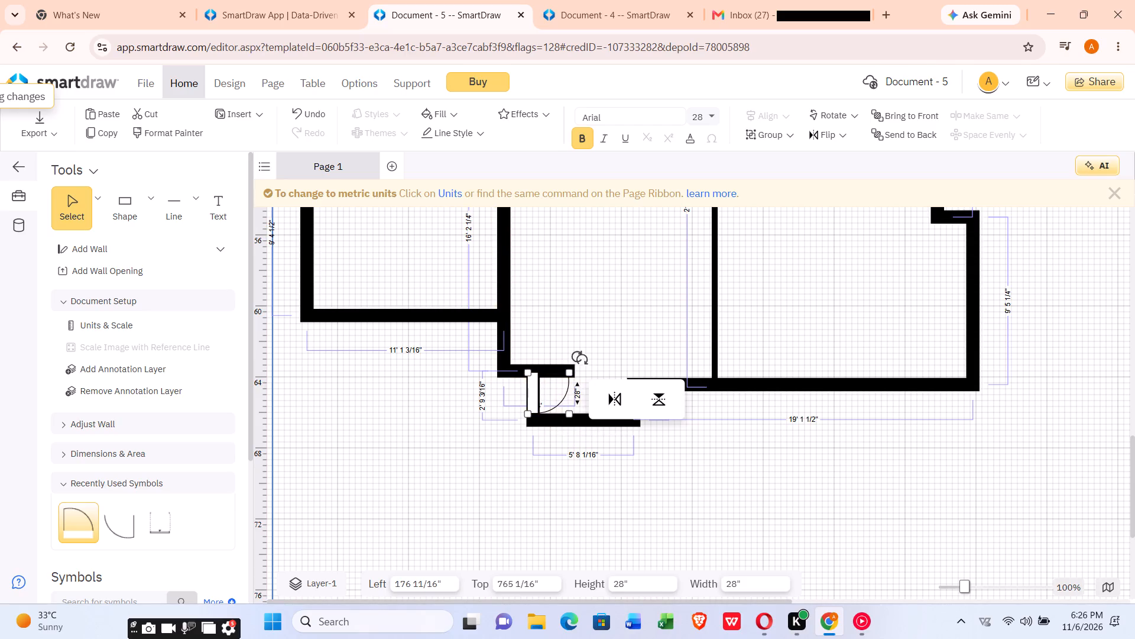
pyautogui.moveTo(577, 357); pyautogui.dragTo(583, 364)
pyautogui.click(583, 364)
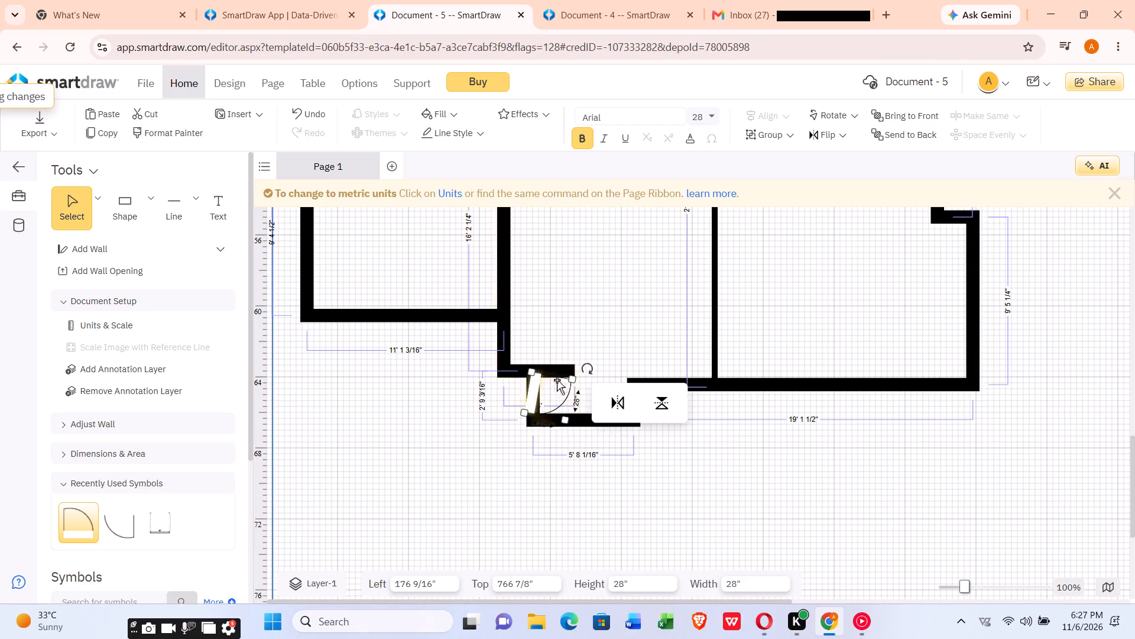
pyautogui.moveTo(586, 368); pyautogui.dragTo(569, 376)
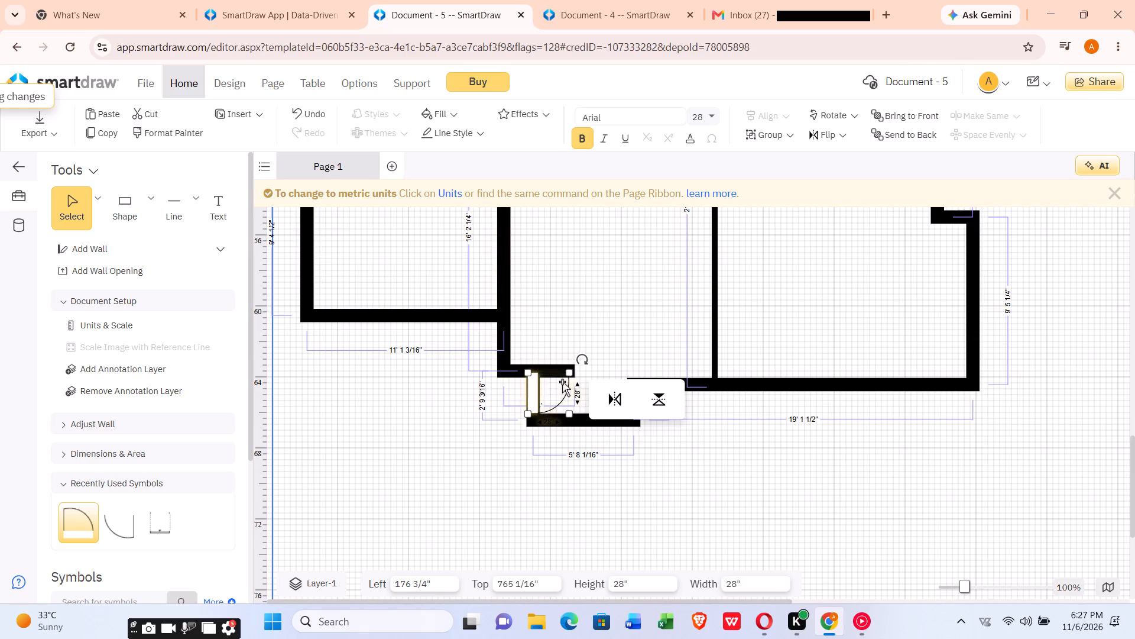
# Place a 28" door in the short wall beside the long left wall, below the stepped jog, at about 166" left and 580 3/16" top.
pyautogui.scroll(1, 562, 382)
pyautogui.scroll(2, 451, 541)
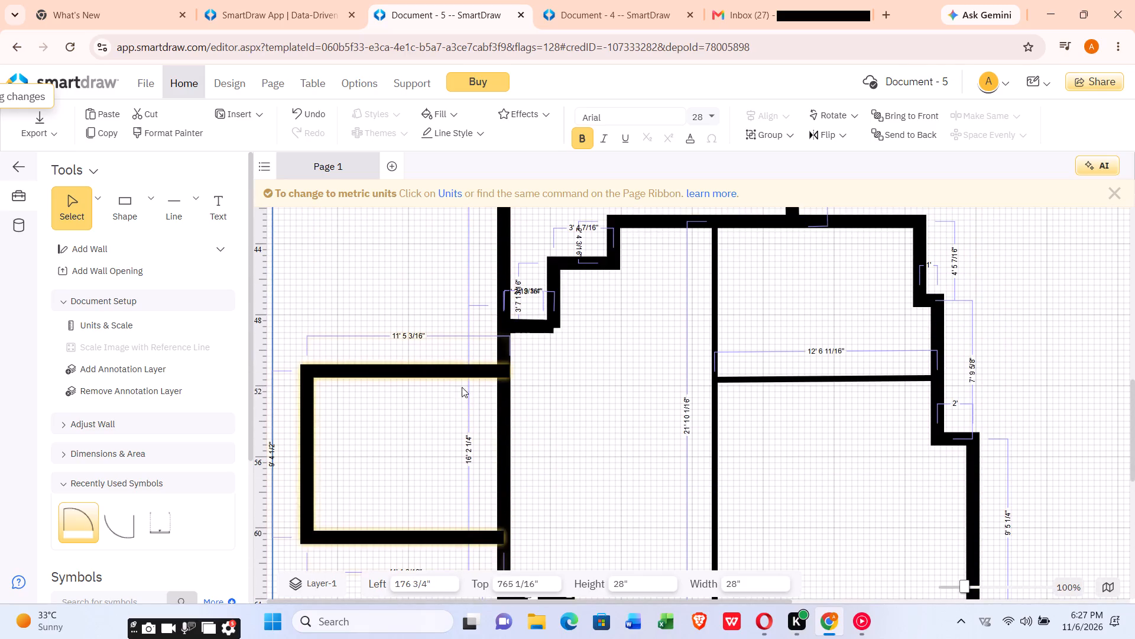
pyautogui.moveTo(127, 525); pyautogui.dragTo(115, 528)
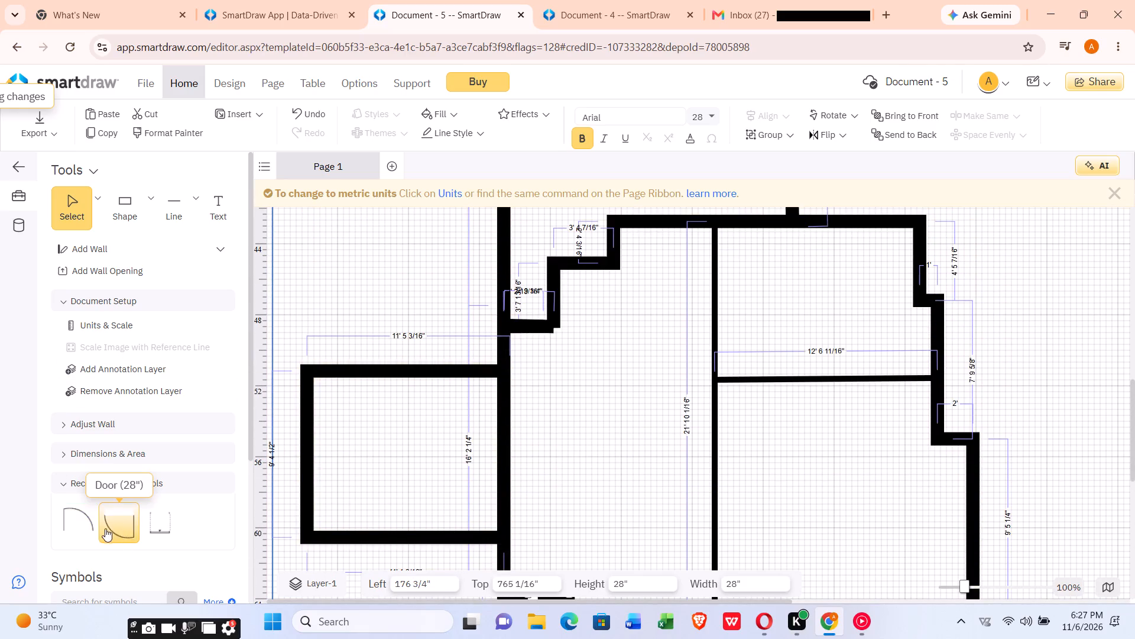
pyautogui.doubleClick(115, 528)
pyautogui.moveTo(116, 530); pyautogui.dragTo(143, 506)
pyautogui.moveTo(143, 506); pyautogui.dragTo(576, 434)
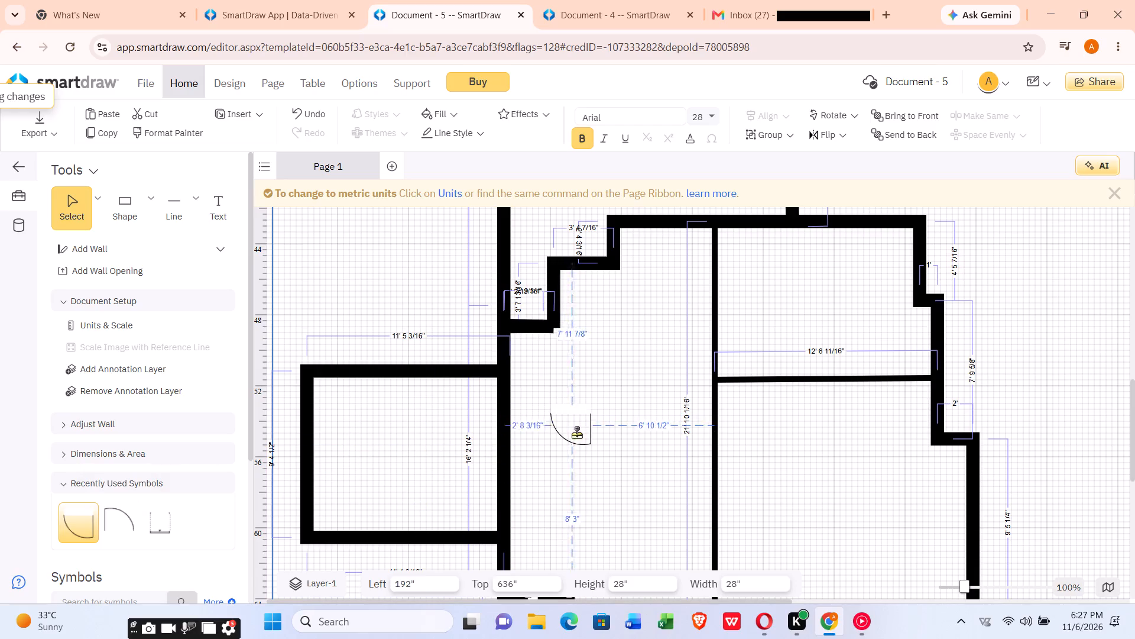
pyautogui.moveTo(576, 434); pyautogui.dragTo(549, 369)
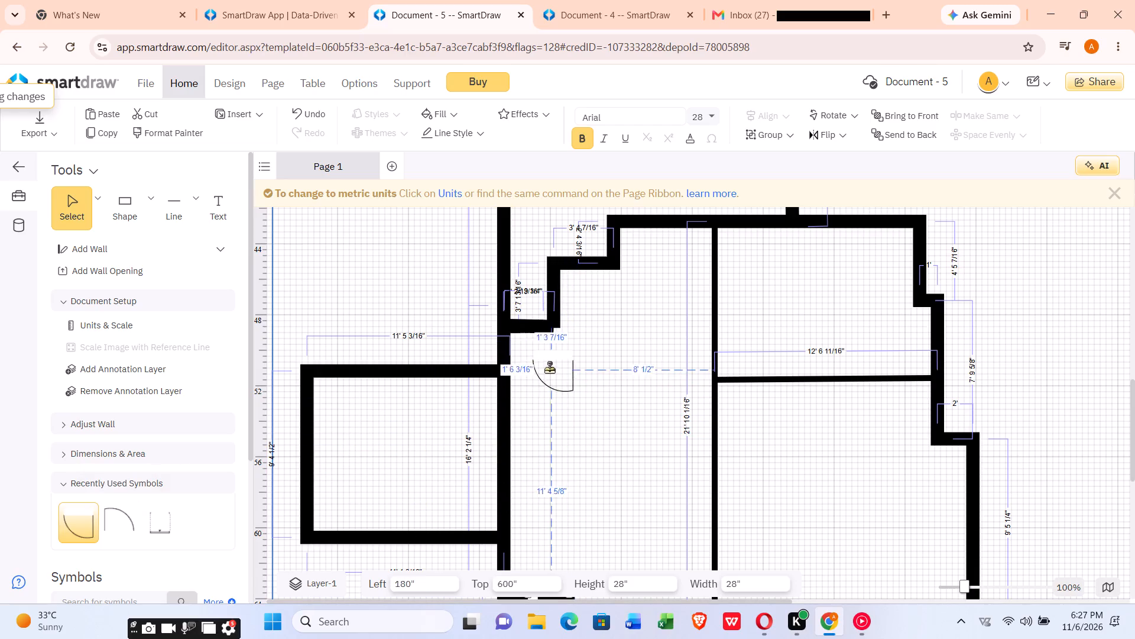
pyautogui.moveTo(549, 369); pyautogui.dragTo(539, 360)
pyautogui.moveTo(539, 360); pyautogui.dragTo(533, 347)
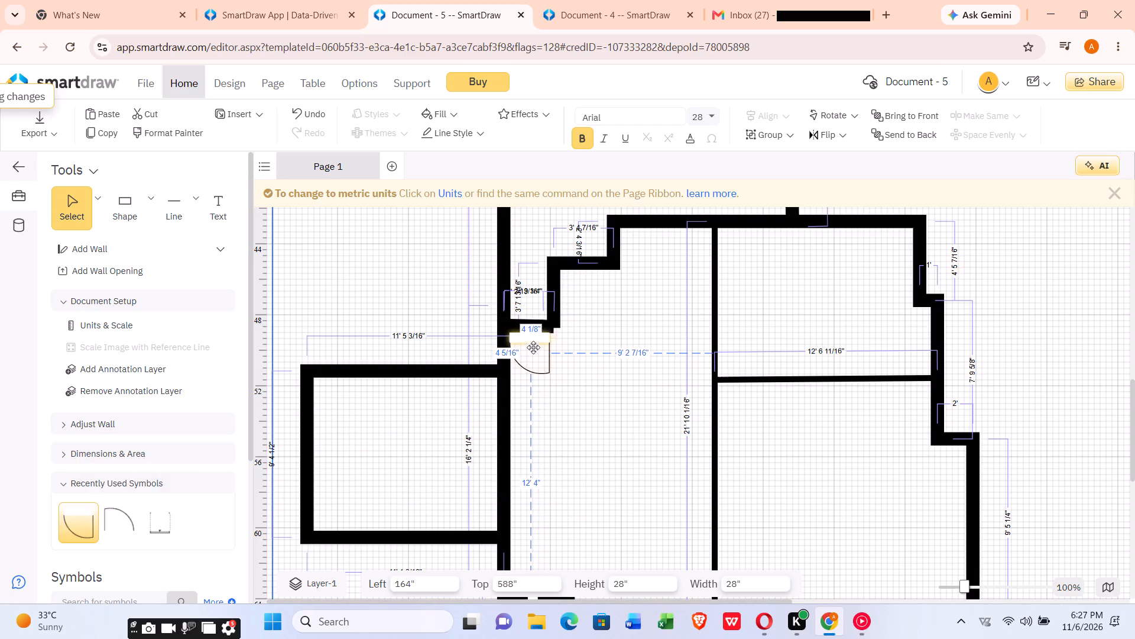
pyautogui.moveTo(533, 347); pyautogui.dragTo(533, 346)
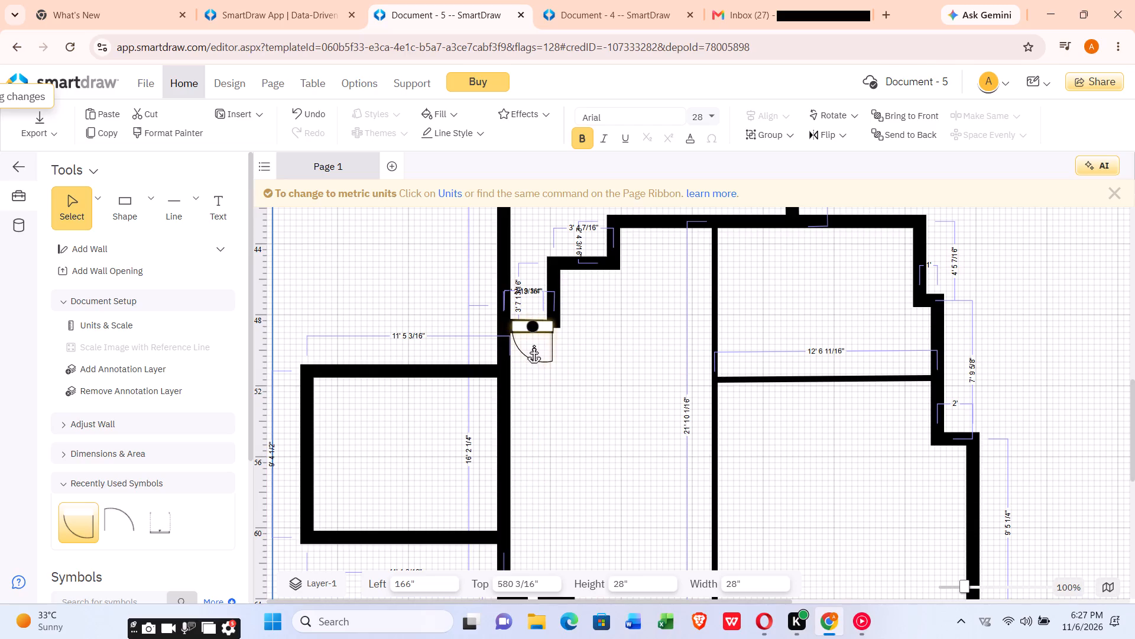
pyautogui.moveTo(533, 346); pyautogui.dragTo(533, 345)
# Draw a near-vertical Interior Wall 4" about 9' 6 3/16" long inside the main room, just right of the long left wall.
pyautogui.scroll(1, 519, 373)
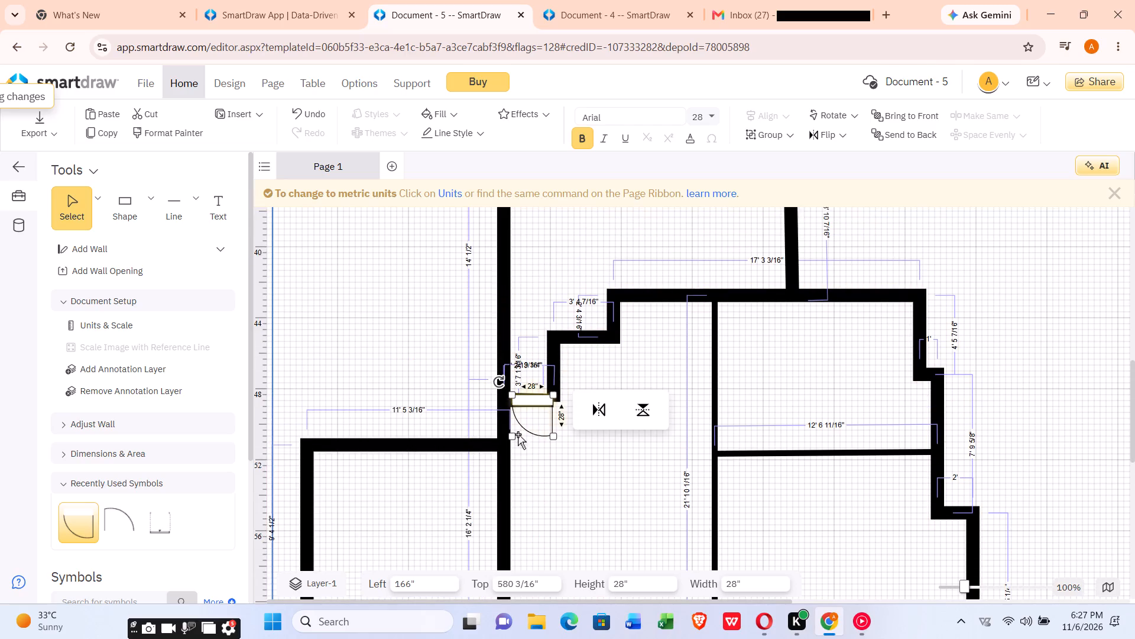
pyautogui.scroll(-1, 514, 447)
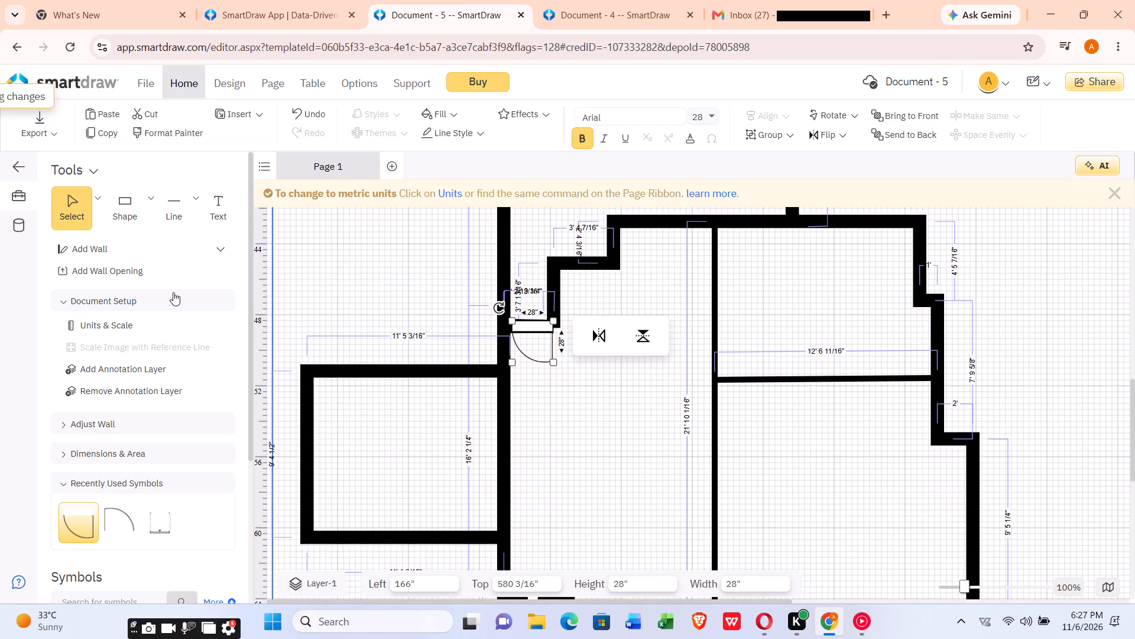
pyautogui.click(190, 256)
pyautogui.click(219, 256)
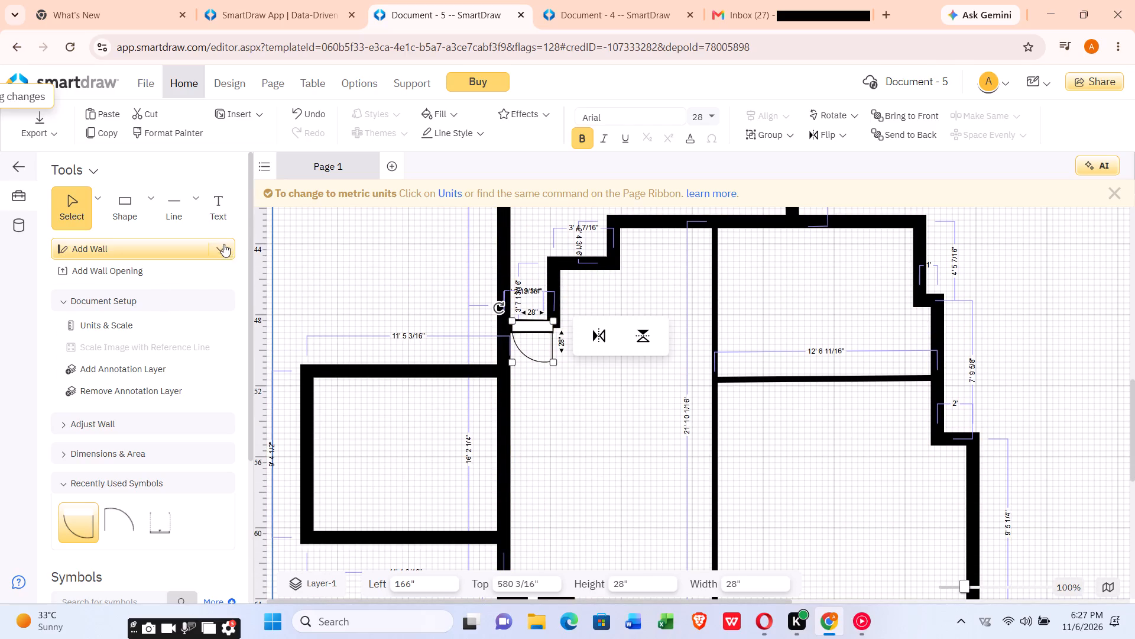
pyautogui.click(223, 244)
pyautogui.click(261, 283)
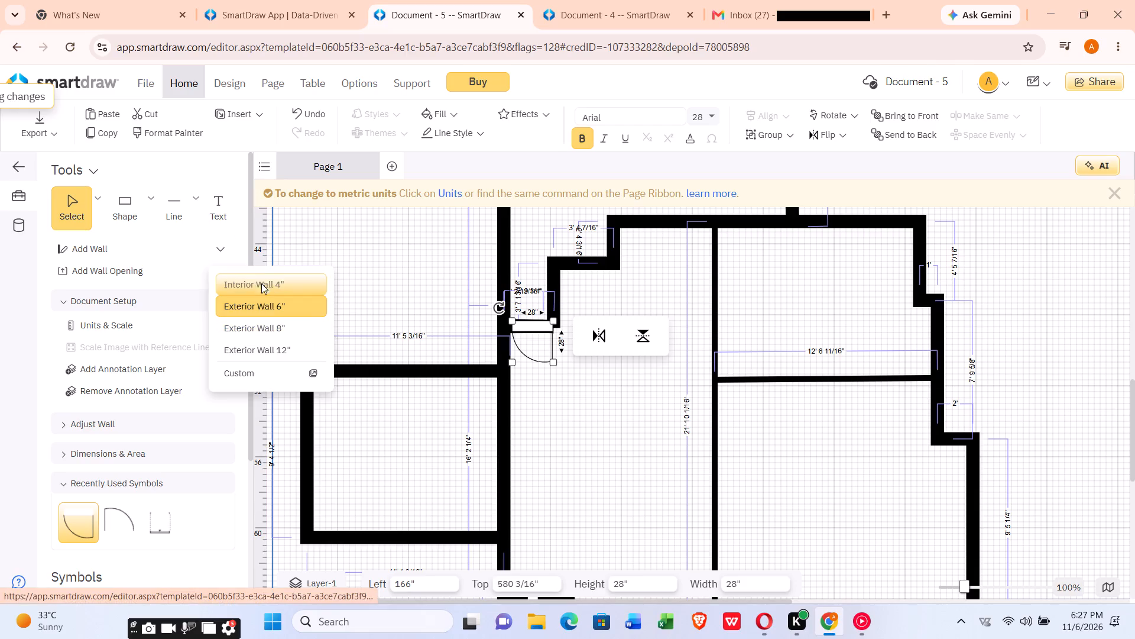
pyautogui.scroll(-1, 389, 369)
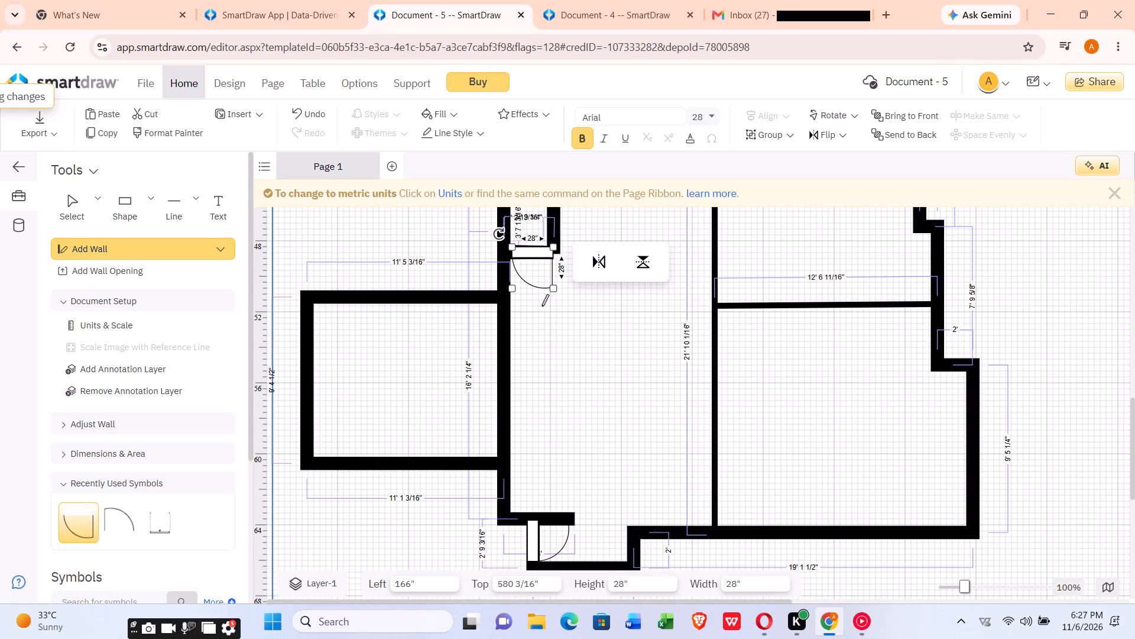
pyautogui.moveTo(544, 306); pyautogui.dragTo(551, 321)
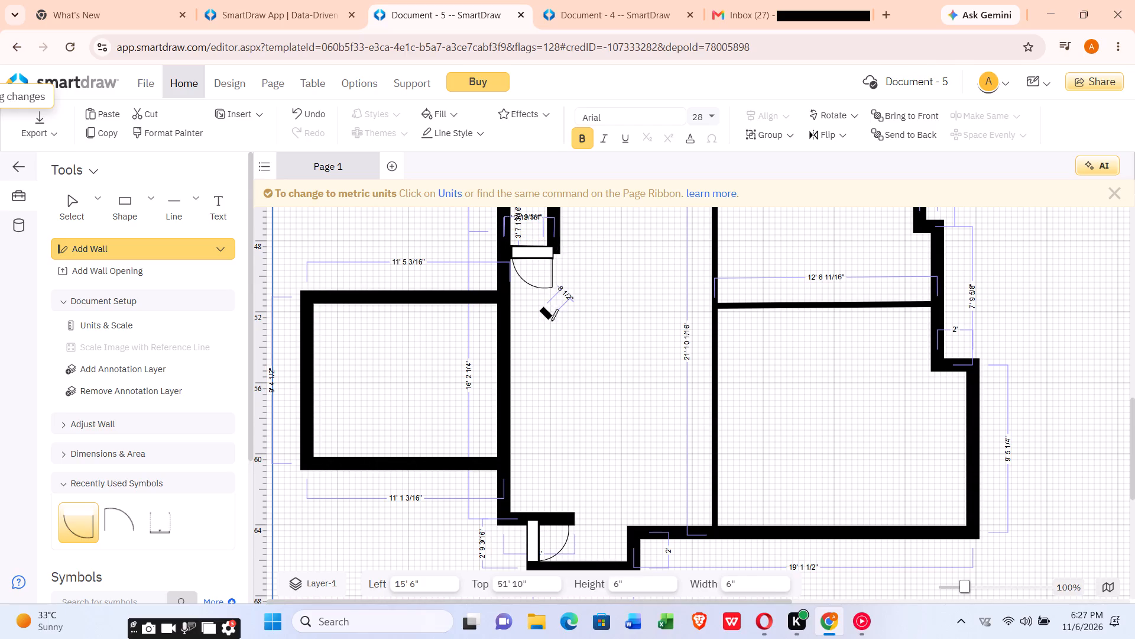
pyautogui.moveTo(551, 321); pyautogui.dragTo(551, 413)
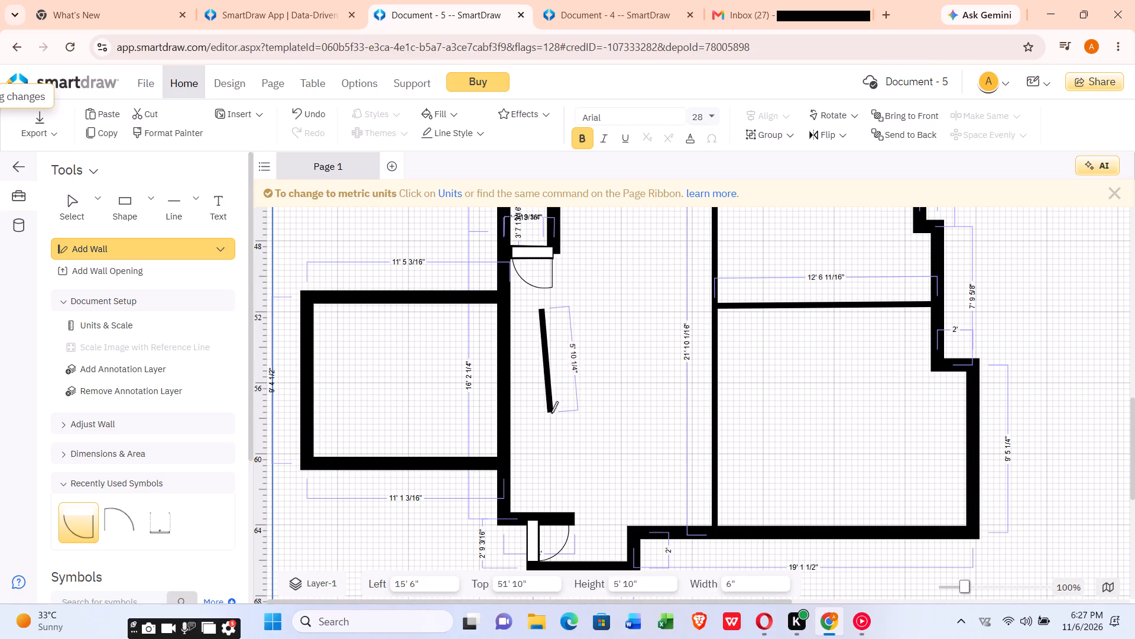
pyautogui.moveTo(551, 413); pyautogui.dragTo(553, 470)
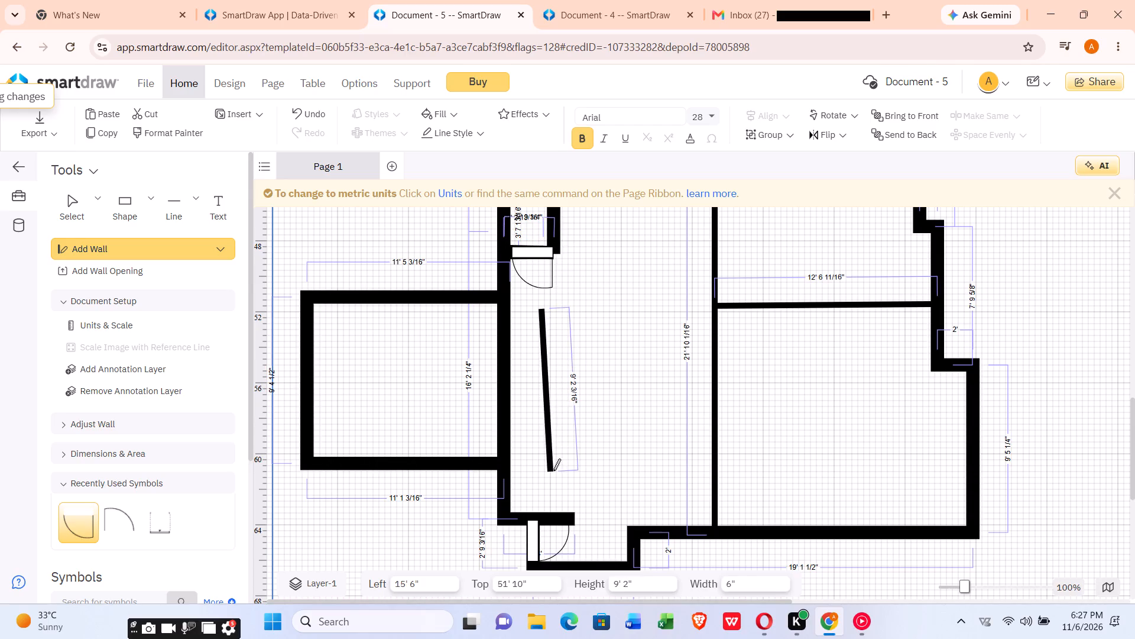
pyautogui.moveTo(553, 470); pyautogui.dragTo(553, 475)
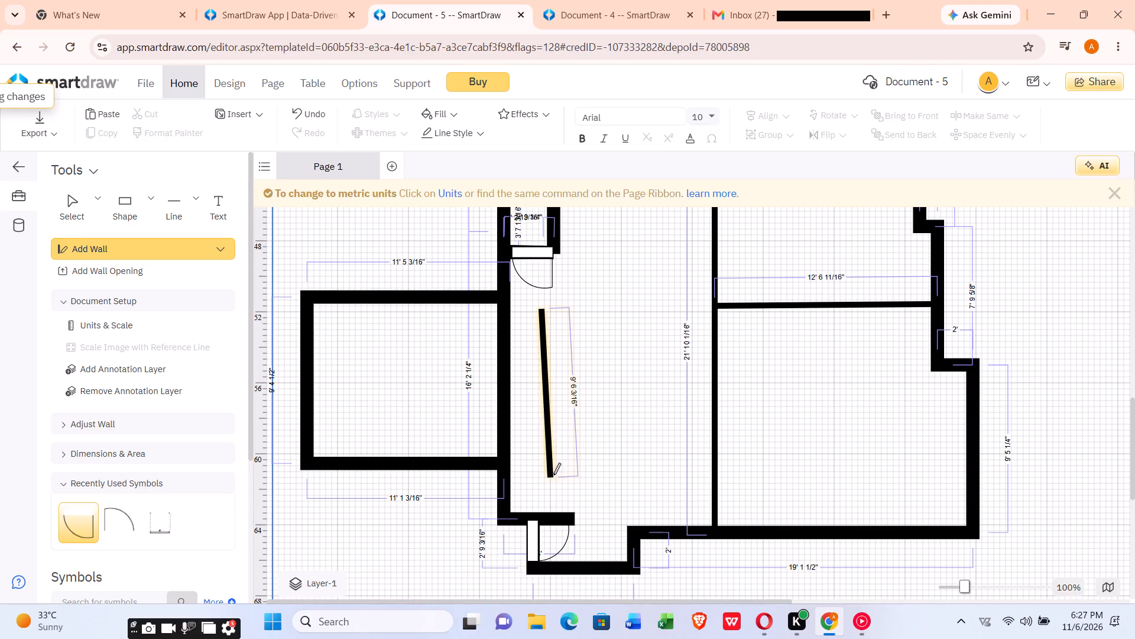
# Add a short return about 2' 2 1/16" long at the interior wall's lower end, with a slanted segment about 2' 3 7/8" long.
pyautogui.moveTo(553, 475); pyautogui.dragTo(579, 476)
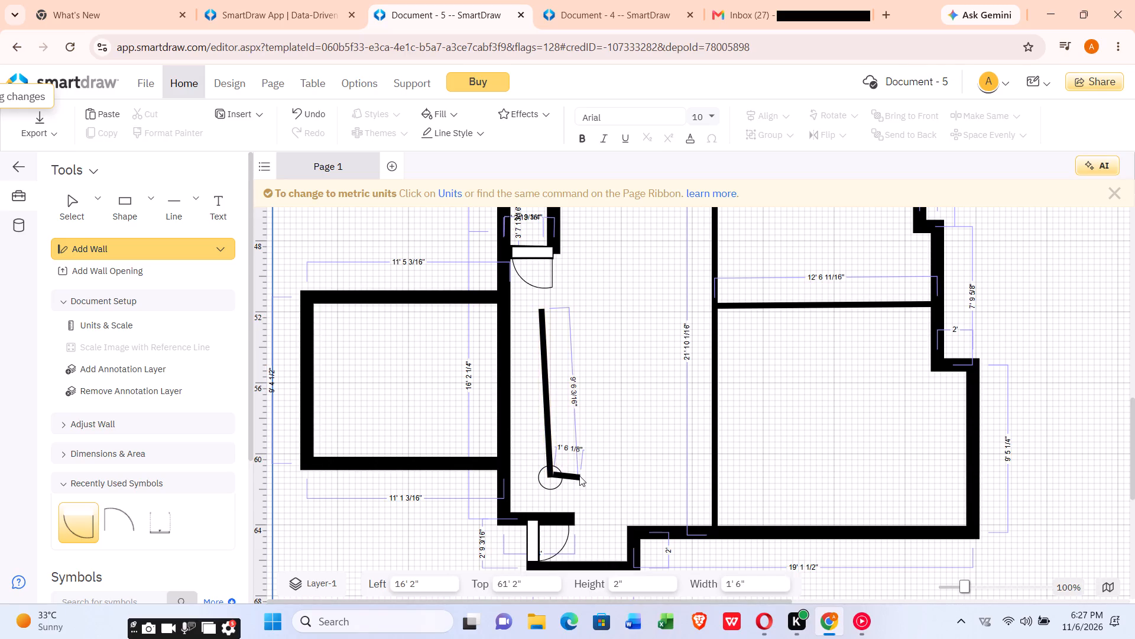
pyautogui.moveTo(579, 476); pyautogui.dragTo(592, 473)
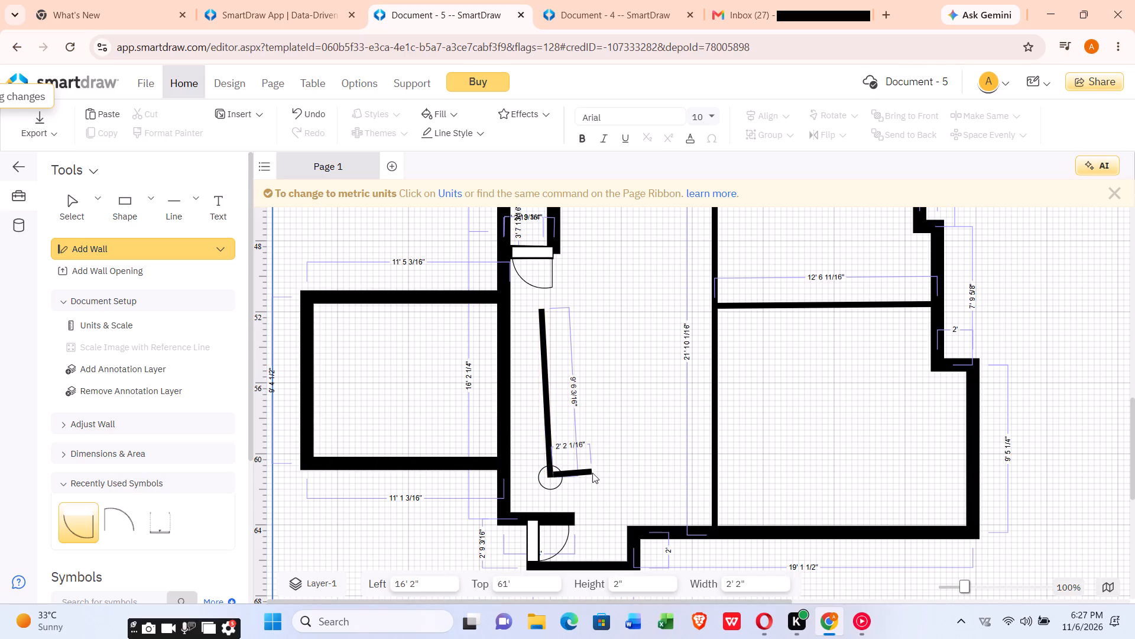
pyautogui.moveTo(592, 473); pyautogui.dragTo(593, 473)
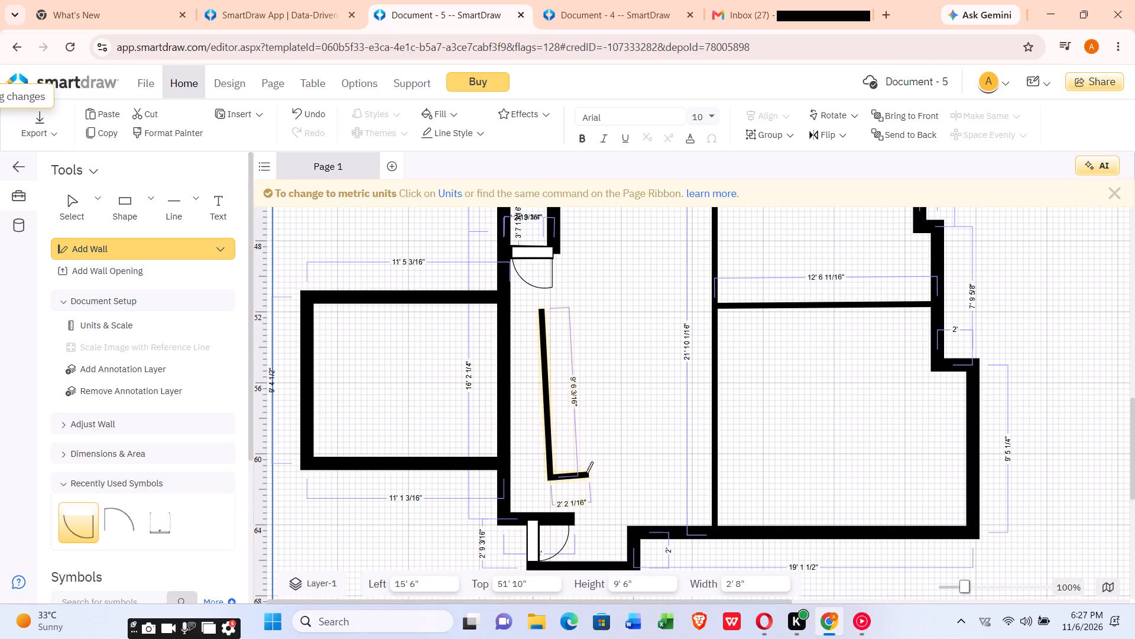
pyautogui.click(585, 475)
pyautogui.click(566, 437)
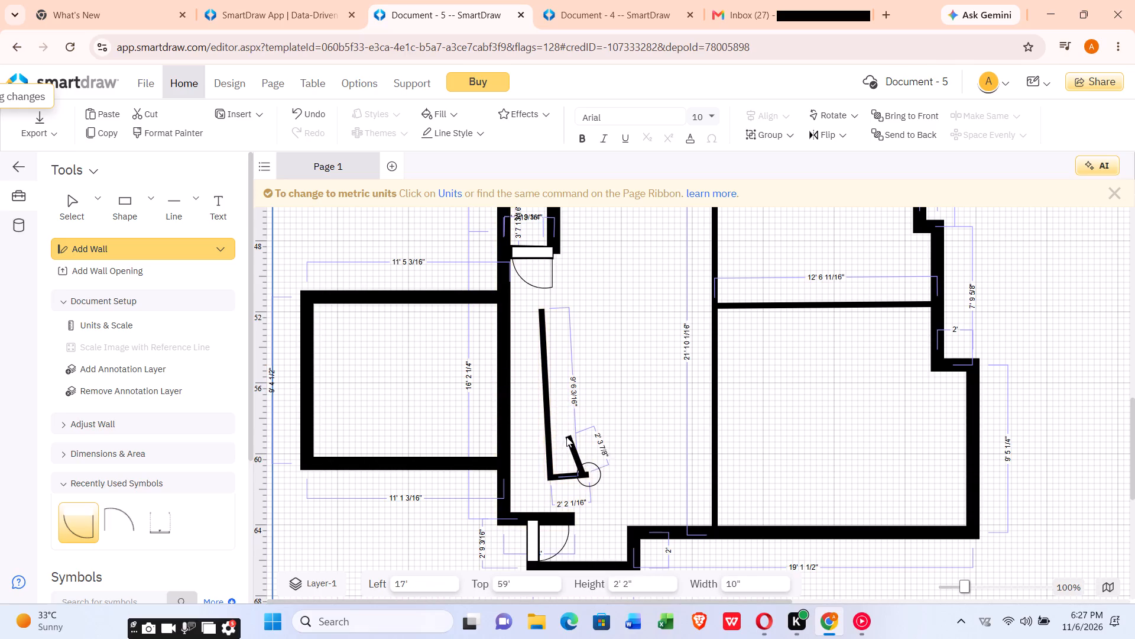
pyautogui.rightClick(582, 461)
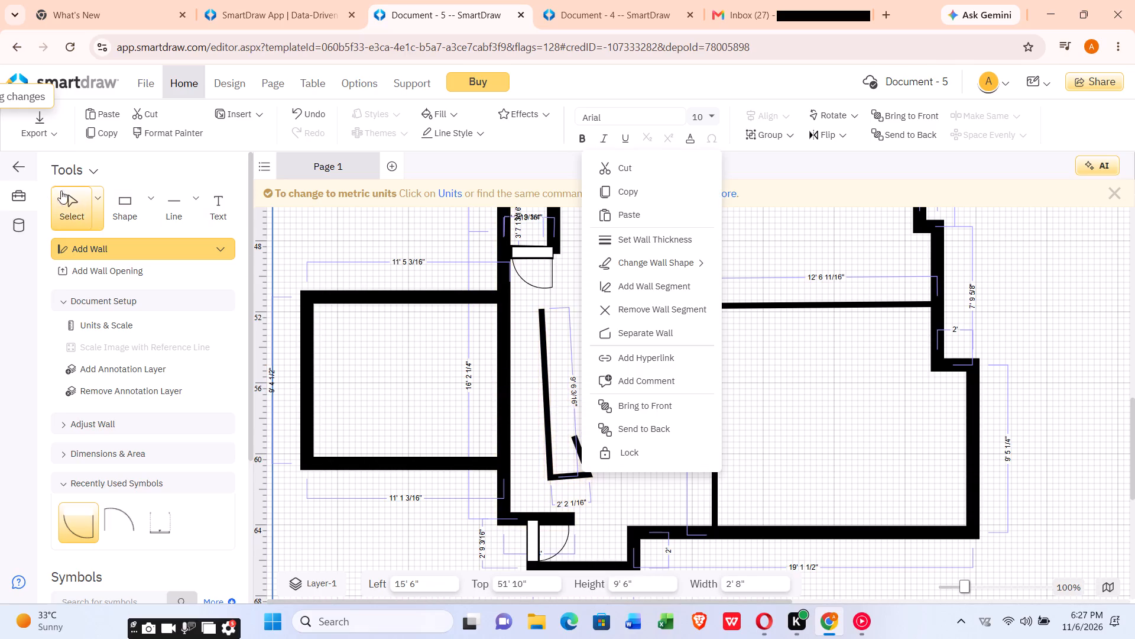
# Delete the slanted interior wall beside the long left wall, including its attached short segments.
pyautogui.click(127, 208)
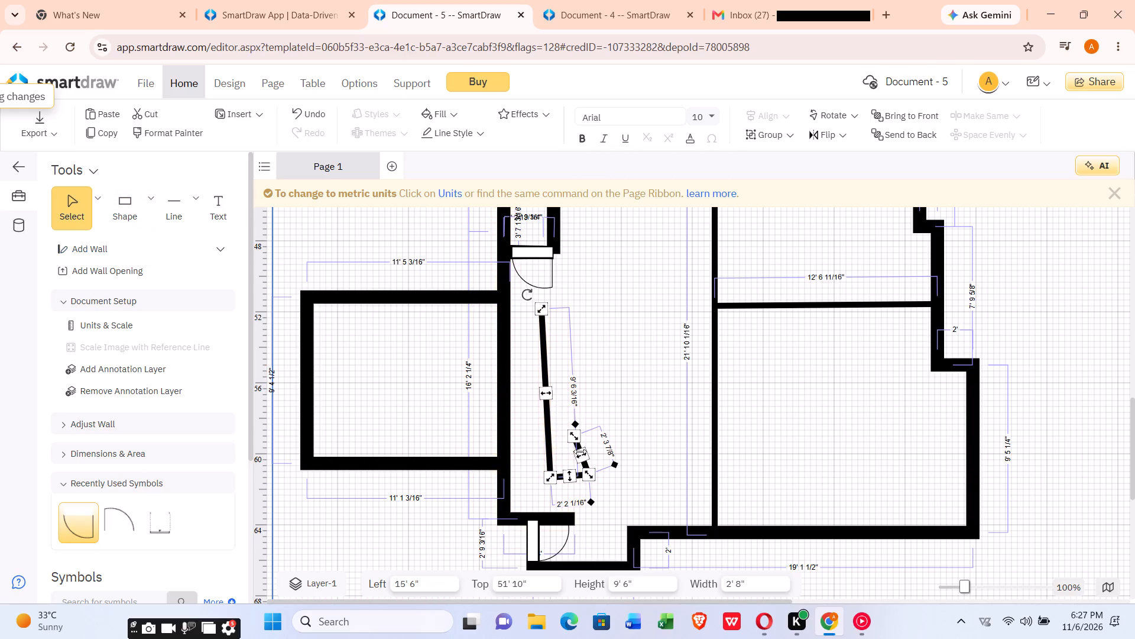
pyautogui.click(580, 451)
pyautogui.click(581, 451)
pyautogui.press('Delete')
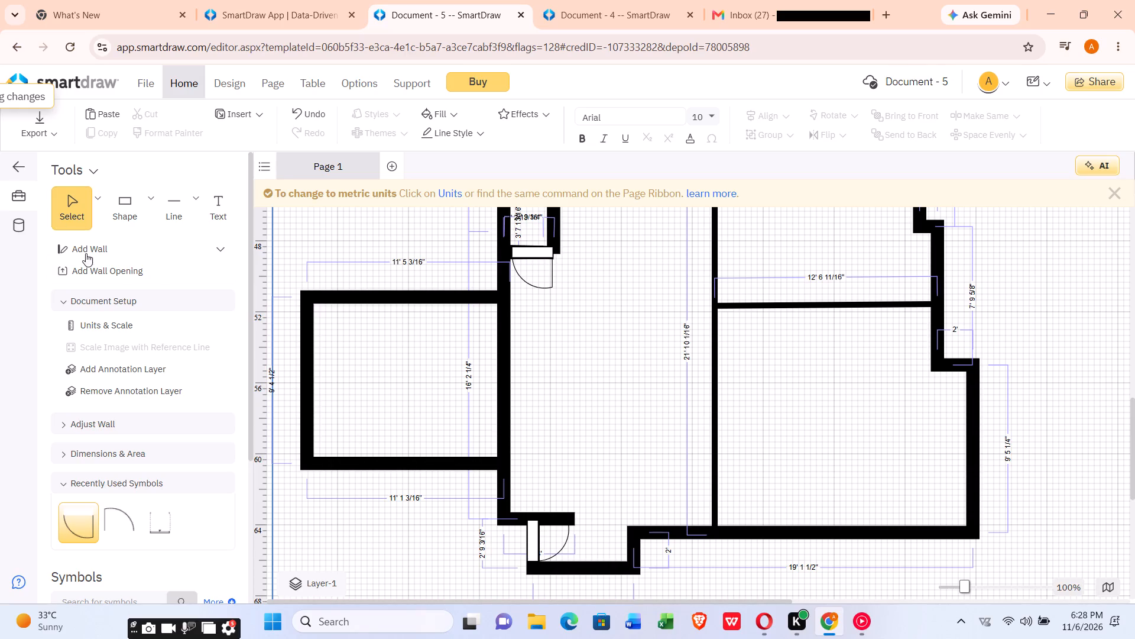
# Draw a vertical Interior Wall 4" about 9' 6" long inside the main room, just right of the long left wall.
pyautogui.click(92, 253)
pyautogui.click(220, 252)
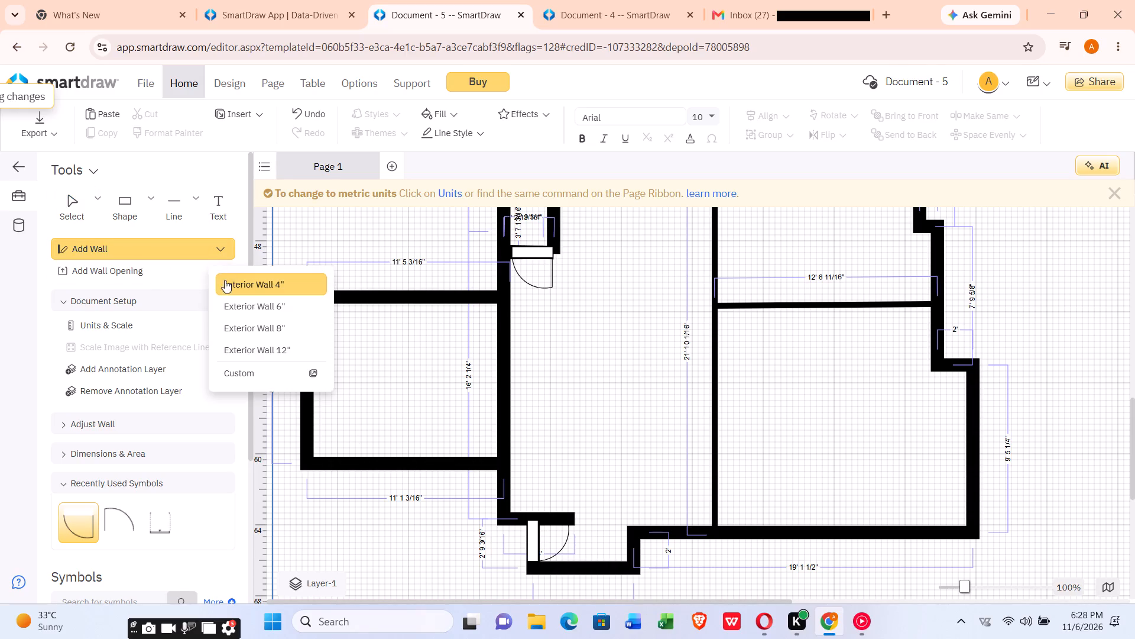
pyautogui.click(225, 284)
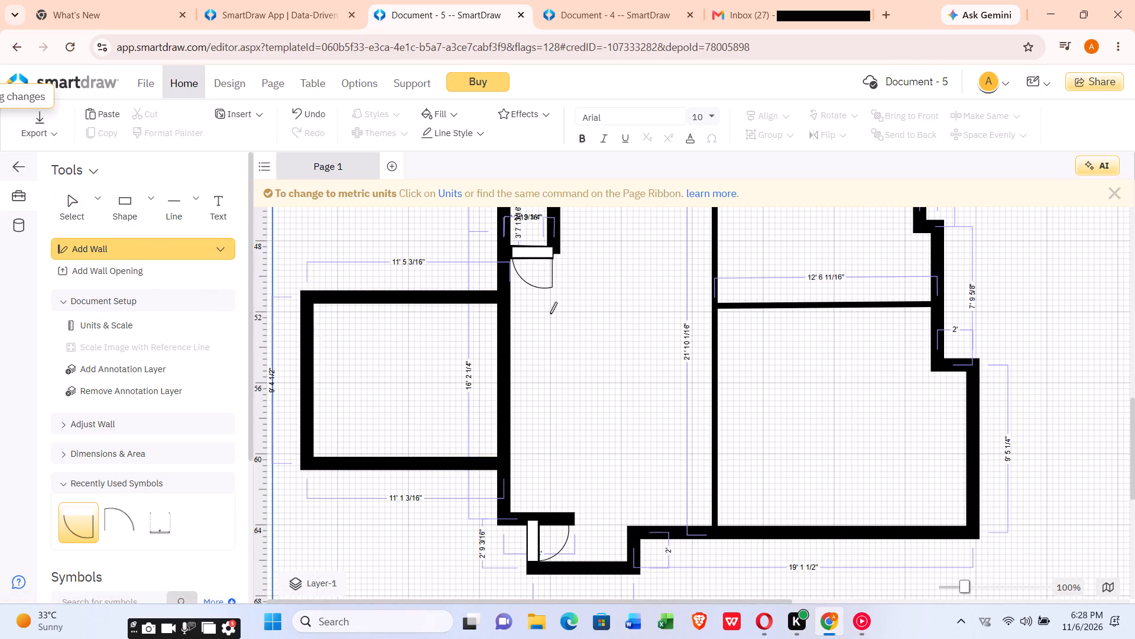
pyautogui.moveTo(550, 314); pyautogui.dragTo(552, 439)
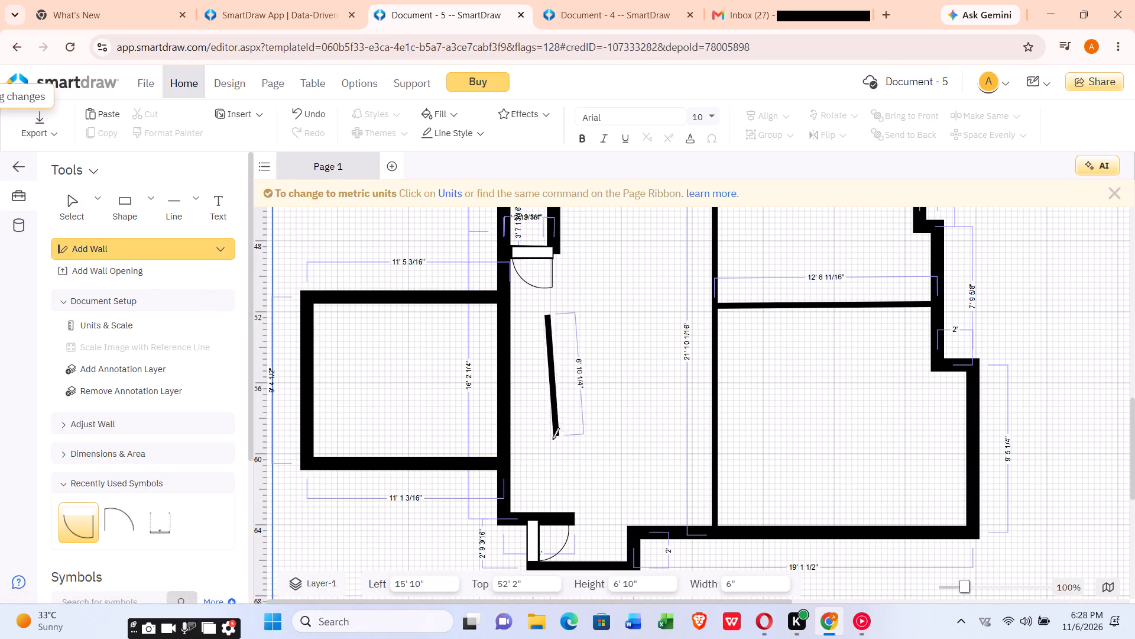
pyautogui.moveTo(552, 439); pyautogui.dragTo(564, 476)
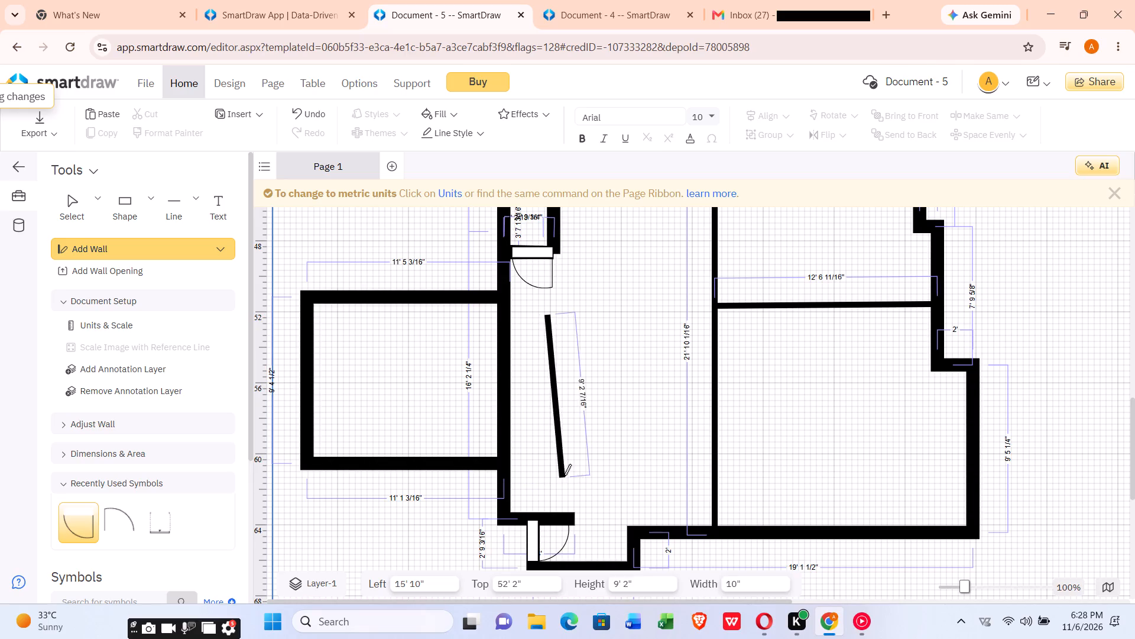
pyautogui.moveTo(564, 476); pyautogui.dragTo(546, 485)
pyautogui.moveTo(546, 480); pyautogui.dragTo(546, 482)
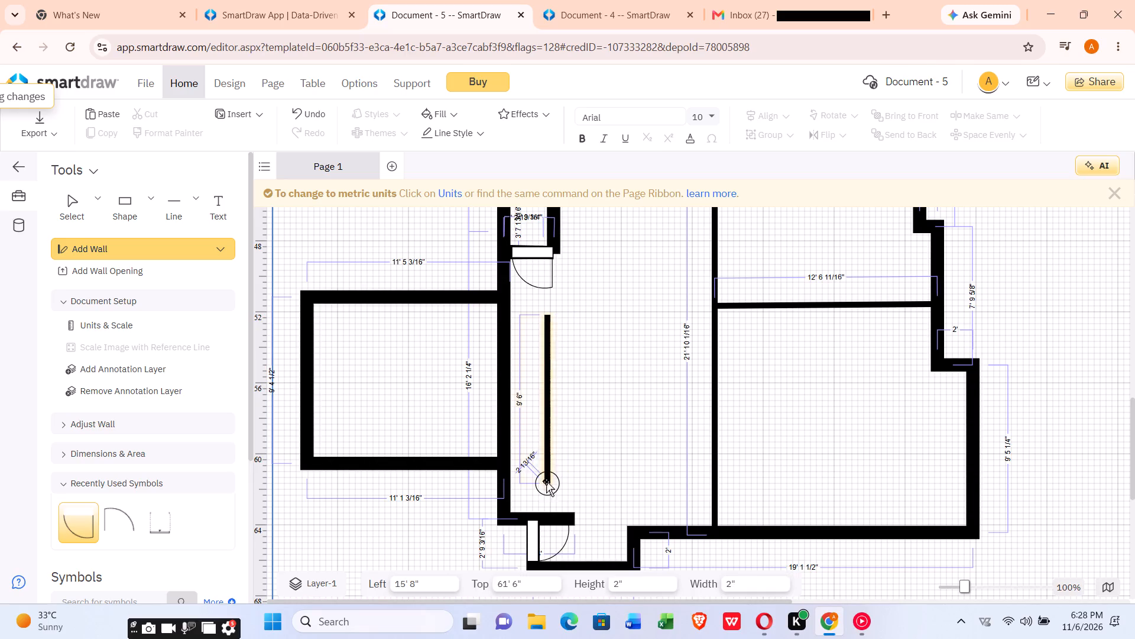
# Add a horizontal return about 1' 10" long, running right from the new interior wall's lower end.
pyautogui.moveTo(546, 482); pyautogui.dragTo(599, 482)
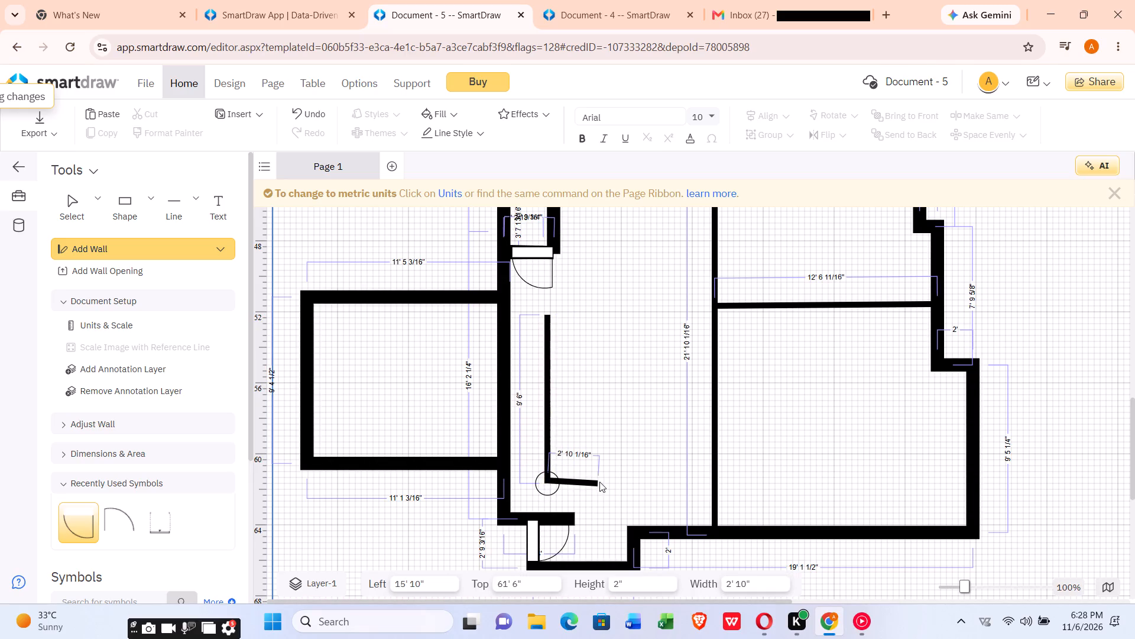
pyautogui.moveTo(599, 482); pyautogui.dragTo(612, 481)
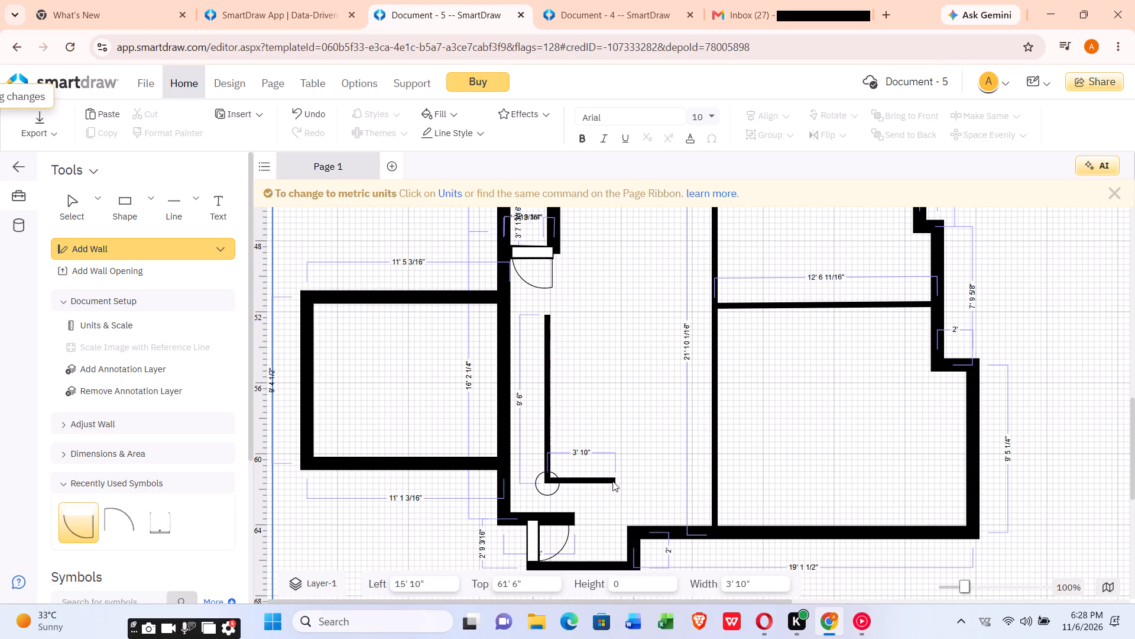
pyautogui.moveTo(612, 481); pyautogui.dragTo(583, 478)
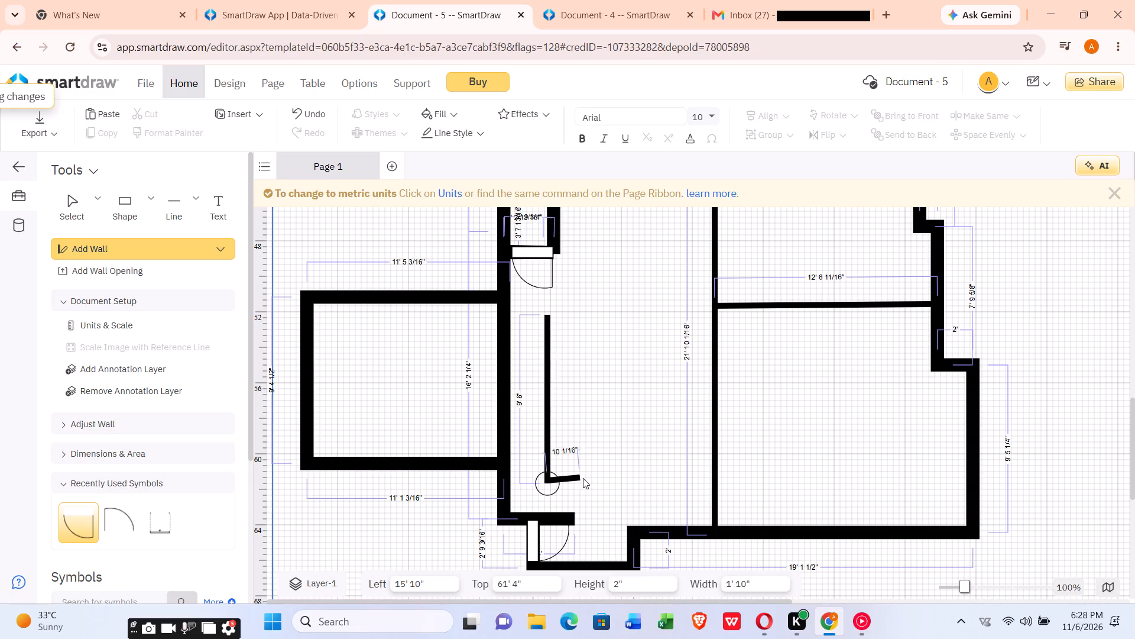
pyautogui.moveTo(583, 478); pyautogui.dragTo(581, 479)
pyautogui.moveTo(581, 479); pyautogui.dragTo(577, 481)
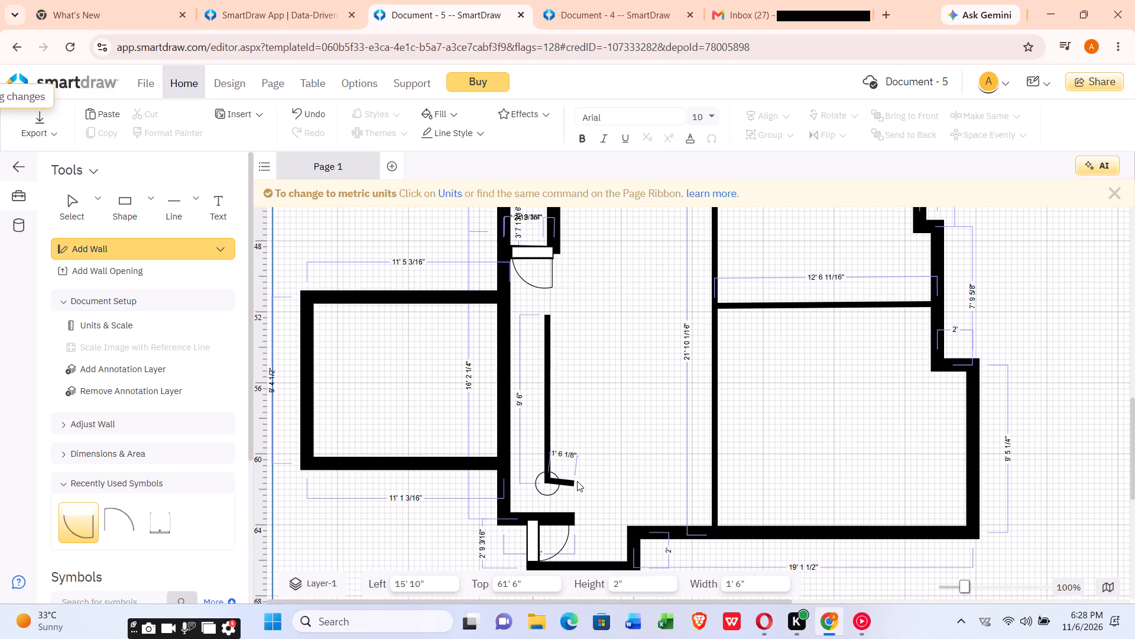
pyautogui.moveTo(577, 481); pyautogui.dragTo(577, 478)
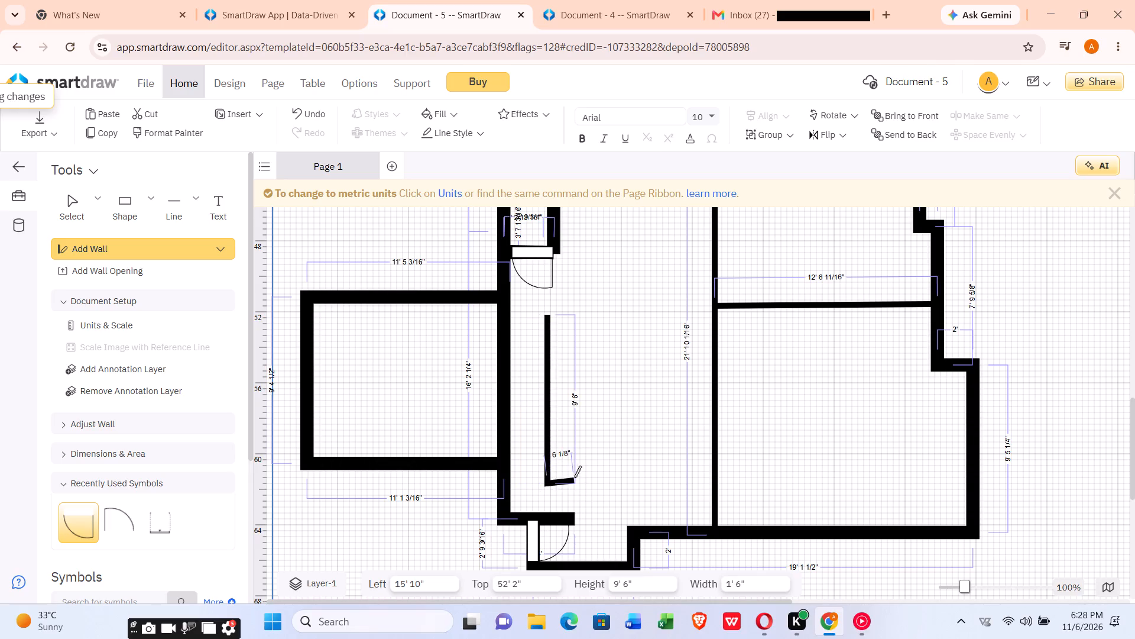
pyautogui.click(313, 528)
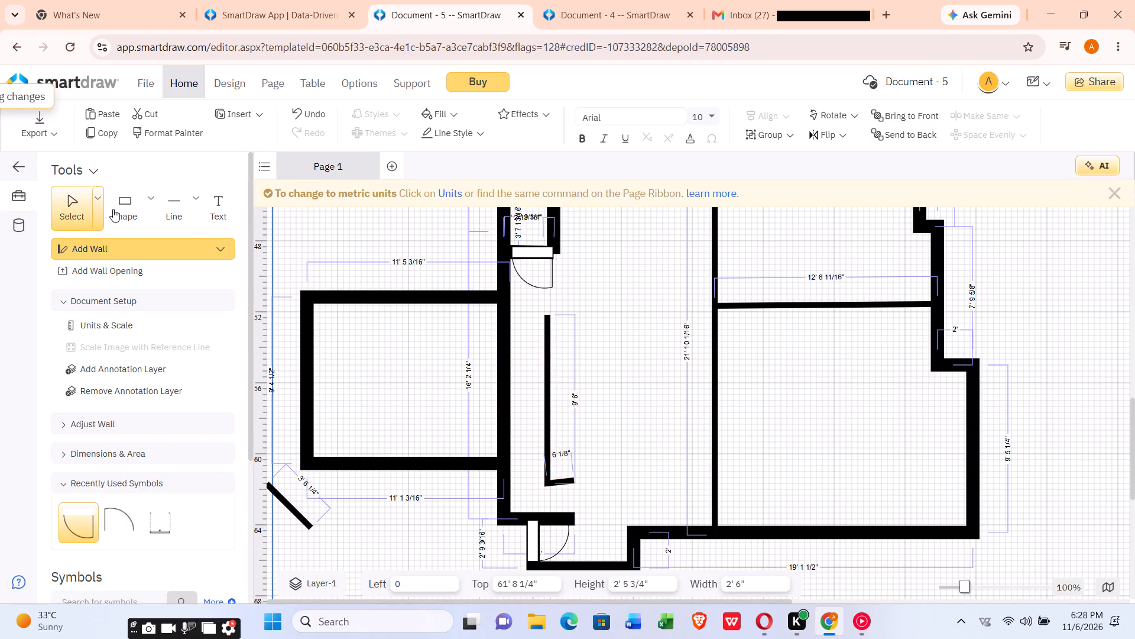
pyautogui.click(115, 208)
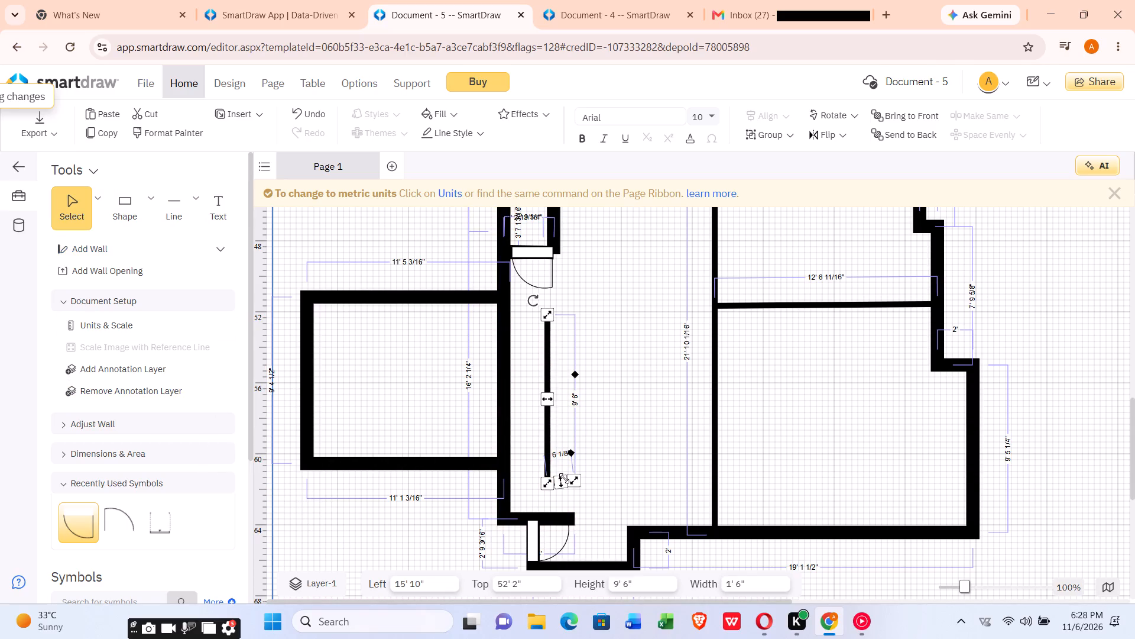
pyautogui.click(575, 480)
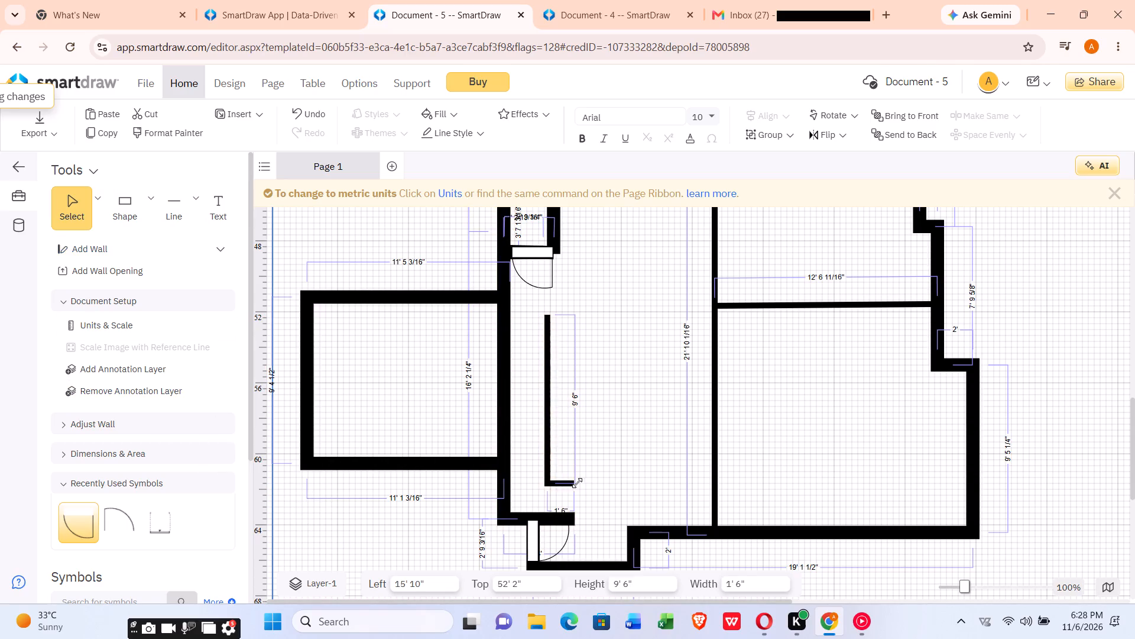
pyautogui.click(586, 437)
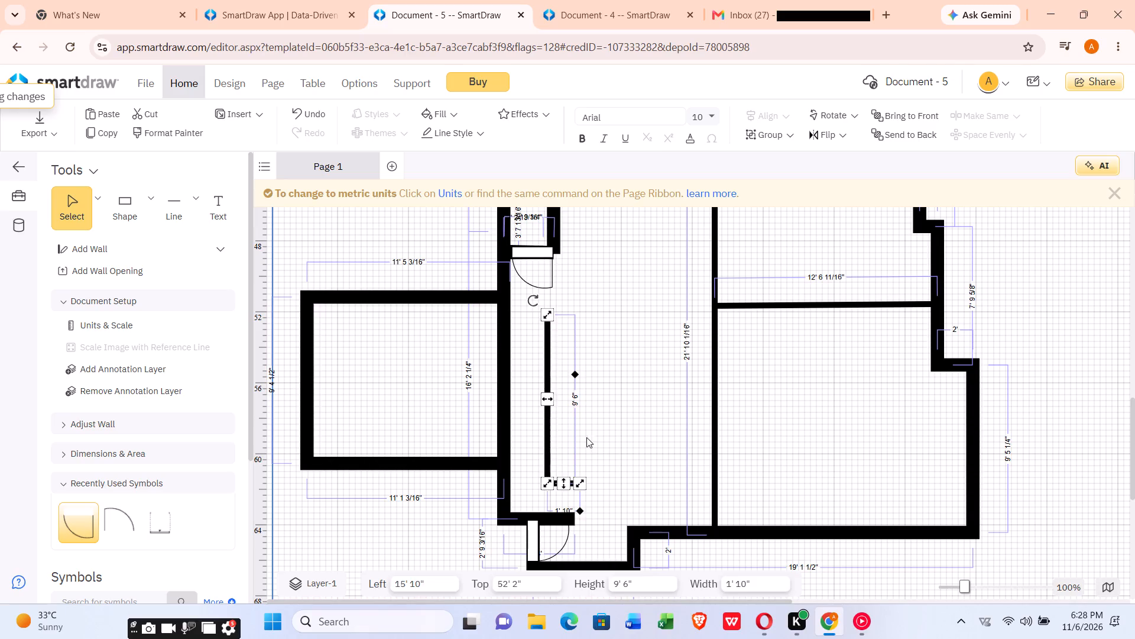
# Place a Single Car Garage Door (108") in the side room's bottom wall, at about 2' 10" left and 52' 8 3/8" top.
pyautogui.scroll(1, 586, 351)
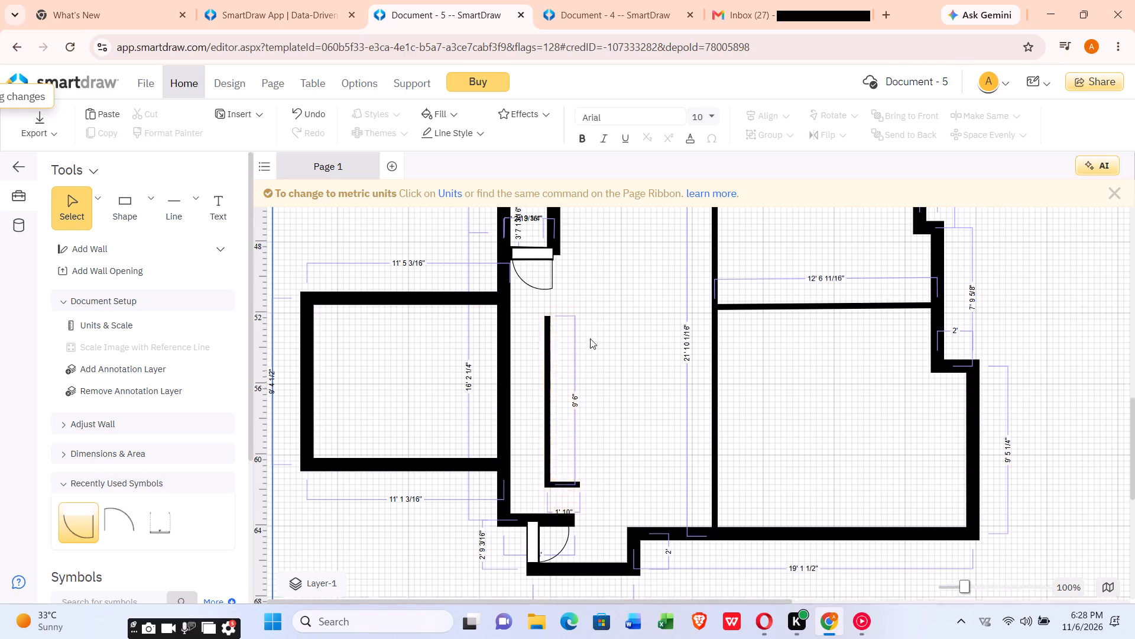
pyautogui.scroll(1, 590, 338)
pyautogui.scroll(-1, 572, 382)
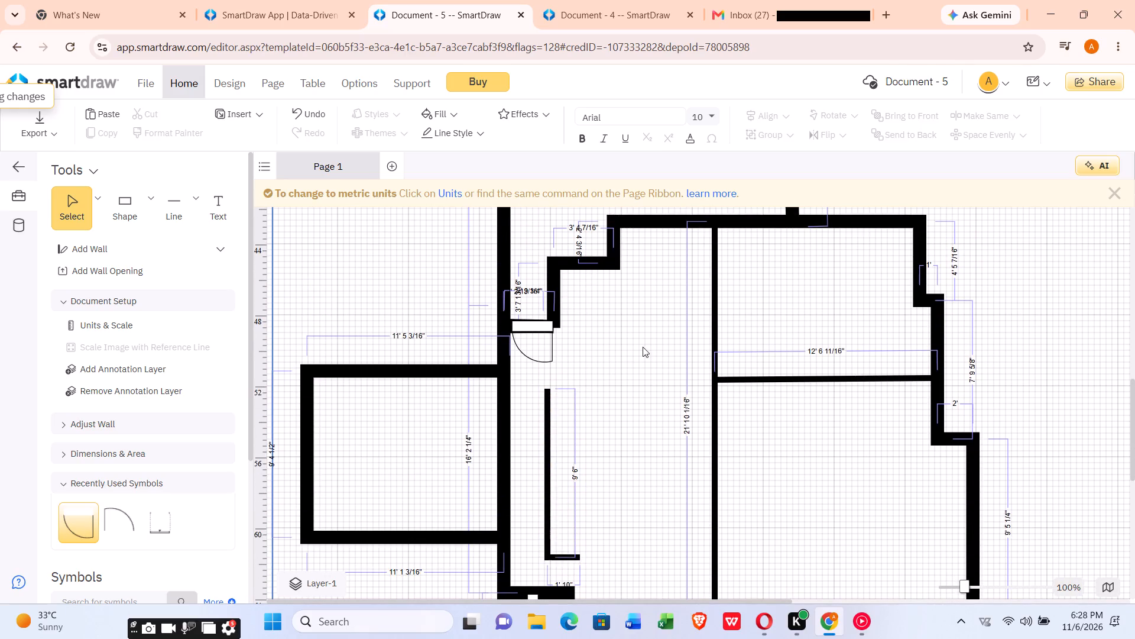
pyautogui.scroll(-1, 618, 495)
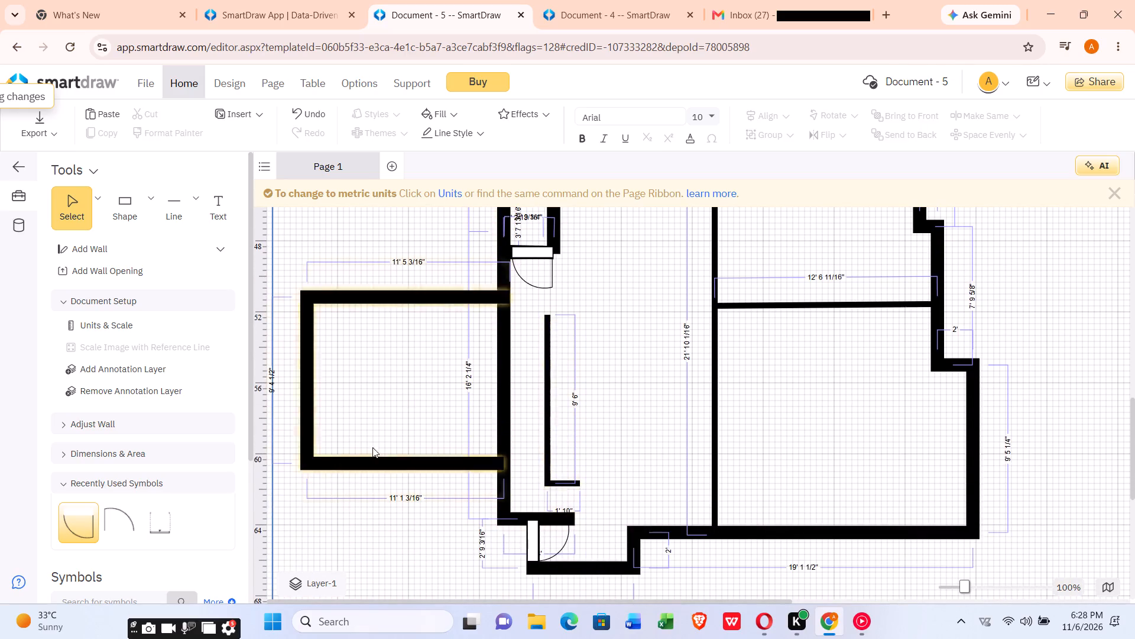
pyautogui.scroll(-1, 221, 448)
pyautogui.scroll(-5, 172, 483)
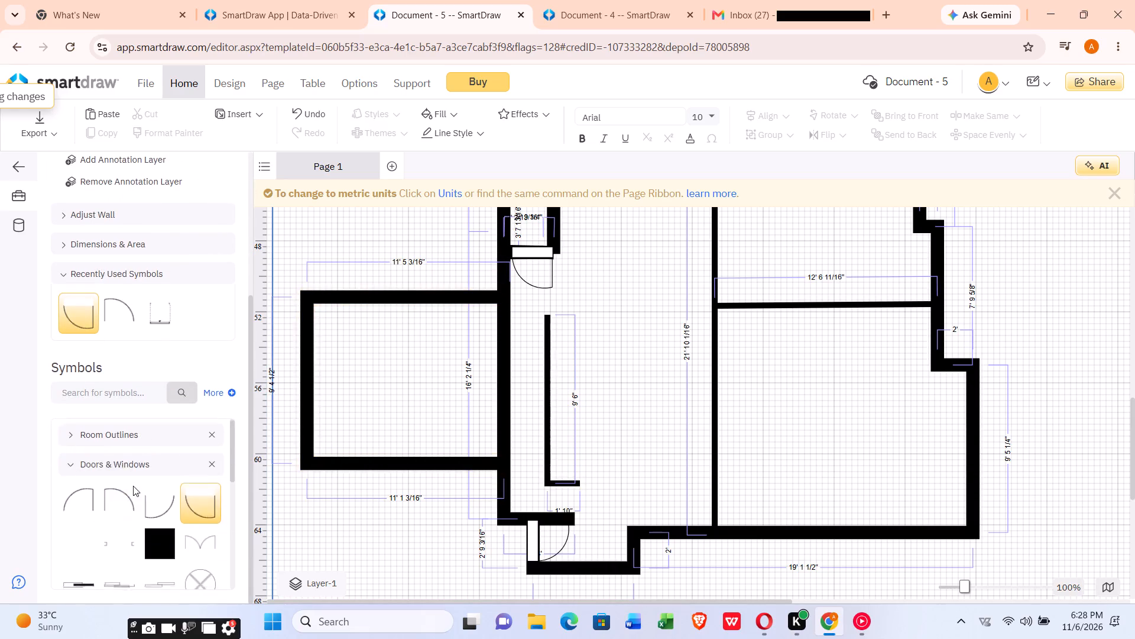
pyautogui.scroll(-1, 120, 495)
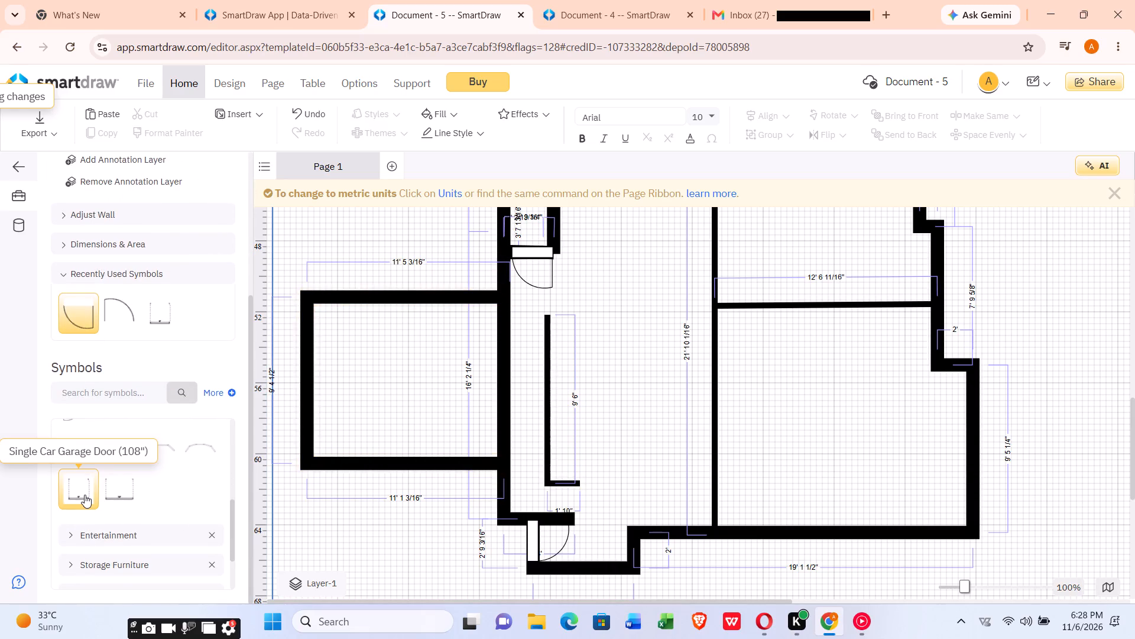
pyautogui.moveTo(85, 494); pyautogui.dragTo(388, 428)
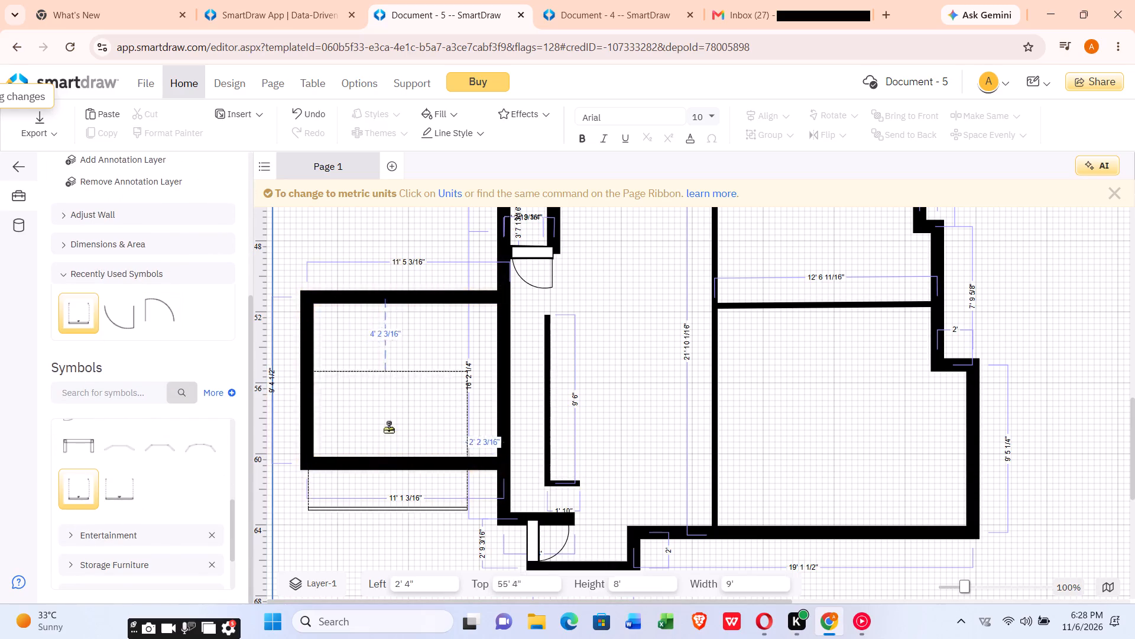
pyautogui.moveTo(388, 428); pyautogui.dragTo(392, 408)
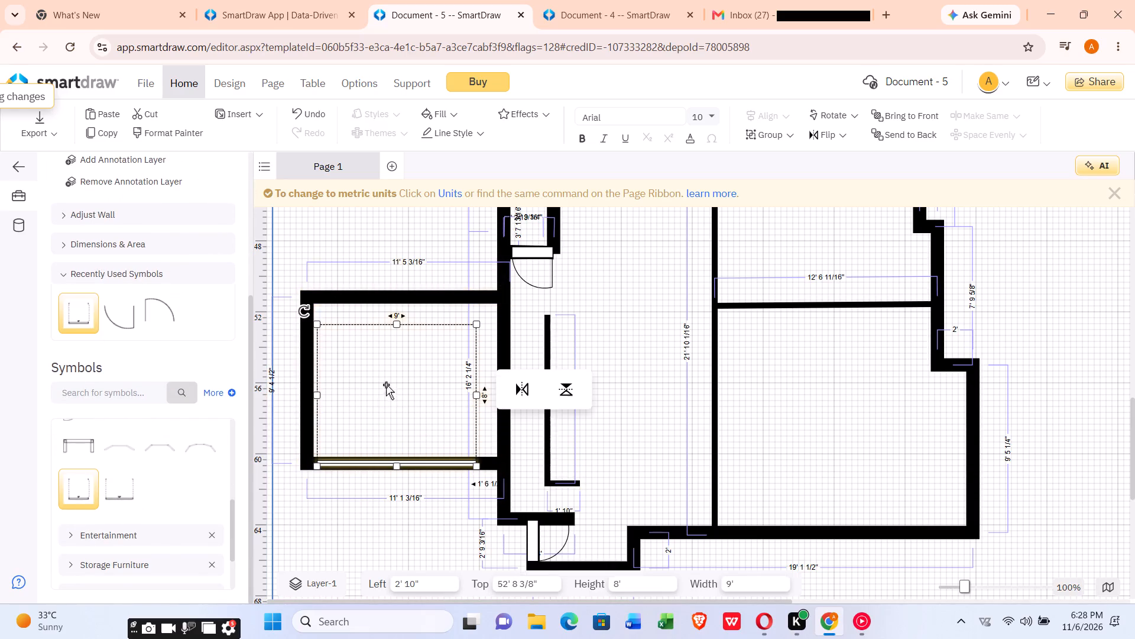
# Stretch the garage door symbol to fit the side room, about 9' 4 3/8" high and 9' 6" wide.
pyautogui.click(396, 319)
pyautogui.moveTo(395, 324); pyautogui.dragTo(396, 306)
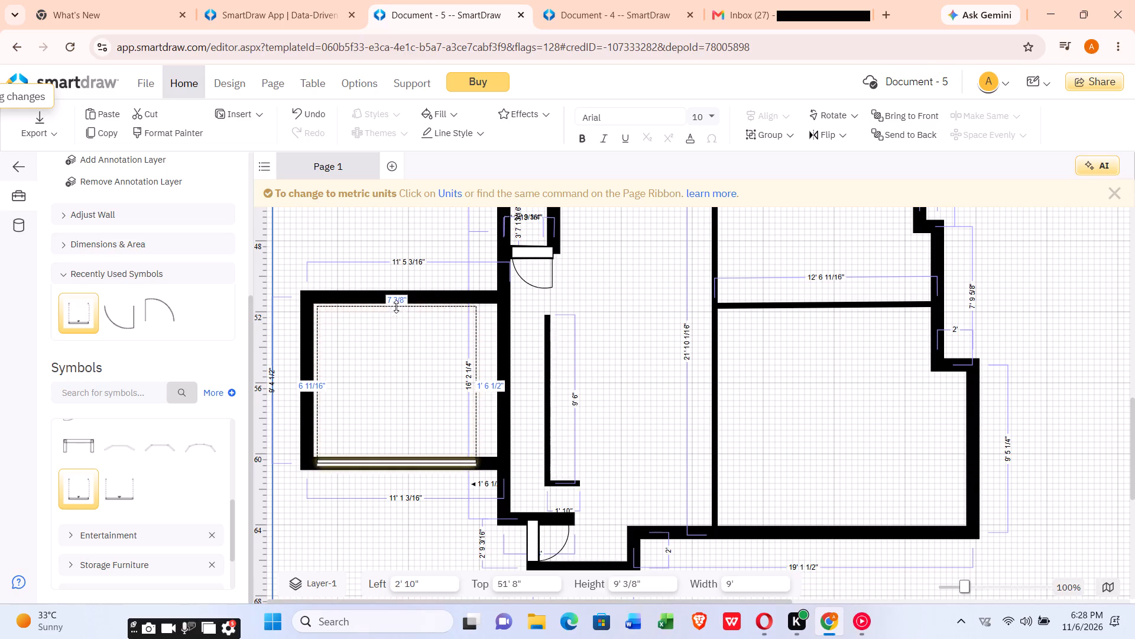
pyautogui.moveTo(396, 306); pyautogui.dragTo(395, 298)
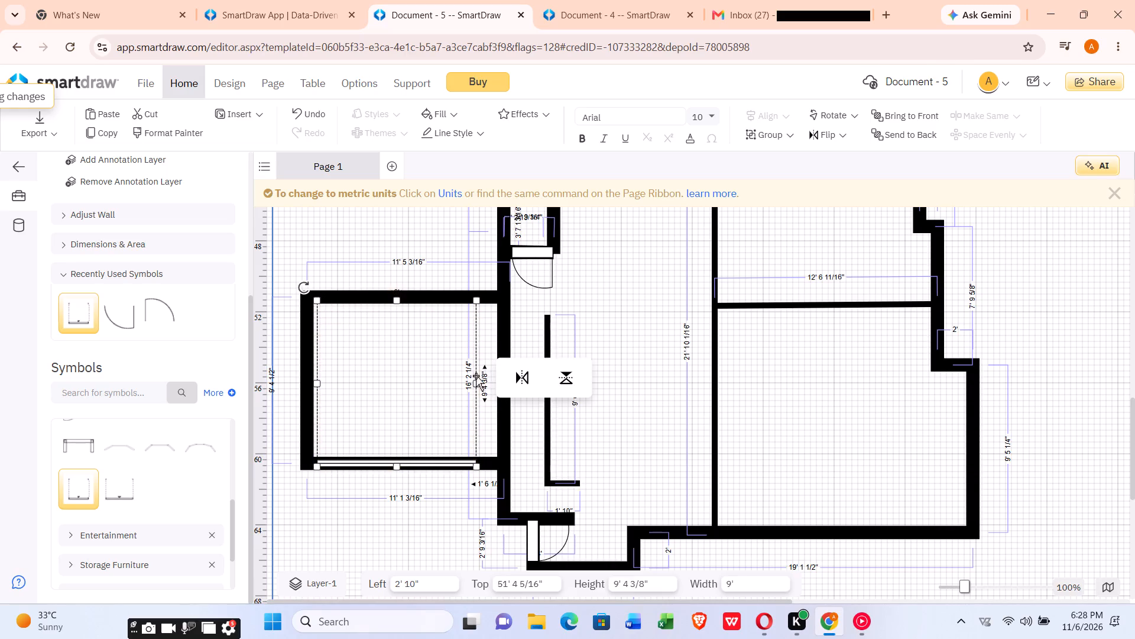
pyautogui.moveTo(475, 381); pyautogui.dragTo(485, 383)
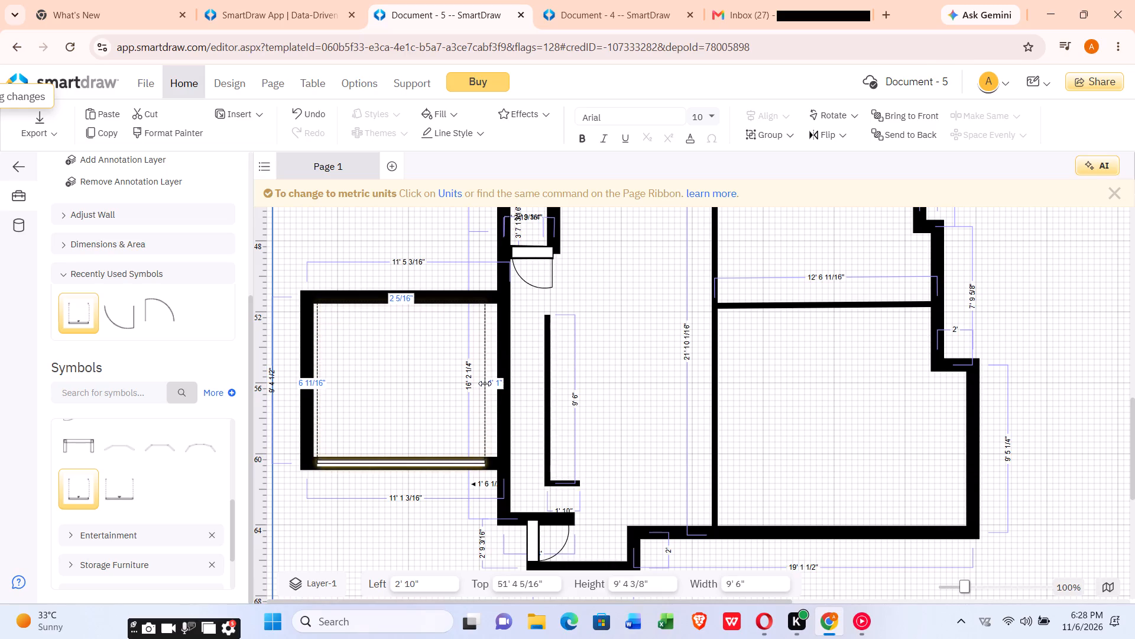
pyautogui.moveTo(485, 383); pyautogui.dragTo(483, 383)
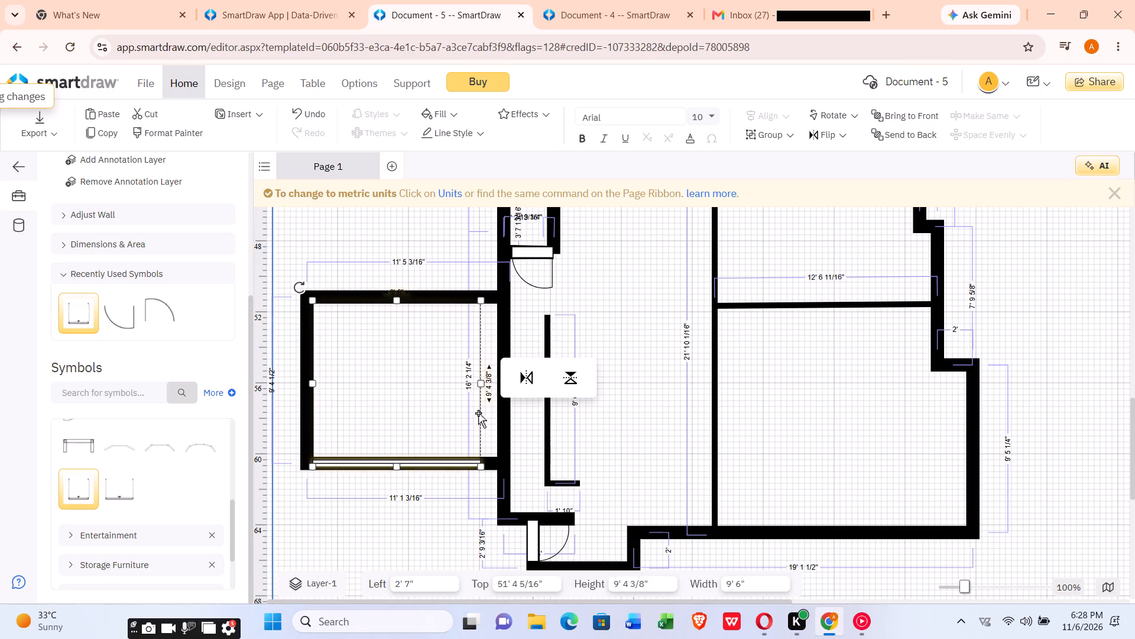
# Place a Door (28") in the long vertical partition's upper part, rotated to open leftward, at about 278 15/16" left and 545 1/8" top.
pyautogui.scroll(-1, 563, 401)
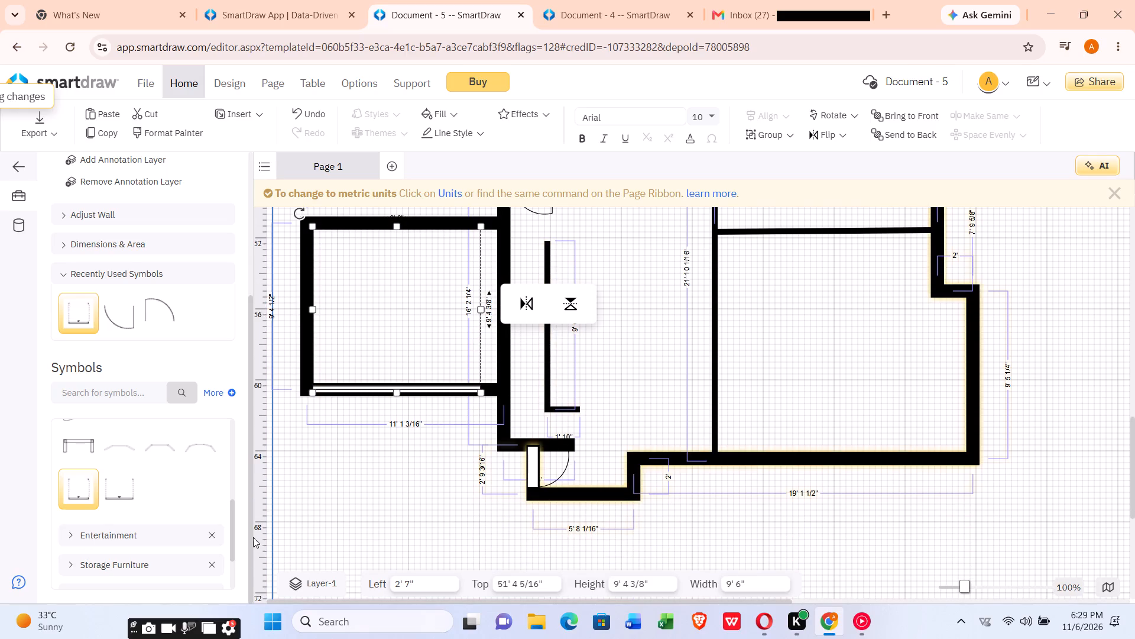
pyautogui.scroll(1, 48, 411)
pyautogui.scroll(1, 0, 392)
pyautogui.scroll(-2, 79, 321)
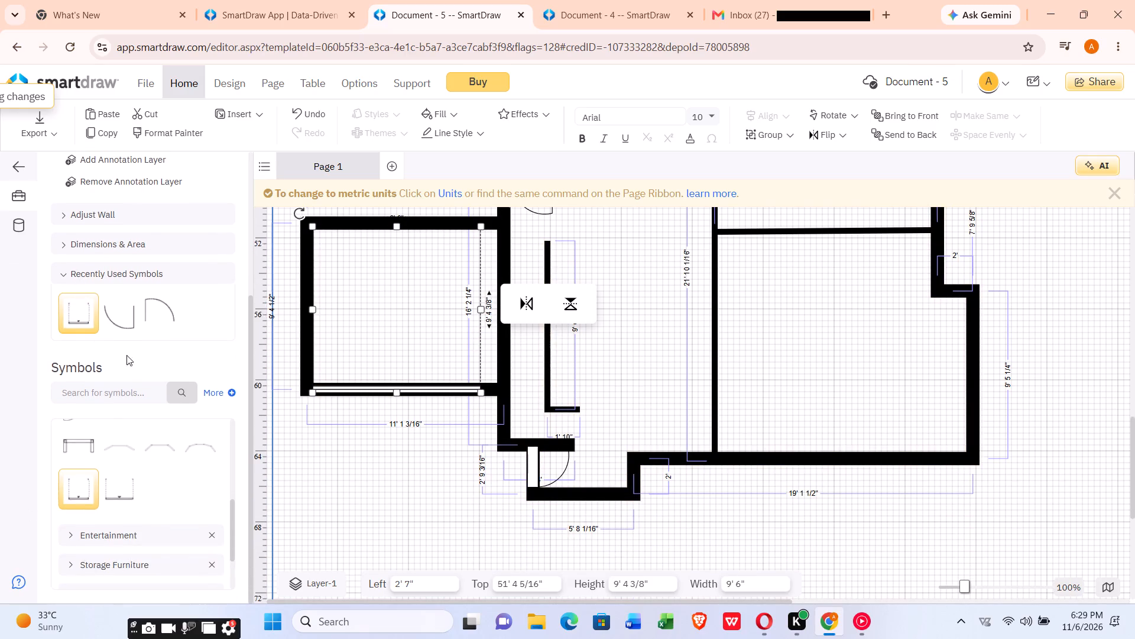
pyautogui.scroll(1, 206, 398)
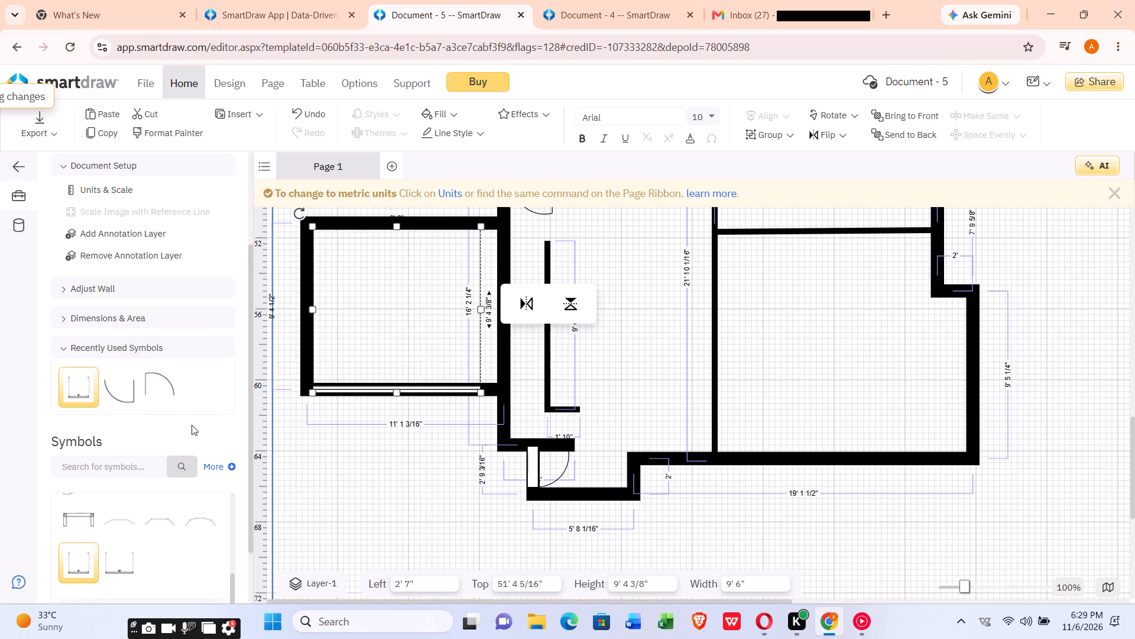
pyautogui.scroll(-1, 131, 397)
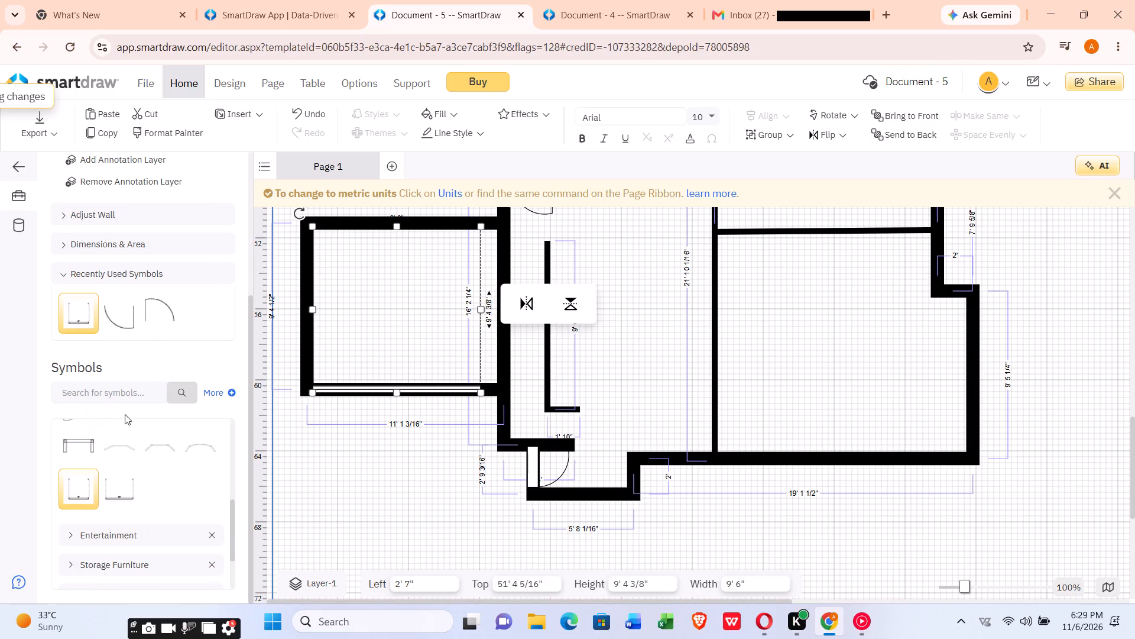
pyautogui.scroll(1, 118, 409)
pyautogui.moveTo(126, 398); pyautogui.dragTo(527, 463)
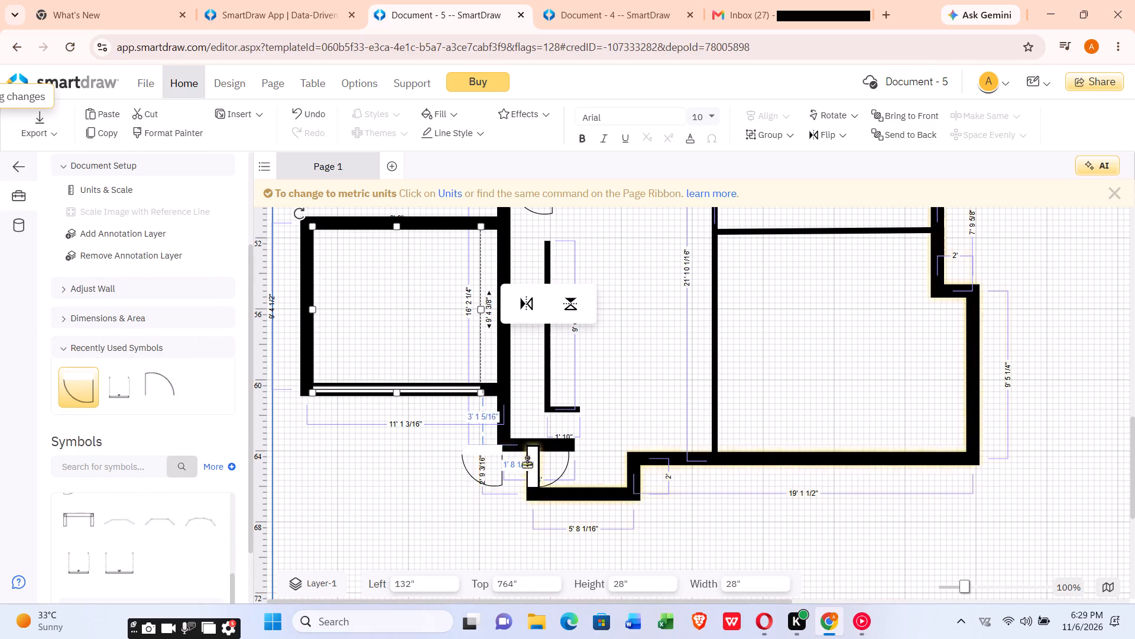
pyautogui.moveTo(527, 463); pyautogui.dragTo(651, 425)
pyautogui.scroll(3, 537, 465)
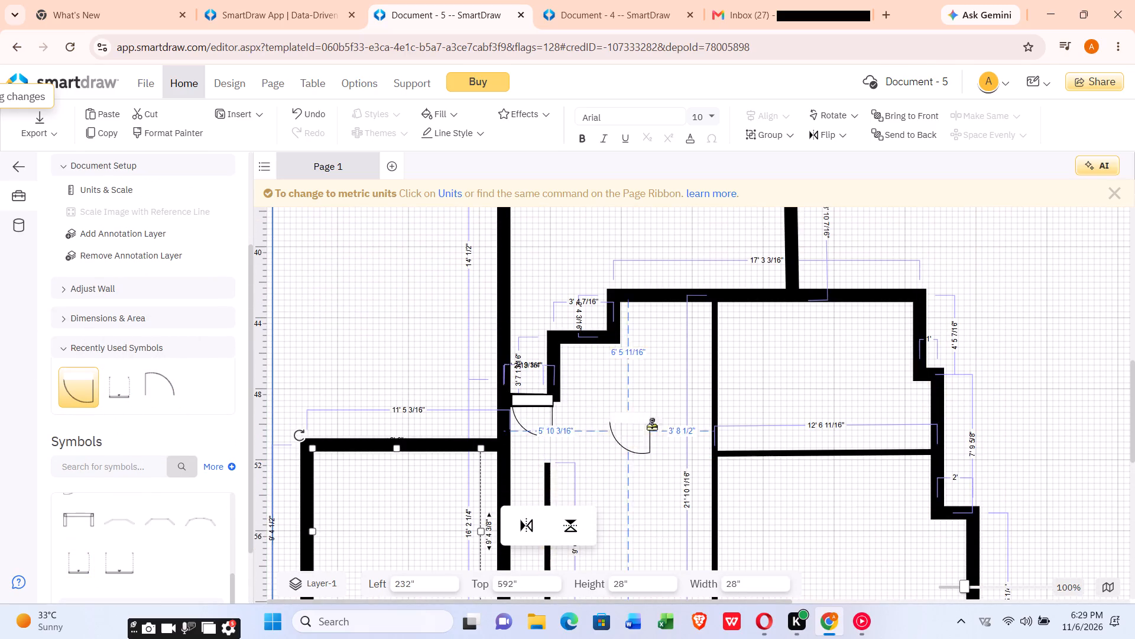
pyautogui.moveTo(651, 425); pyautogui.dragTo(678, 358)
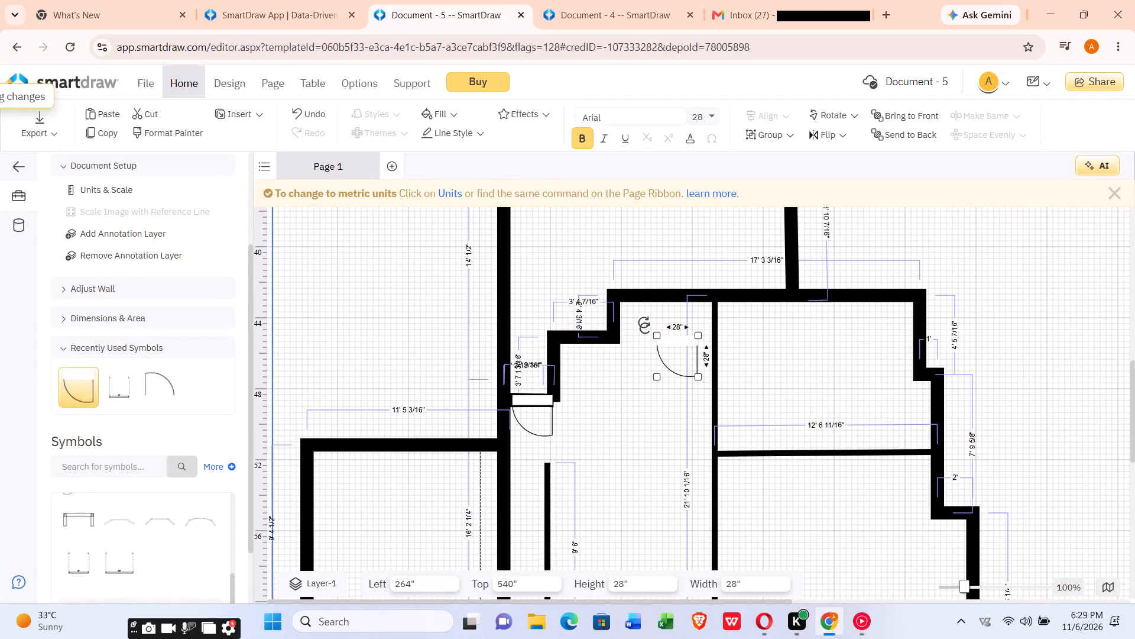
pyautogui.moveTo(647, 323); pyautogui.dragTo(696, 335)
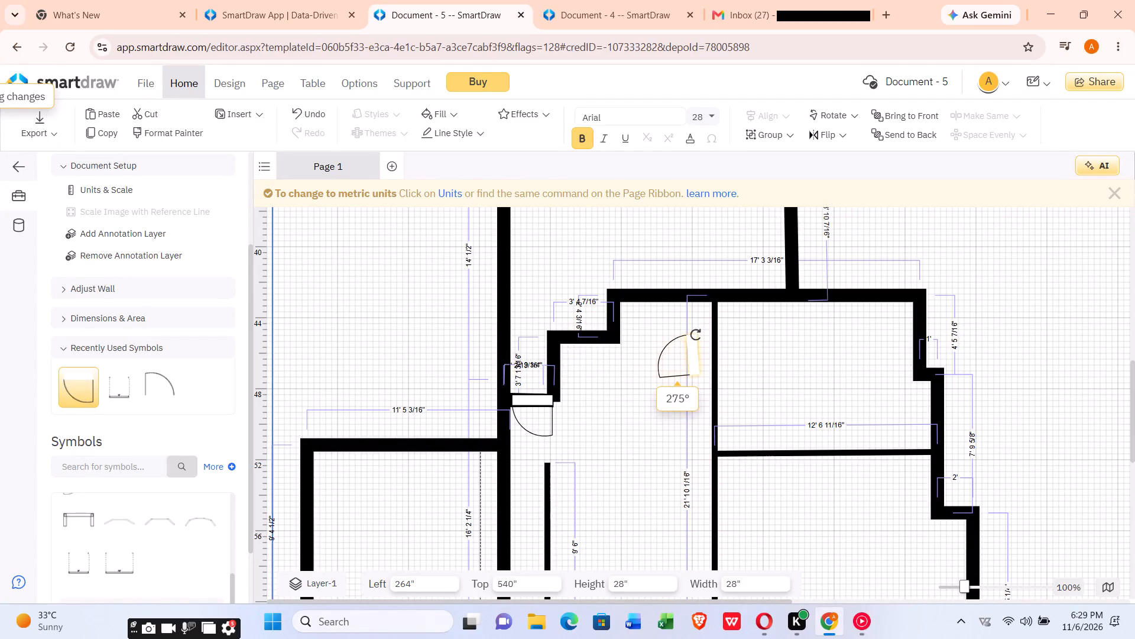
pyautogui.moveTo(696, 335); pyautogui.dragTo(699, 340)
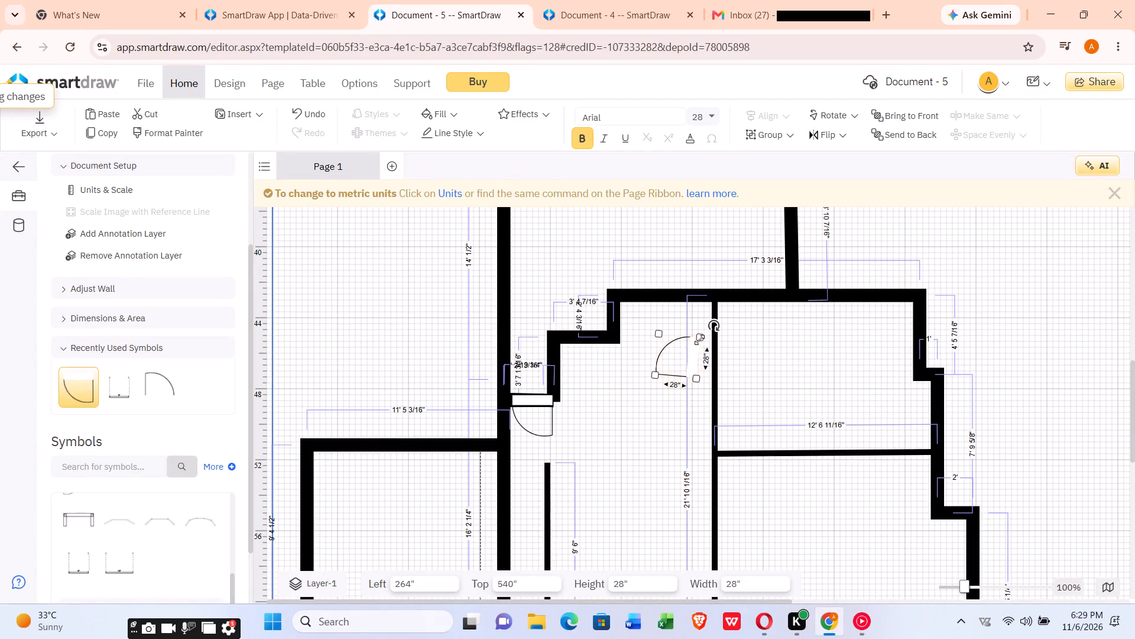
pyautogui.moveTo(691, 352); pyautogui.dragTo(714, 359)
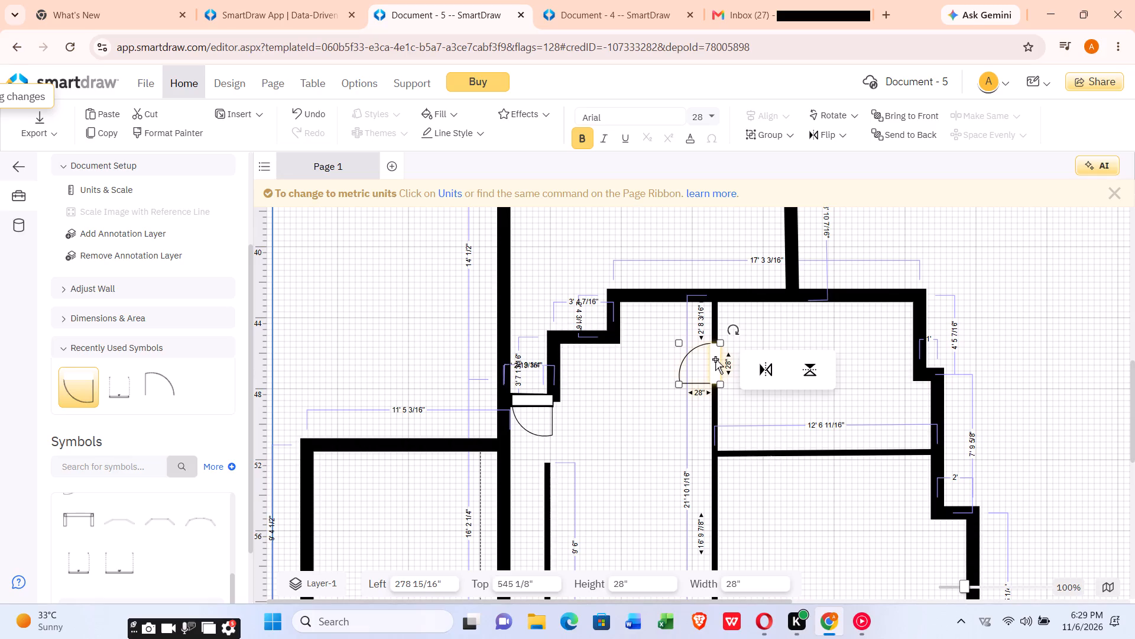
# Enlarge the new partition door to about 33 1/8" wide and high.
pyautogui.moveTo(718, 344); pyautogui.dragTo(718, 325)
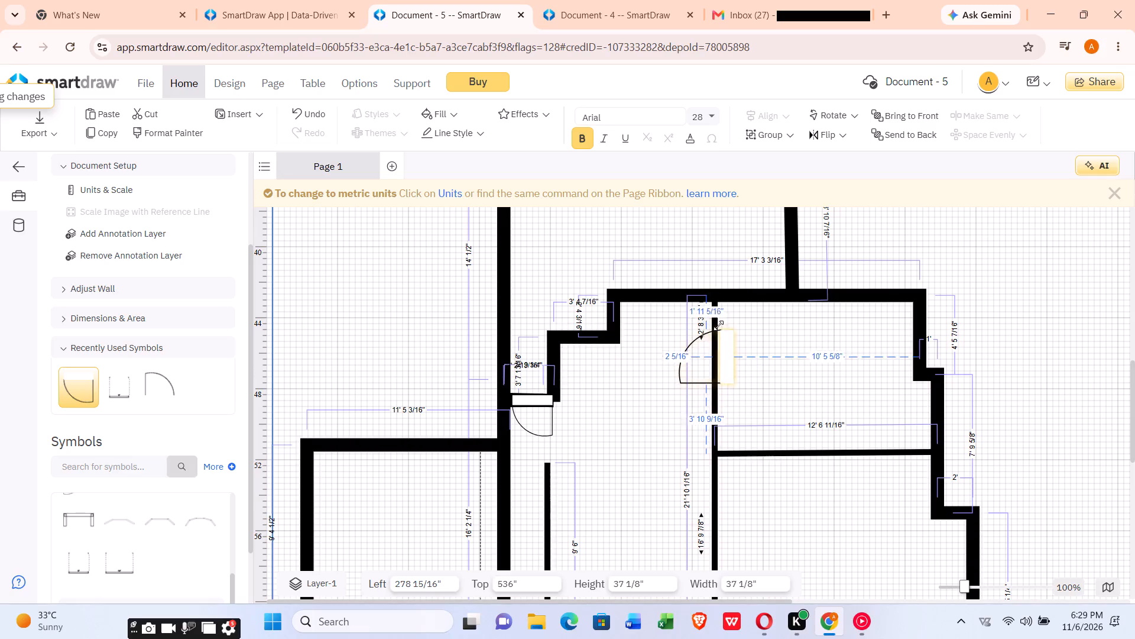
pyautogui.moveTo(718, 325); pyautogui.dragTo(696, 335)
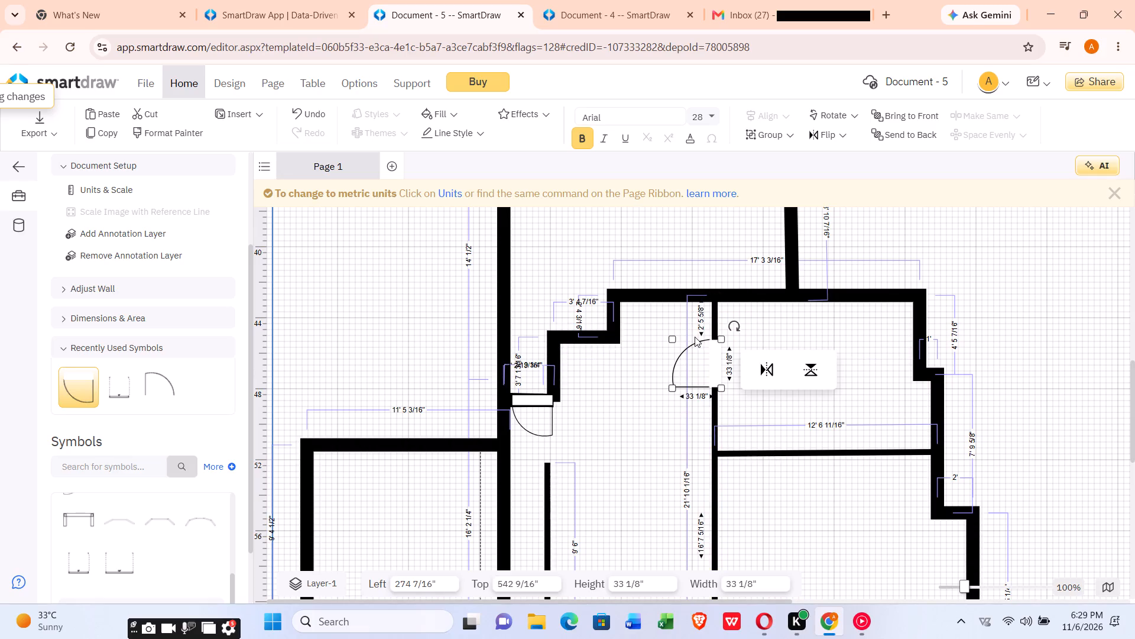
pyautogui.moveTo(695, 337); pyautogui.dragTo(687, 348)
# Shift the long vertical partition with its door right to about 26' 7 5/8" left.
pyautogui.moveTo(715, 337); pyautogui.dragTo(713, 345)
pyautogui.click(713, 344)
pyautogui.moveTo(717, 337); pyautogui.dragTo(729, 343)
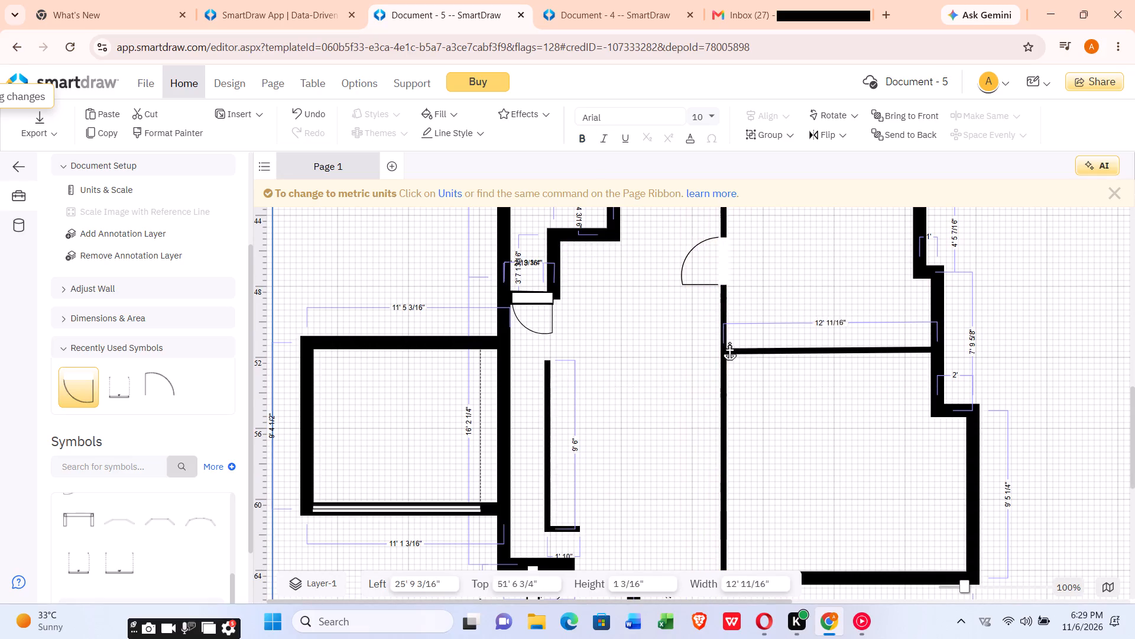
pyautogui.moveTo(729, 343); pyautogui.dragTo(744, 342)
# Turn the partition door around so that it opens rightward into the upper-right room.
pyautogui.scroll(1, 740, 348)
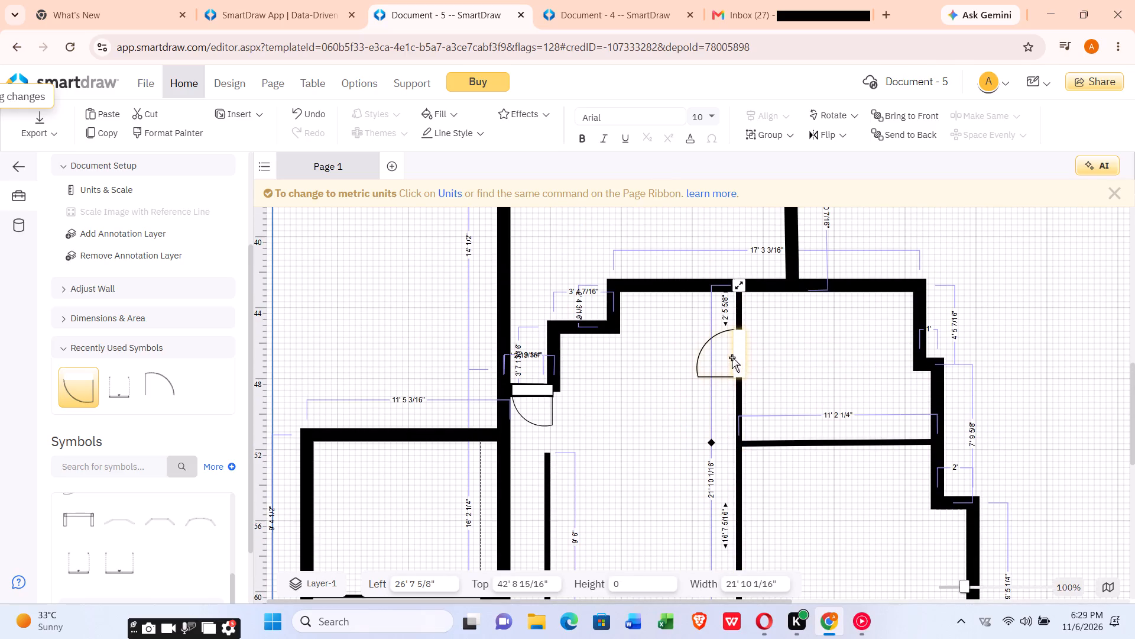
pyautogui.click(734, 348)
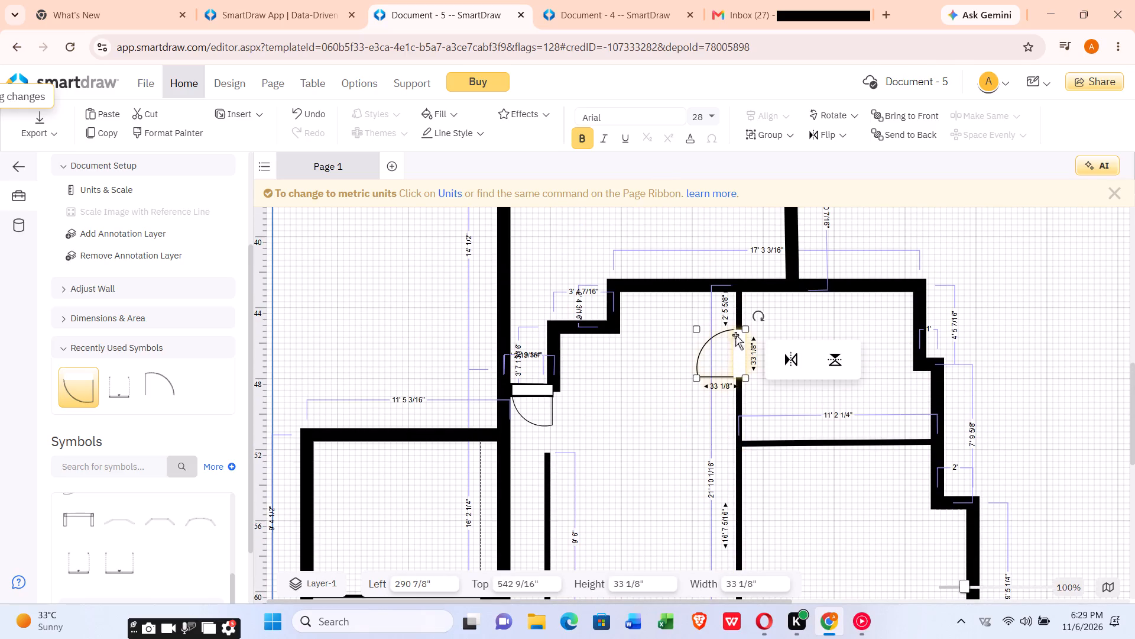
pyautogui.moveTo(755, 319); pyautogui.dragTo(704, 371)
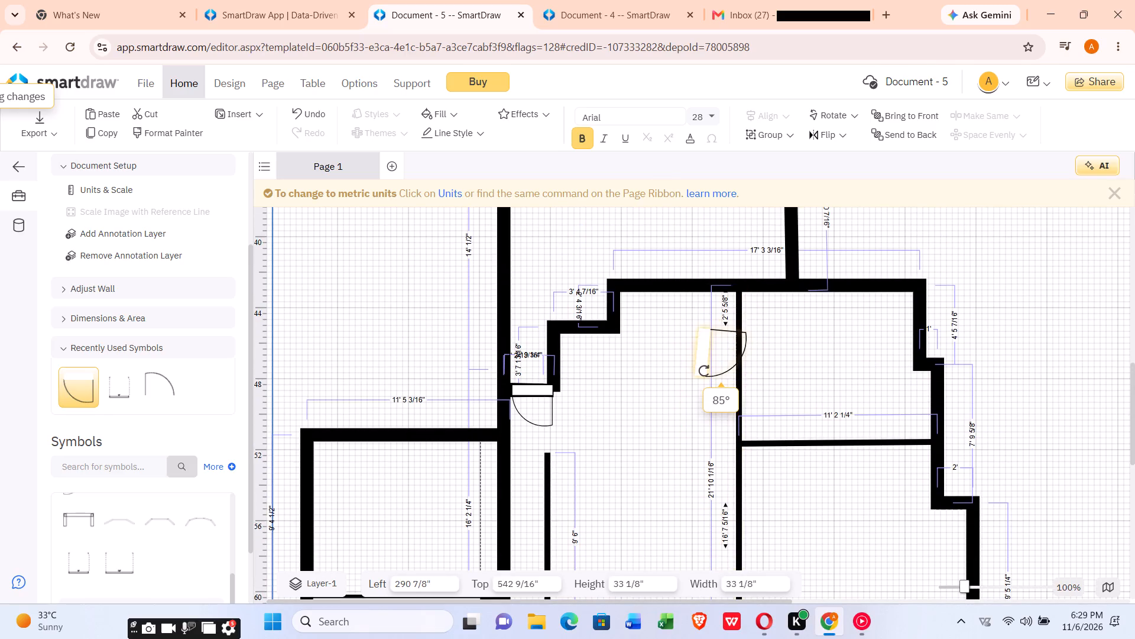
pyautogui.moveTo(704, 371); pyautogui.dragTo(707, 362)
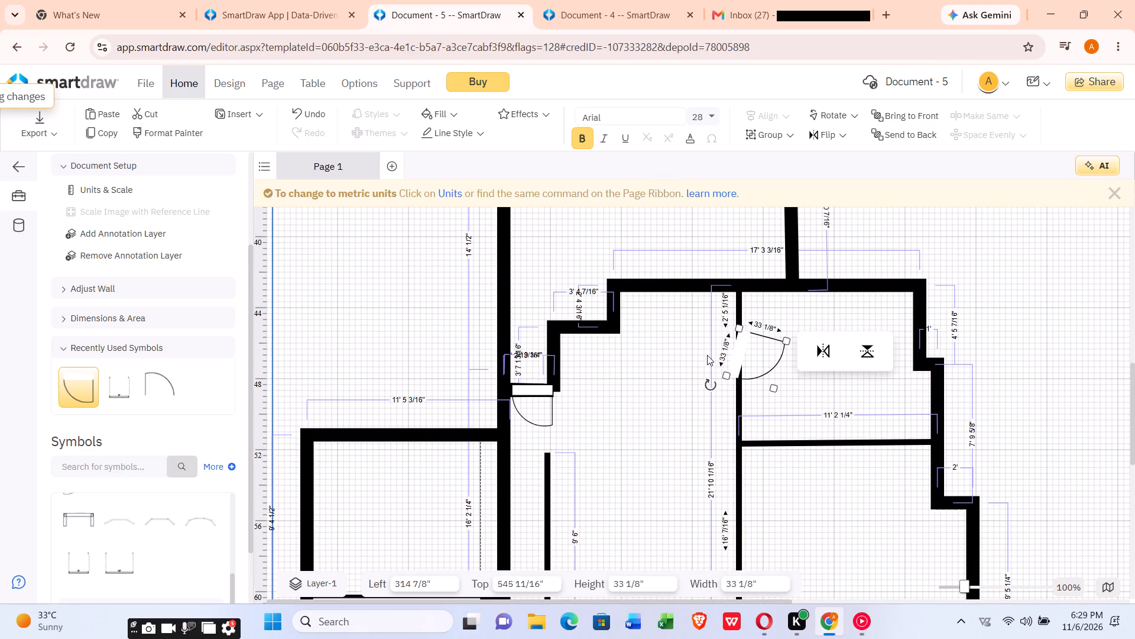
pyautogui.moveTo(728, 370); pyautogui.dragTo(737, 376)
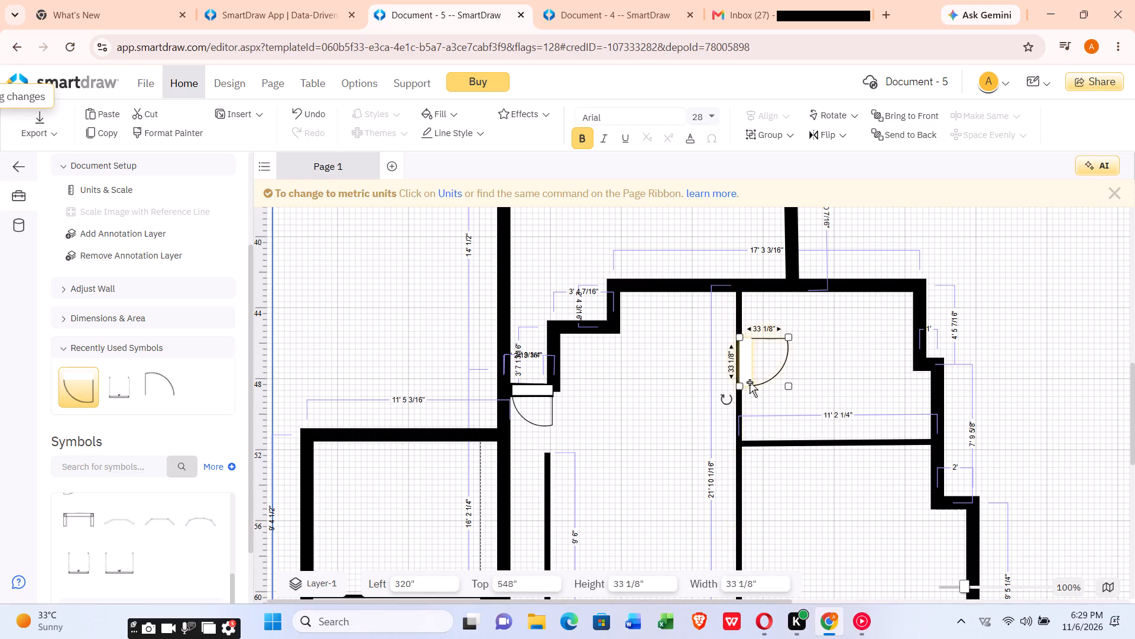
# Reattach the door to the vertical partition just above the horizontal partition, at about 315 1/4" left and 587 7/16" top.
pyautogui.click(788, 379)
pyautogui.moveTo(788, 379); pyautogui.dragTo(787, 379)
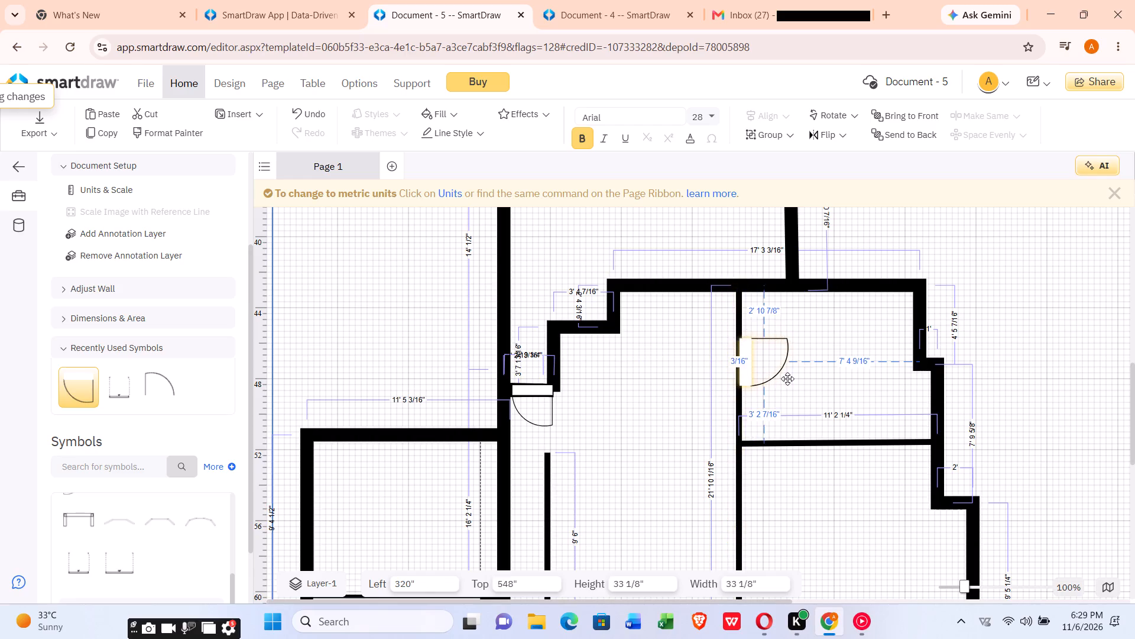
pyautogui.moveTo(787, 379); pyautogui.dragTo(782, 369)
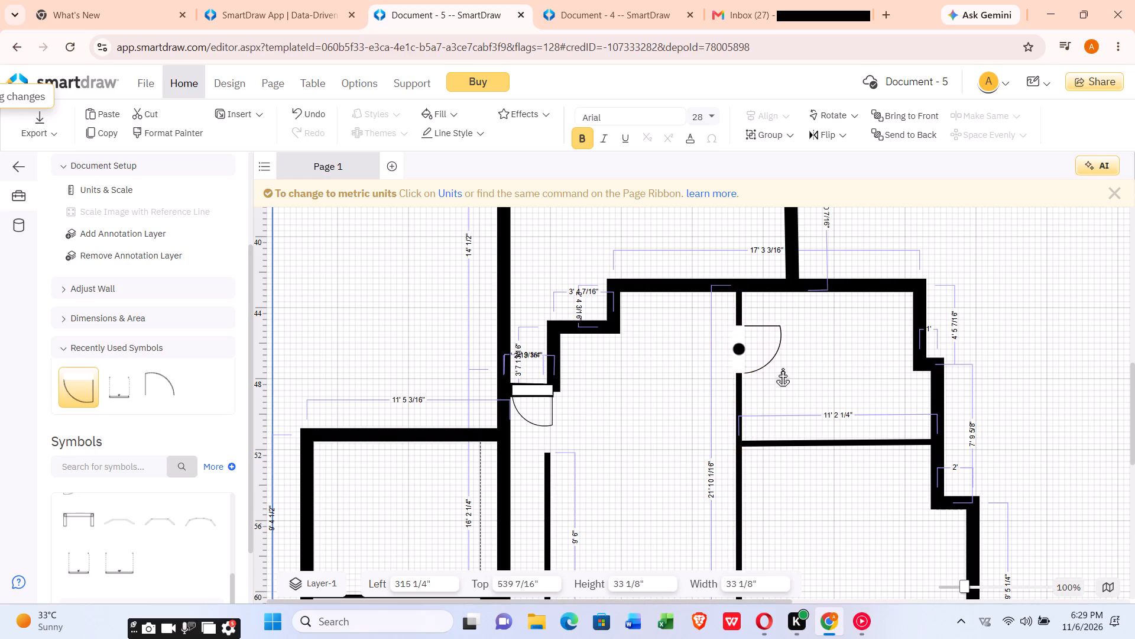
pyautogui.moveTo(782, 369); pyautogui.dragTo(783, 335)
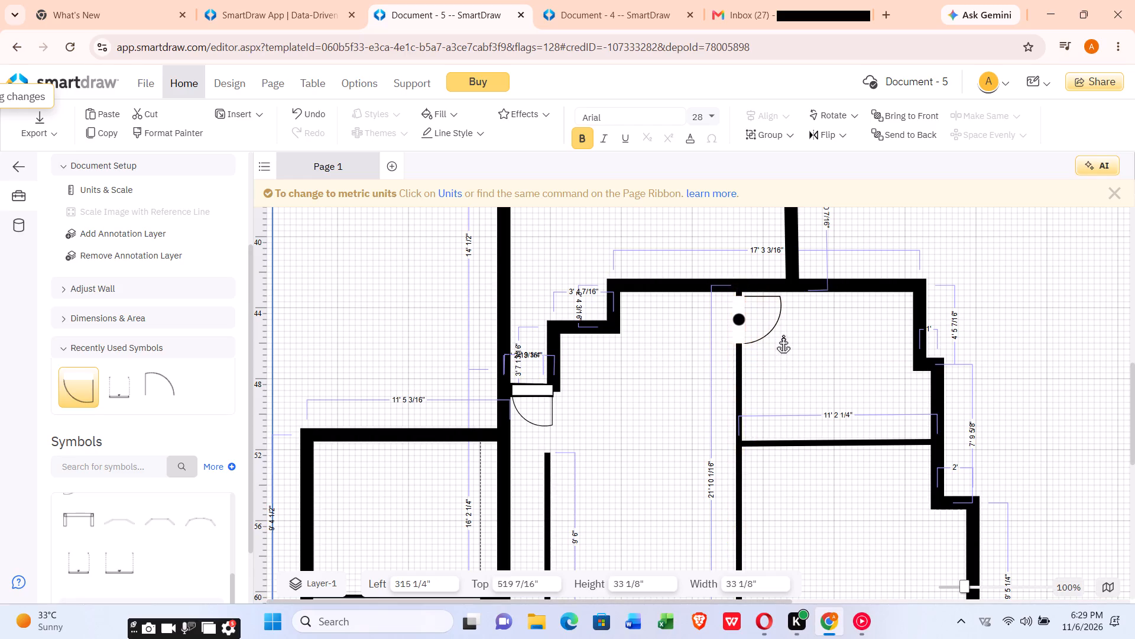
pyautogui.moveTo(783, 335); pyautogui.dragTo(786, 424)
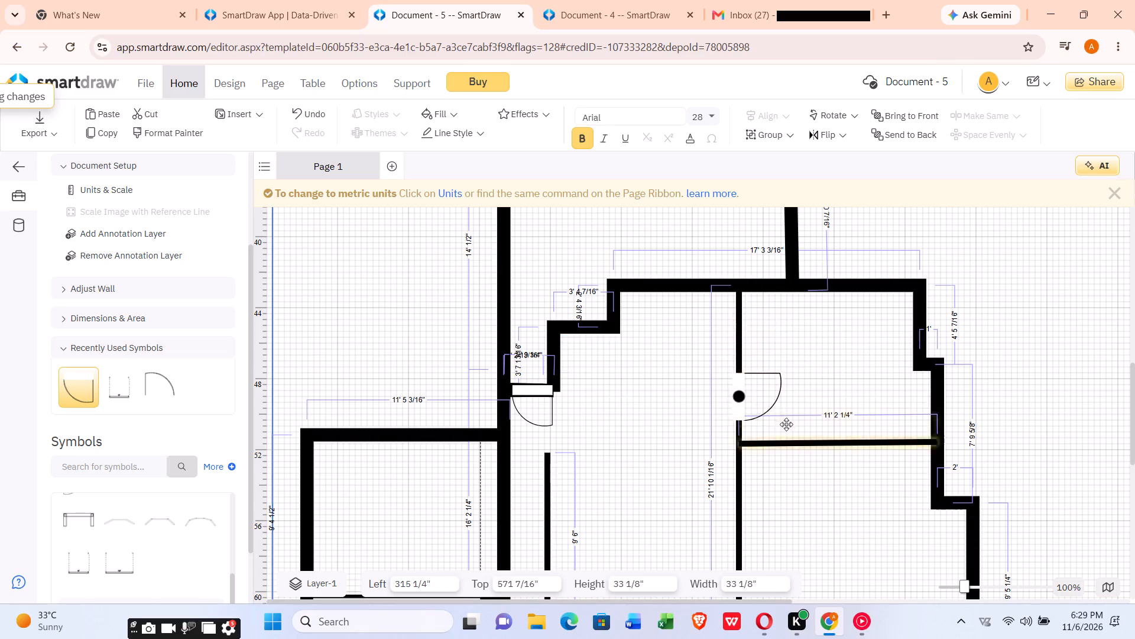
pyautogui.moveTo(786, 424); pyautogui.dragTo(781, 437)
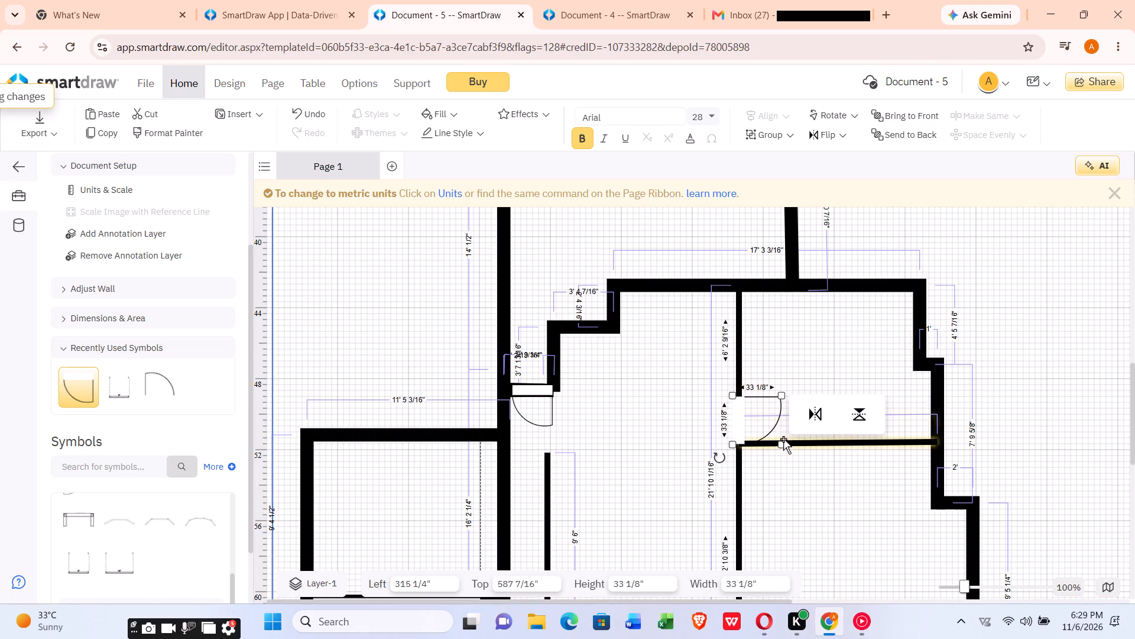
# Shrink the partition door to about 28 9/16" so it fits just above the horizontal partition.
pyautogui.moveTo(782, 394); pyautogui.dragTo(778, 402)
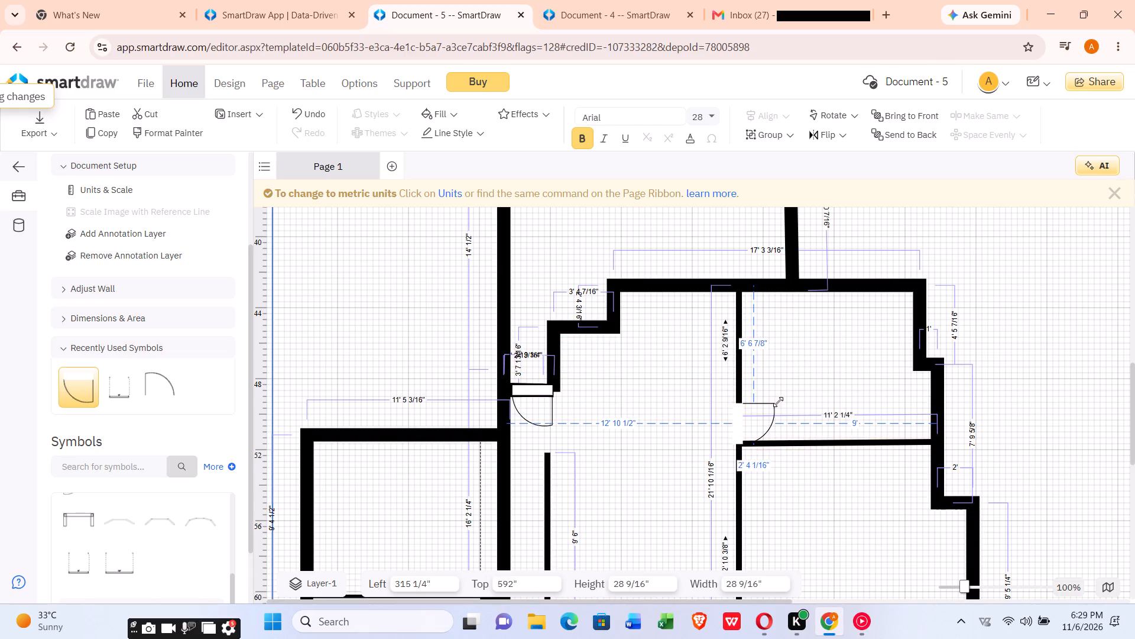
pyautogui.moveTo(778, 402); pyautogui.dragTo(776, 403)
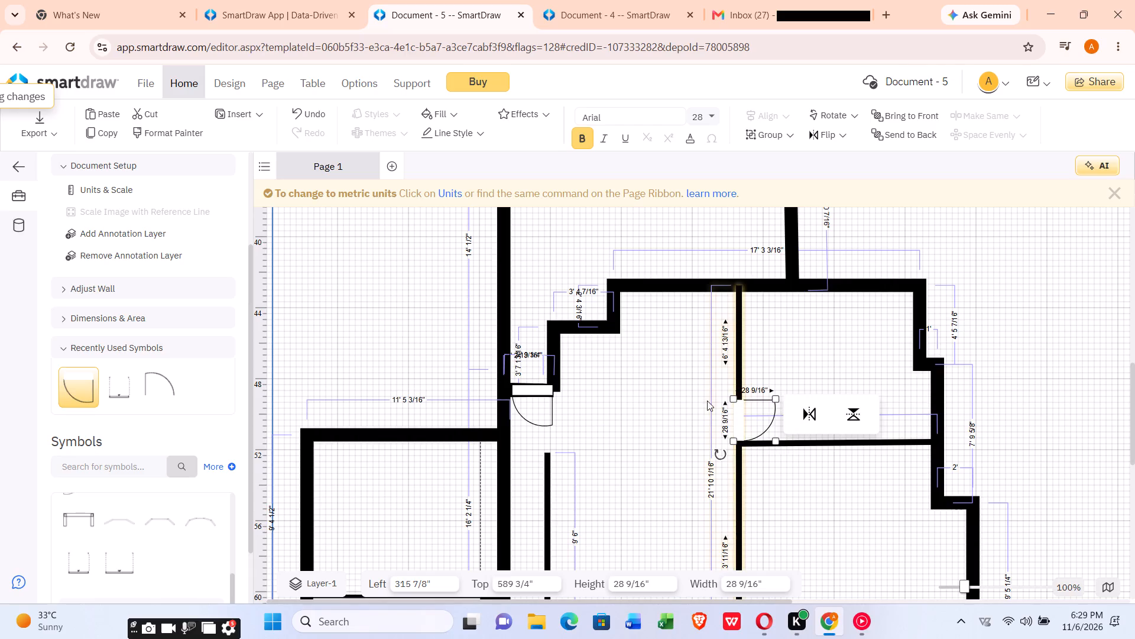
# Place a second Door (28") at the vertical partition's lower end, opening into the lower-right room, at about 315 15/16" left and 738" top.
pyautogui.scroll(-2, 670, 356)
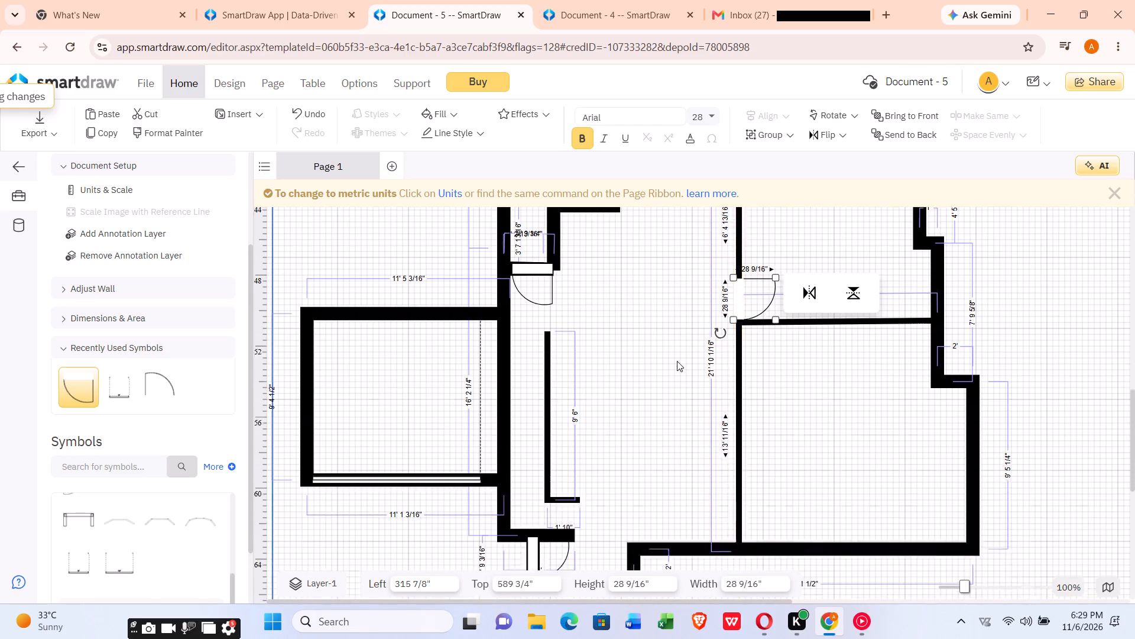
pyautogui.scroll(-1, 692, 396)
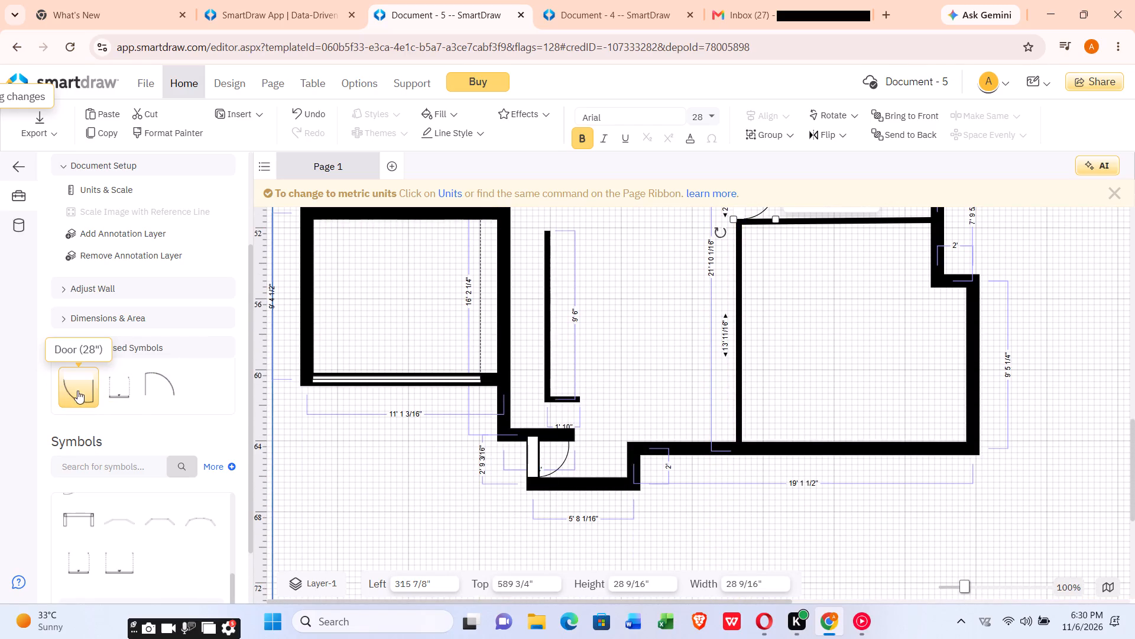
pyautogui.moveTo(84, 388); pyautogui.dragTo(255, 401)
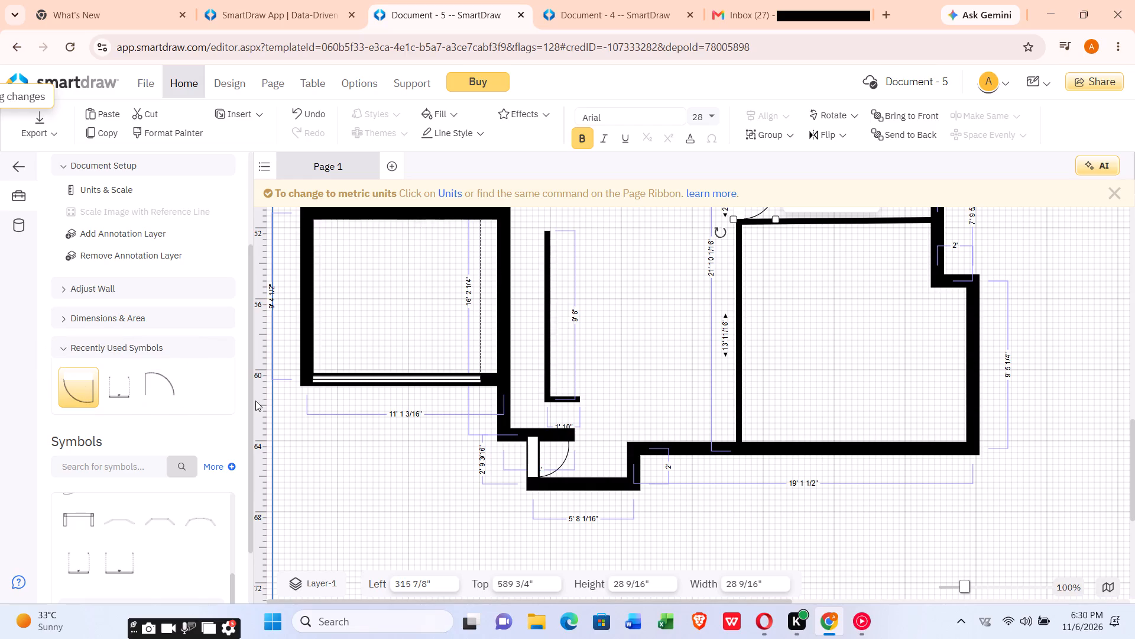
pyautogui.moveTo(255, 401); pyautogui.dragTo(799, 395)
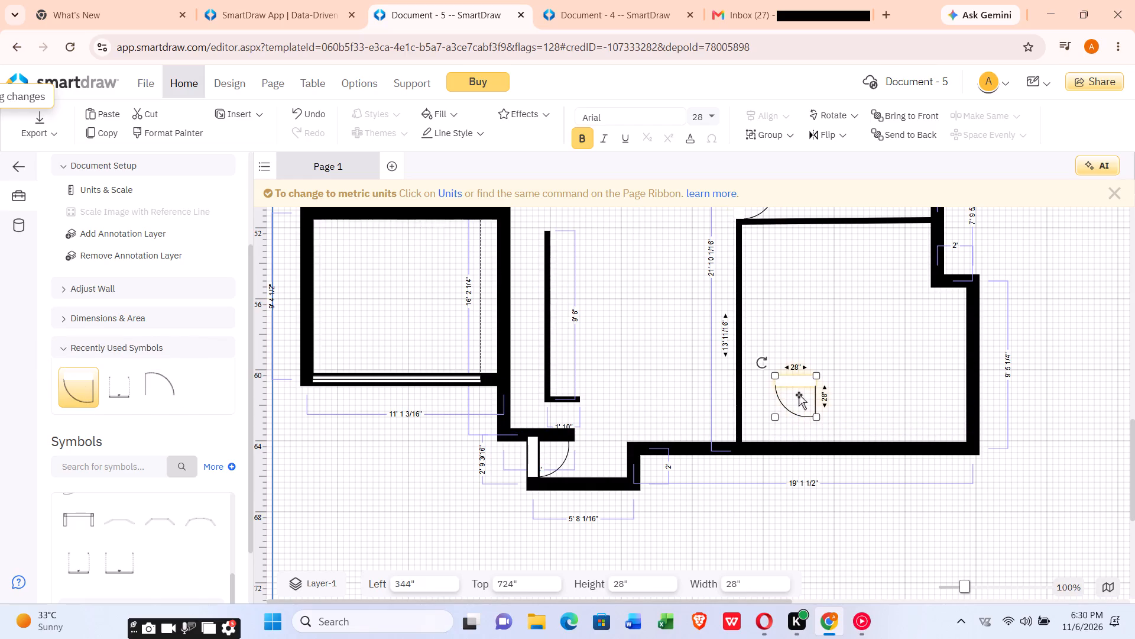
pyautogui.moveTo(765, 363); pyautogui.dragTo(766, 375)
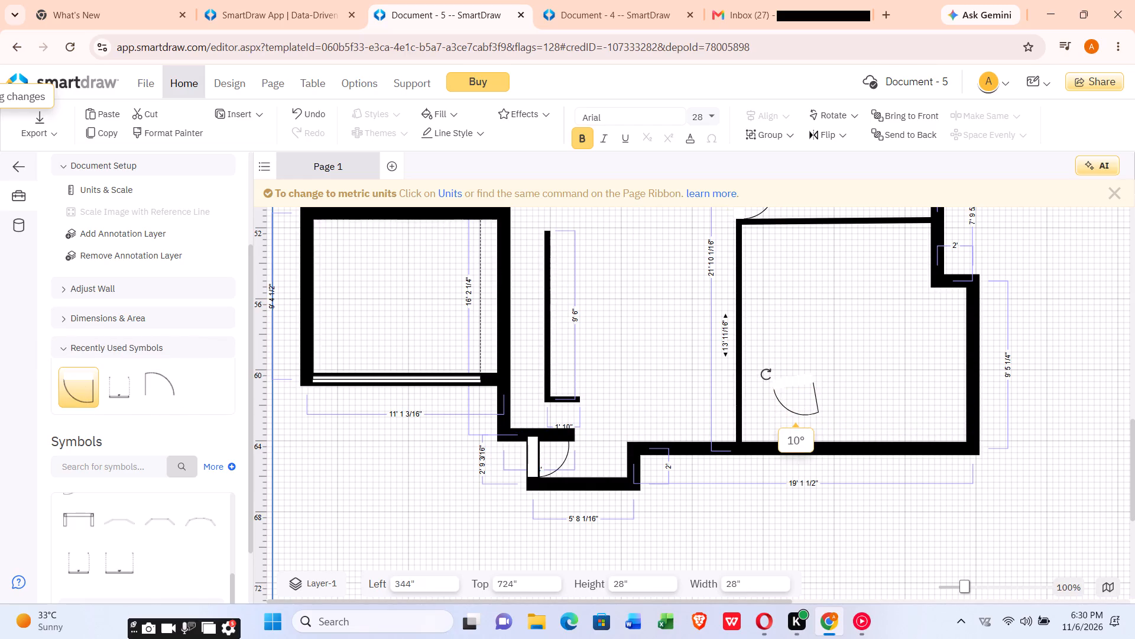
pyautogui.moveTo(766, 375); pyautogui.dragTo(755, 426)
pyautogui.moveTo(787, 409); pyautogui.dragTo(759, 433)
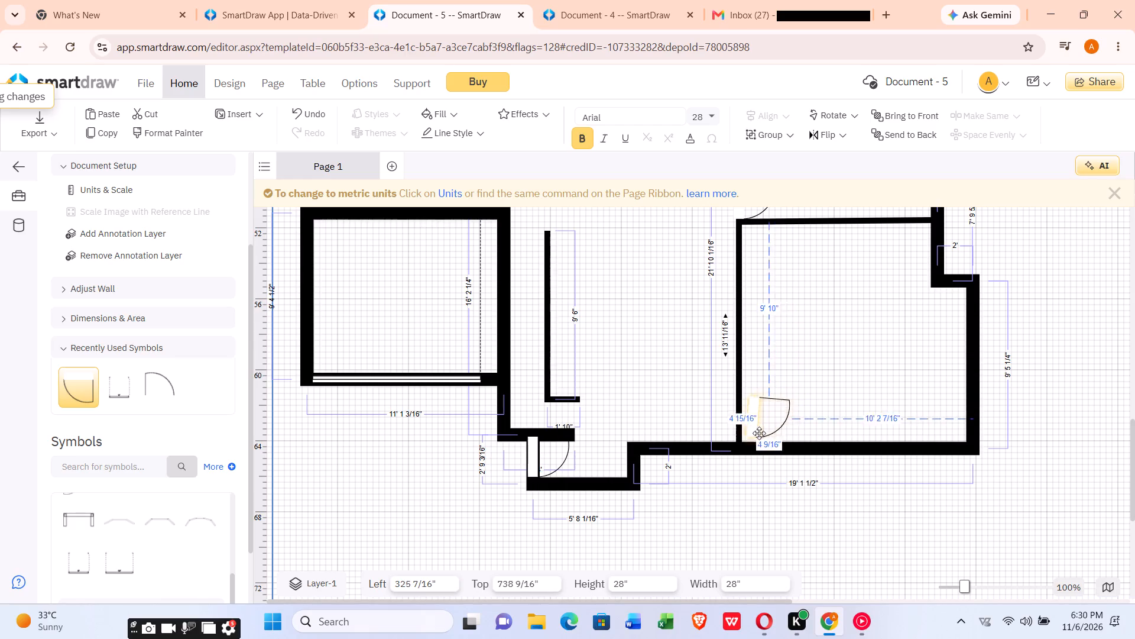
pyautogui.moveTo(759, 433); pyautogui.dragTo(747, 433)
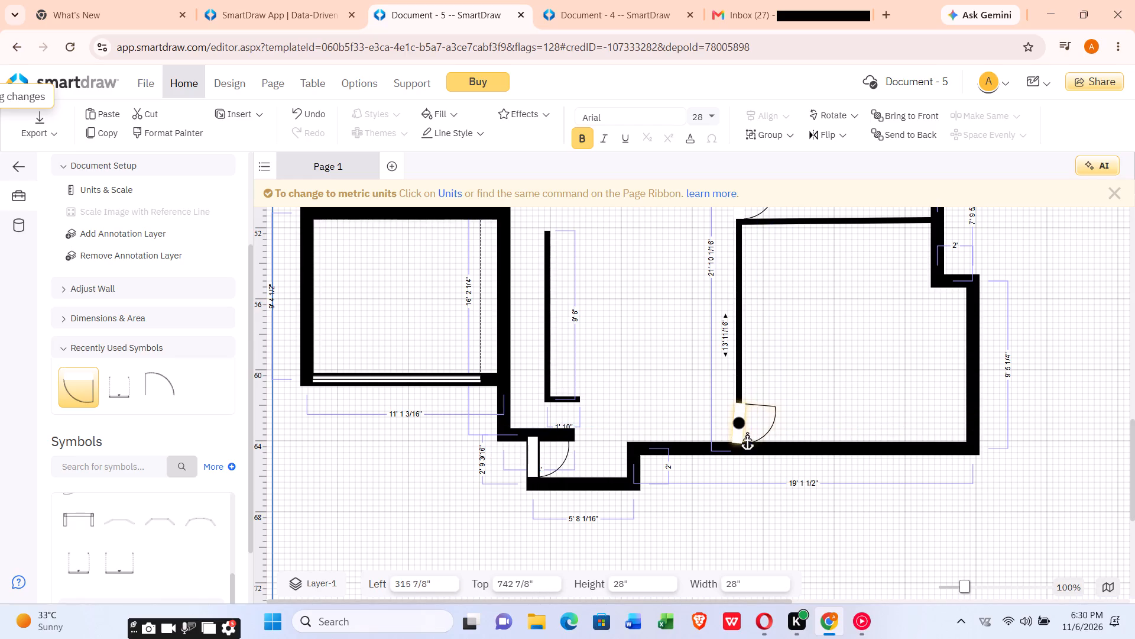
pyautogui.moveTo(747, 433); pyautogui.dragTo(747, 431)
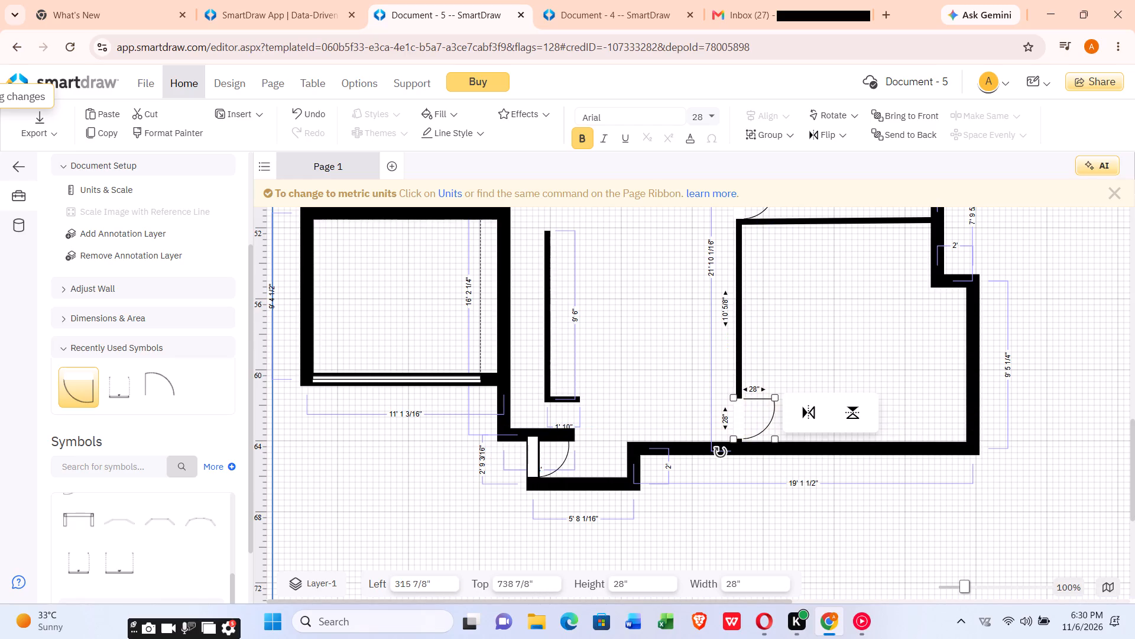
pyautogui.moveTo(729, 431); pyautogui.dragTo(742, 435)
pyautogui.click(738, 438)
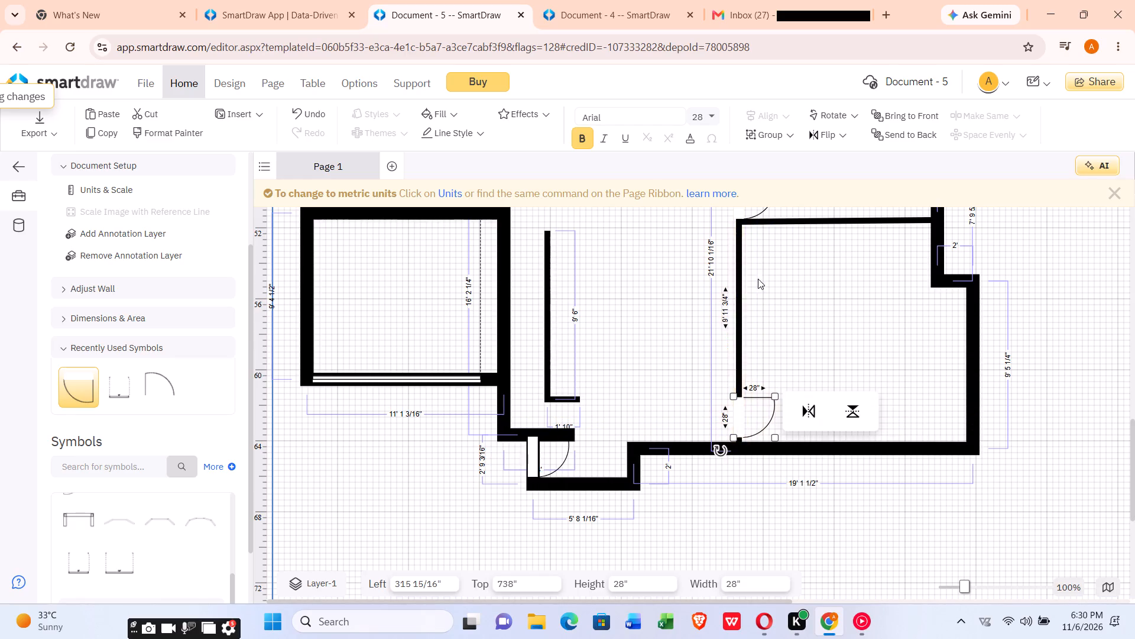
# Move the long vertical partition with both its doors right to about 27' 6" left.
pyautogui.moveTo(740, 272); pyautogui.dragTo(755, 274)
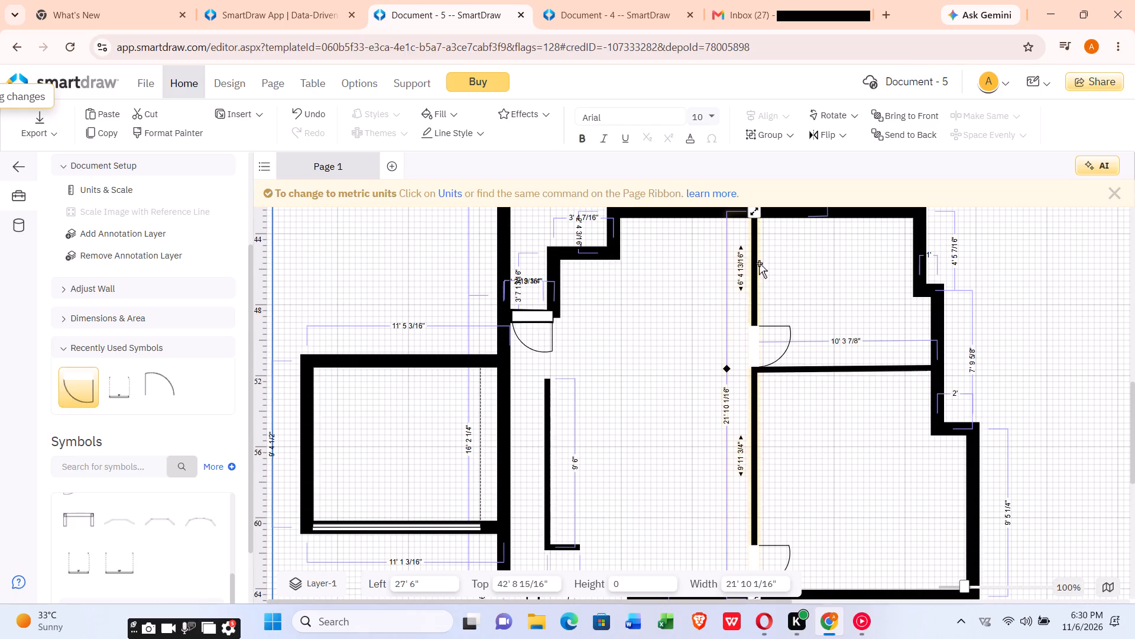
# Add a vertical stub wall beside the lower partition door, from about 25' 10" left and 60' 2" top down to the bottom wall.
pyautogui.scroll(1, 777, 290)
pyautogui.scroll(1, 651, 491)
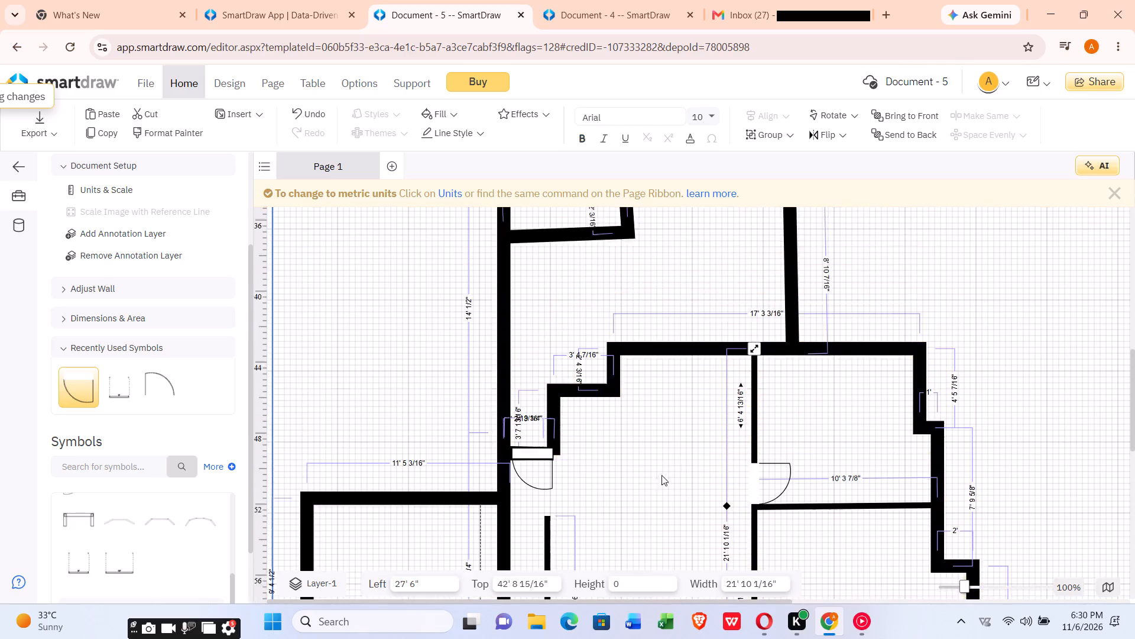
pyautogui.scroll(-2, 690, 457)
pyautogui.scroll(-2, 849, 360)
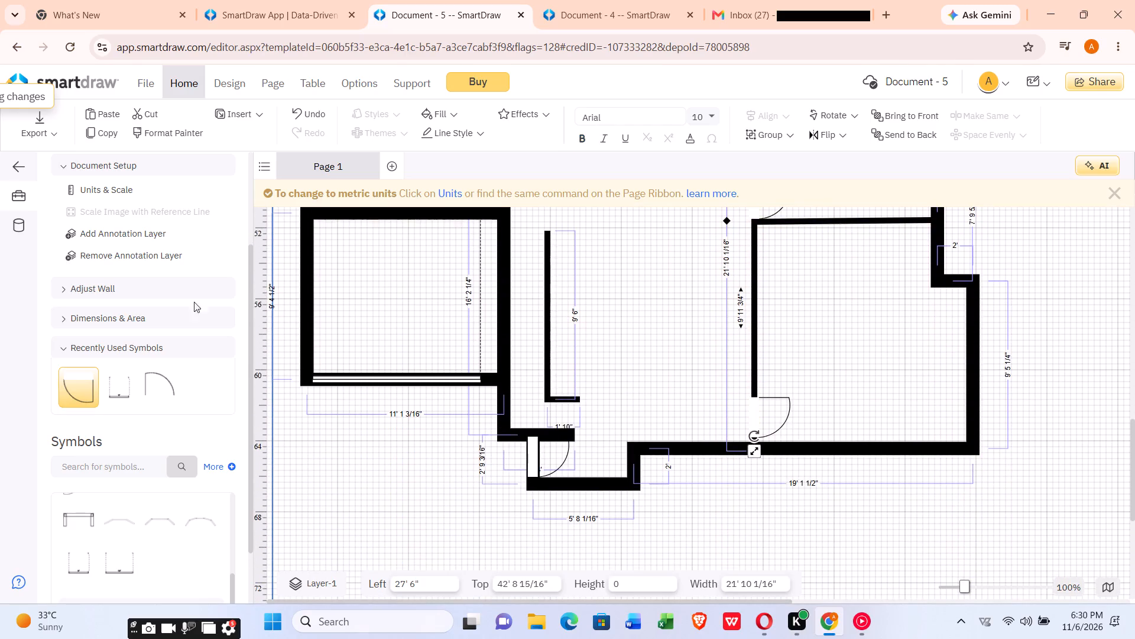
pyautogui.scroll(2, 158, 275)
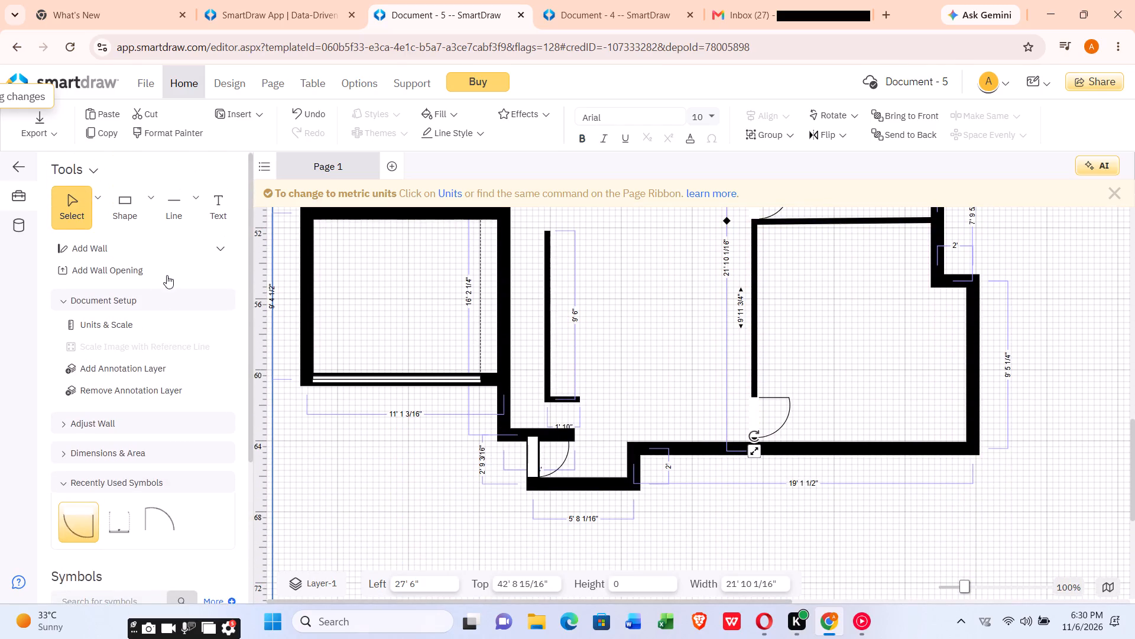
pyautogui.click(167, 274)
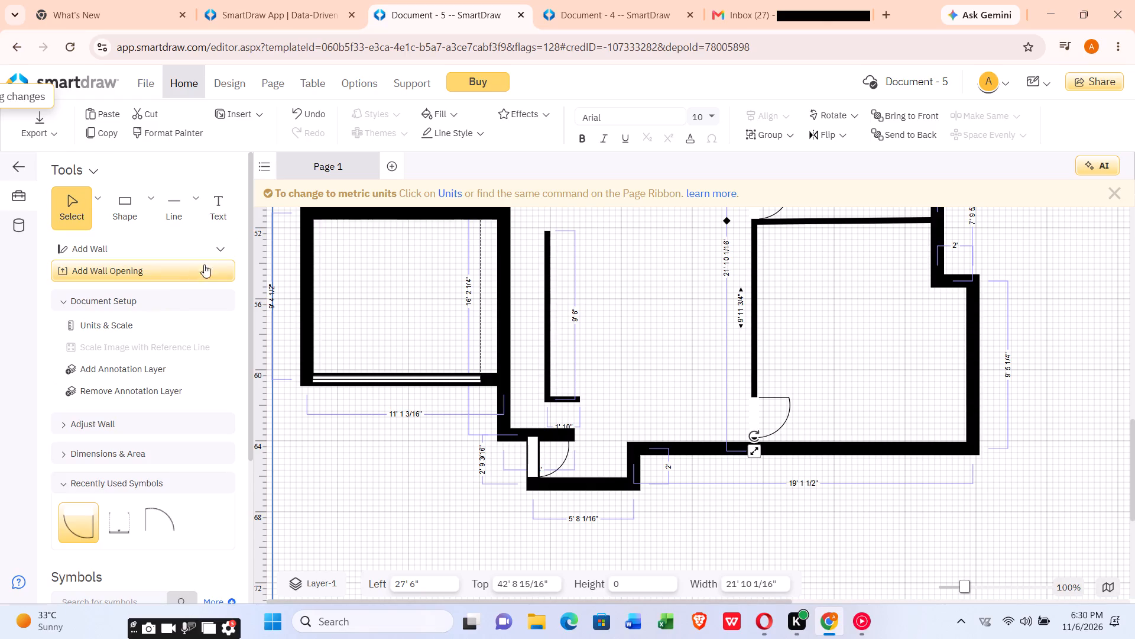
pyautogui.click(222, 252)
pyautogui.click(274, 274)
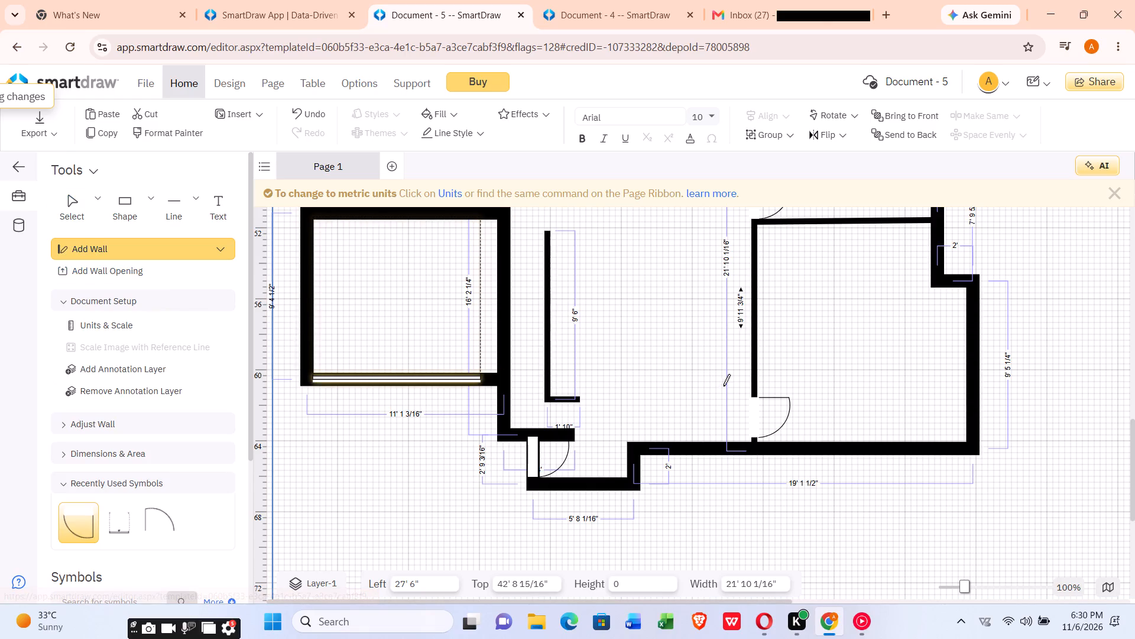
pyautogui.moveTo(727, 374); pyautogui.dragTo(727, 382)
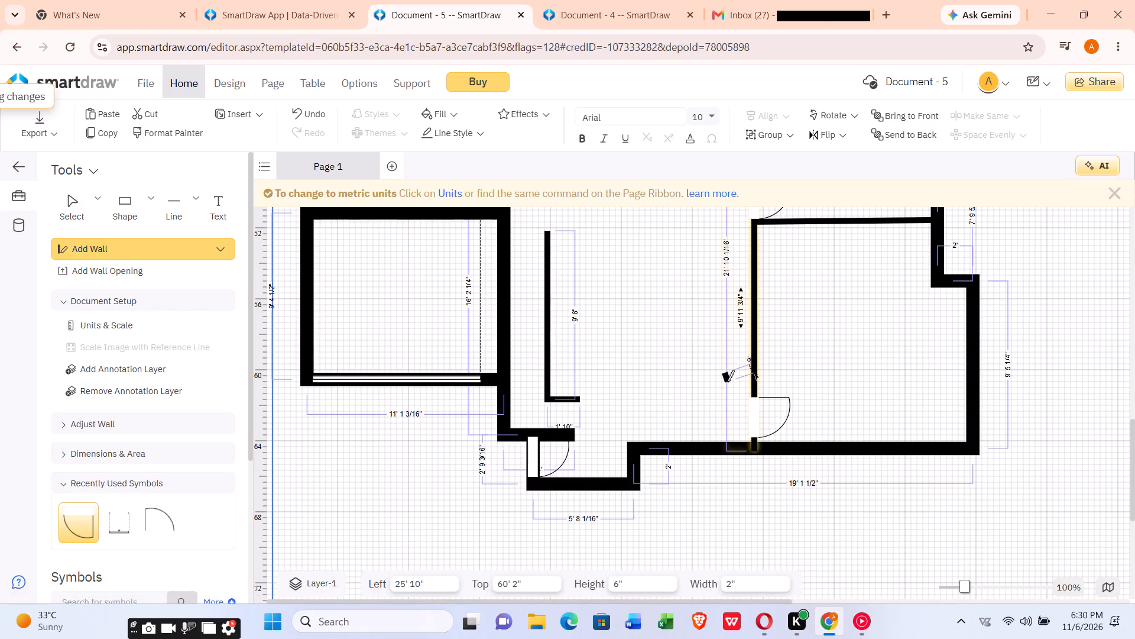
pyautogui.moveTo(727, 382); pyautogui.dragTo(727, 428)
# Add a horizontal wall about 2' 2" long from the vertical partition into the main room, just above the upper partition door.
pyautogui.scroll(2, 723, 424)
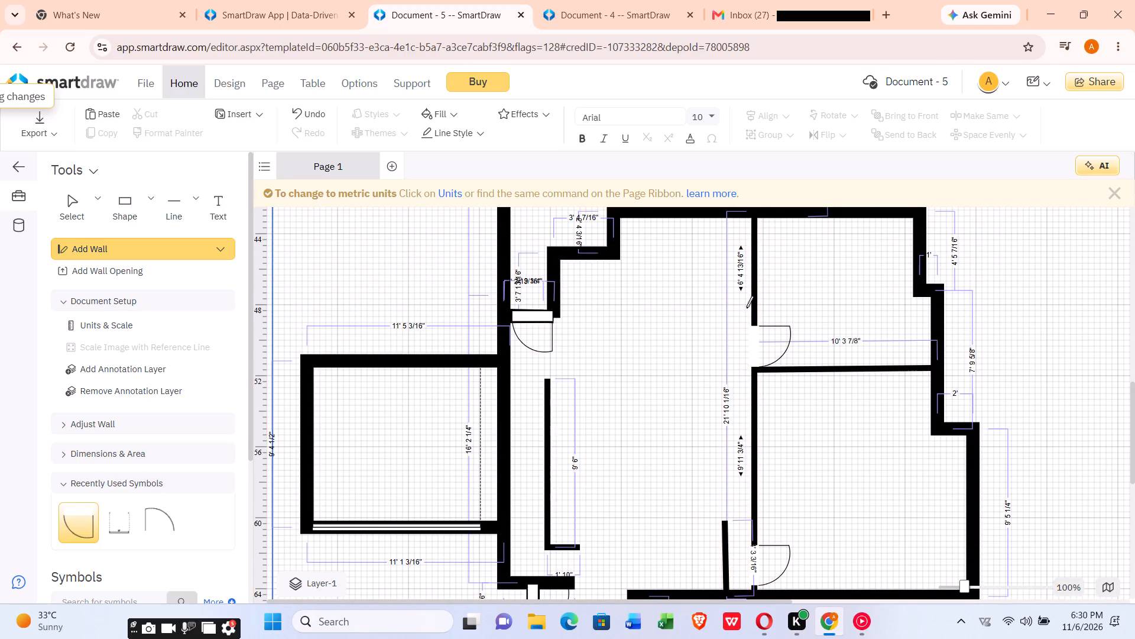
pyautogui.moveTo(748, 305); pyautogui.dragTo(732, 308)
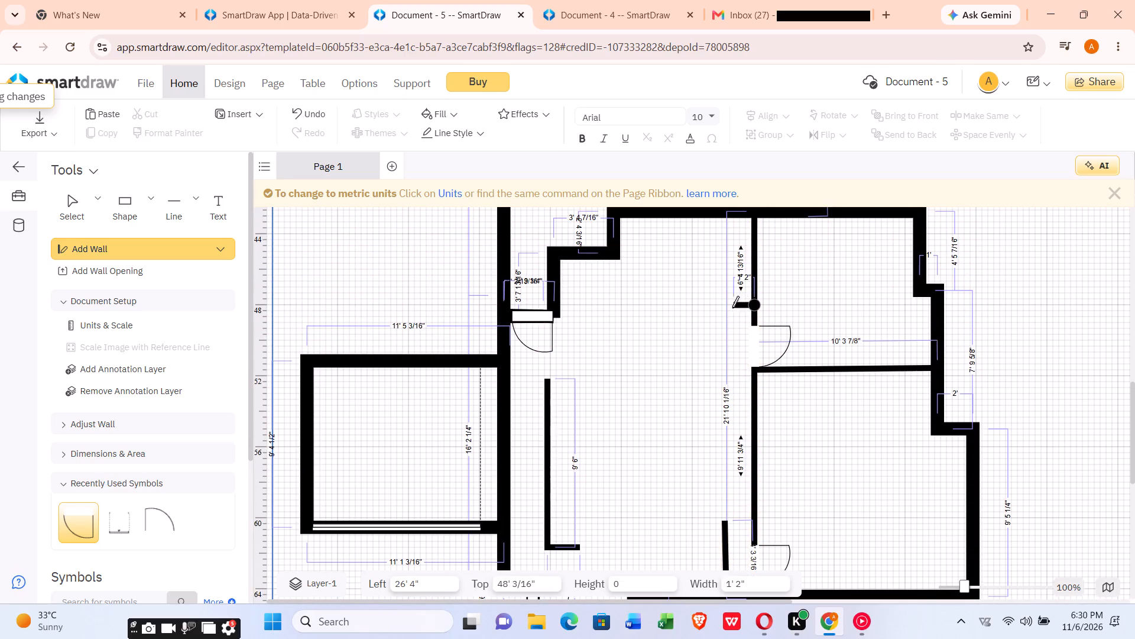
pyautogui.moveTo(732, 308); pyautogui.dragTo(725, 304)
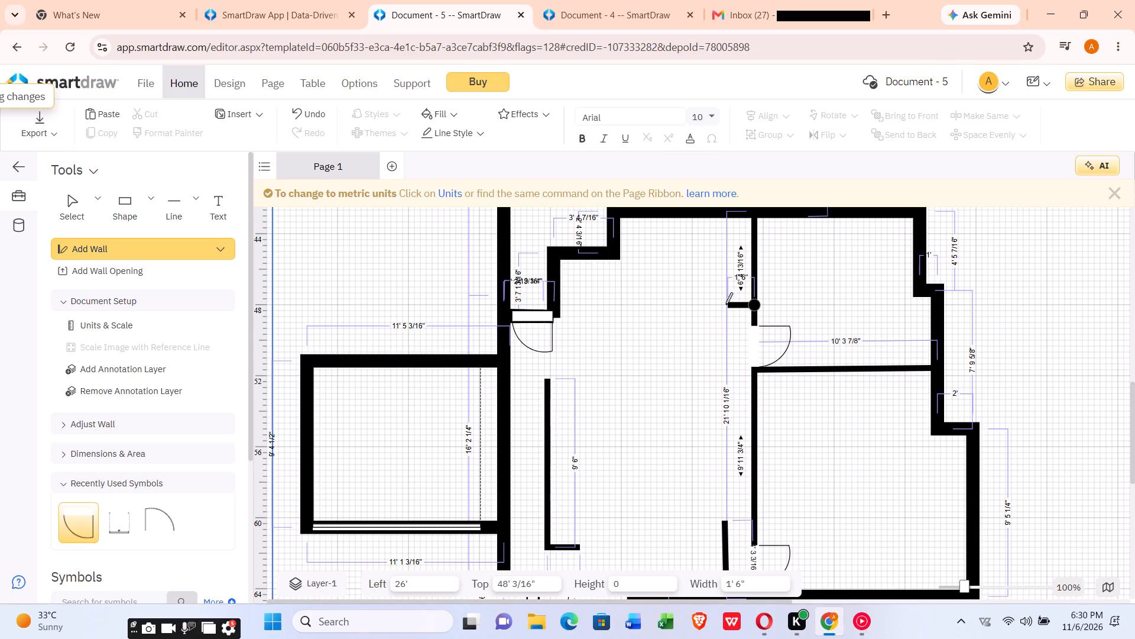
pyautogui.moveTo(725, 304); pyautogui.dragTo(715, 304)
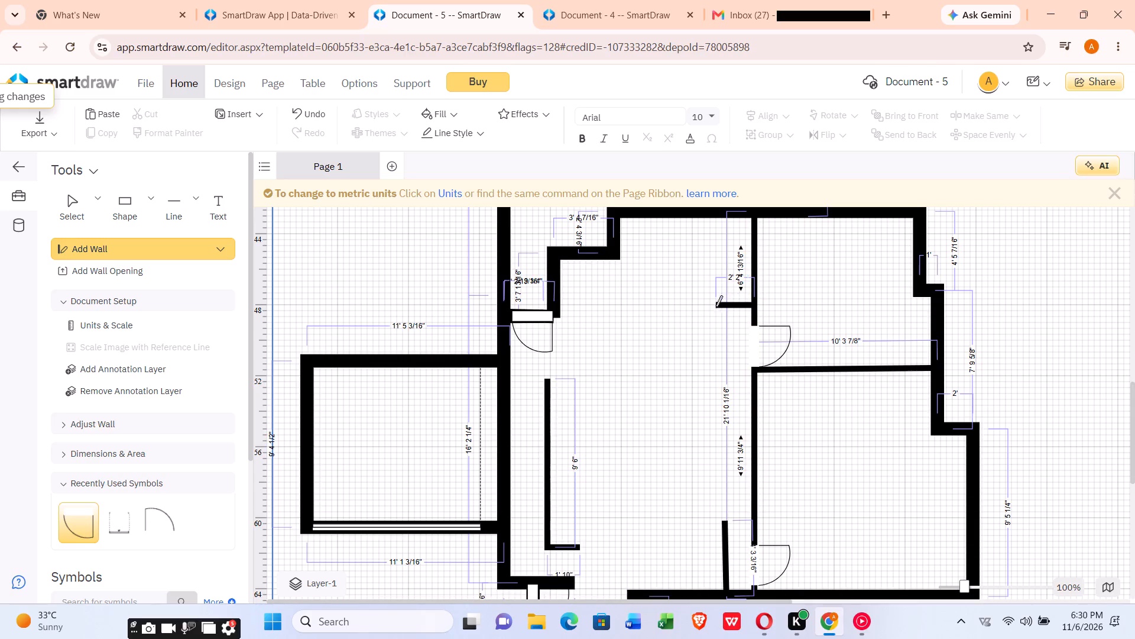
# Draw an L-shaped wall opposite the upper partition door, about 2' 10" down and 1' 8" across to the partition.
pyautogui.moveTo(719, 329); pyautogui.dragTo(721, 345)
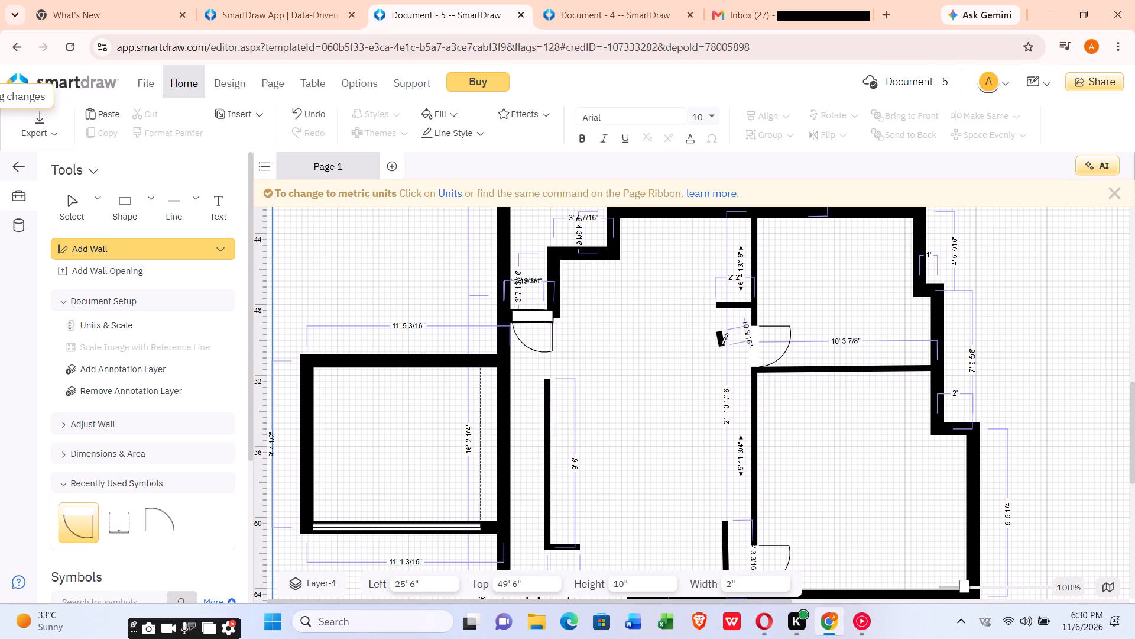
pyautogui.moveTo(721, 345); pyautogui.dragTo(719, 376)
pyautogui.moveTo(719, 376); pyautogui.dragTo(719, 383)
pyautogui.moveTo(726, 377); pyautogui.dragTo(747, 378)
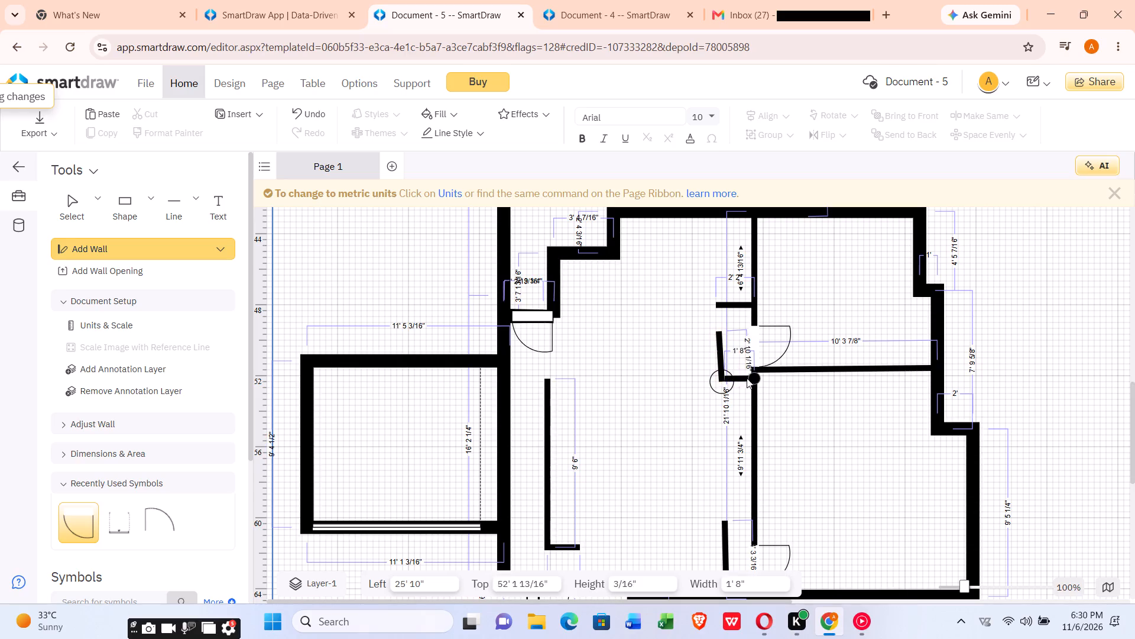
pyautogui.moveTo(747, 378); pyautogui.dragTo(755, 376)
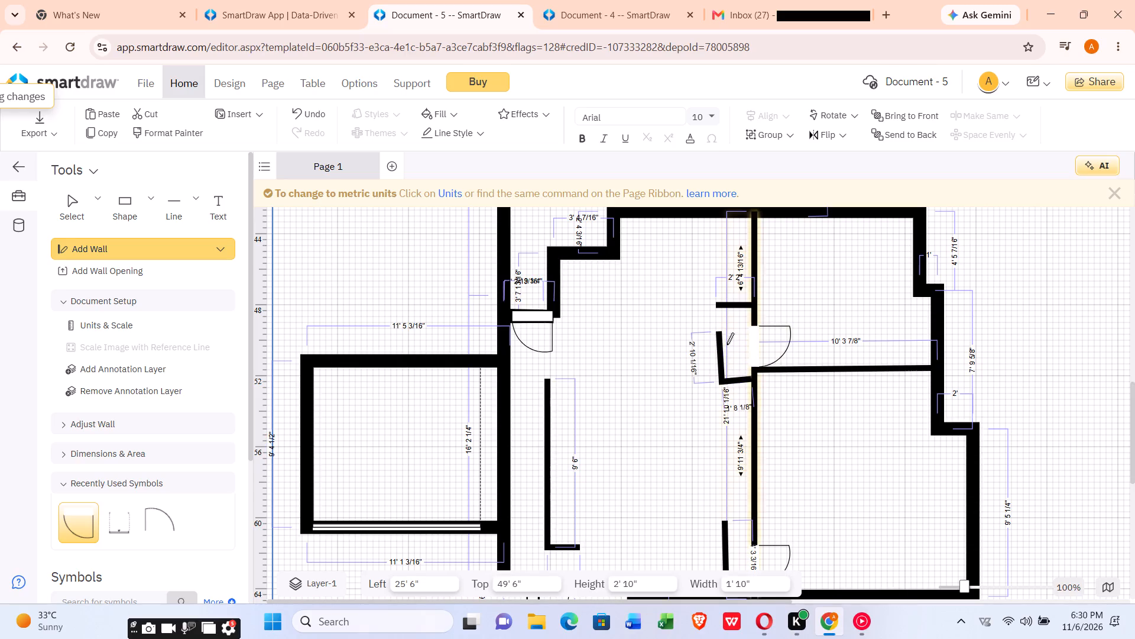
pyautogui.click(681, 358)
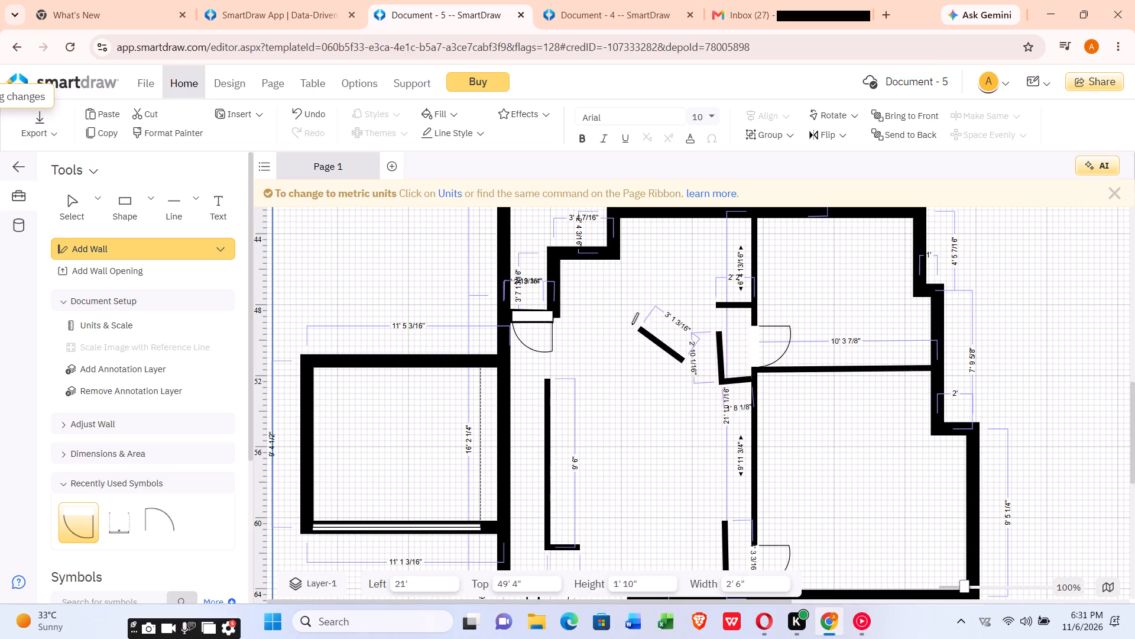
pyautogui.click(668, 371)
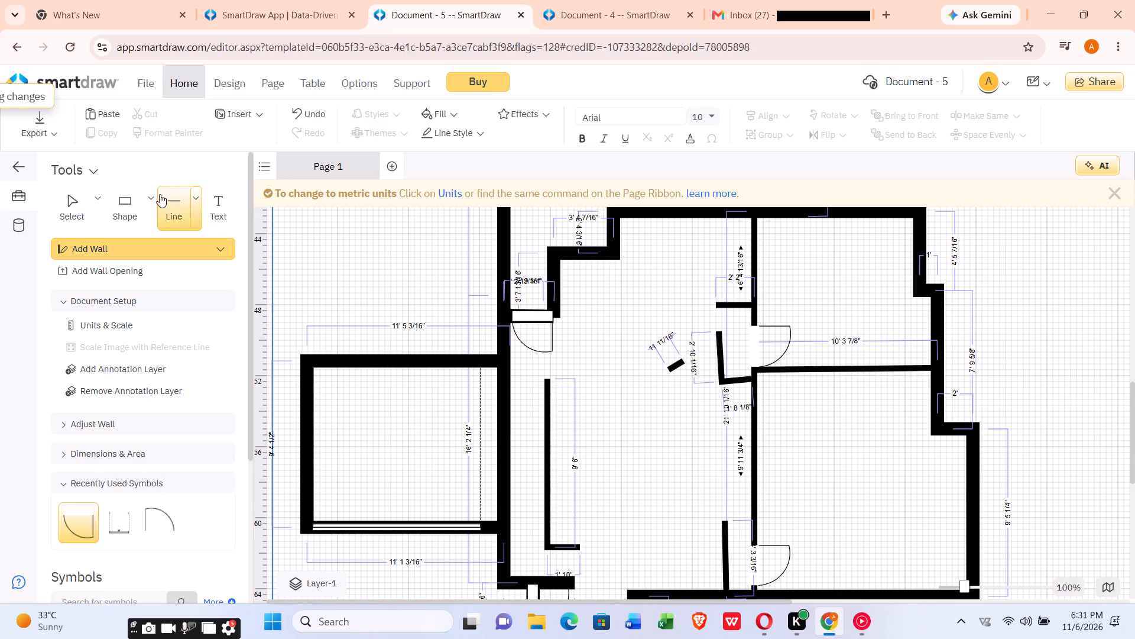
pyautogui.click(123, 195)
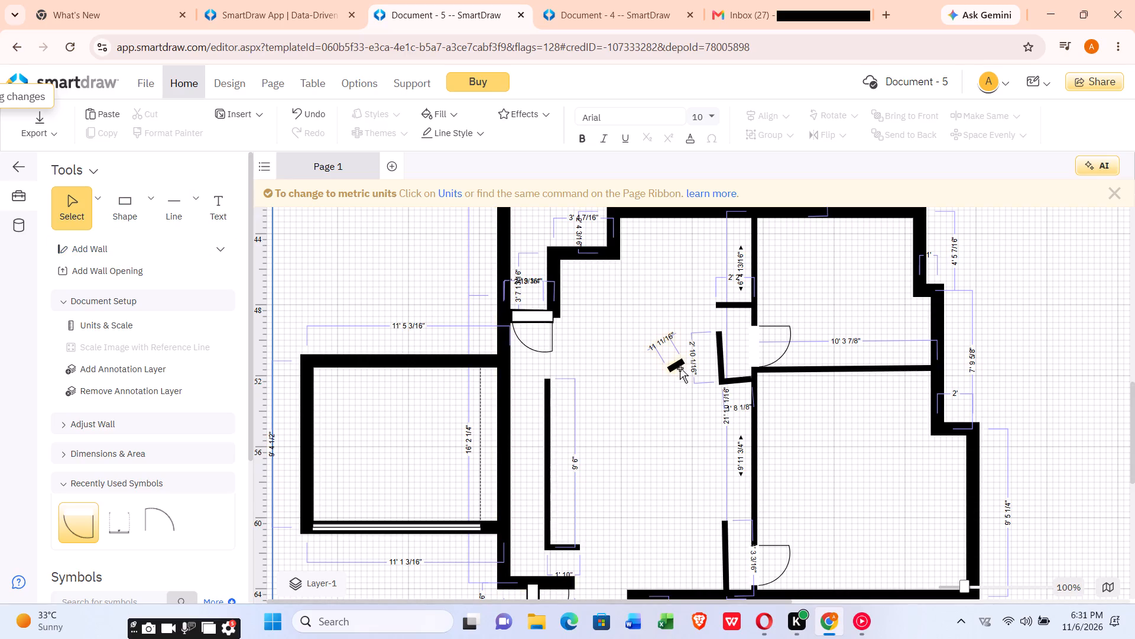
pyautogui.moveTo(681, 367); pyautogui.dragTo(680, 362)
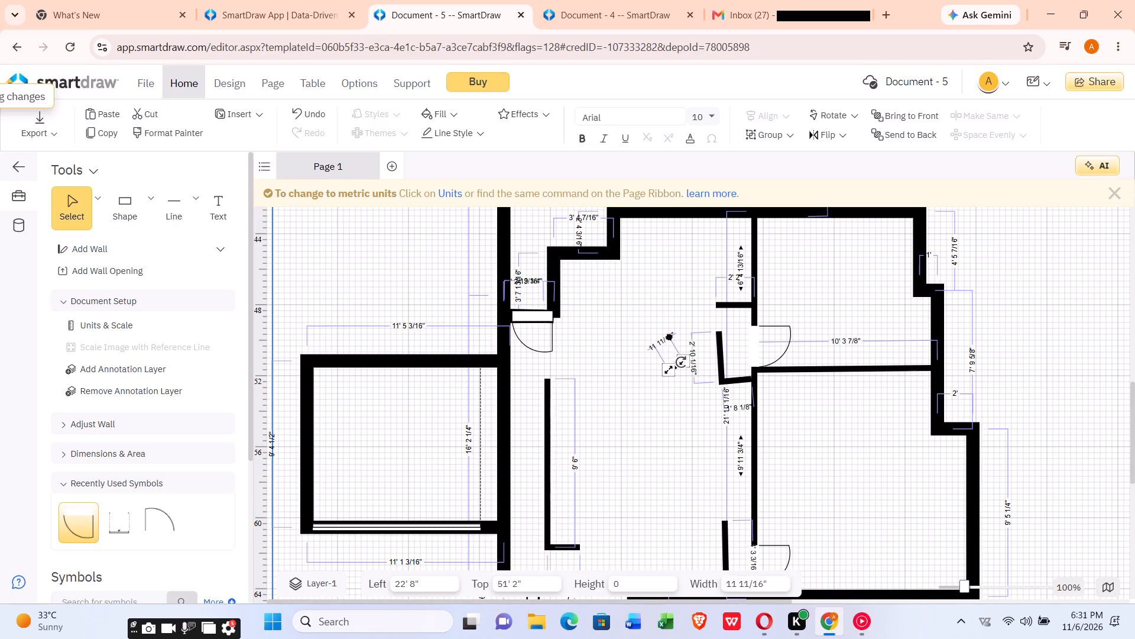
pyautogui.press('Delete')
# Rotate the L-shaped wall to about 355° to straighten it and extend its horizontal leg to about 1' 11 7/16" at the partition.
pyautogui.click(712, 345)
pyautogui.click(718, 340)
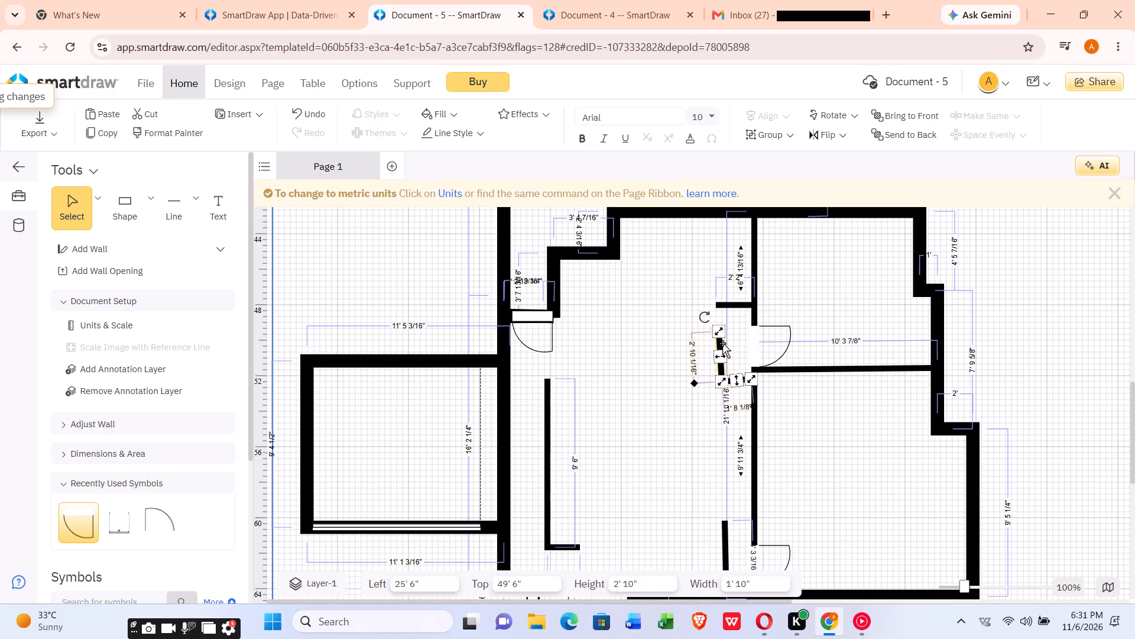
pyautogui.moveTo(708, 317); pyautogui.dragTo(712, 312)
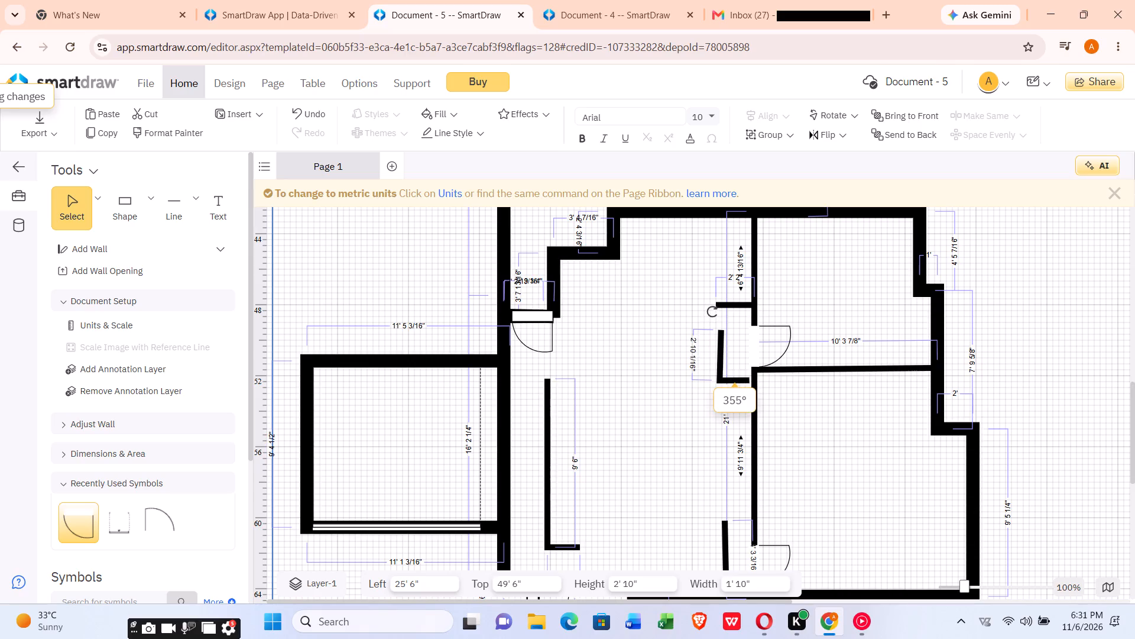
pyautogui.moveTo(712, 312); pyautogui.dragTo(714, 314)
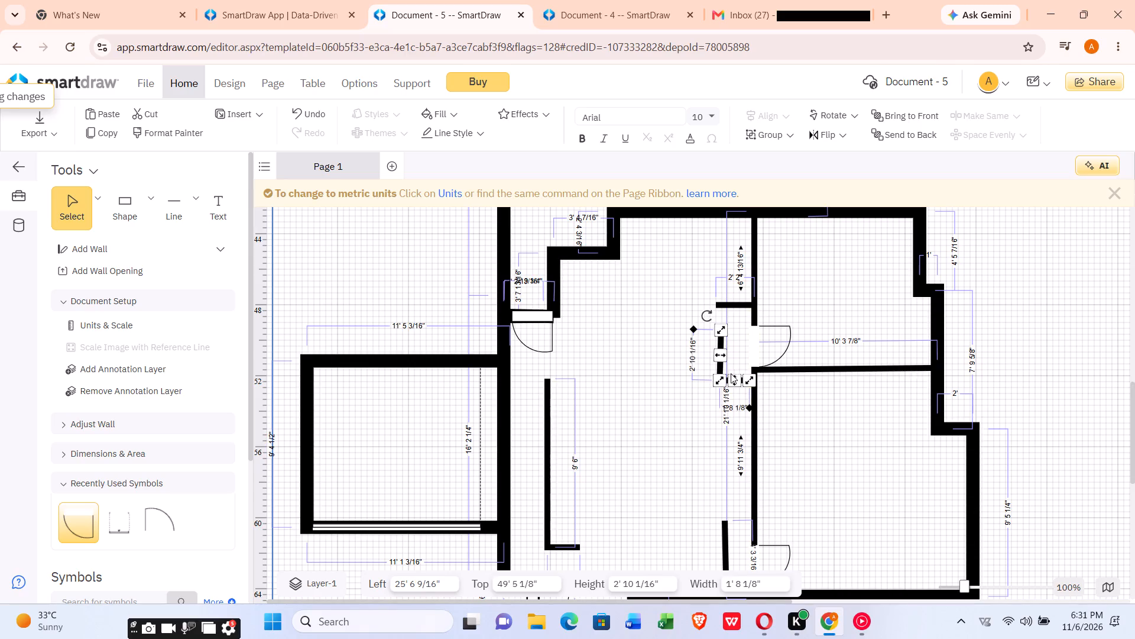
pyautogui.click(747, 380)
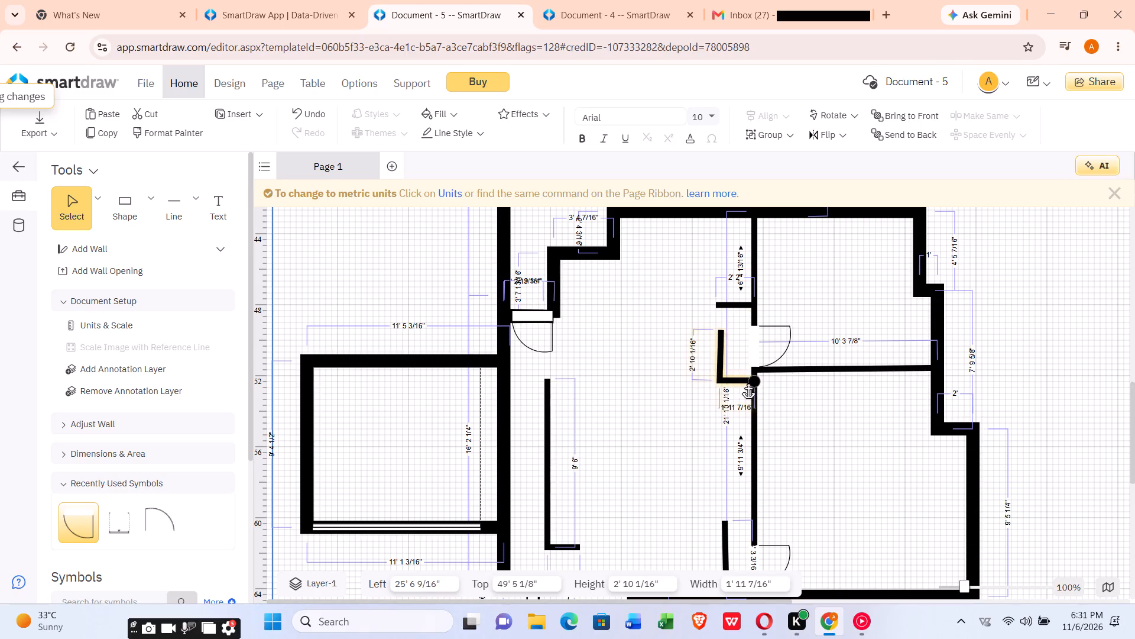
pyautogui.click(695, 395)
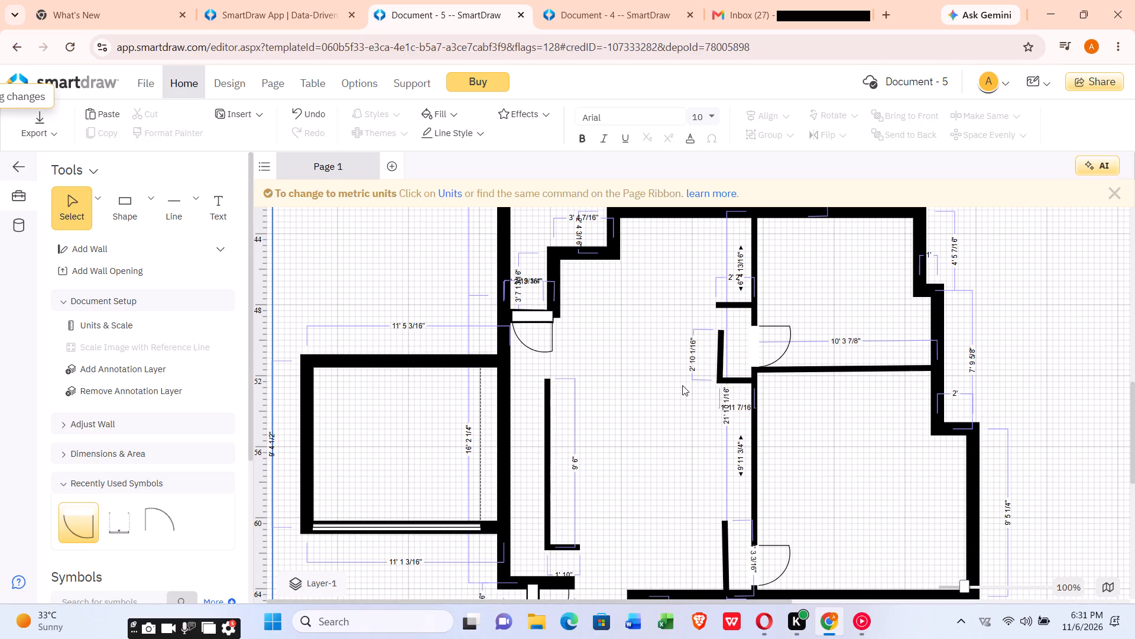
# Turn the 28" door at the narrow passage beside the main room's jog so it opens upward, at about 559 9/16" top.
pyautogui.scroll(-1, 705, 369)
pyautogui.scroll(1, 701, 388)
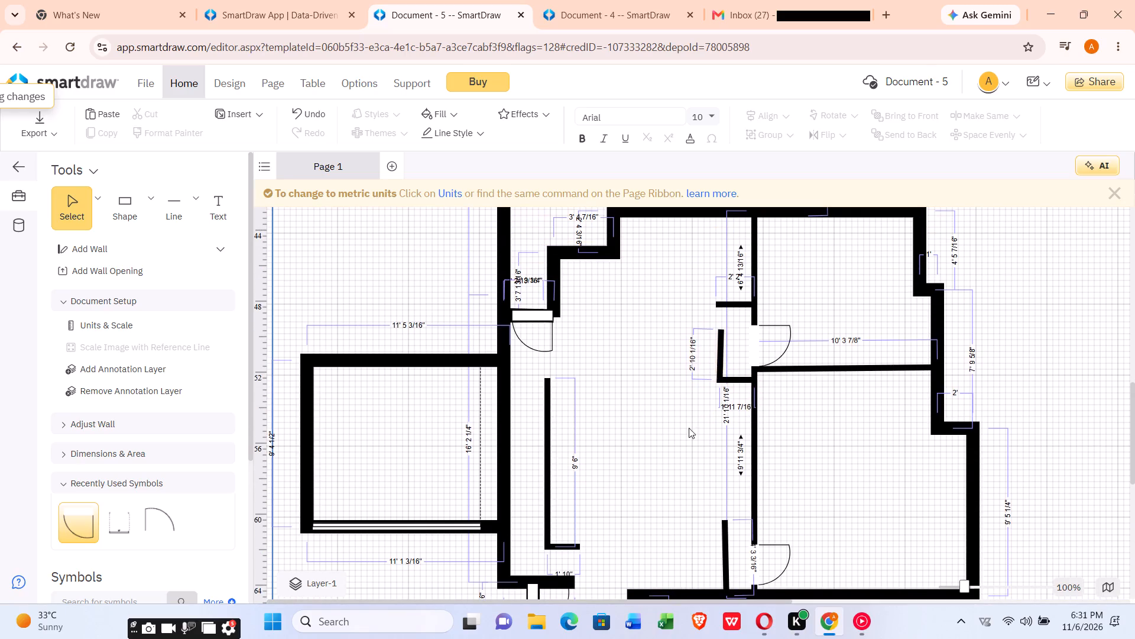
pyautogui.scroll(2, 692, 378)
pyautogui.scroll(-1, 673, 407)
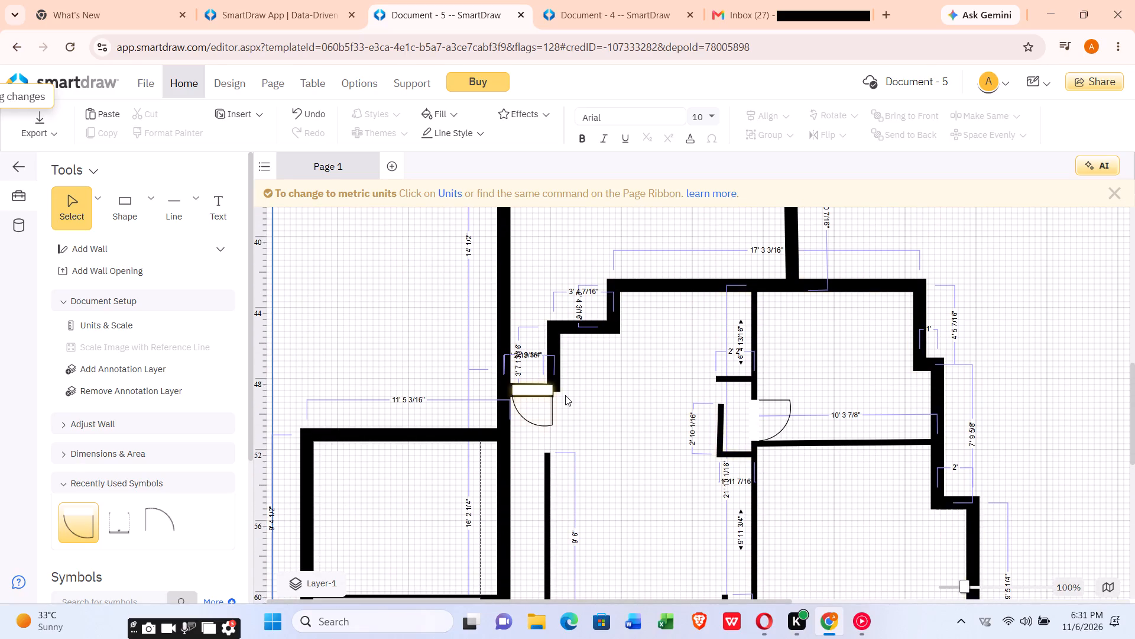
pyautogui.click(534, 389)
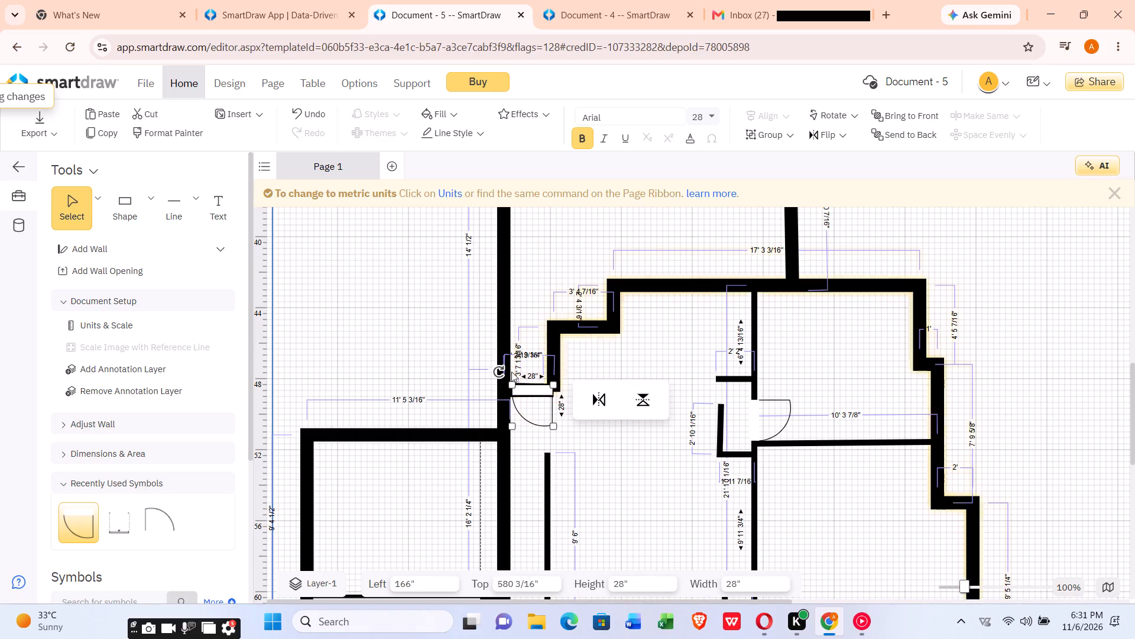
pyautogui.moveTo(499, 370); pyautogui.dragTo(563, 433)
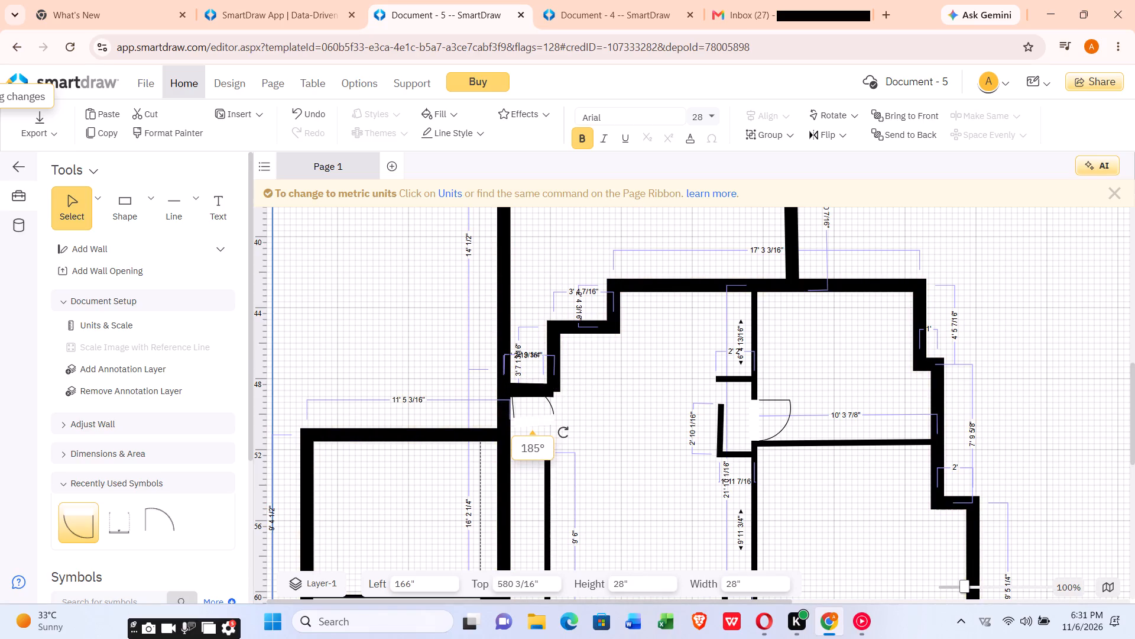
pyautogui.moveTo(563, 433); pyautogui.dragTo(561, 437)
pyautogui.click(527, 393)
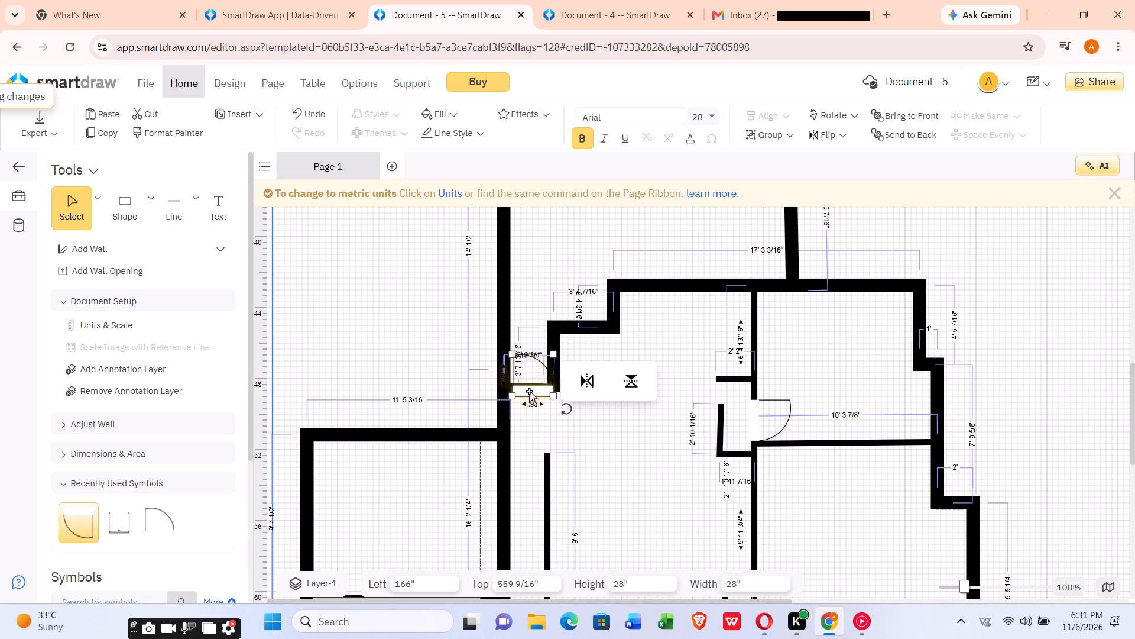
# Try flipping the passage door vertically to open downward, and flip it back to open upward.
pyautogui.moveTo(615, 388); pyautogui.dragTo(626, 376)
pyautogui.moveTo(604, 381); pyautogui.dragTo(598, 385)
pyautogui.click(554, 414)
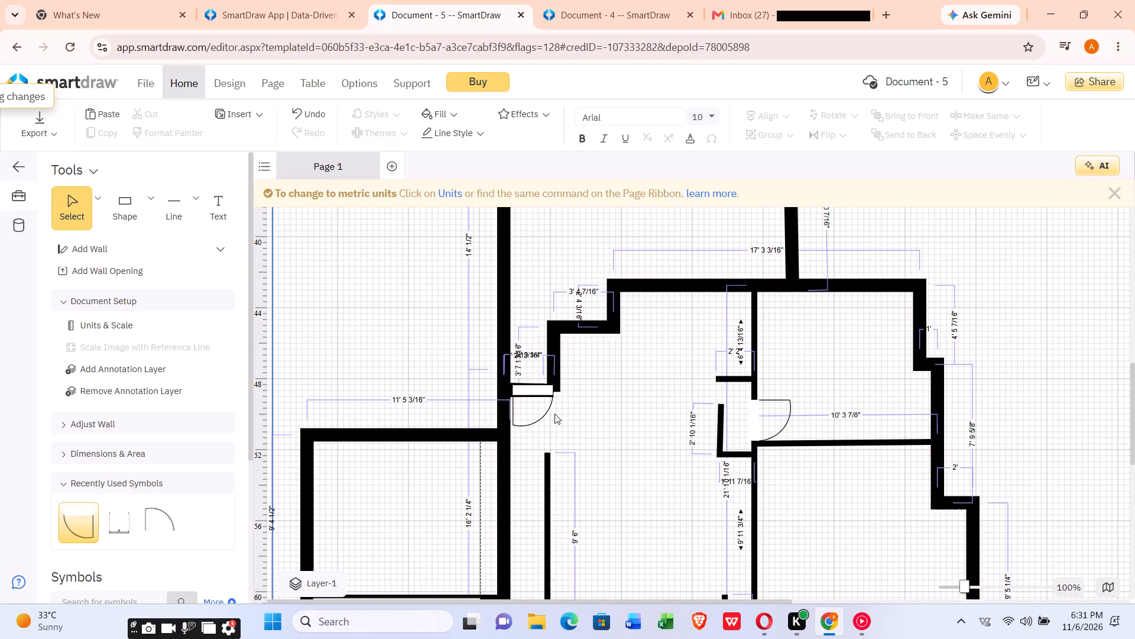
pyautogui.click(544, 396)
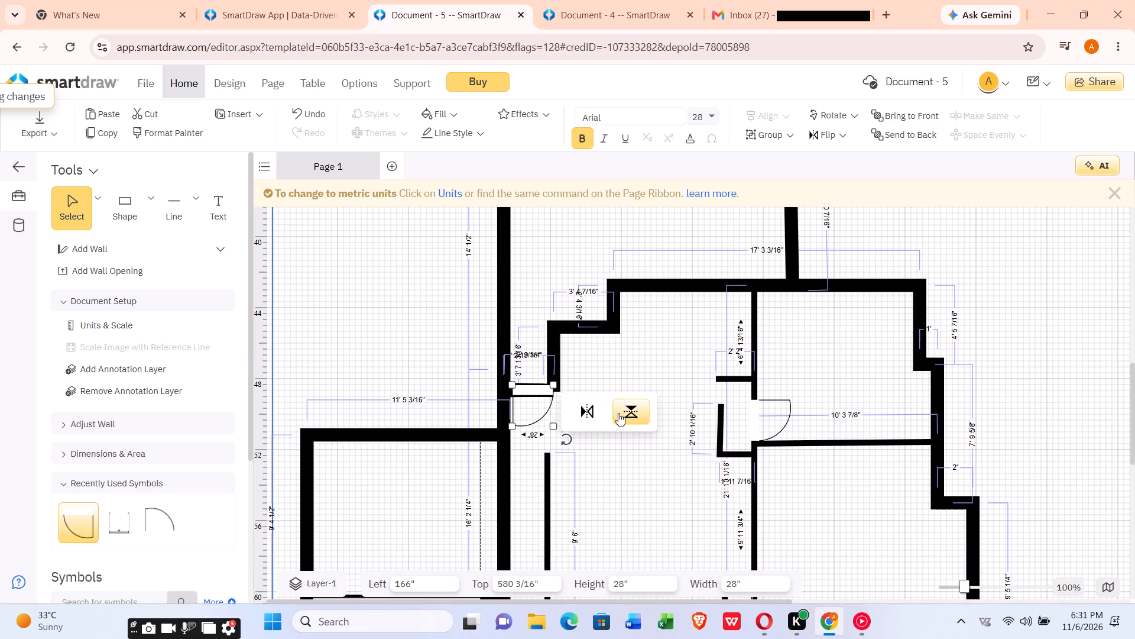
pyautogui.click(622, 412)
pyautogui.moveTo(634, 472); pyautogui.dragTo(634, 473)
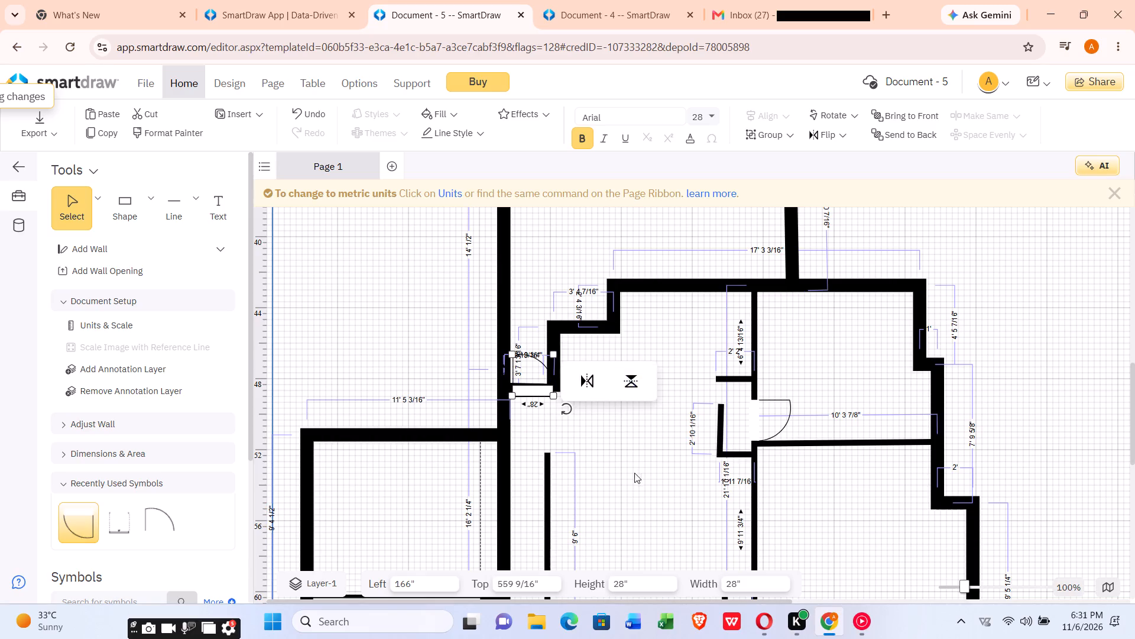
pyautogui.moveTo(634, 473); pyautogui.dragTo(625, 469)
# Look over the plan from the upper room down to the bottom entrance, checking the doors and interior walls.
pyautogui.scroll(1, 608, 417)
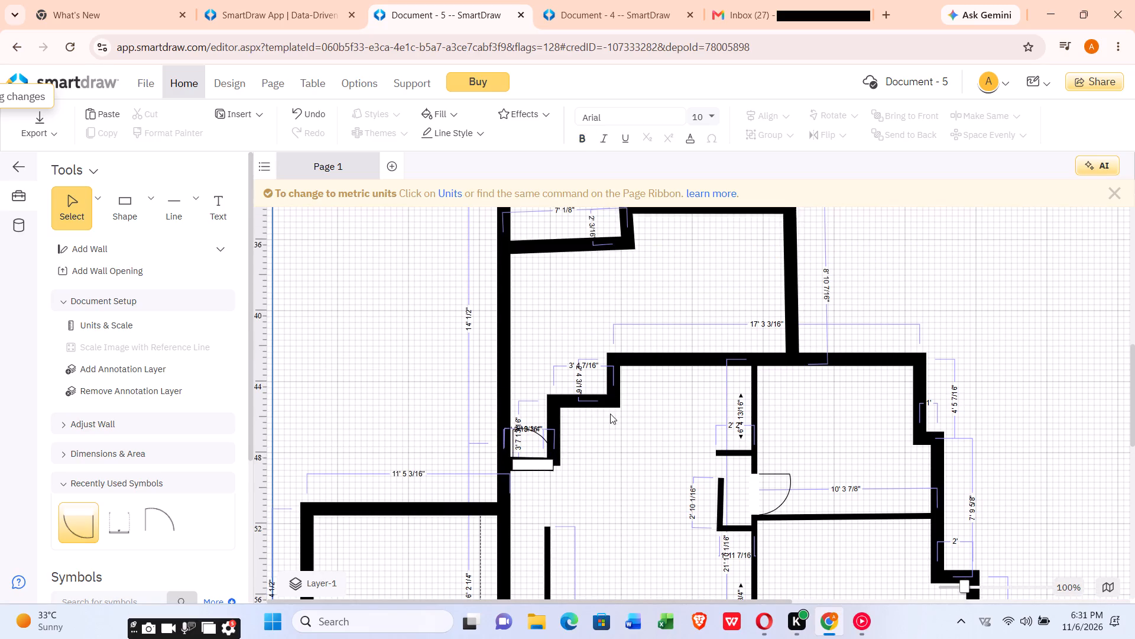
pyautogui.scroll(-3, 613, 393)
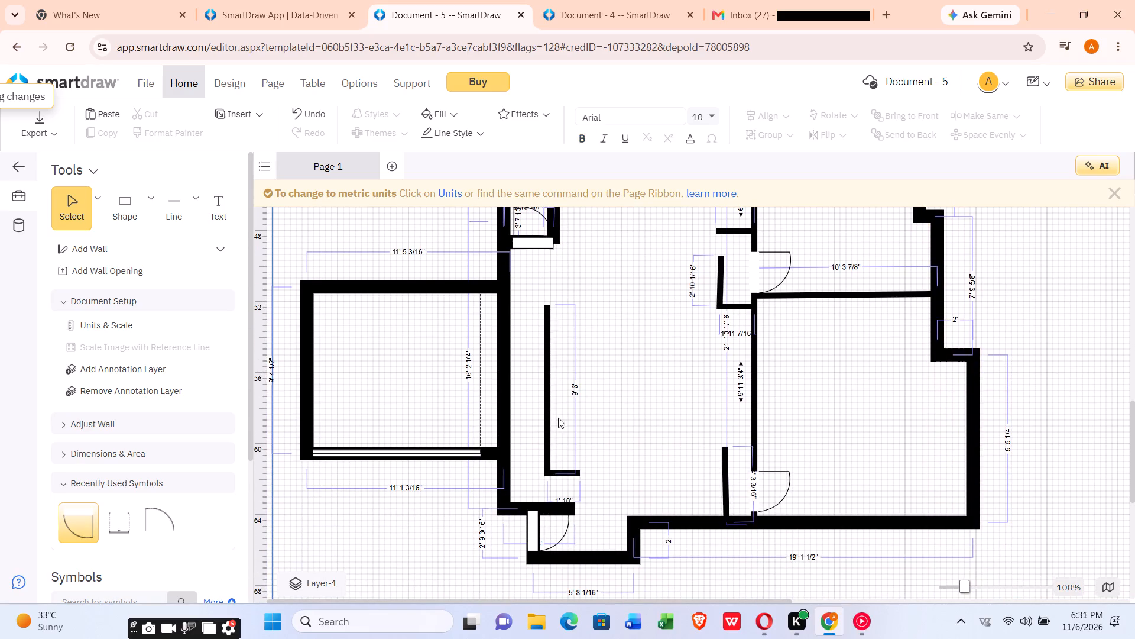
pyautogui.scroll(-2, 176, 451)
pyautogui.scroll(1, 887, 418)
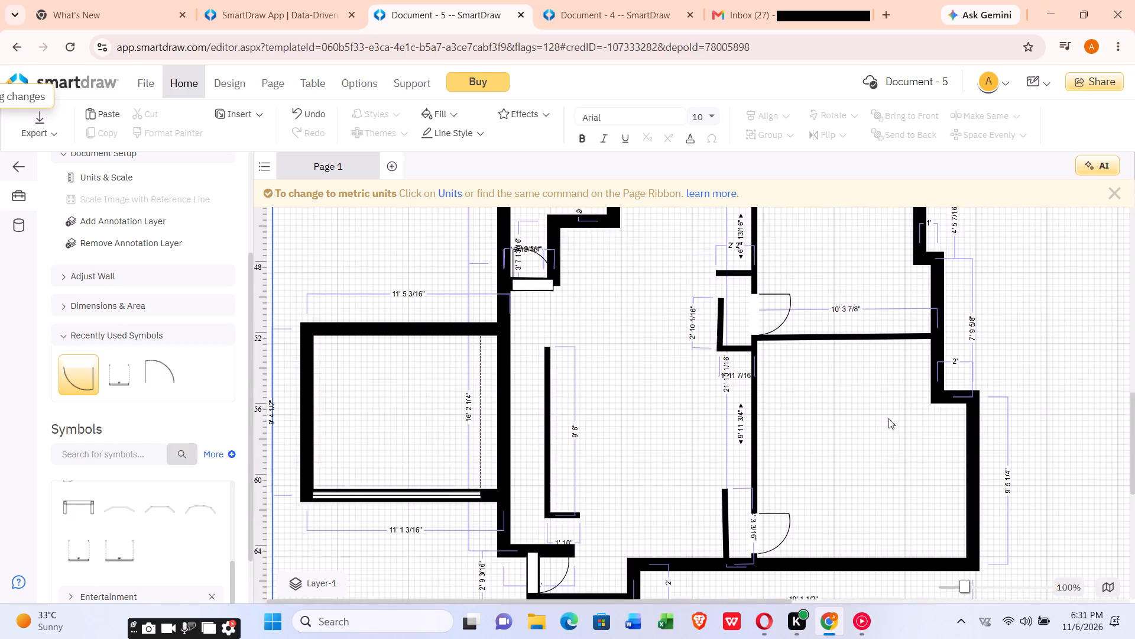
pyautogui.scroll(3, 888, 418)
pyautogui.scroll(1, 647, 401)
pyautogui.scroll(-3, 618, 405)
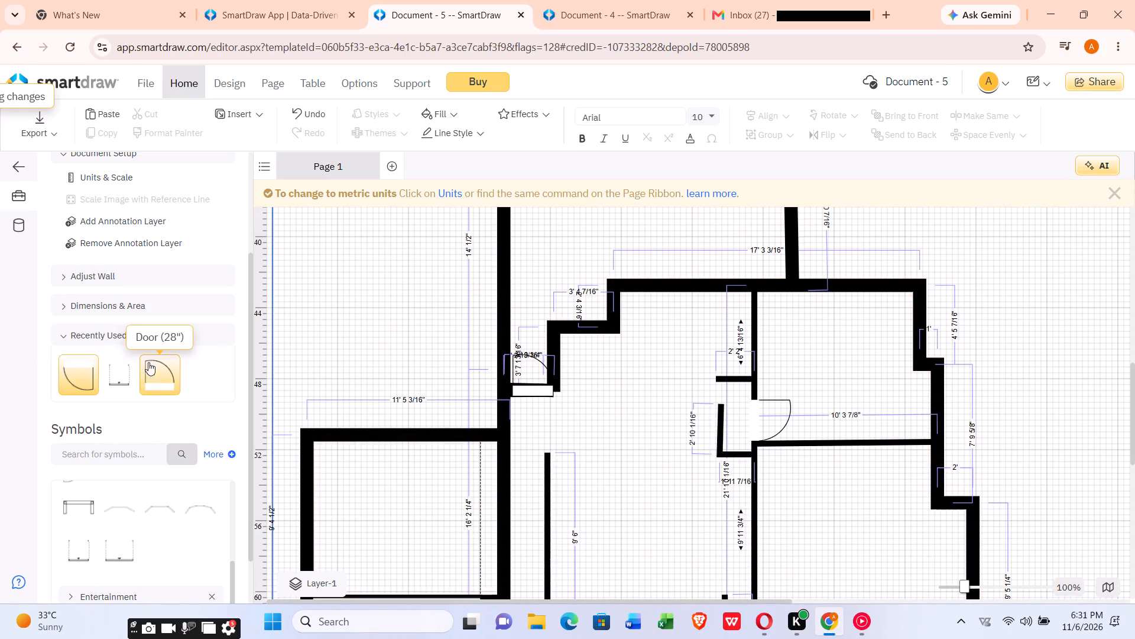
# Place a 28" door in the upper room's bottom wall at about 187 5/8" left, 411 3/8" top, and flip it horizontally.
pyautogui.moveTo(159, 376); pyautogui.dragTo(546, 348)
pyautogui.scroll(3, 544, 349)
pyautogui.moveTo(549, 347); pyautogui.dragTo(540, 369)
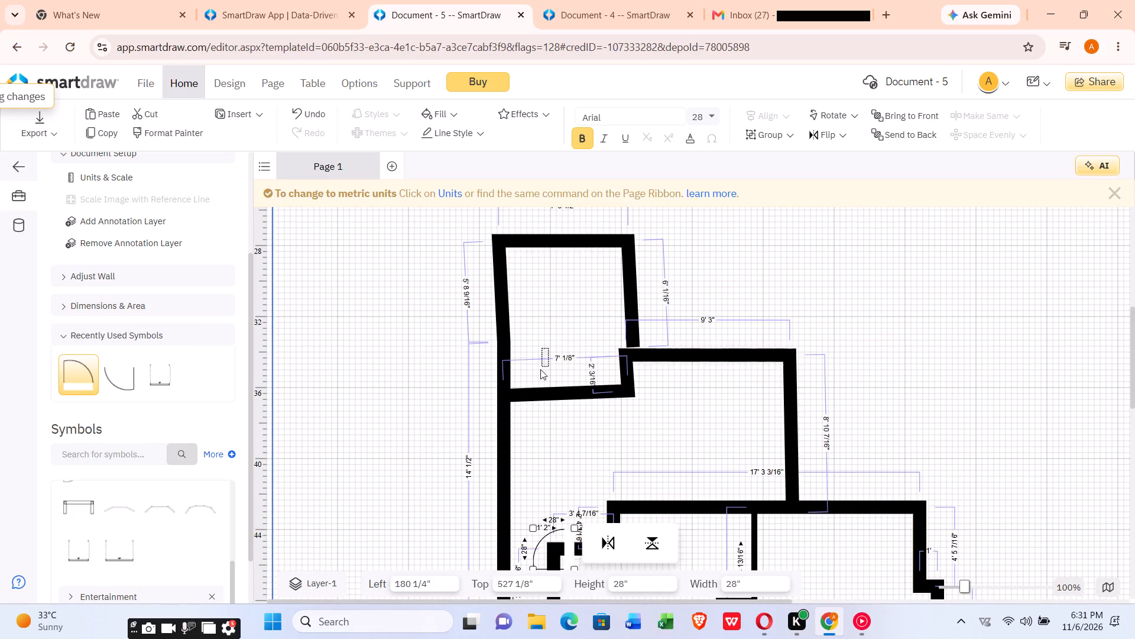
pyautogui.moveTo(540, 369); pyautogui.dragTo(547, 378)
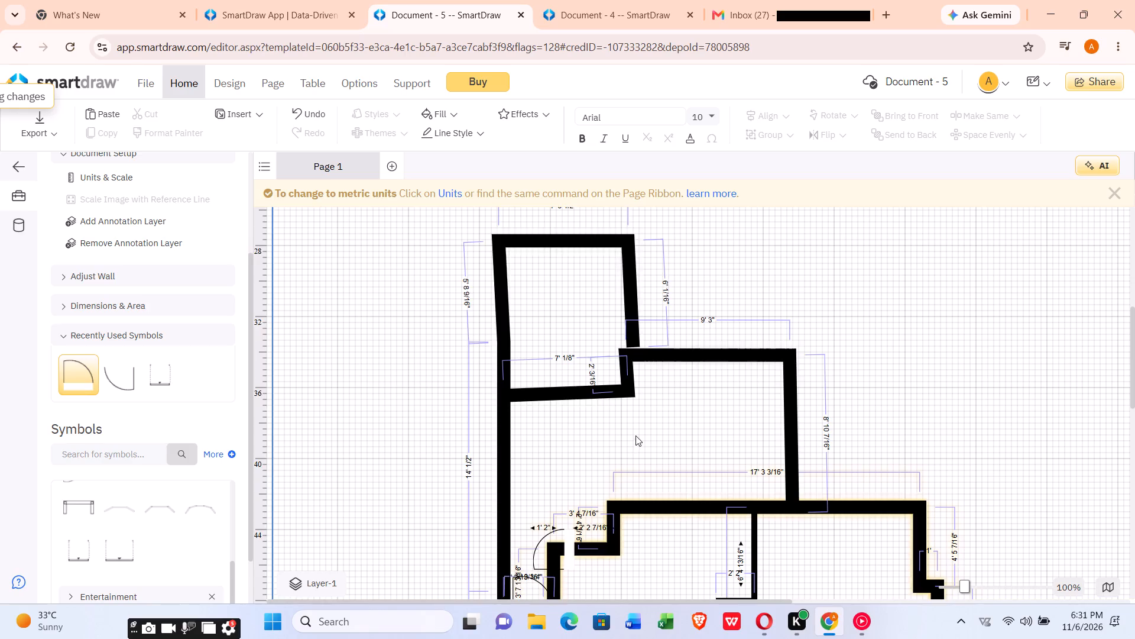
pyautogui.scroll(-2, 635, 435)
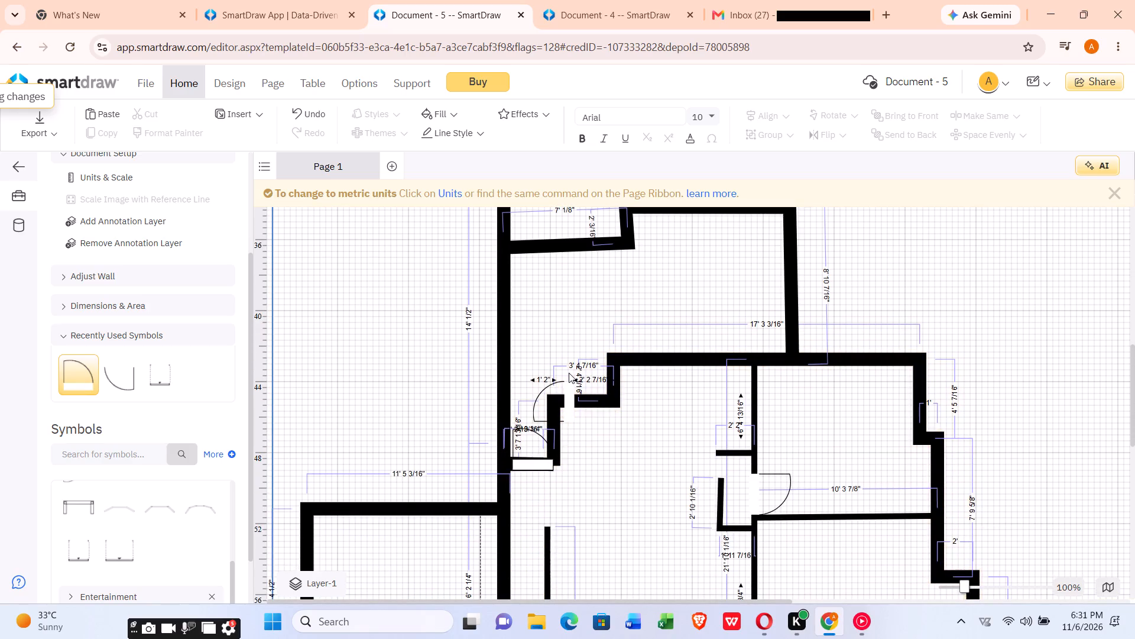
pyautogui.click(559, 377)
pyautogui.moveTo(556, 379); pyautogui.dragTo(552, 372)
pyautogui.moveTo(539, 383); pyautogui.dragTo(539, 392)
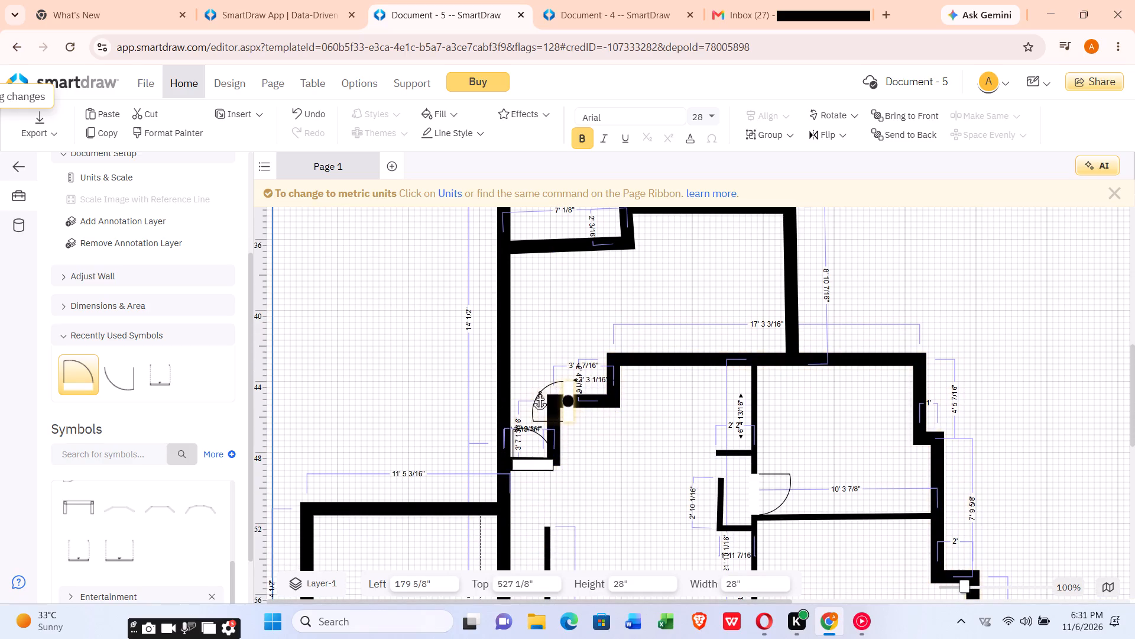
pyautogui.moveTo(539, 392); pyautogui.dragTo(564, 252)
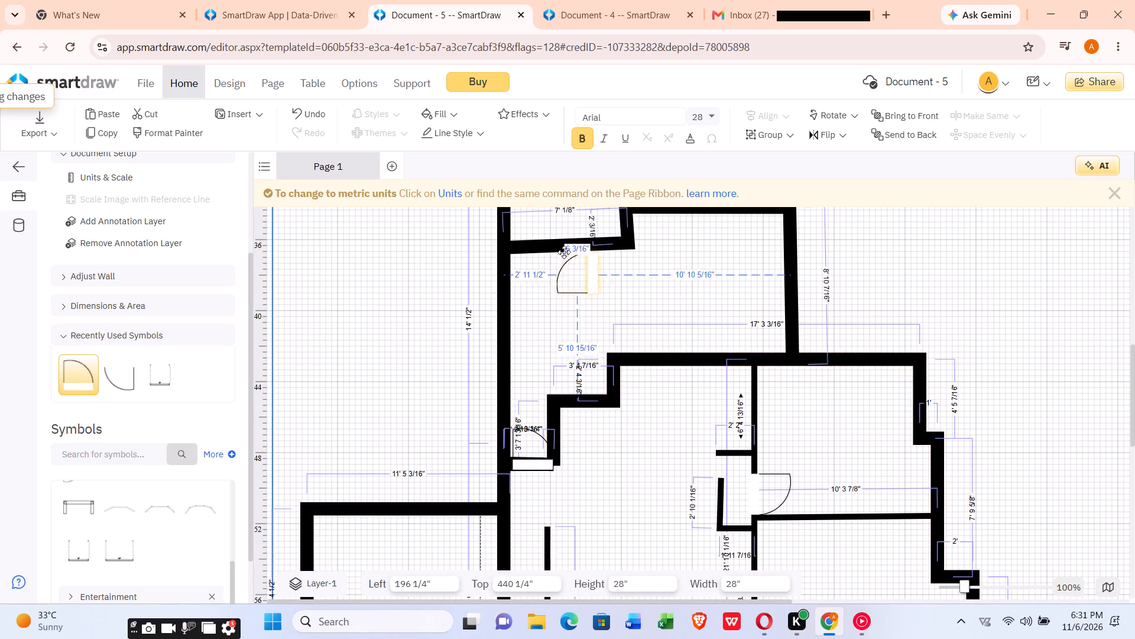
pyautogui.moveTo(564, 252); pyautogui.dragTo(549, 237)
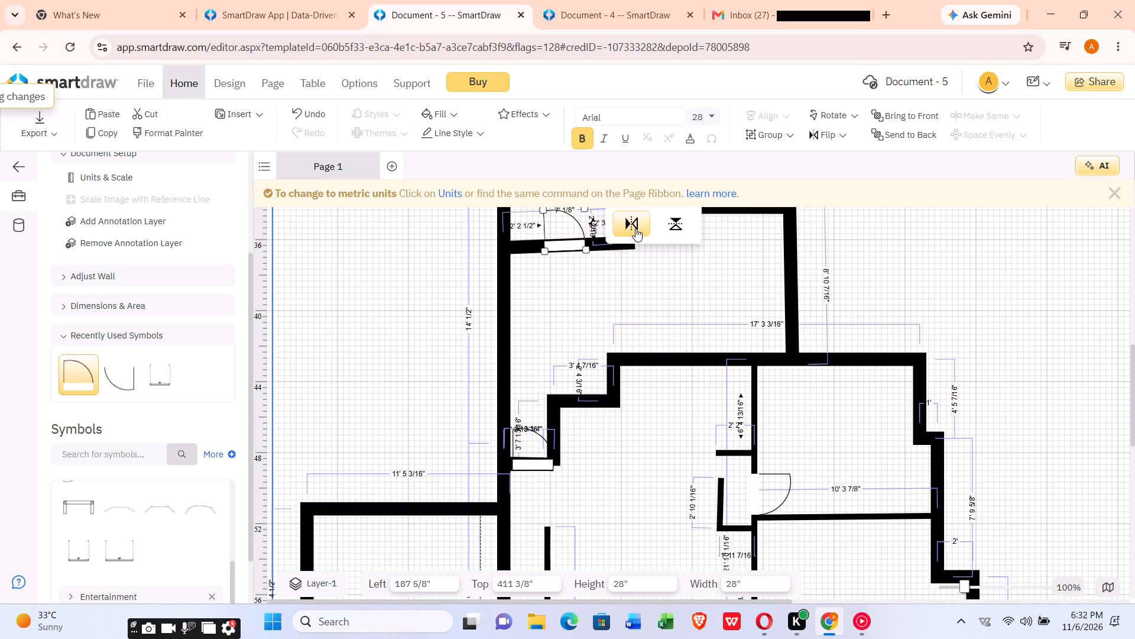
pyautogui.click(635, 228)
# Move the upper room's top-left corner to square it, making the top wall about 7' and the left wall about 5' 8 1/2".
pyautogui.scroll(2, 608, 263)
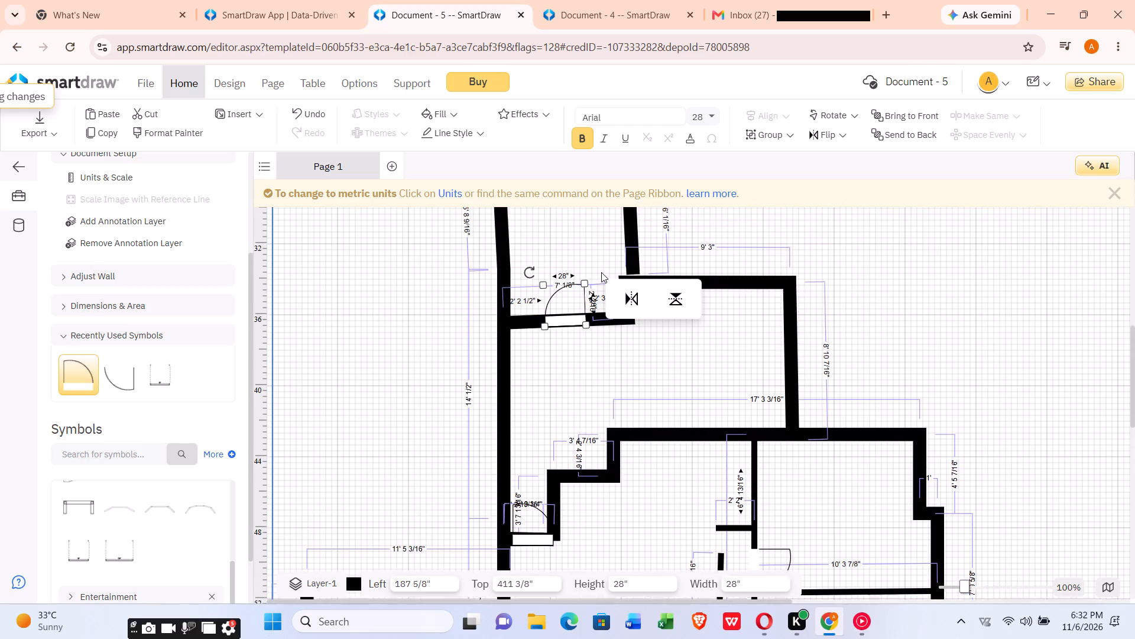
pyautogui.scroll(-1, 540, 282)
pyautogui.scroll(1, 540, 281)
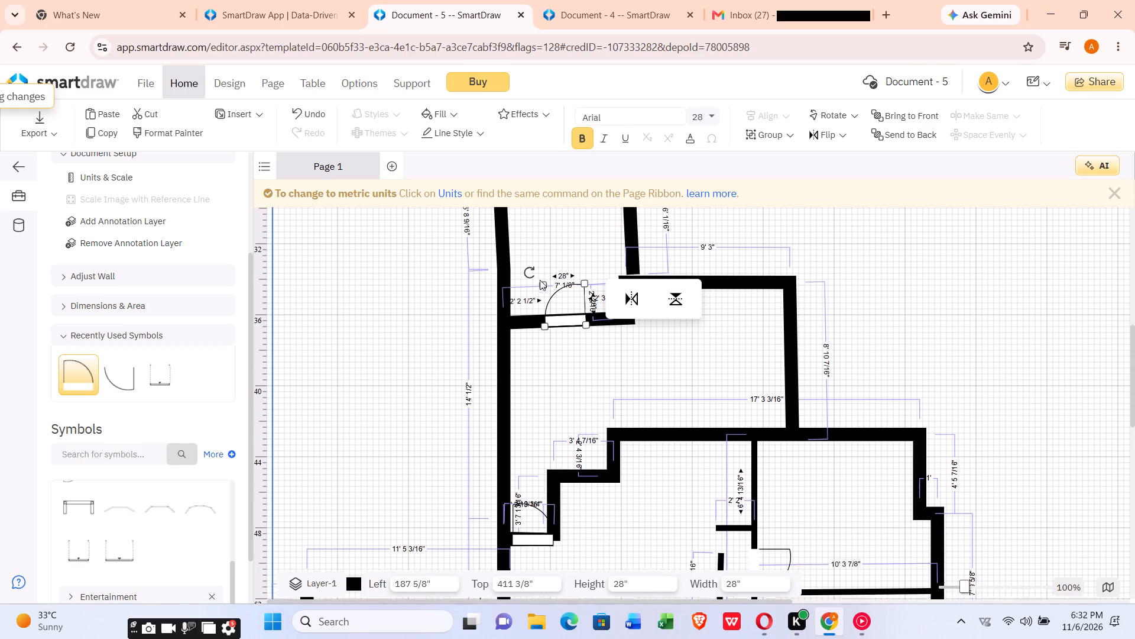
pyautogui.click(547, 244)
pyautogui.moveTo(498, 234); pyautogui.dragTo(513, 237)
pyautogui.moveTo(513, 237); pyautogui.dragTo(520, 243)
pyautogui.doubleClick(520, 243)
pyautogui.moveTo(520, 245); pyautogui.dragTo(589, 196)
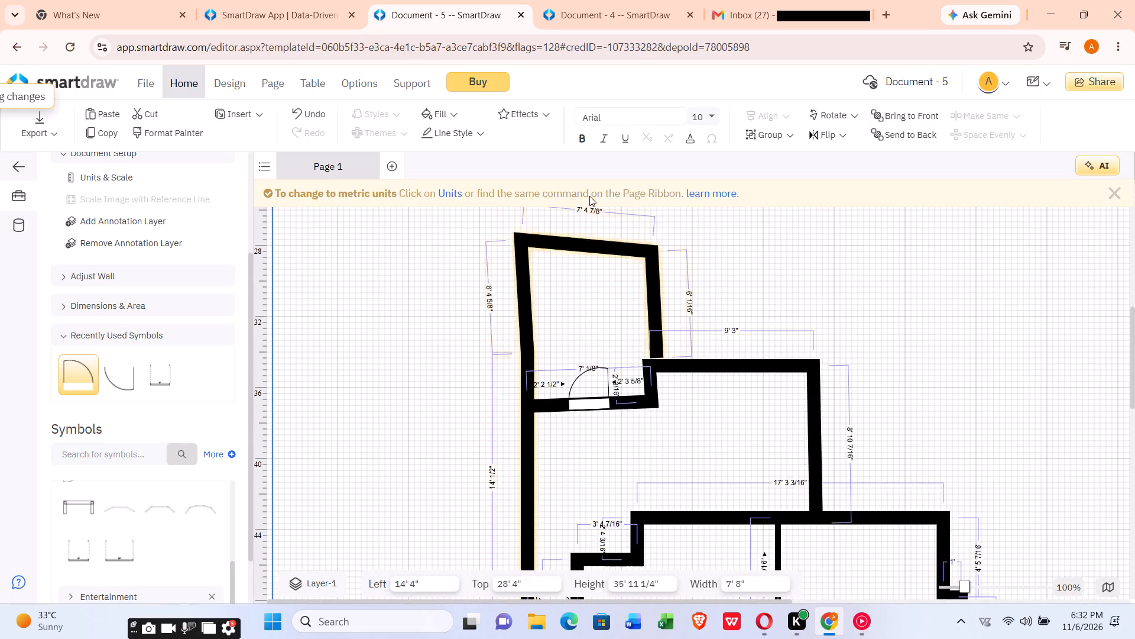
pyautogui.moveTo(589, 196); pyautogui.dragTo(509, 335)
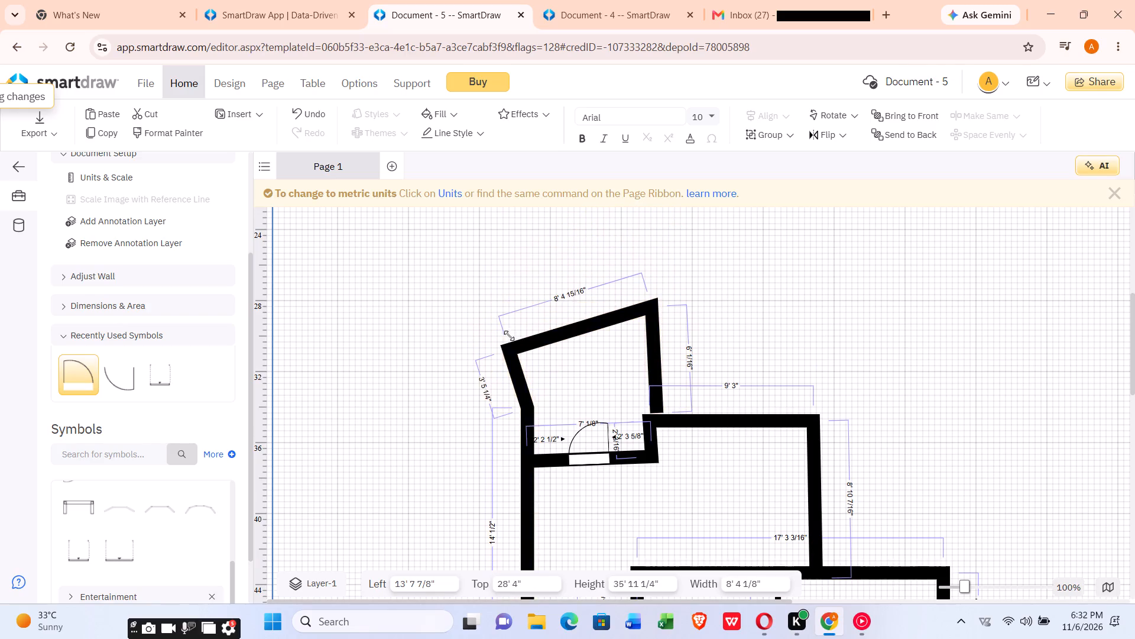
pyautogui.moveTo(509, 335); pyautogui.dragTo(541, 357)
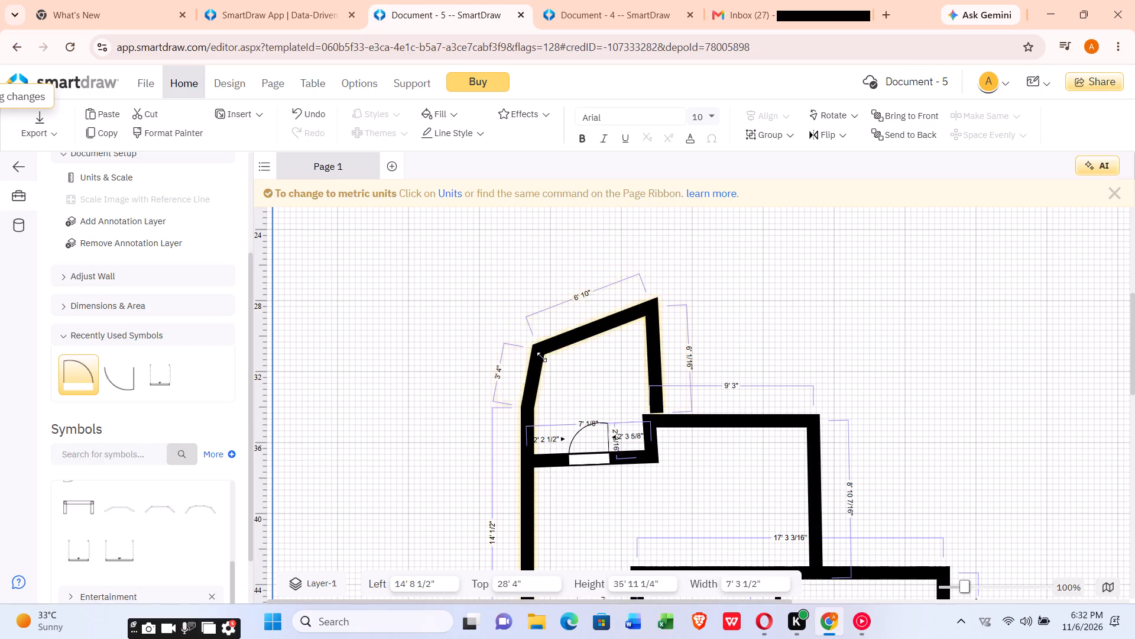
pyautogui.moveTo(541, 357); pyautogui.dragTo(581, 388)
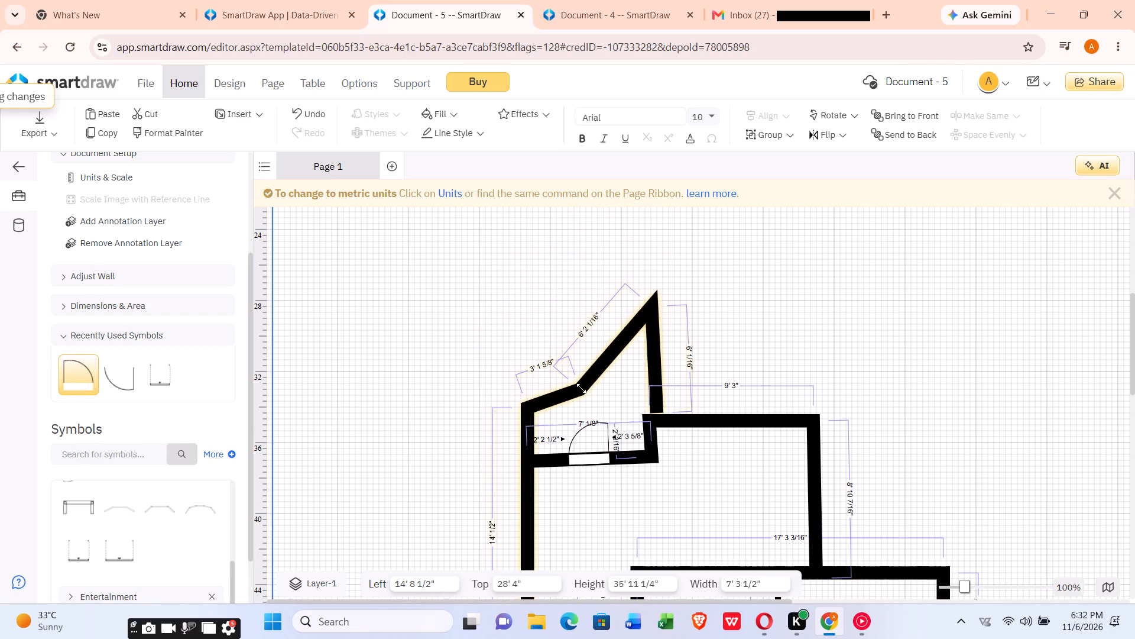
pyautogui.moveTo(581, 388); pyautogui.dragTo(514, 373)
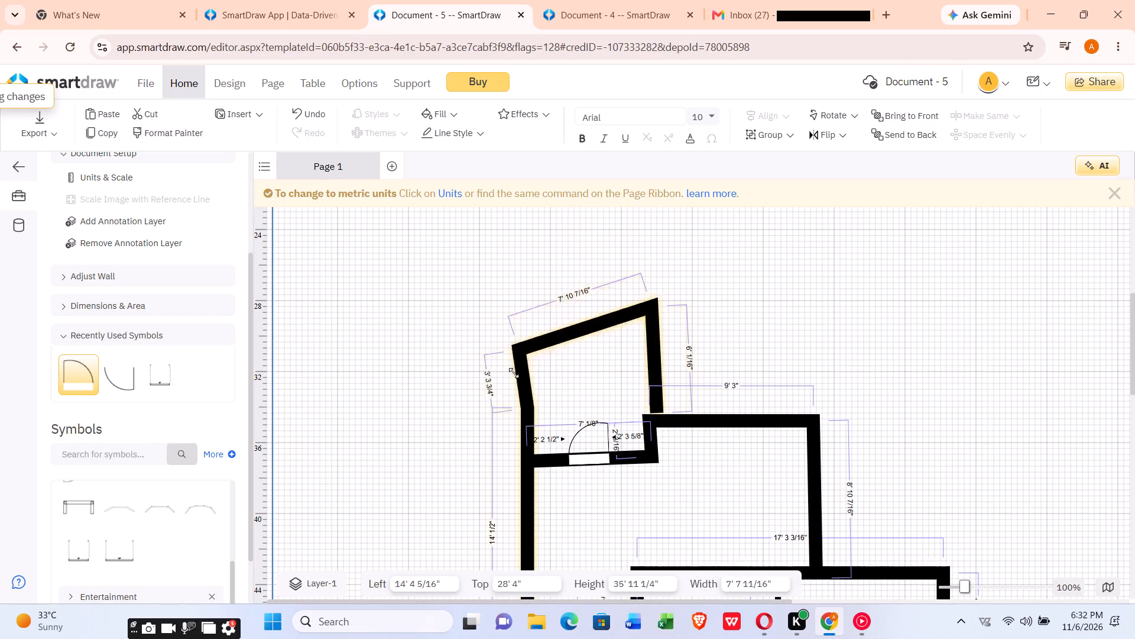
pyautogui.moveTo(514, 373); pyautogui.dragTo(380, 385)
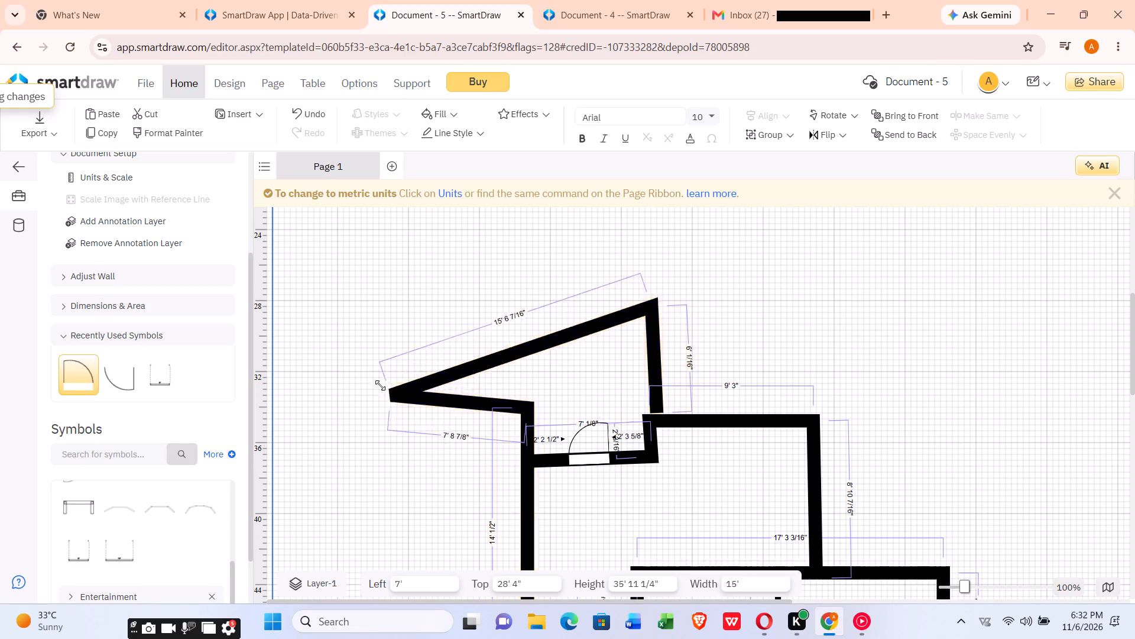
pyautogui.moveTo(380, 385); pyautogui.dragTo(527, 253)
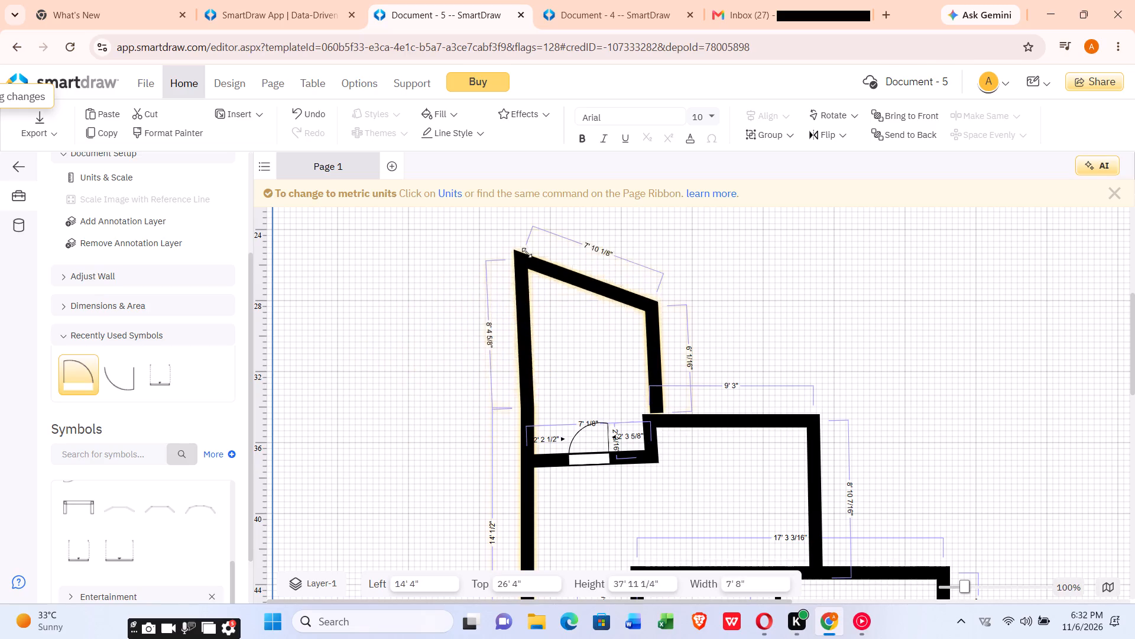
pyautogui.moveTo(527, 253); pyautogui.dragTo(520, 319)
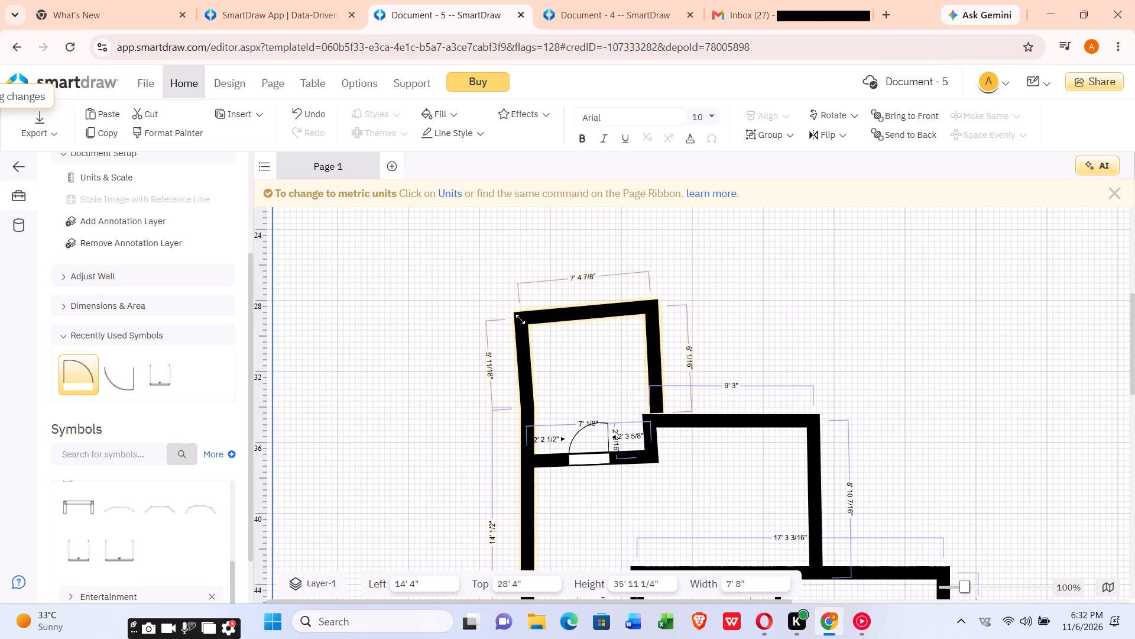
pyautogui.moveTo(520, 319); pyautogui.dragTo(521, 308)
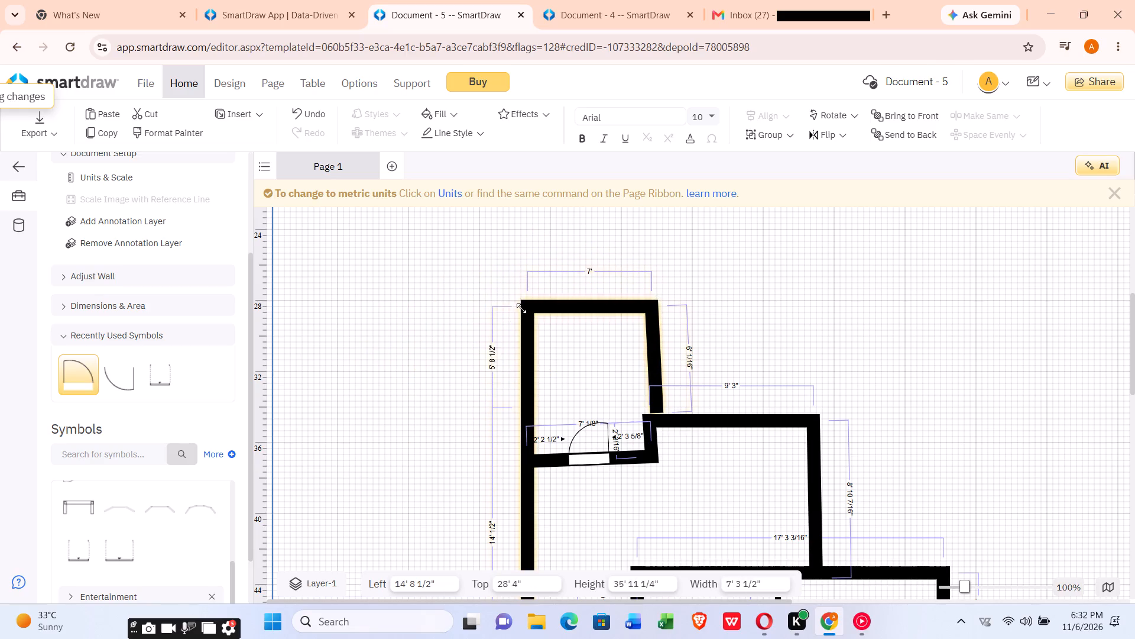
pyautogui.moveTo(521, 308); pyautogui.dragTo(528, 305)
# Shift the extension's inner top corner to meet the upper room's right wall, making the extension's top wall about 8' 9 15/16".
pyautogui.scroll(-1, 529, 306)
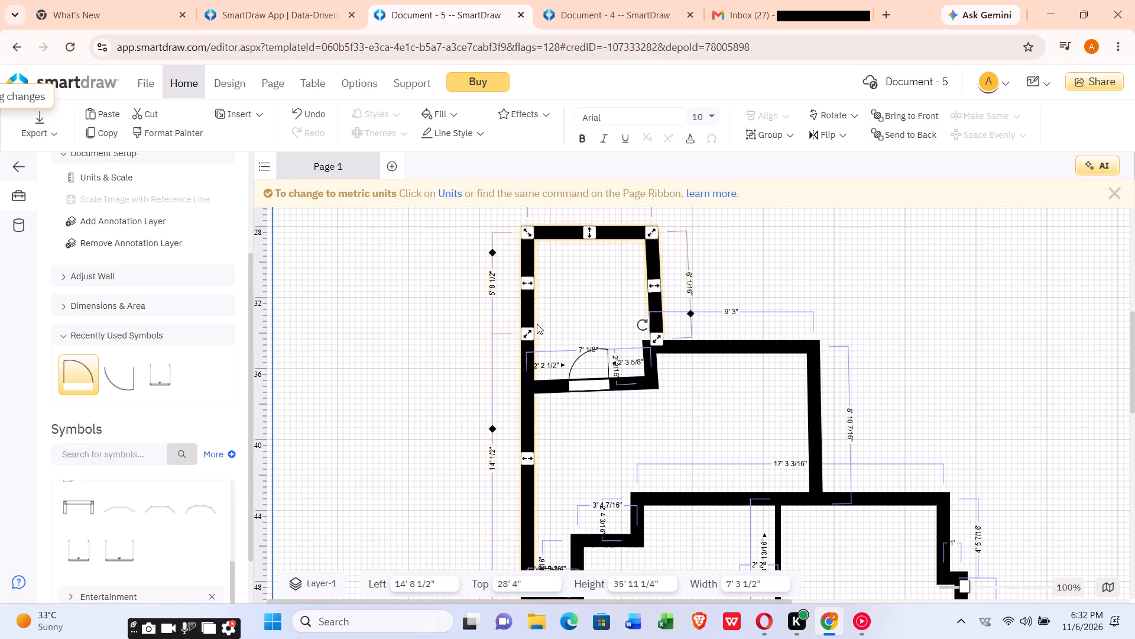
pyautogui.scroll(-1, 558, 346)
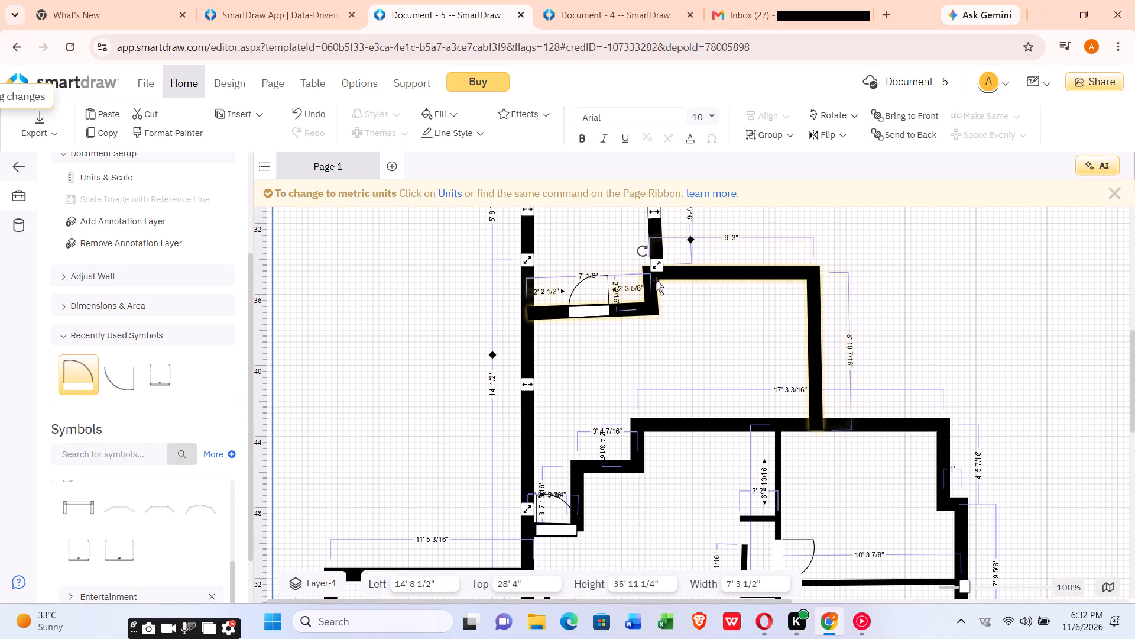
pyautogui.moveTo(646, 272); pyautogui.dragTo(656, 271)
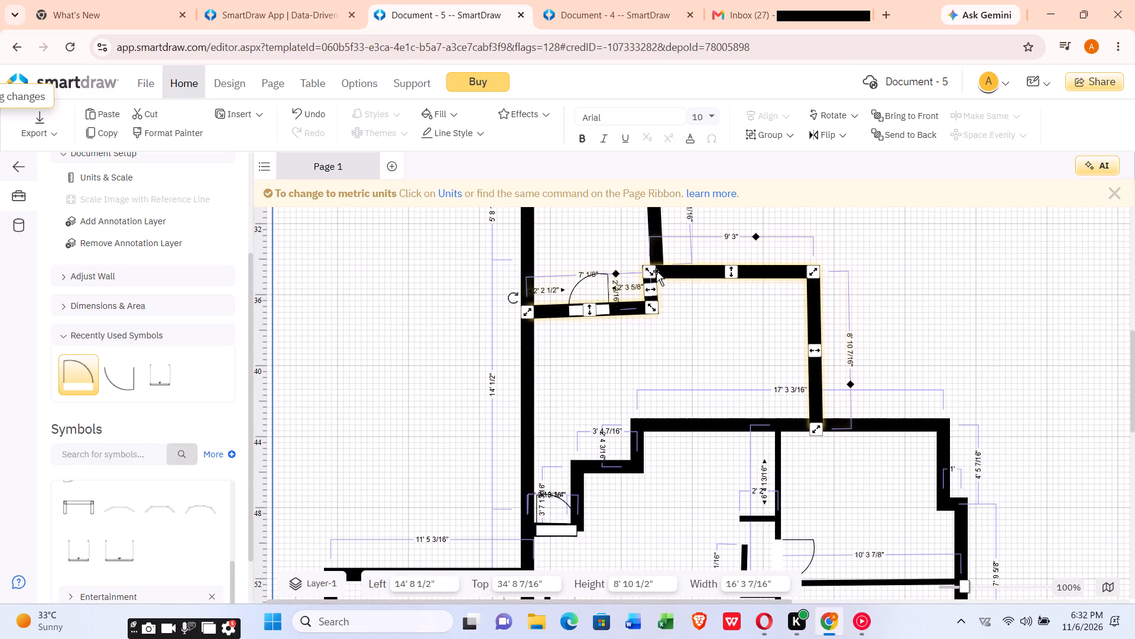
pyautogui.moveTo(646, 270); pyautogui.dragTo(649, 270)
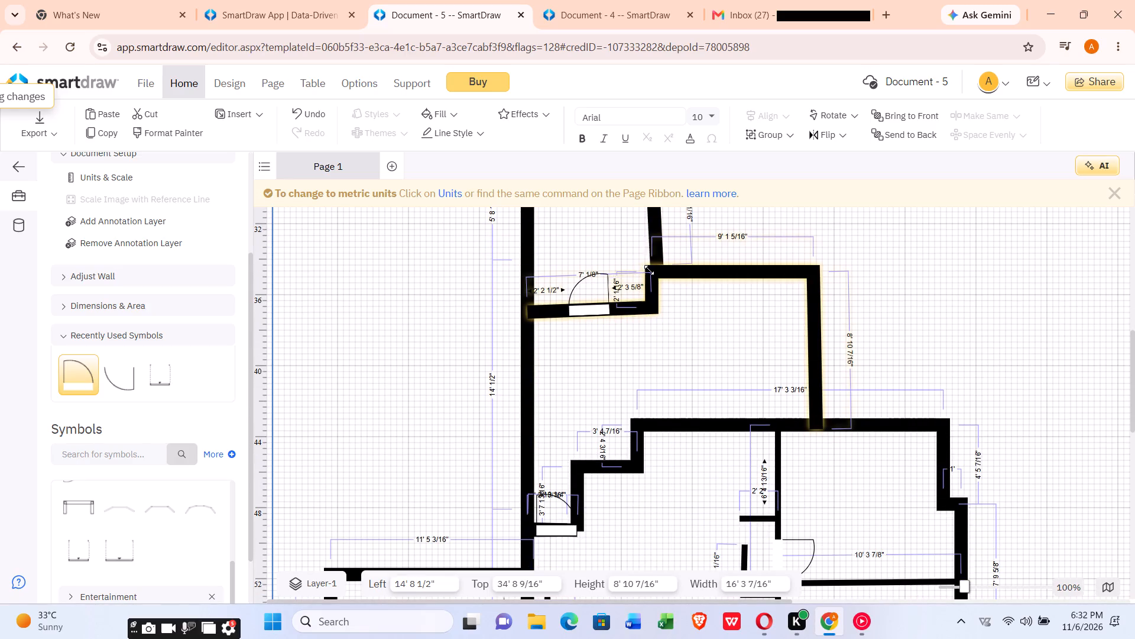
pyautogui.moveTo(649, 270); pyautogui.dragTo(656, 271)
# Look over the plan from the extension down past the bottom entrance.
pyautogui.scroll(-1, 656, 271)
pyautogui.scroll(1, 647, 304)
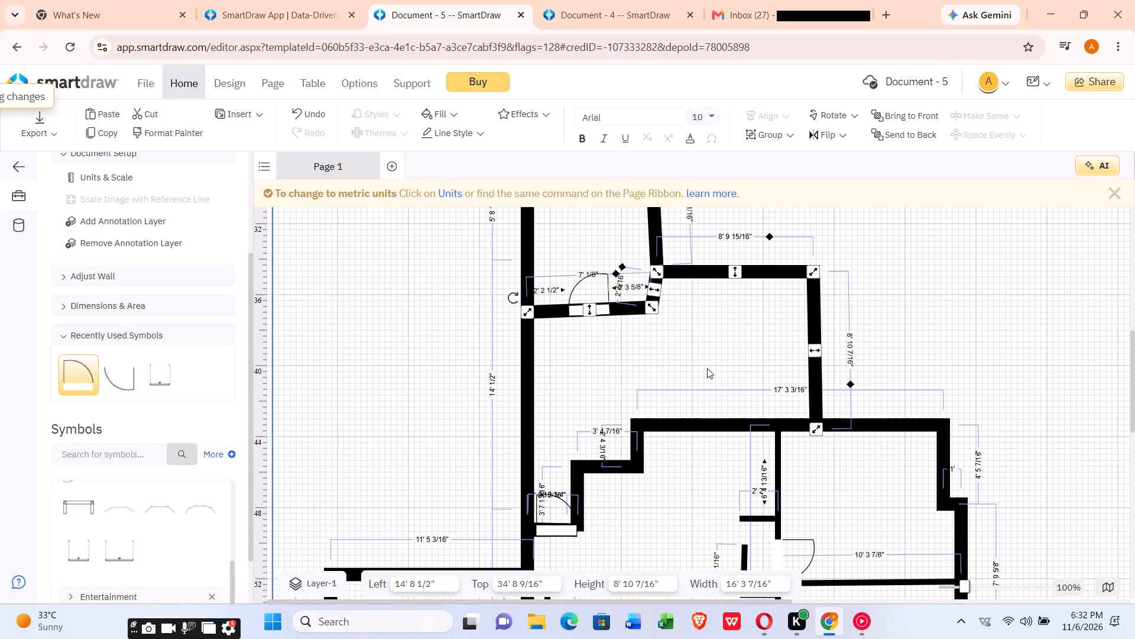
pyautogui.scroll(-4, 698, 372)
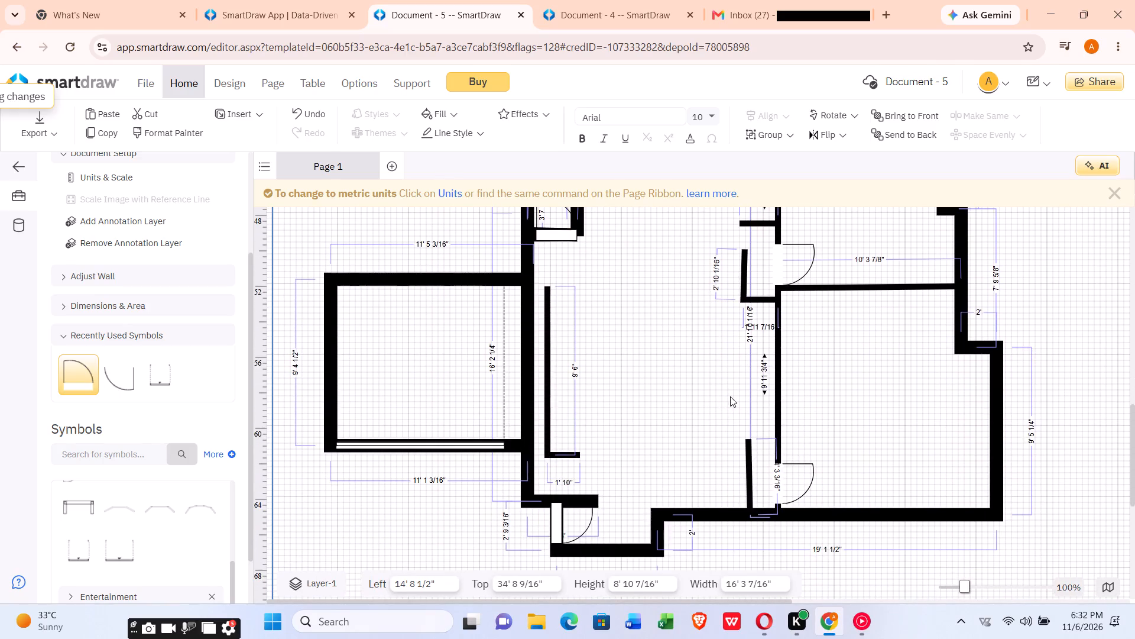
pyautogui.scroll(-1, 730, 396)
pyautogui.scroll(-2, 486, 425)
pyautogui.scroll(-2, 235, 463)
pyautogui.scroll(1, 233, 451)
pyautogui.scroll(-4, 244, 416)
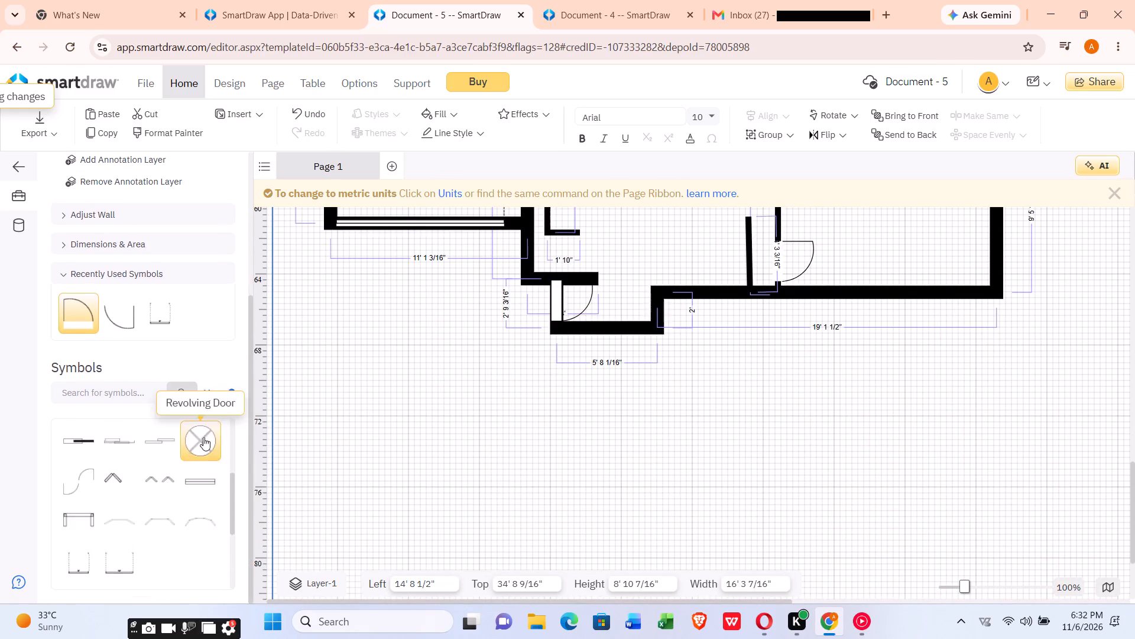
# Place a 42" Electric Range with Grill from the Appliances symbols against the main room's top wall, at about 21' 10" left, 43' 8" top.
pyautogui.scroll(-6, 171, 451)
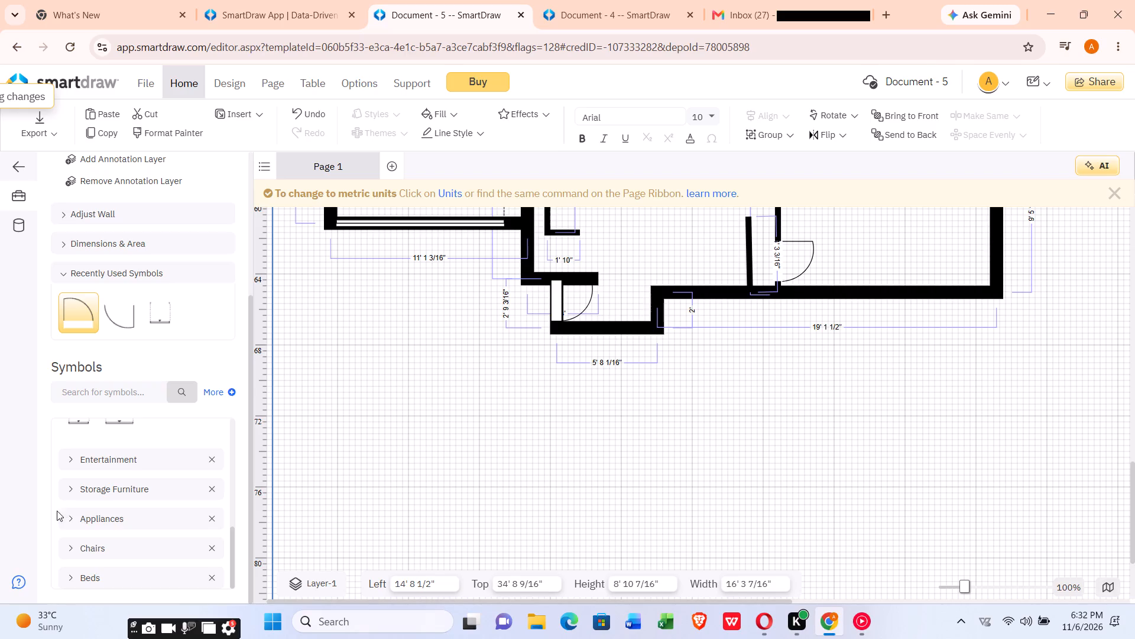
pyautogui.click(69, 516)
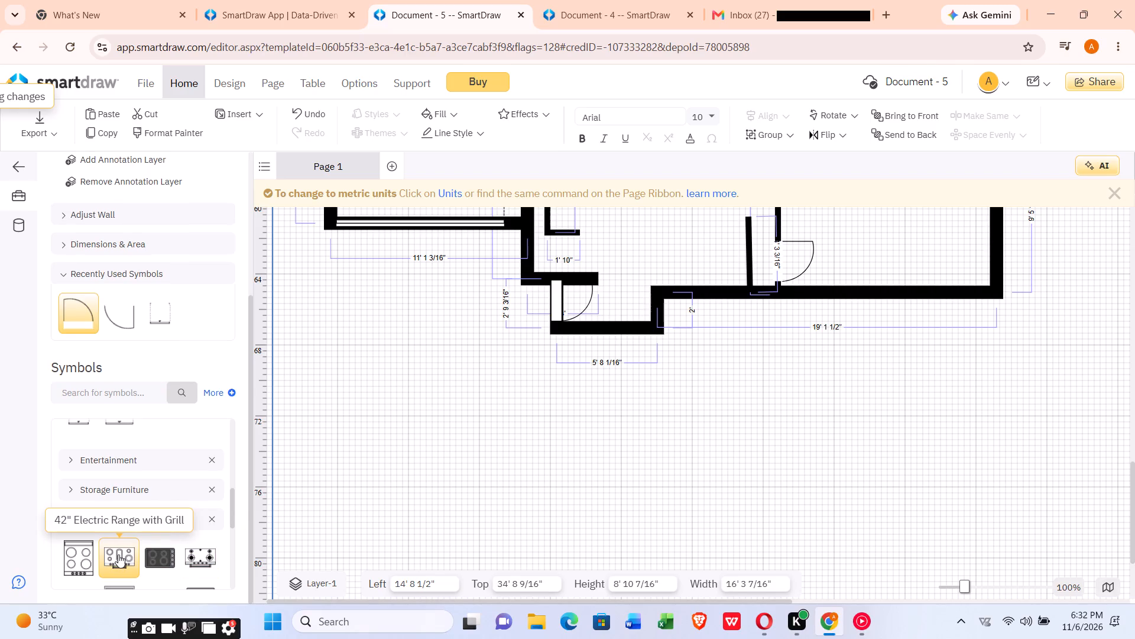
pyautogui.scroll(-2, 118, 554)
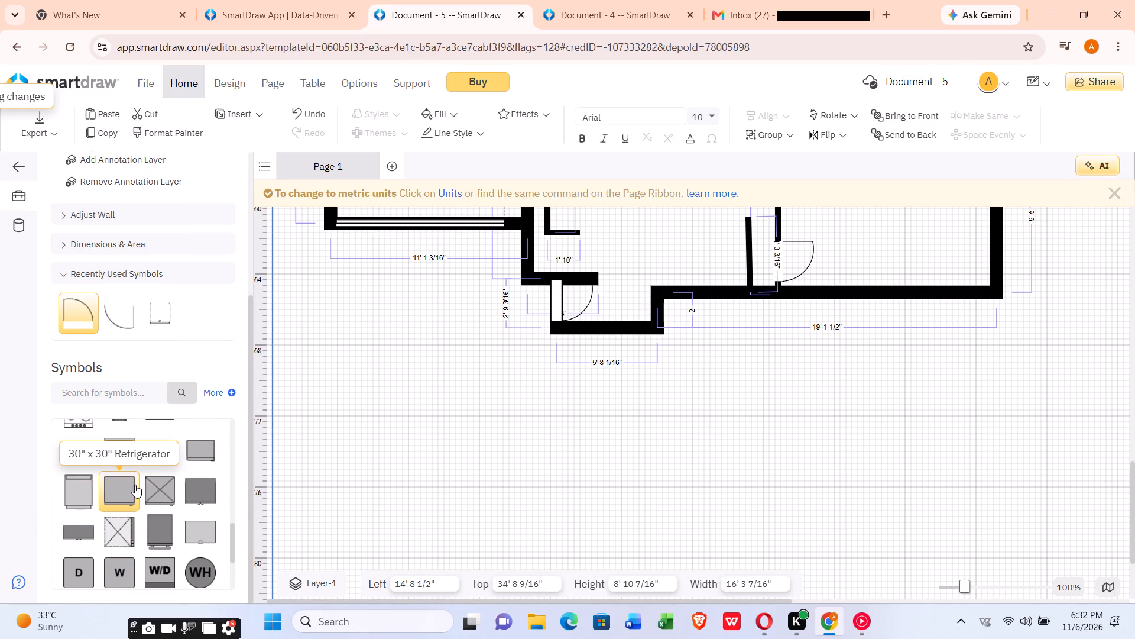
pyautogui.scroll(-1, 135, 485)
pyautogui.scroll(1, 115, 504)
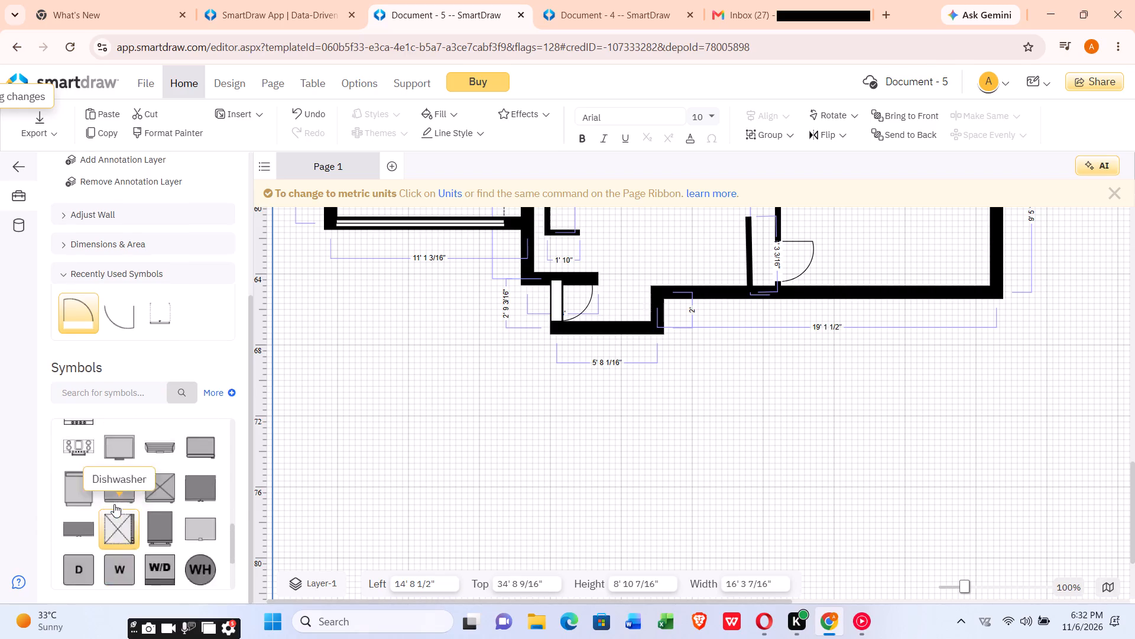
pyautogui.scroll(1, 114, 504)
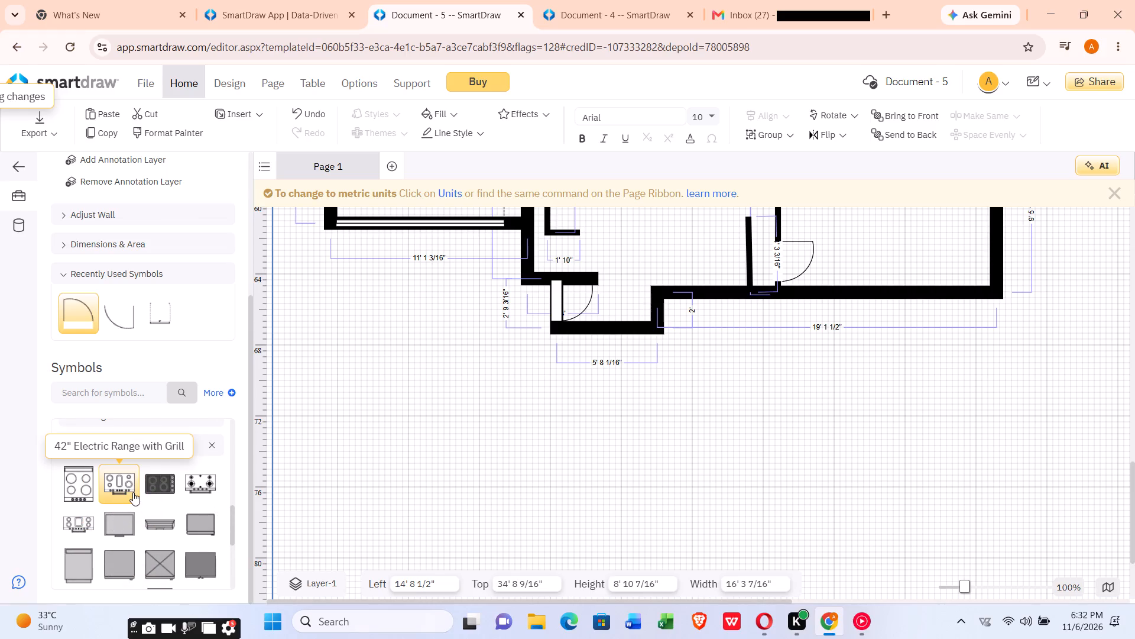
pyautogui.moveTo(128, 489); pyautogui.dragTo(375, 496)
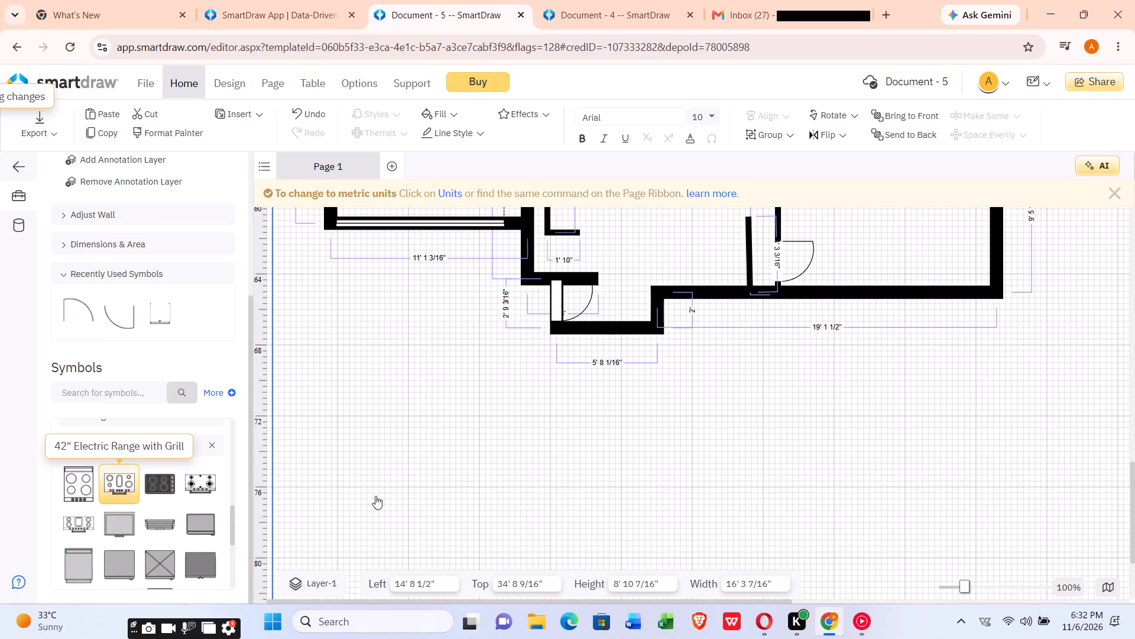
pyautogui.moveTo(375, 496); pyautogui.dragTo(551, 518)
pyautogui.scroll(4, 541, 537)
pyautogui.moveTo(551, 518); pyautogui.dragTo(614, 476)
pyautogui.scroll(2, 614, 476)
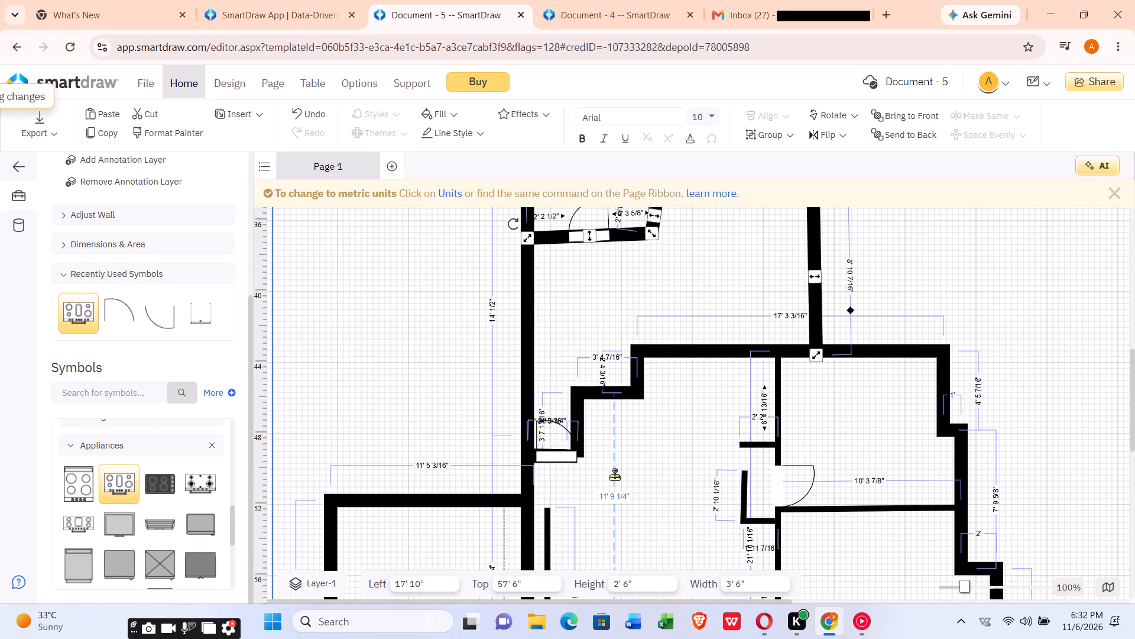
pyautogui.moveTo(614, 476); pyautogui.dragTo(684, 408)
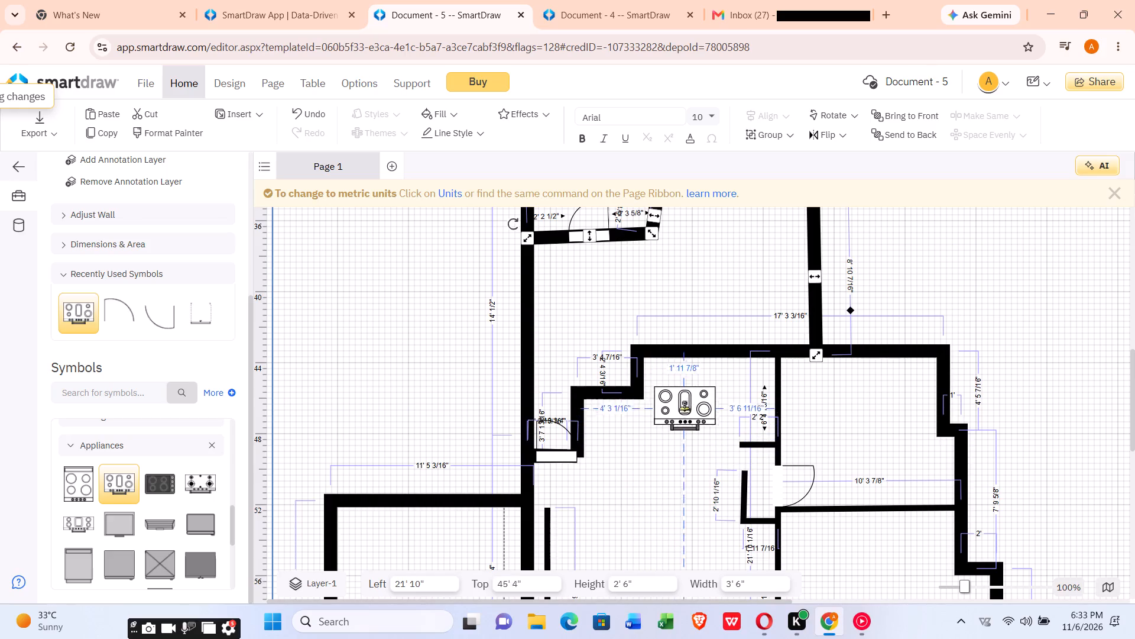
pyautogui.moveTo(684, 408); pyautogui.dragTo(685, 379)
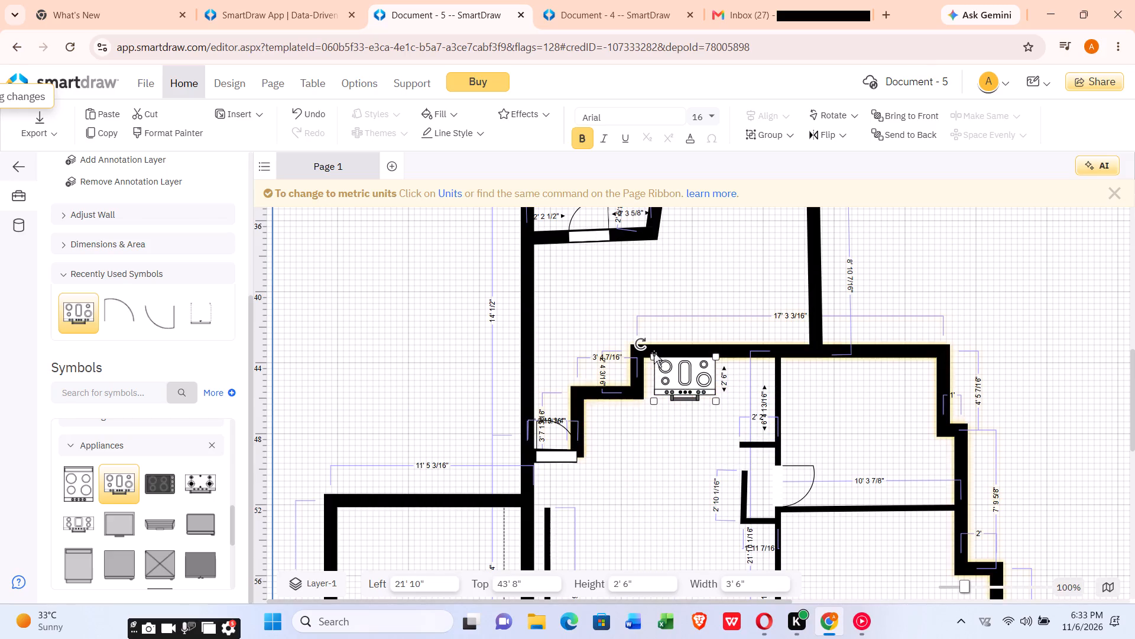
# Rotate the electric range half a turn and fit it into the room's top-left corner, at about 21' 4 1/4" left, 43' 8 1/4" top.
pyautogui.moveTo(641, 341); pyautogui.dragTo(731, 454)
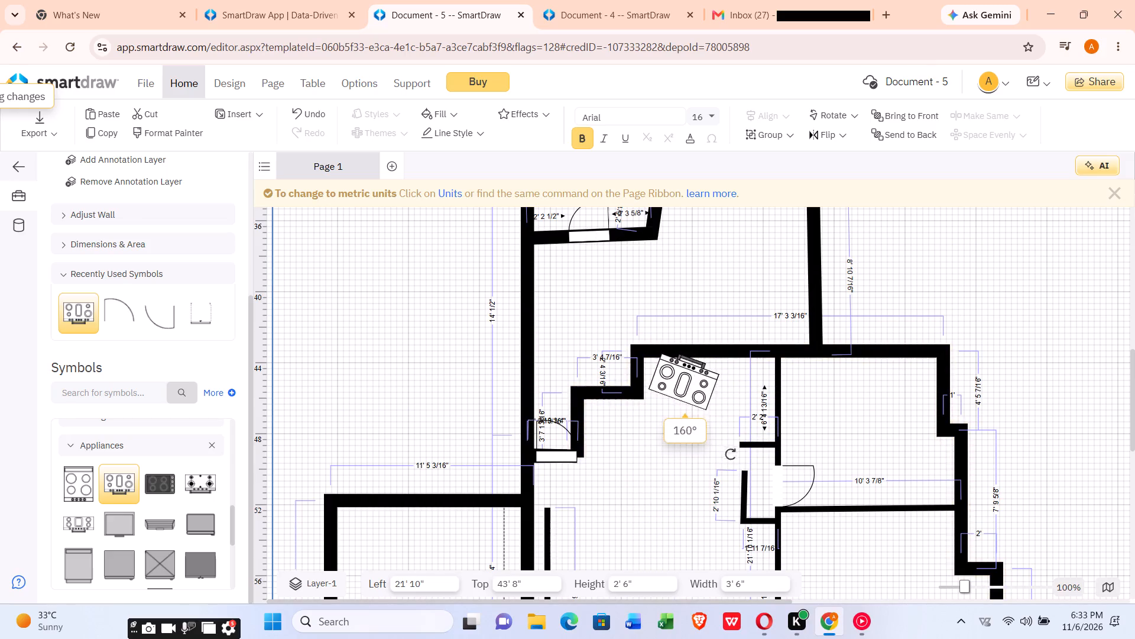
pyautogui.moveTo(731, 454); pyautogui.dragTo(729, 425)
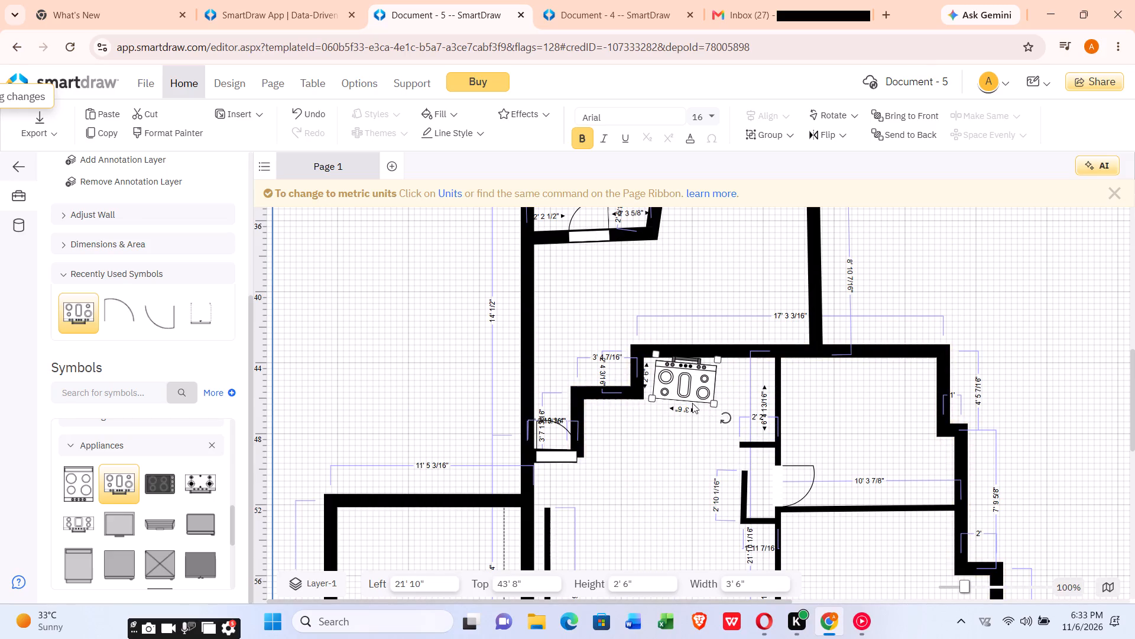
pyautogui.moveTo(684, 382); pyautogui.dragTo(674, 385)
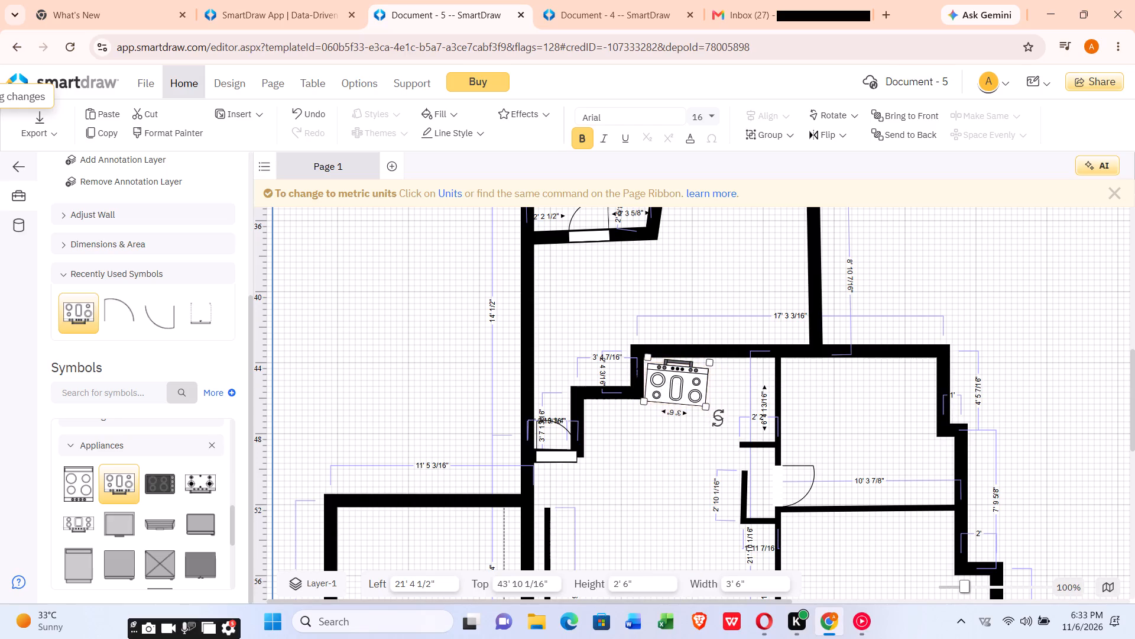
pyautogui.moveTo(720, 414); pyautogui.dragTo(725, 410)
pyautogui.click(676, 385)
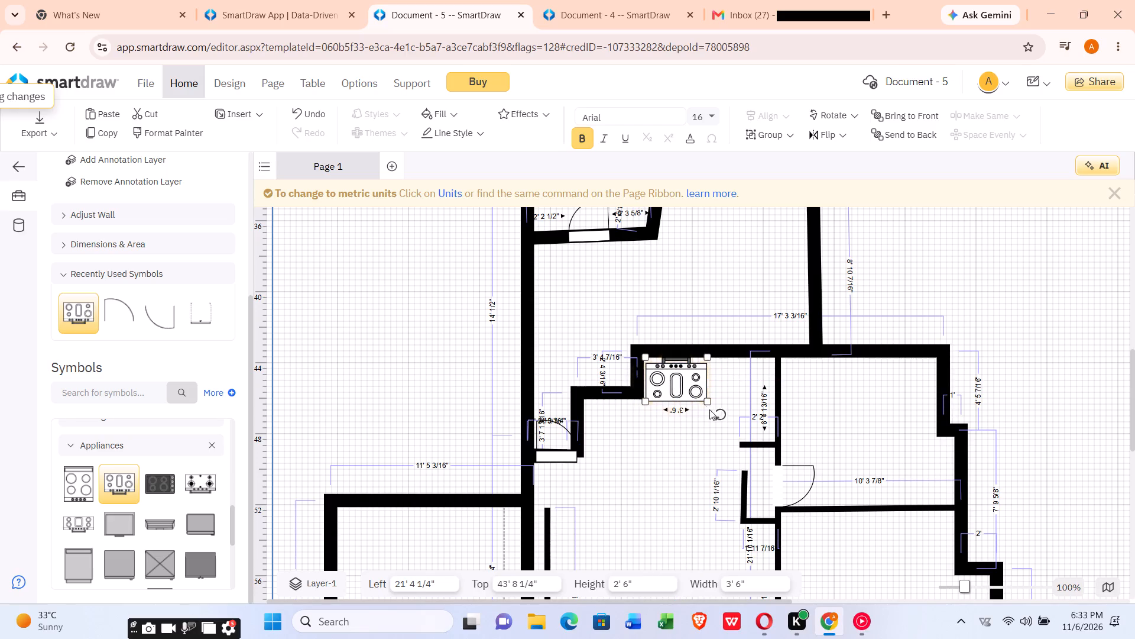
pyautogui.moveTo(716, 403); pyautogui.dragTo(710, 409)
pyautogui.click(721, 414)
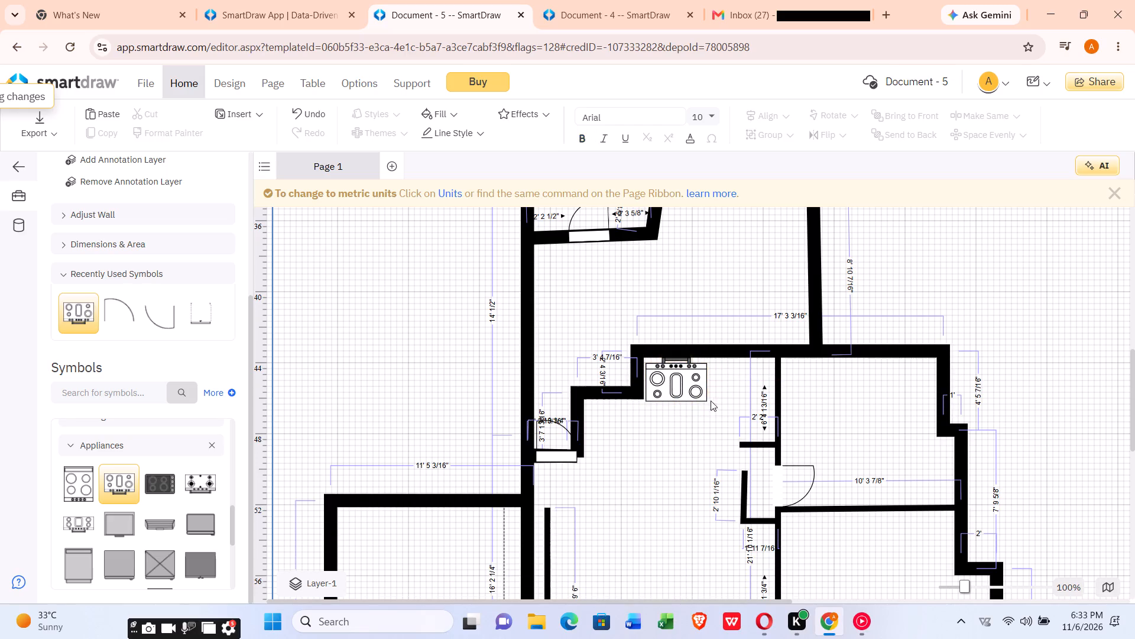
# Place the dark grey 3' by 2' 7" Appliances symbol near the top wall beside the interior wall, at about 26' 4" left, 44' top.
pyautogui.scroll(-2, 657, 440)
pyautogui.scroll(1, 642, 457)
pyautogui.scroll(-2, 647, 447)
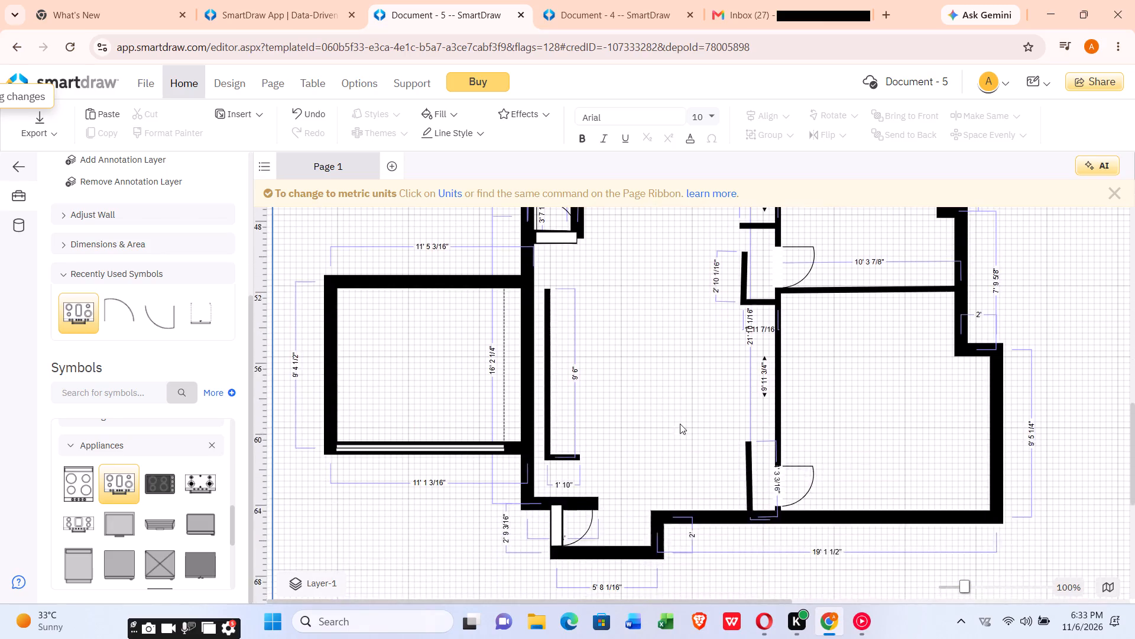
pyautogui.scroll(-2, 686, 415)
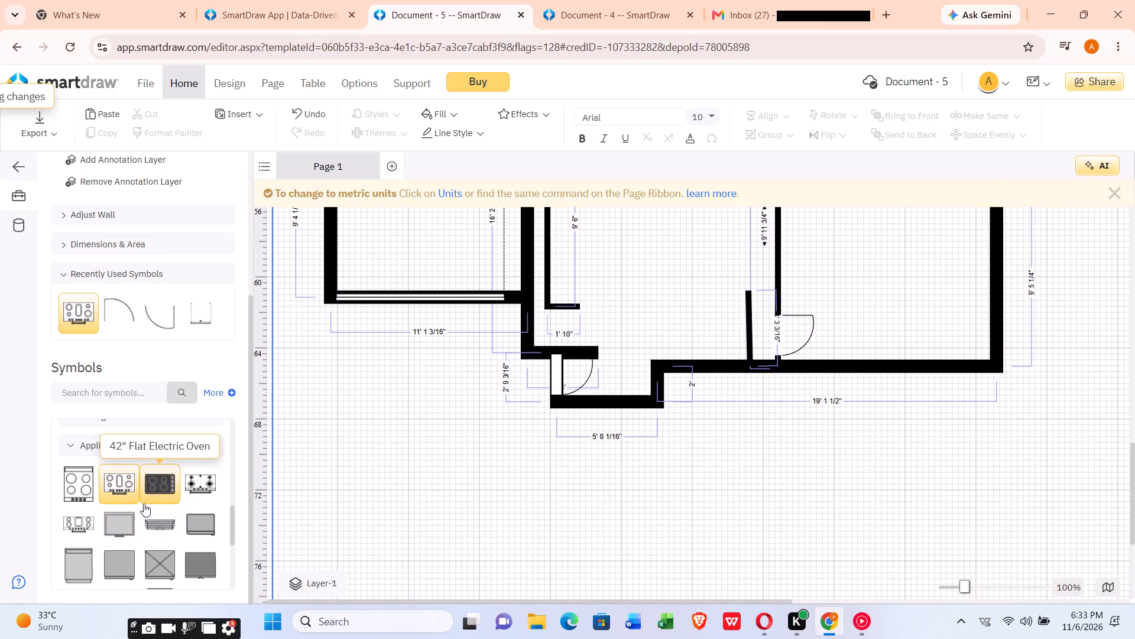
pyautogui.scroll(-1, 106, 509)
pyautogui.scroll(1, 106, 509)
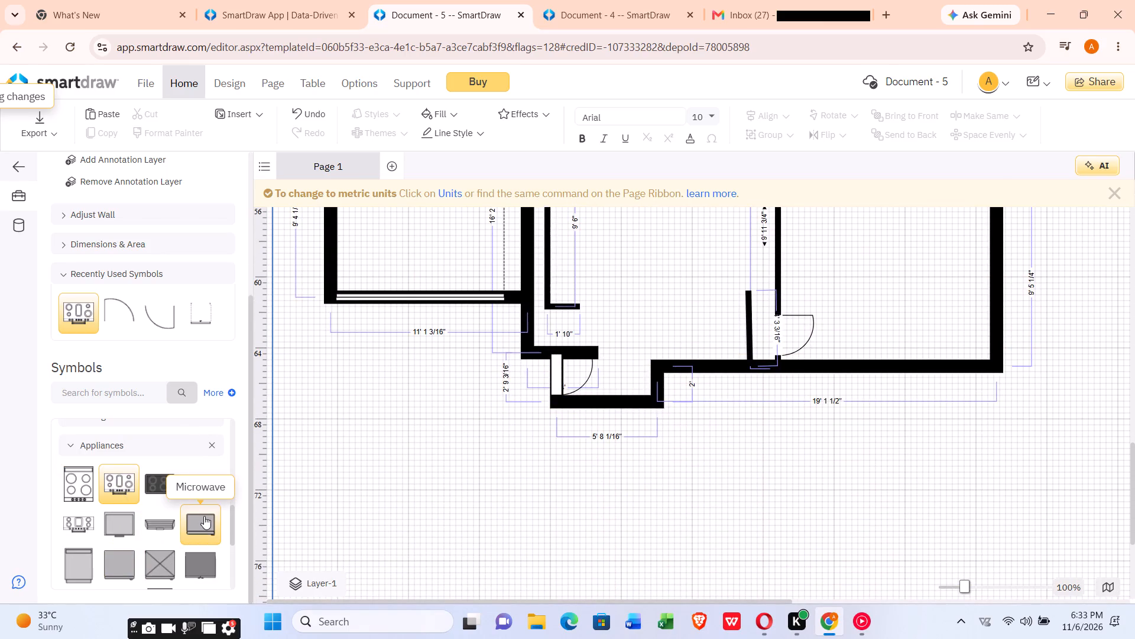
pyautogui.scroll(-1, 204, 517)
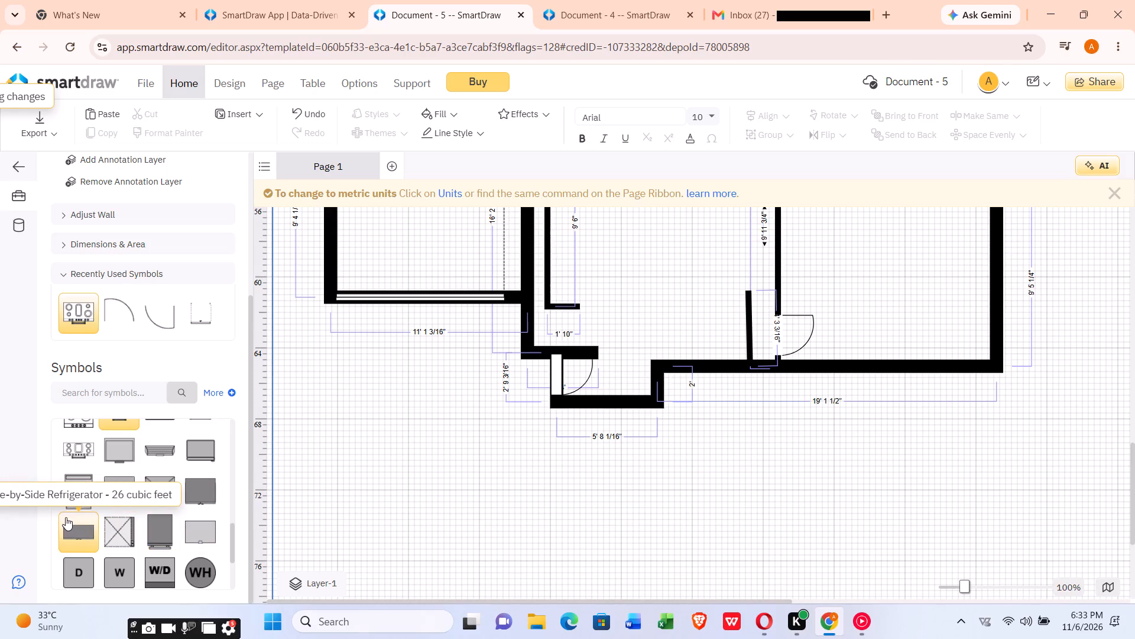
pyautogui.moveTo(194, 488); pyautogui.dragTo(300, 442)
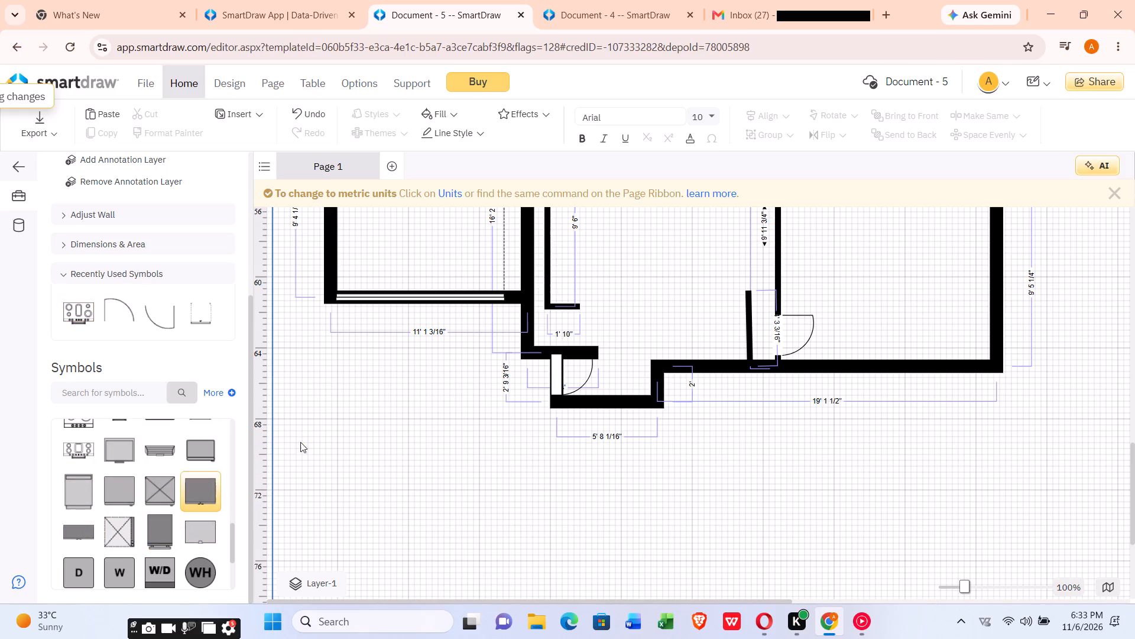
pyautogui.moveTo(300, 442); pyautogui.dragTo(787, 363)
pyautogui.scroll(4, 534, 457)
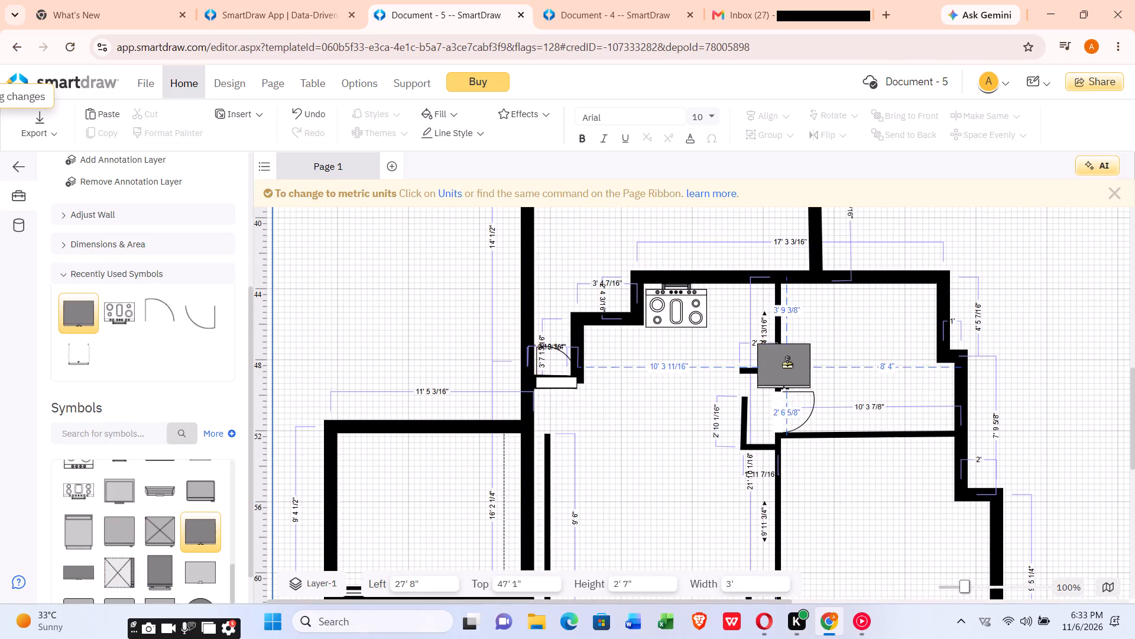
pyautogui.moveTo(787, 363); pyautogui.dragTo(760, 310)
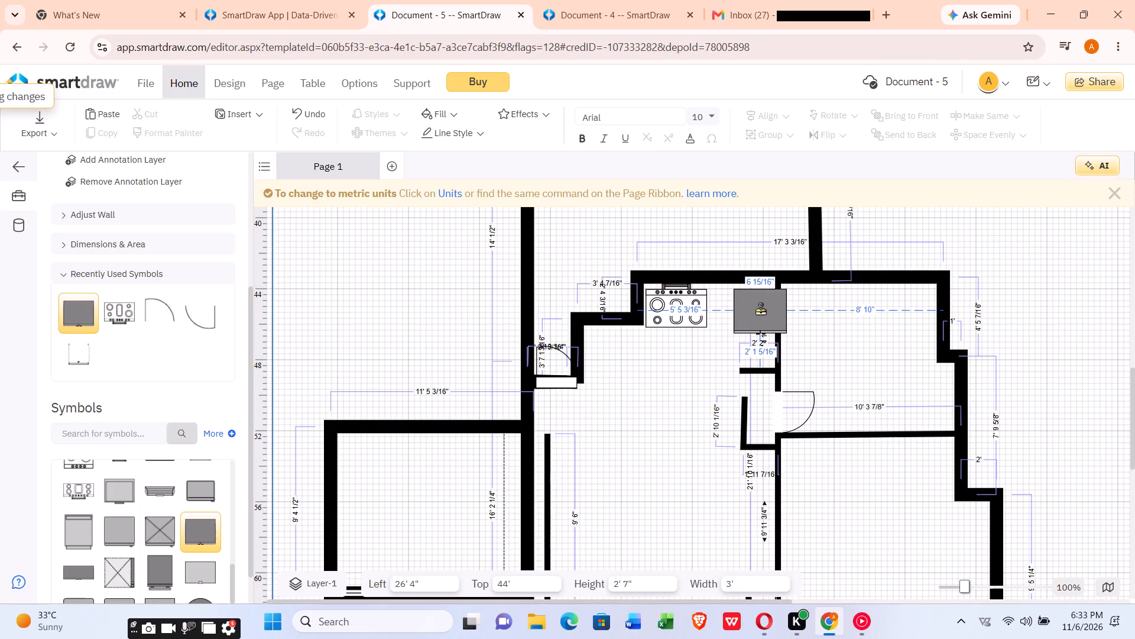
# Fit the dark grey appliance into the corner of the top and interior walls, at about 26' left, 43' 8" top.
pyautogui.moveTo(760, 310); pyautogui.dragTo(754, 308)
# Place a Stackable Washer Dryer from the Appliances symbols just below the dark grey appliance, at about 23' 10" left, 46' 2" top.
pyautogui.scroll(-1, 546, 362)
pyautogui.scroll(-1, 199, 530)
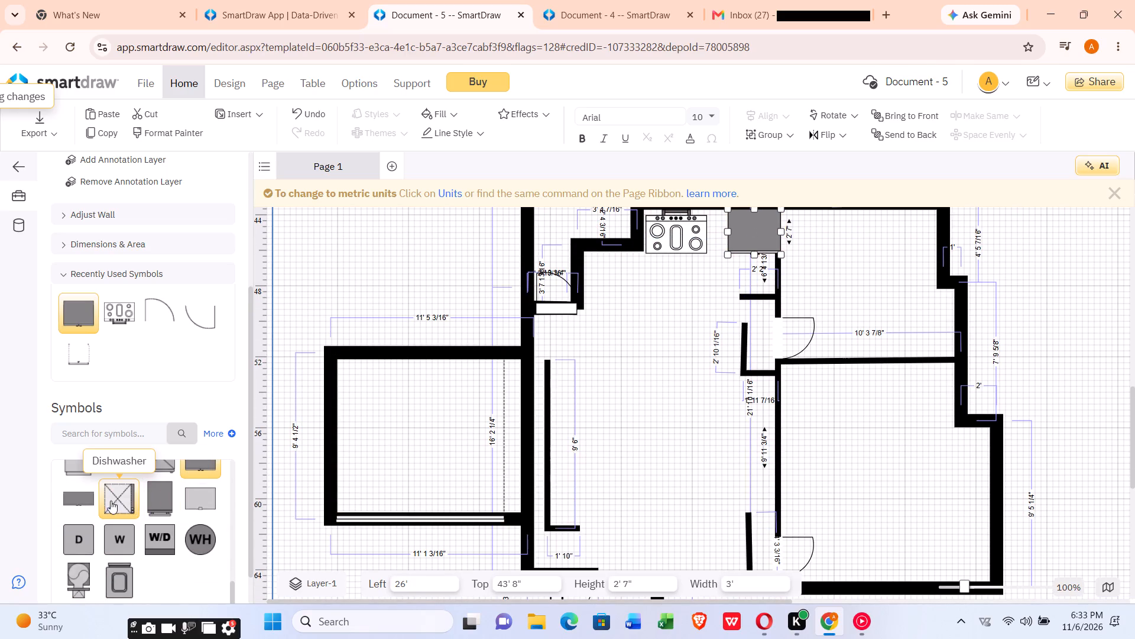
pyautogui.scroll(-1, 78, 489)
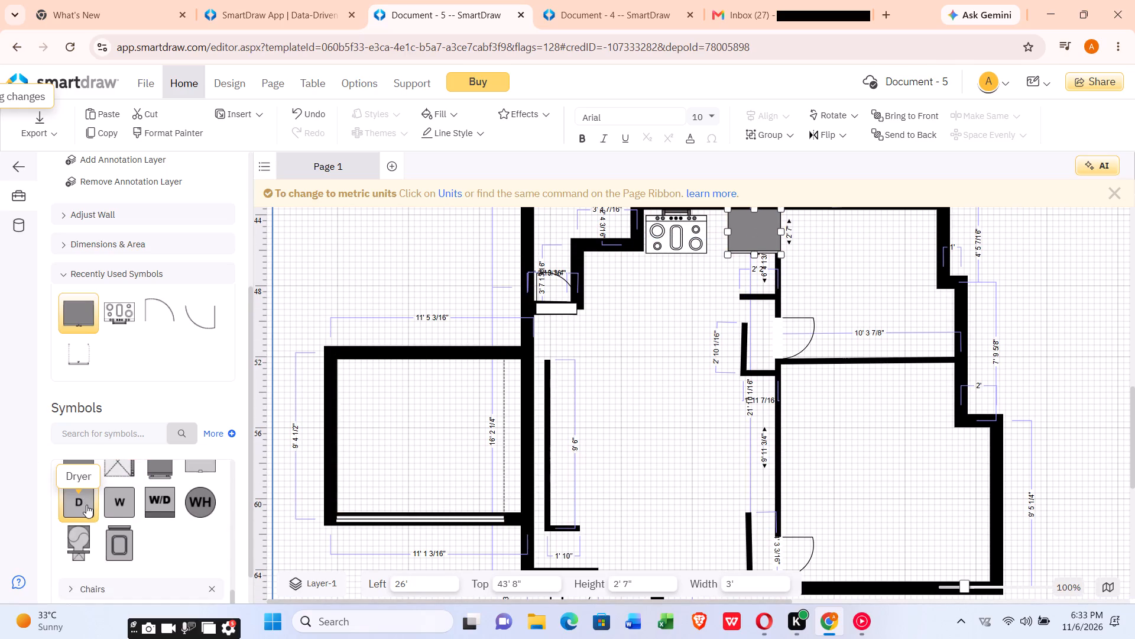
pyautogui.scroll(-1, 87, 505)
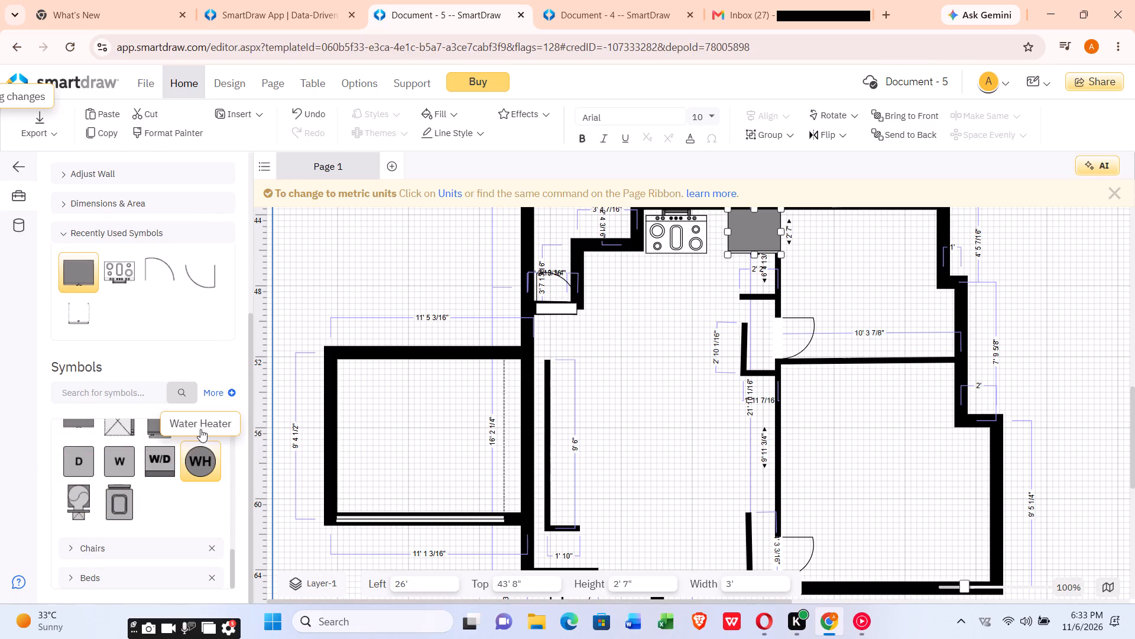
pyautogui.scroll(1, 220, 424)
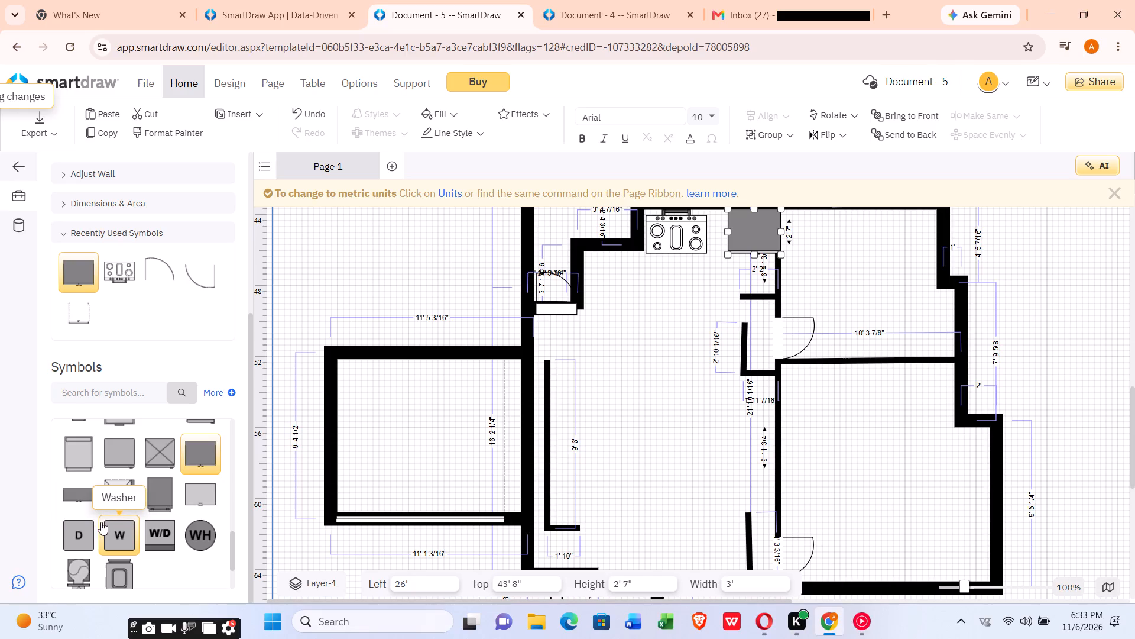
pyautogui.moveTo(77, 523); pyautogui.dragTo(105, 513)
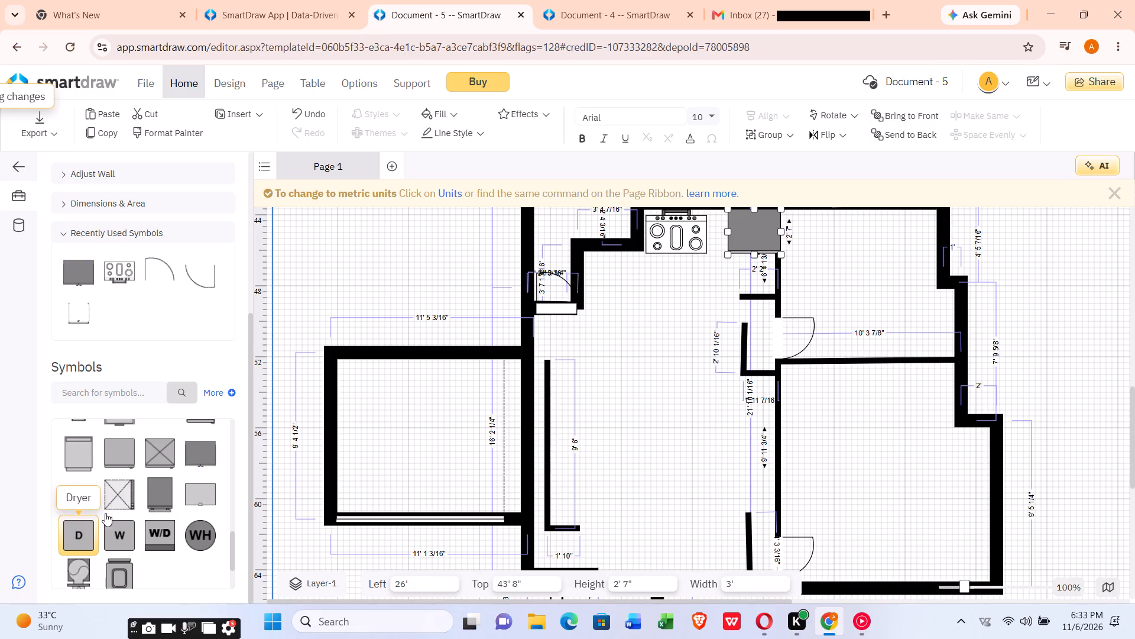
pyautogui.moveTo(105, 513); pyautogui.dragTo(69, 527)
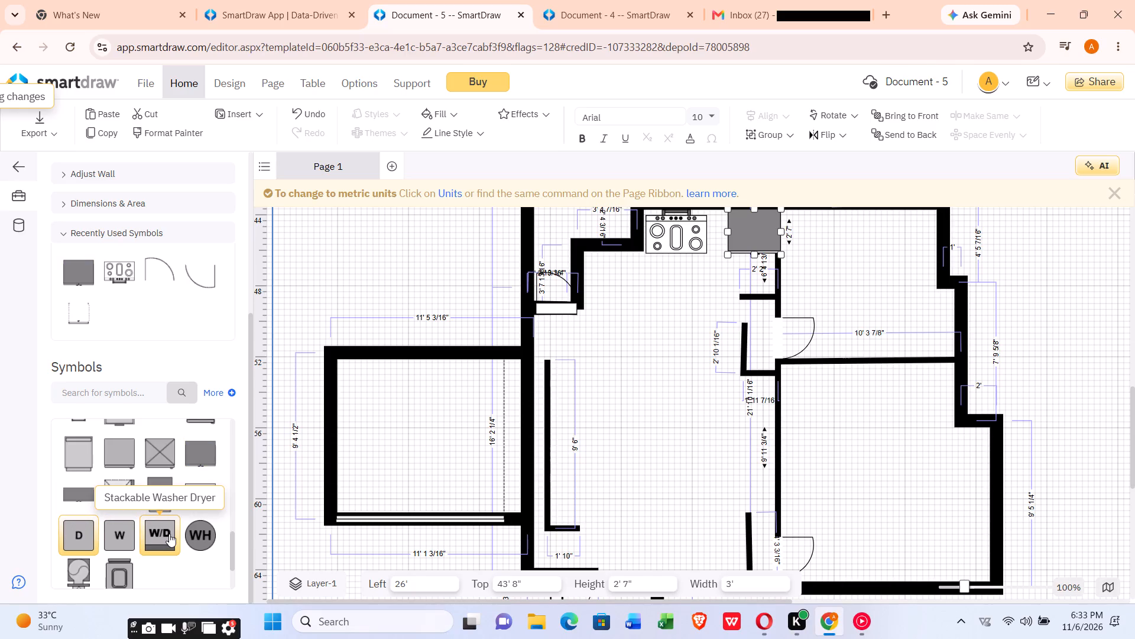
pyautogui.moveTo(169, 534); pyautogui.dragTo(671, 462)
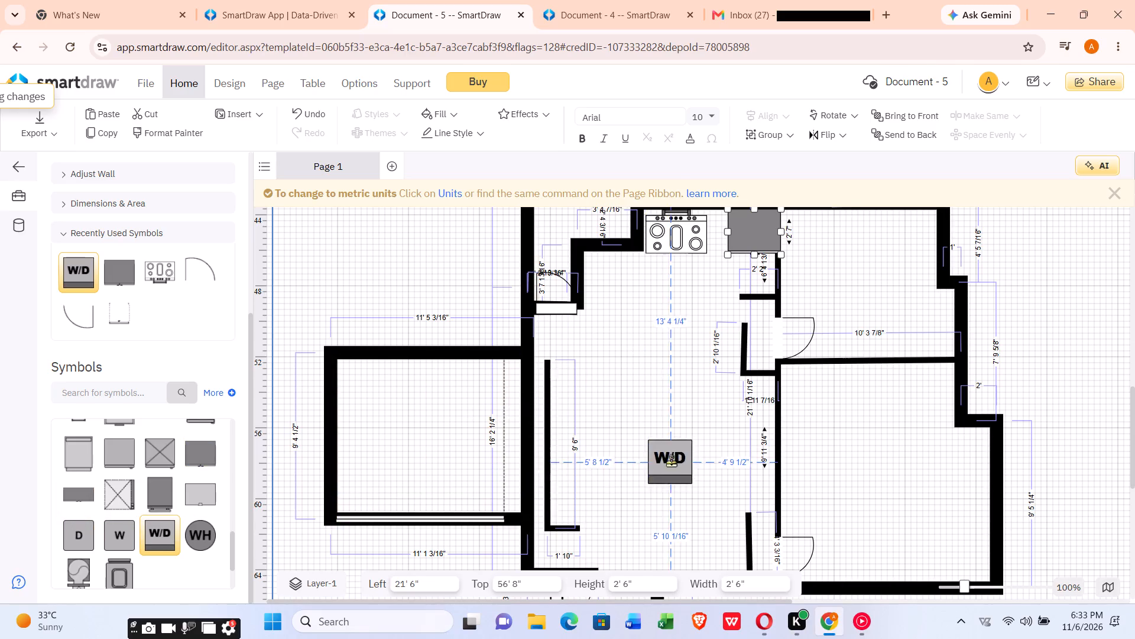
pyautogui.moveTo(671, 462); pyautogui.dragTo(713, 419)
pyautogui.scroll(2, 671, 462)
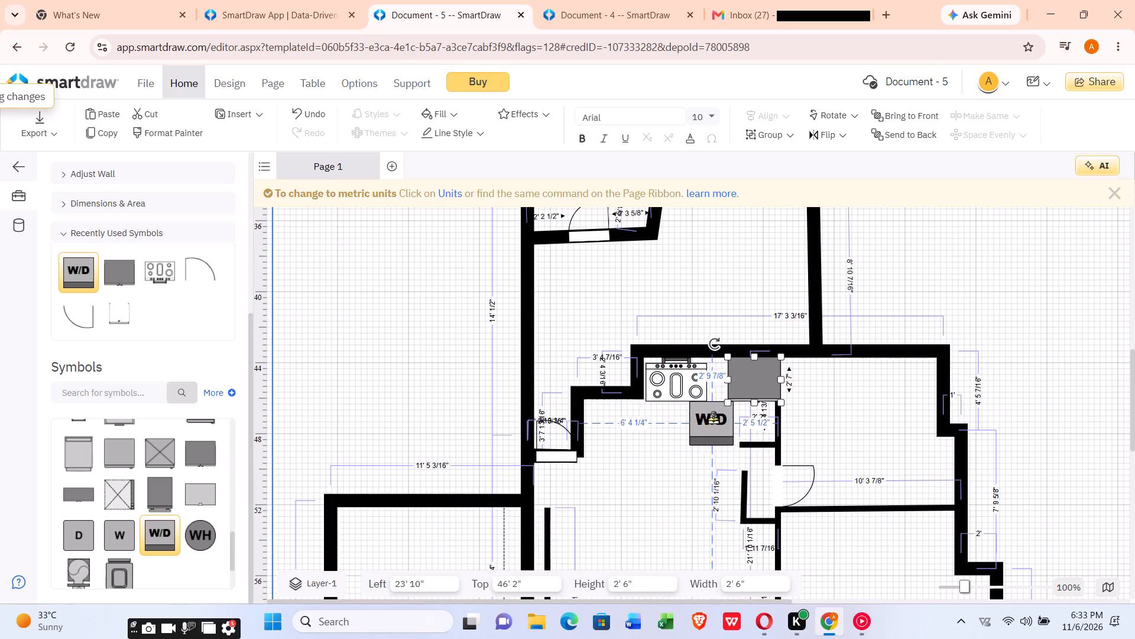
pyautogui.moveTo(713, 419); pyautogui.dragTo(713, 418)
# Narrow the washer dryer to 1' wide and fit it between the range and the dark grey appliance, at about 25' left, 44' top.
pyautogui.moveTo(689, 415); pyautogui.dragTo(715, 408)
pyautogui.moveTo(722, 409); pyautogui.dragTo(720, 383)
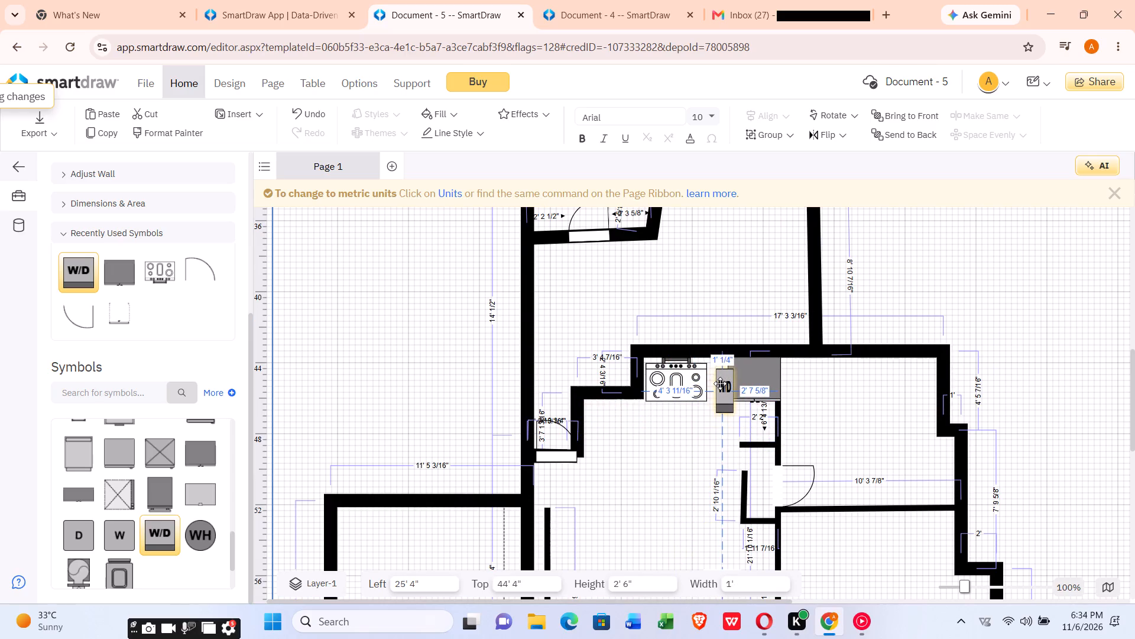
pyautogui.moveTo(720, 383); pyautogui.dragTo(718, 376)
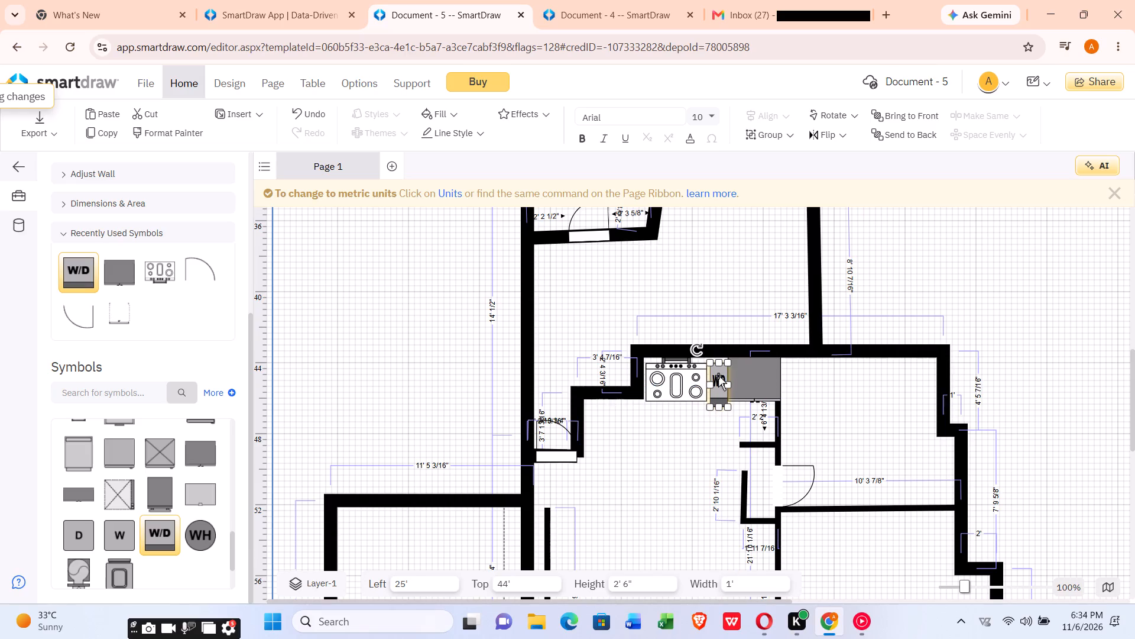
pyautogui.click(677, 439)
# Place a 24" Oven from the Appliances symbols below the dark grey appliance by the interior wall, at about 27' left, 45' 10" top.
pyautogui.scroll(-1, 680, 437)
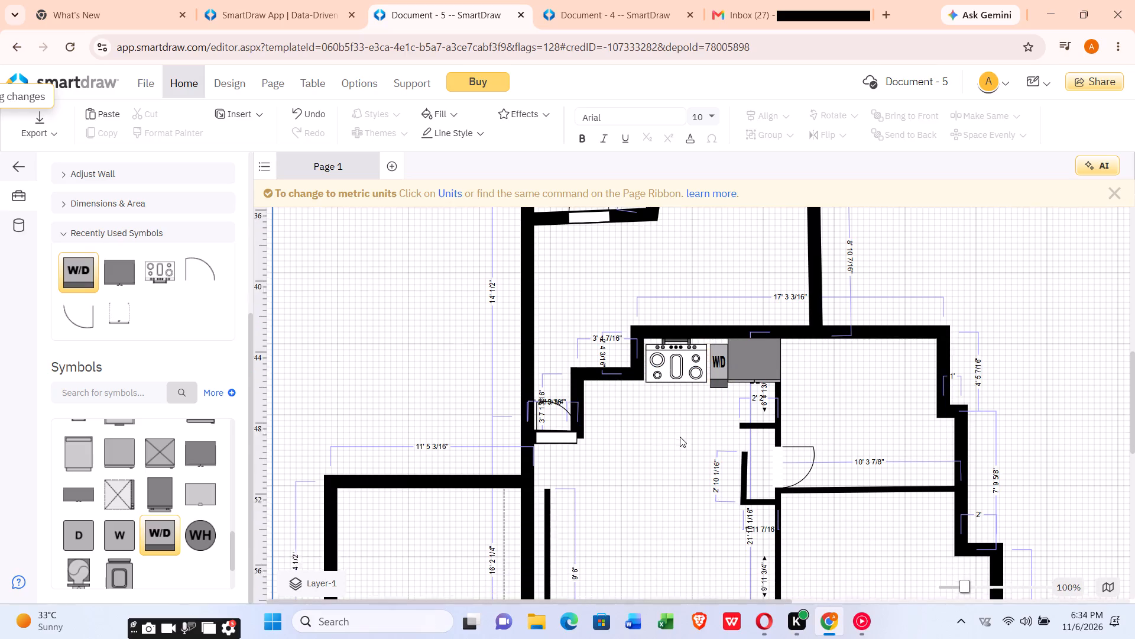
pyautogui.scroll(-1, 646, 426)
pyautogui.scroll(-1, 336, 485)
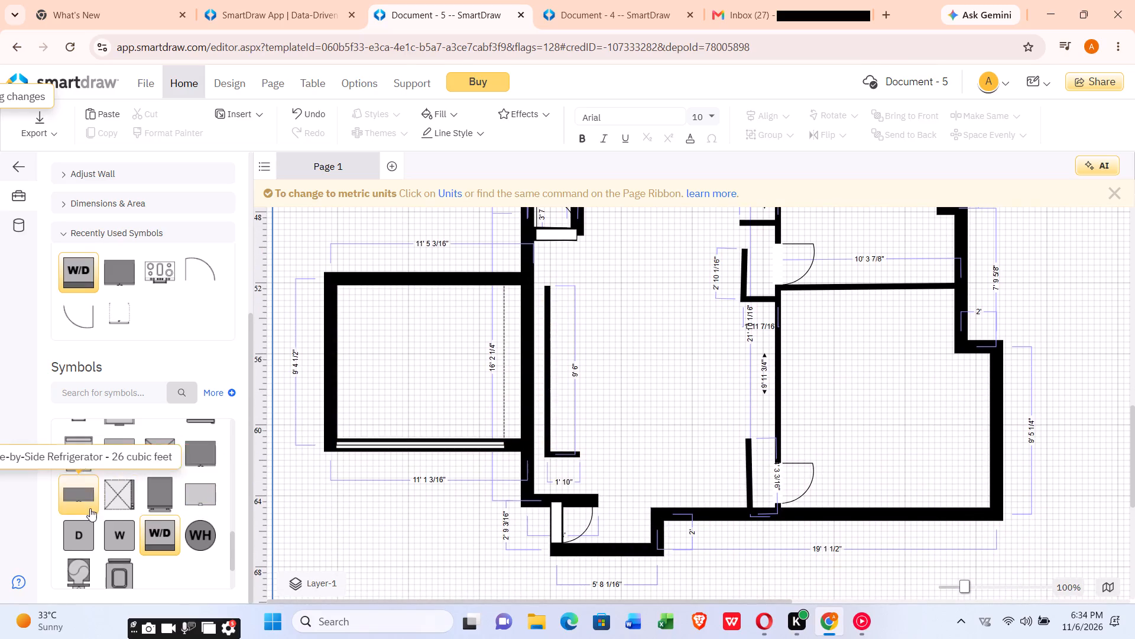
pyautogui.scroll(-3, 92, 508)
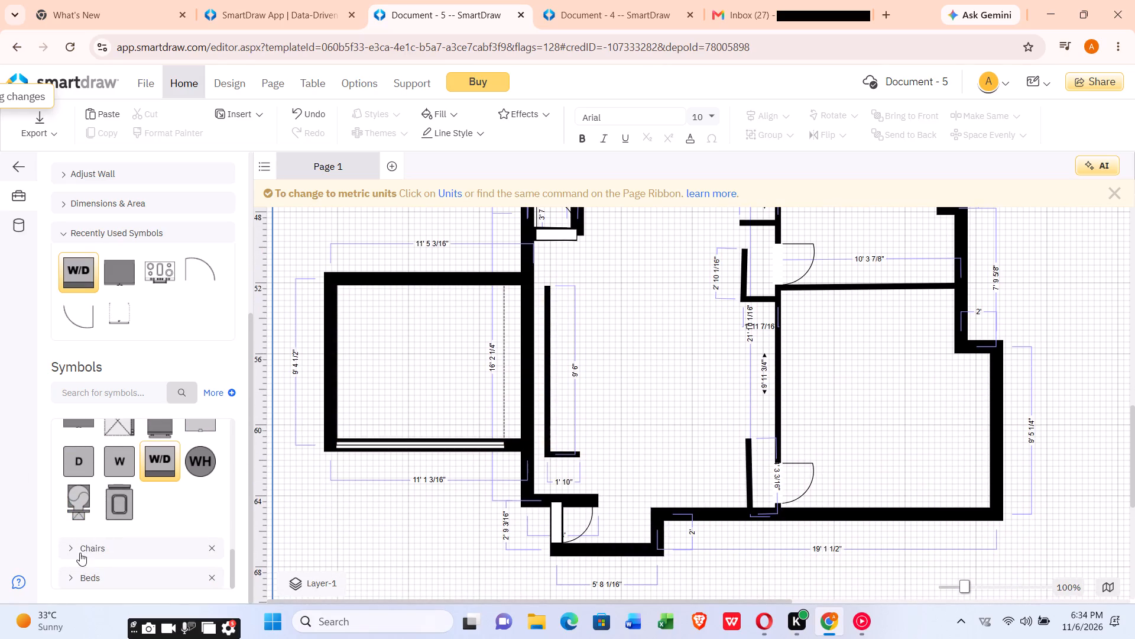
pyautogui.scroll(1, 81, 553)
pyautogui.scroll(3, 95, 495)
pyautogui.scroll(-1, 96, 490)
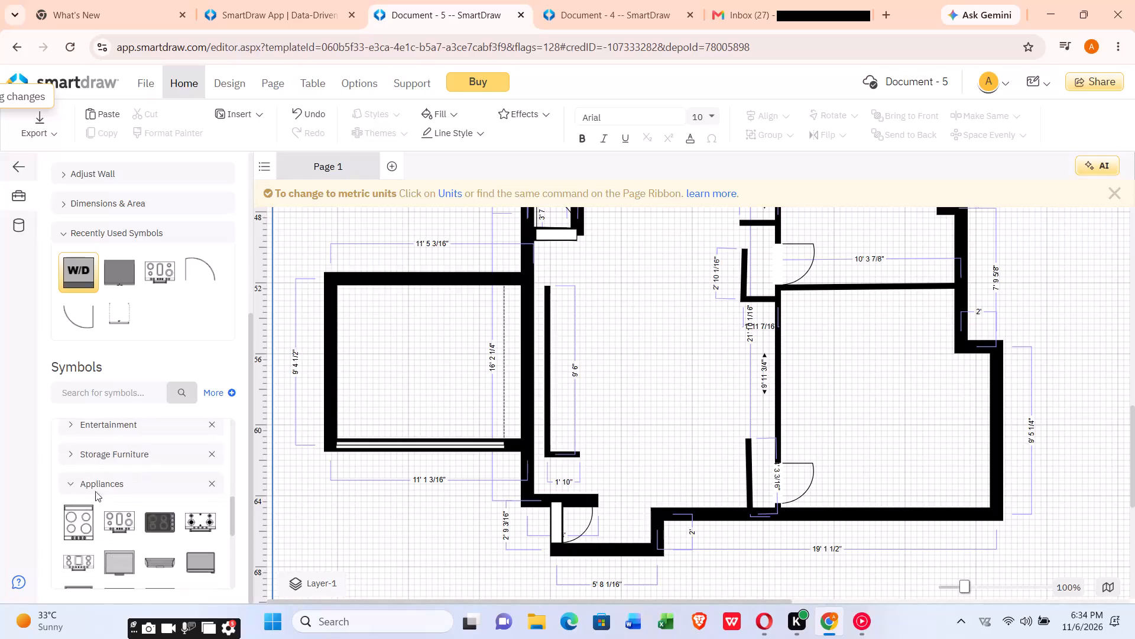
pyautogui.scroll(-1, 93, 493)
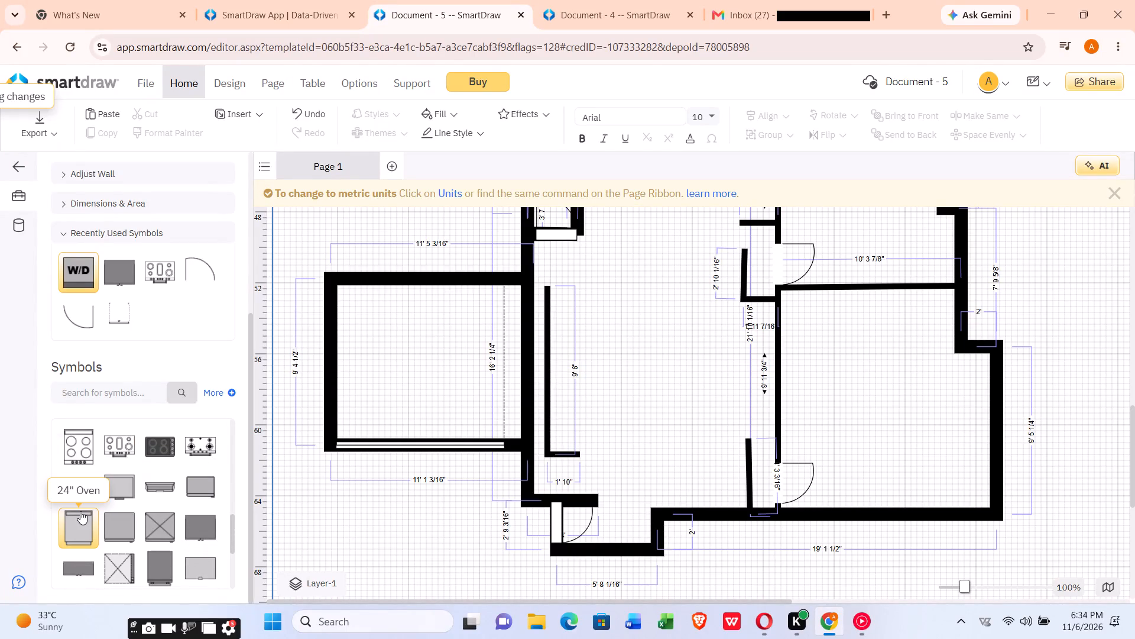
pyautogui.scroll(-1, 127, 506)
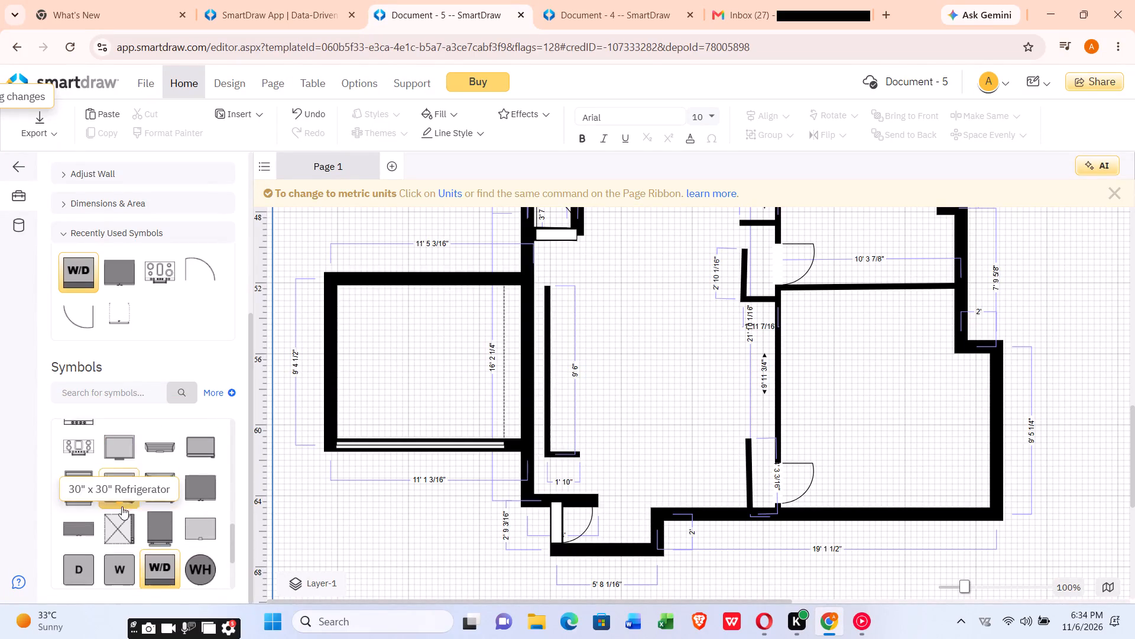
pyautogui.scroll(1, 119, 506)
pyautogui.scroll(-2, 170, 486)
pyautogui.scroll(3, 483, 477)
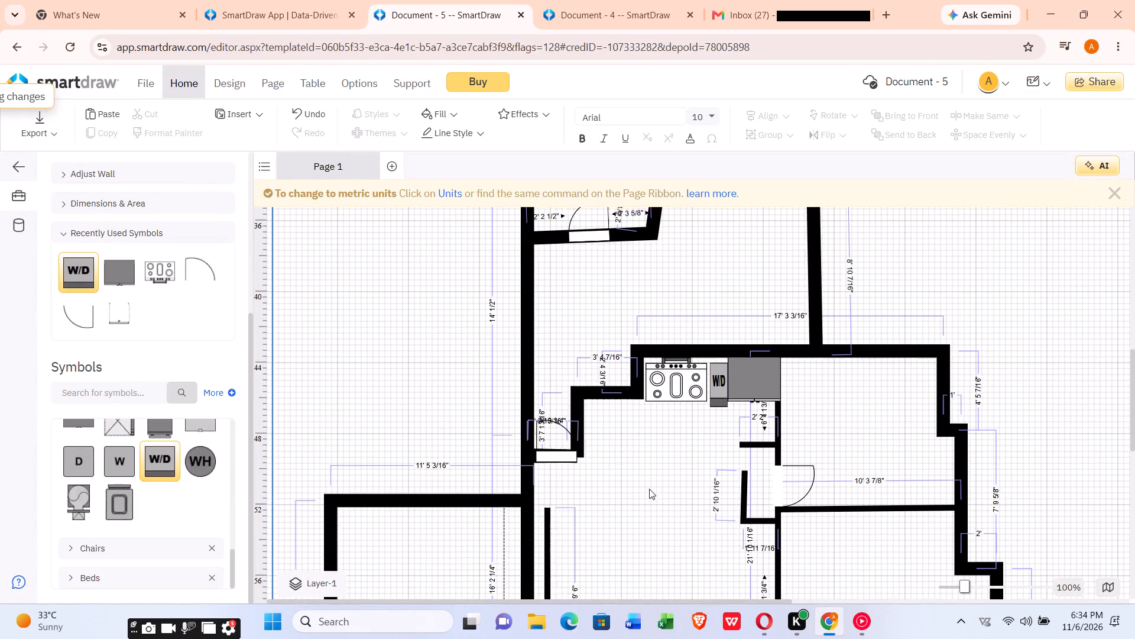
pyautogui.scroll(-1, 261, 560)
pyautogui.scroll(1, 74, 462)
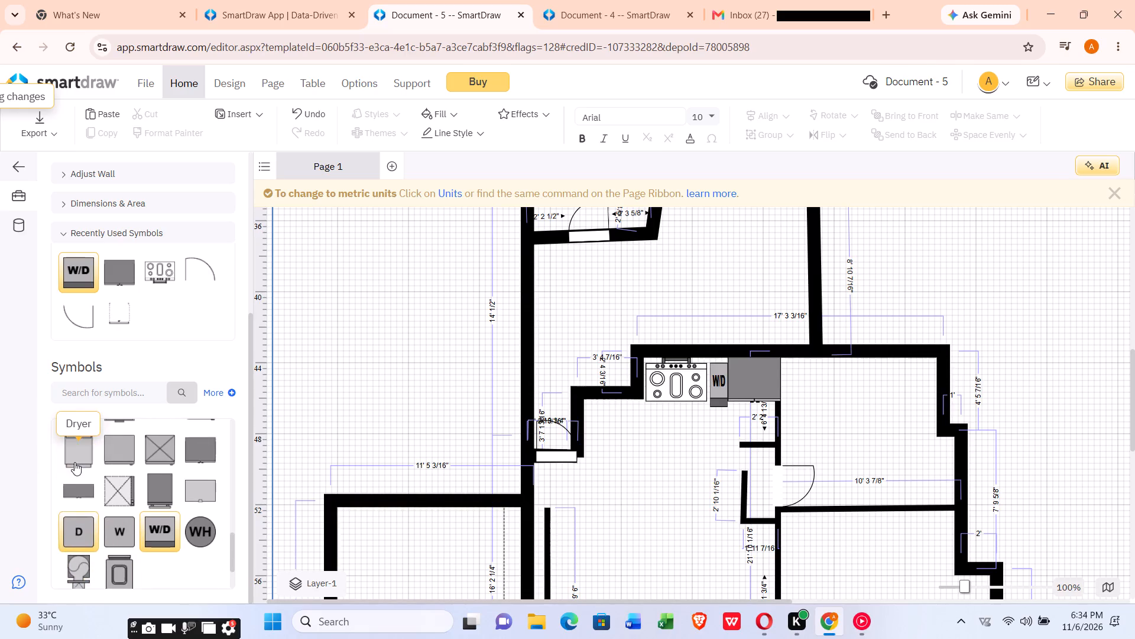
pyautogui.moveTo(84, 450); pyautogui.dragTo(403, 415)
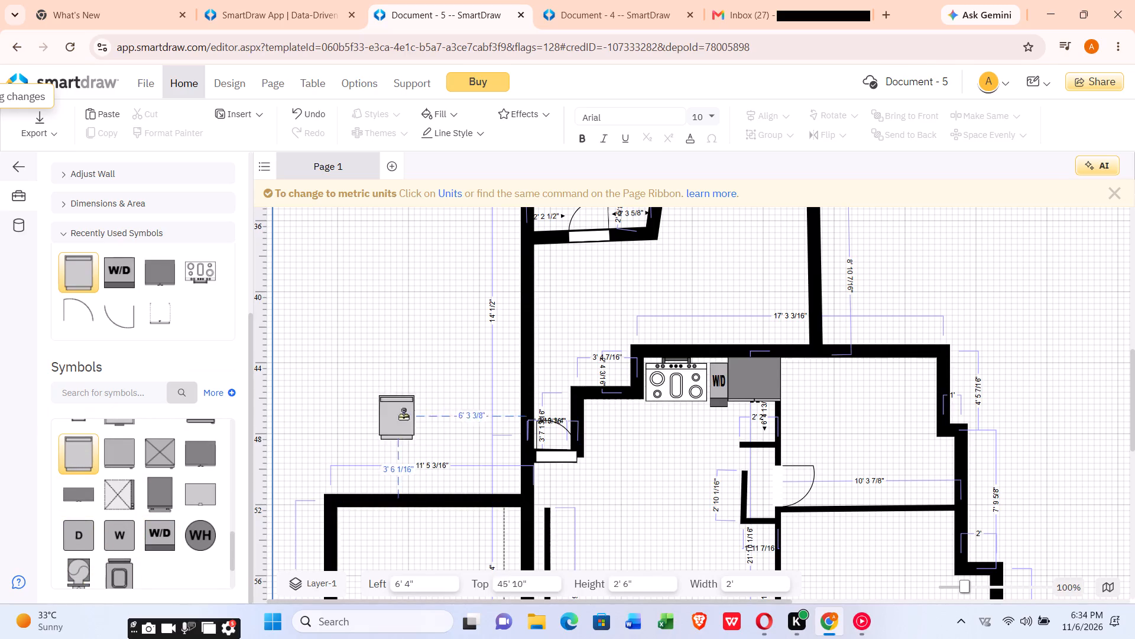
pyautogui.moveTo(403, 415); pyautogui.dragTo(758, 416)
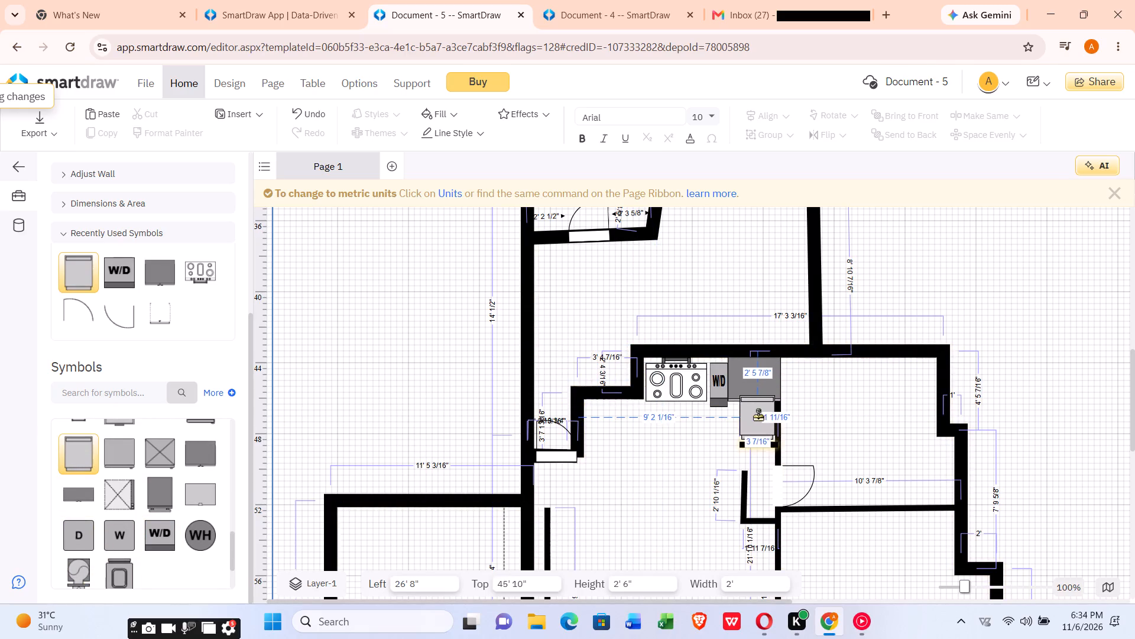
pyautogui.moveTo(758, 416); pyautogui.dragTo(762, 418)
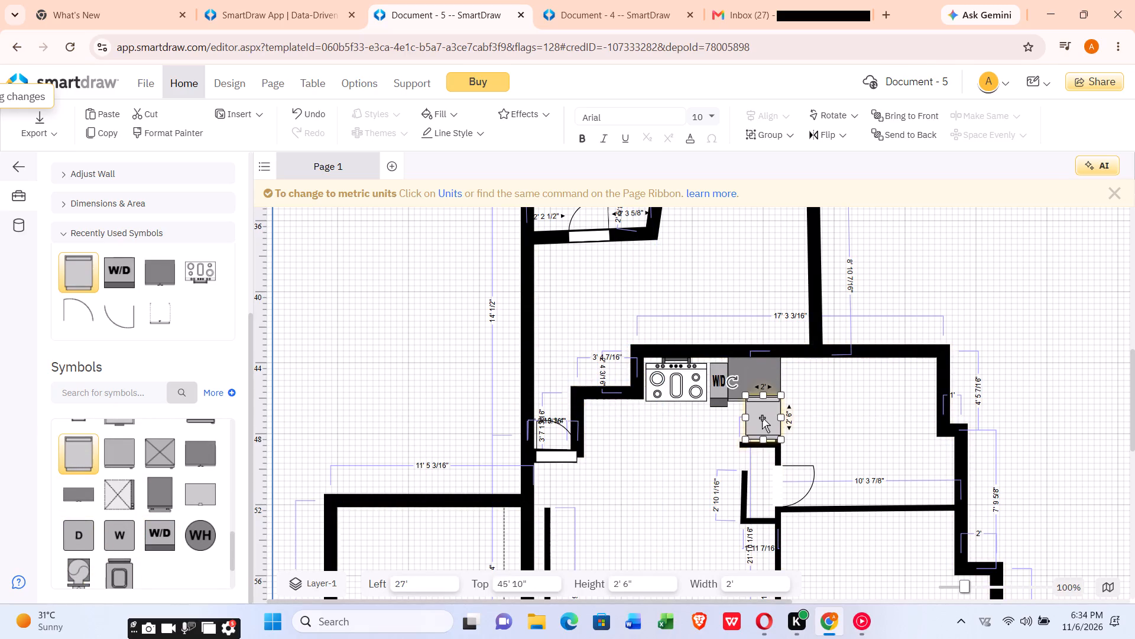
# Rotate the oven a quarter turn counterclockwise and shift it down onto the short wall stub, at about 27' left, 46' 9" top.
pyautogui.moveTo(735, 382); pyautogui.dragTo(720, 434)
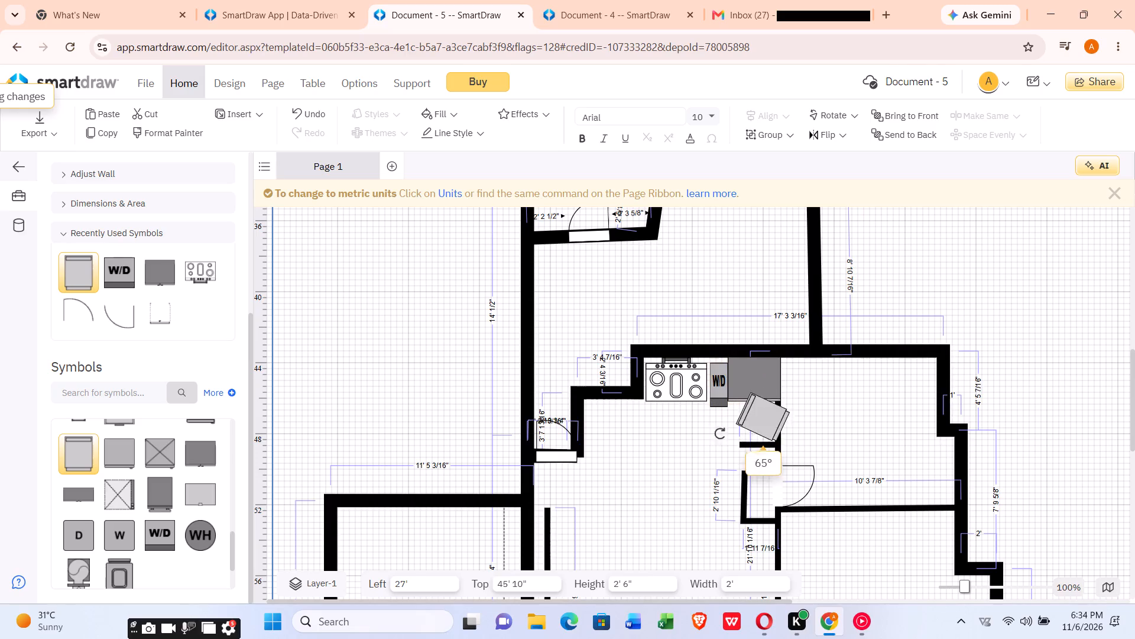
pyautogui.moveTo(720, 434); pyautogui.dragTo(727, 448)
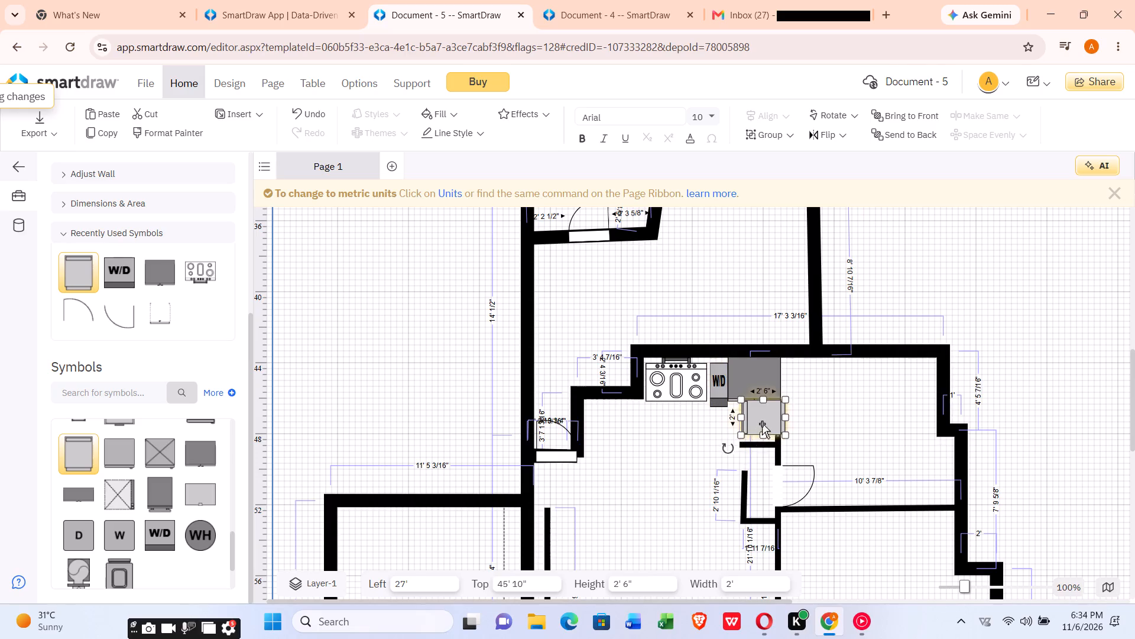
pyautogui.moveTo(762, 424); pyautogui.dragTo(754, 427)
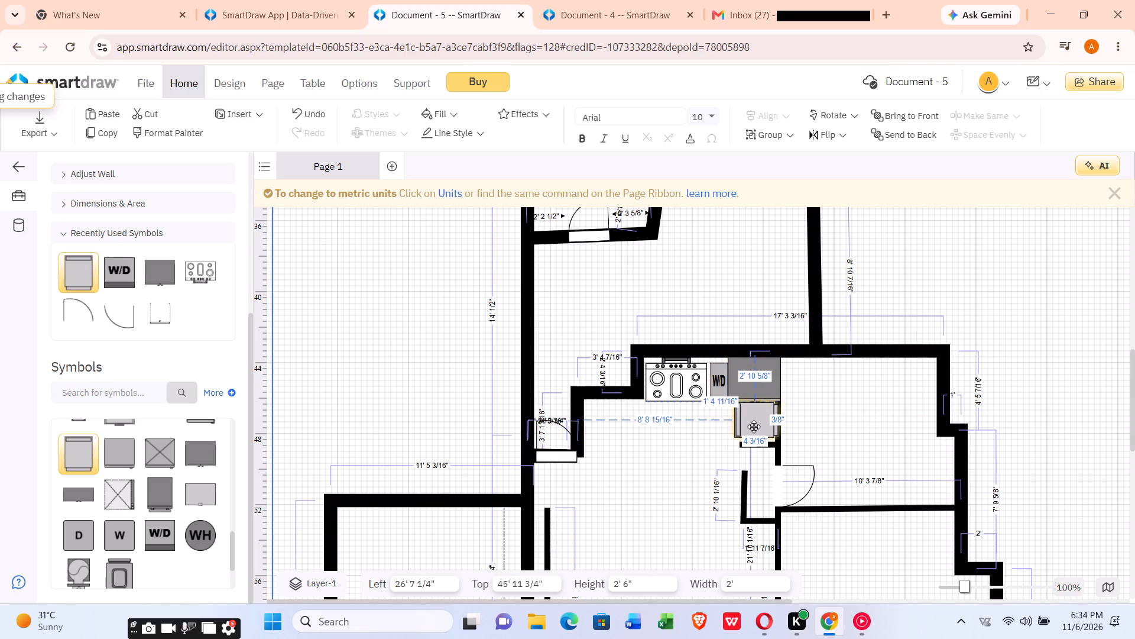
pyautogui.moveTo(754, 427); pyautogui.dragTo(763, 443)
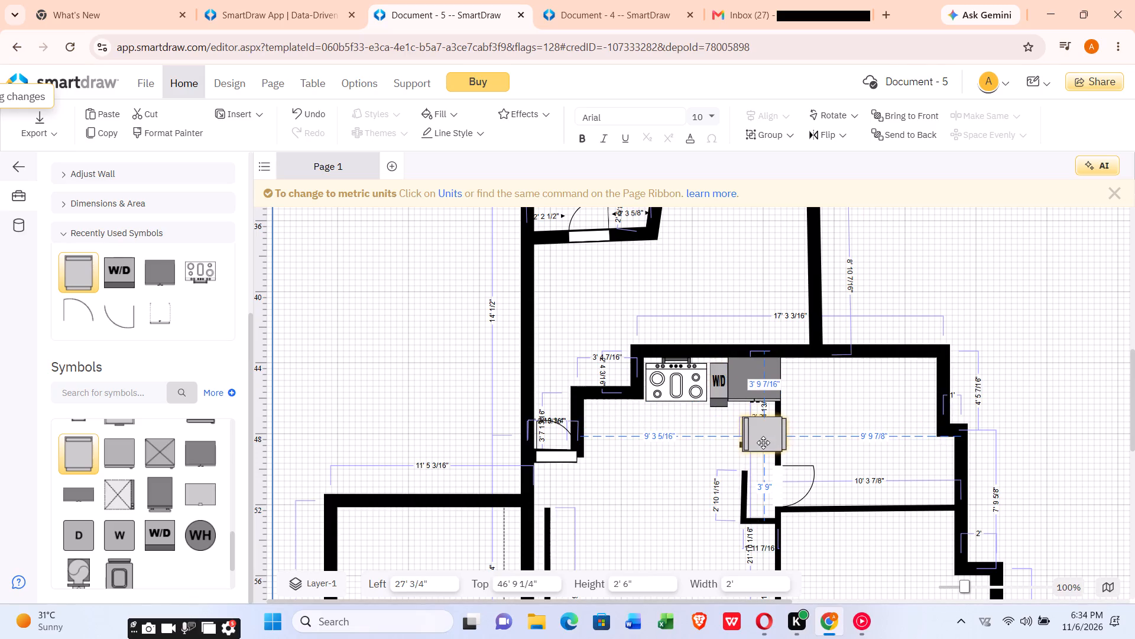
pyautogui.moveTo(763, 443); pyautogui.dragTo(761, 441)
pyautogui.click(643, 485)
# Look through the Appliances and Storage Furniture symbols for further items to furnish the kitchen.
pyautogui.scroll(1, 673, 462)
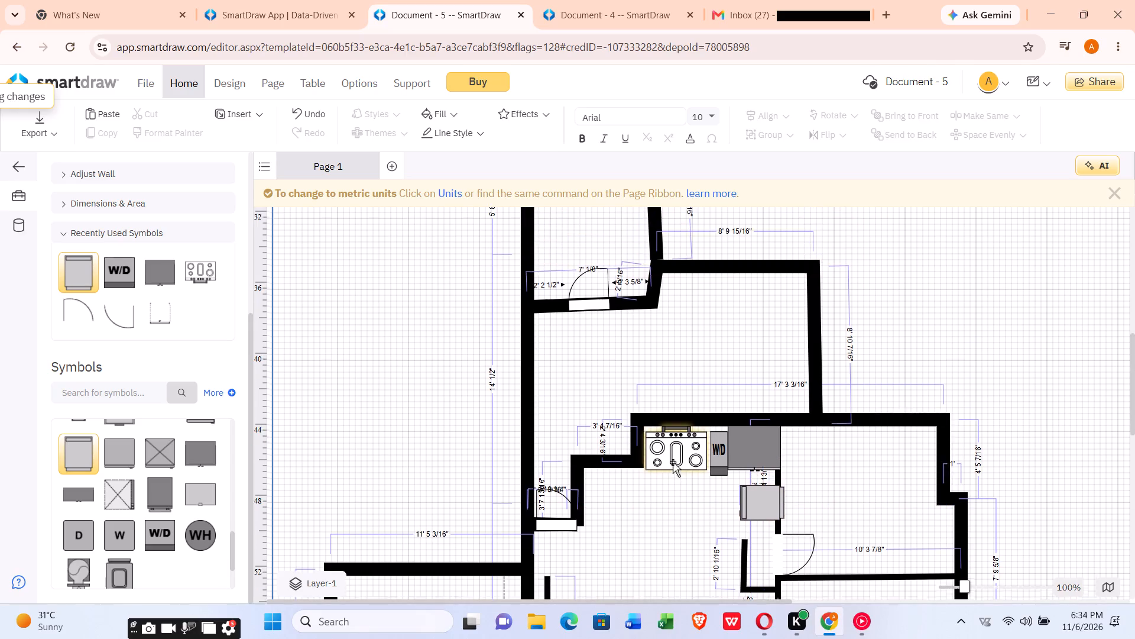
pyautogui.scroll(-1, 665, 468)
pyautogui.scroll(-1, 63, 448)
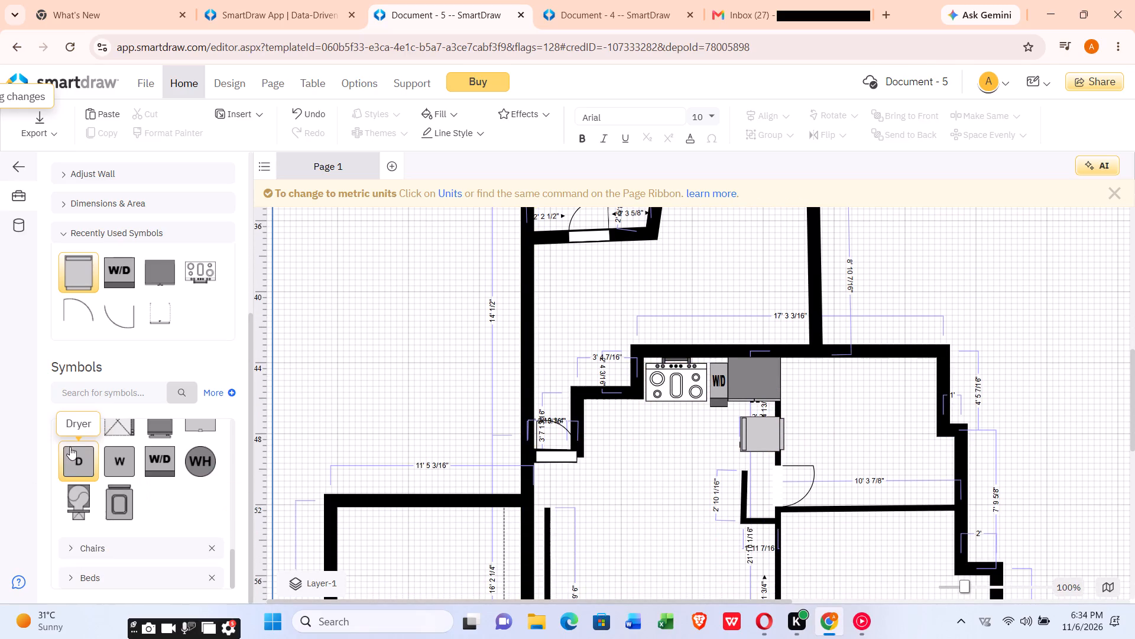
pyautogui.scroll(-2, 71, 450)
pyautogui.scroll(3, 85, 469)
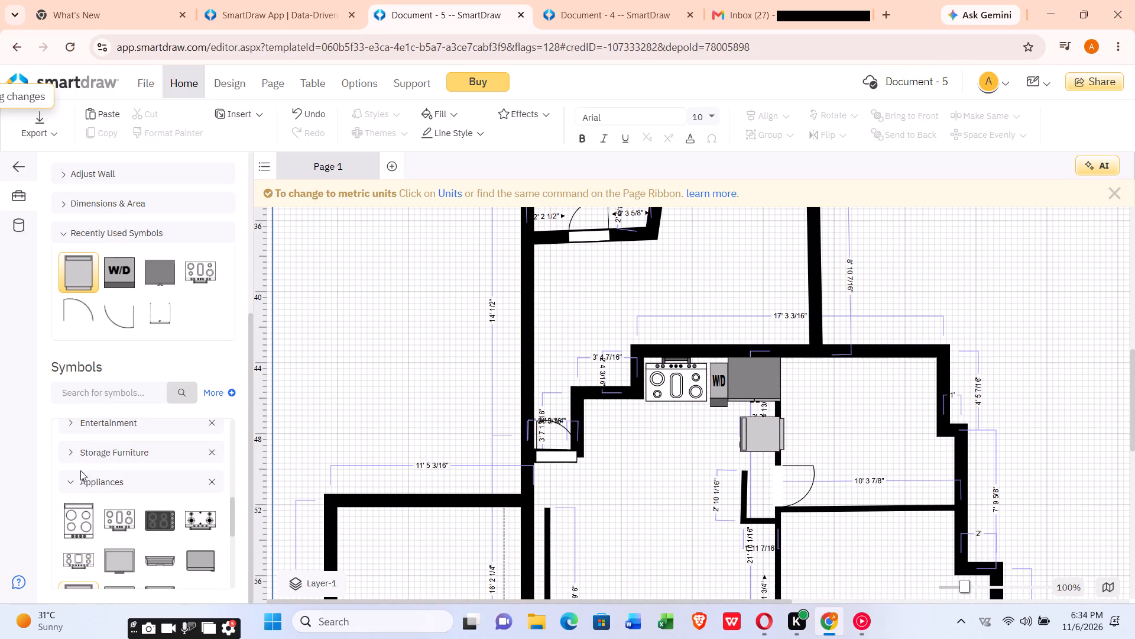
pyautogui.click(72, 480)
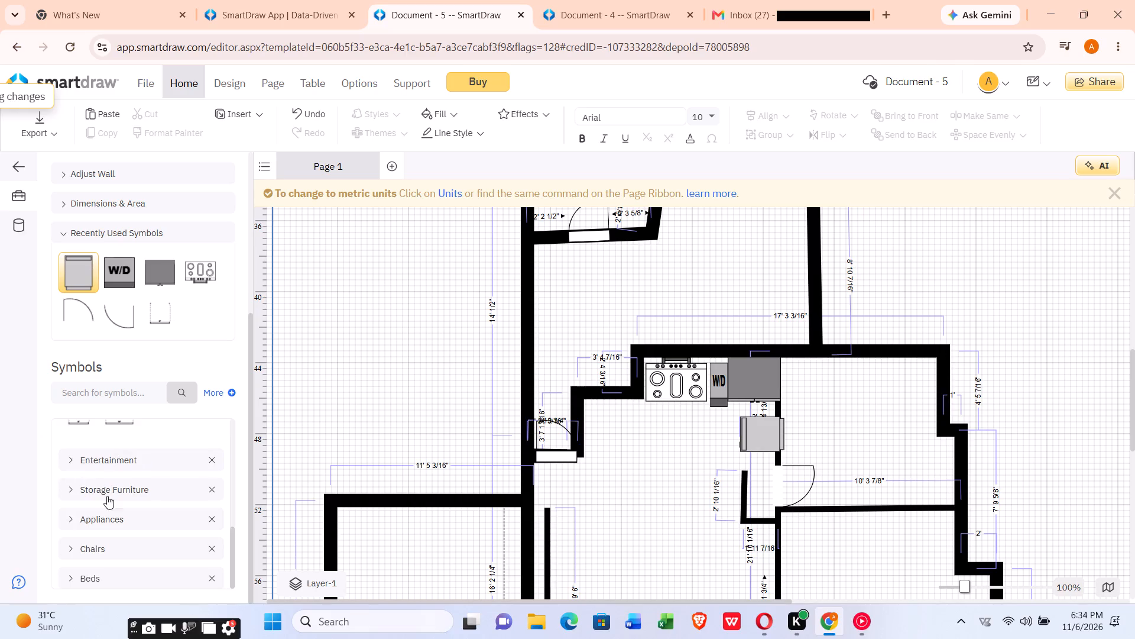
pyautogui.click(128, 488)
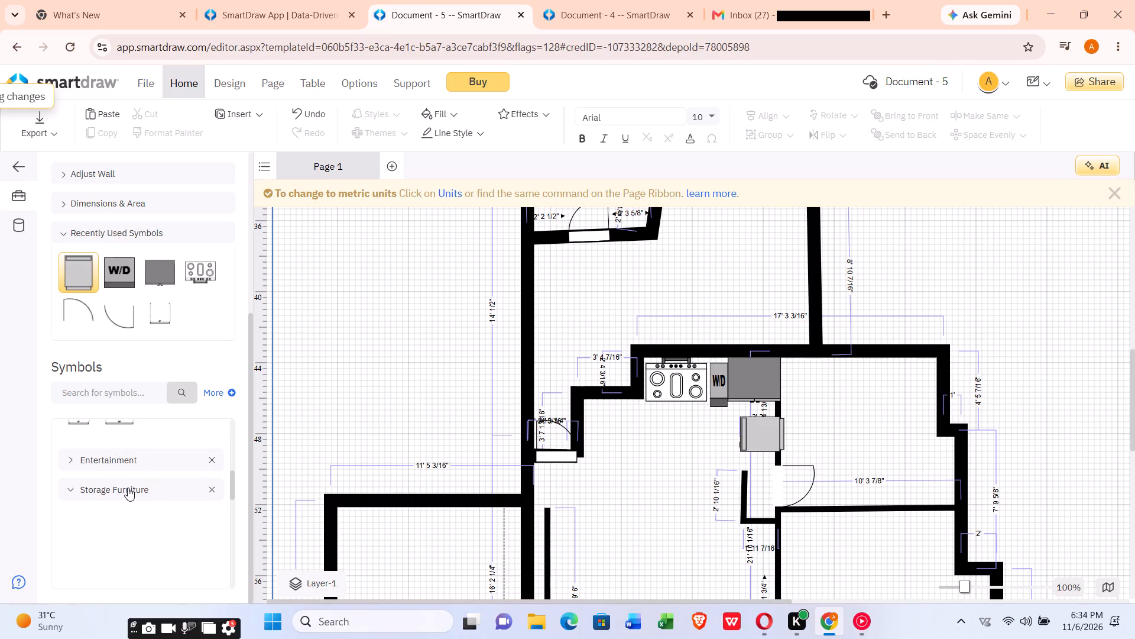
pyautogui.scroll(-2, 129, 488)
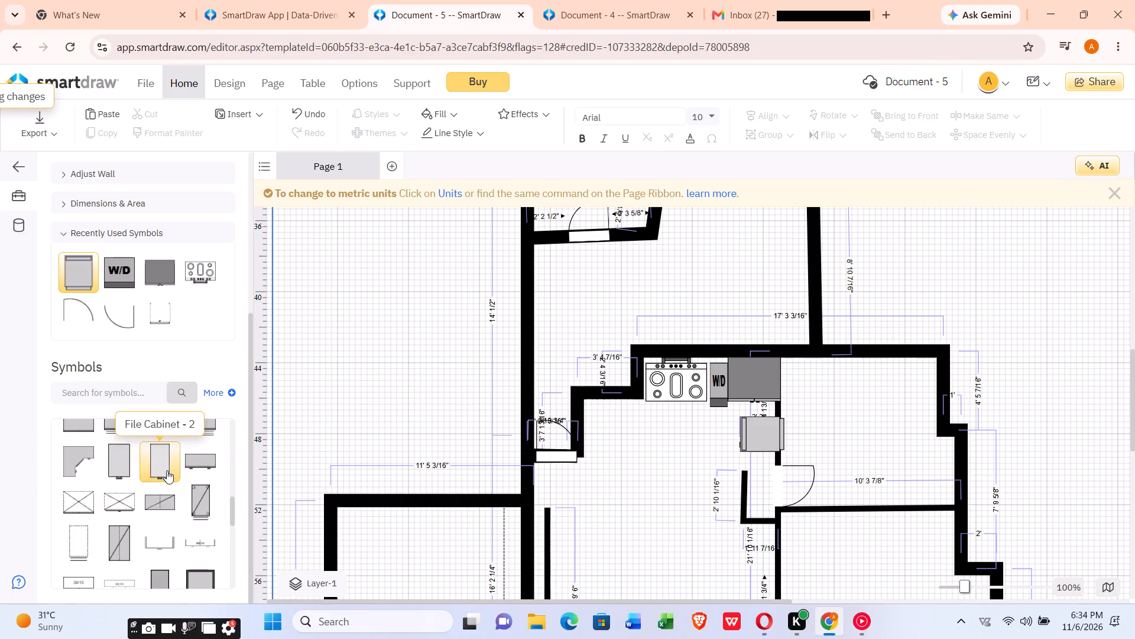
pyautogui.scroll(-2, 194, 469)
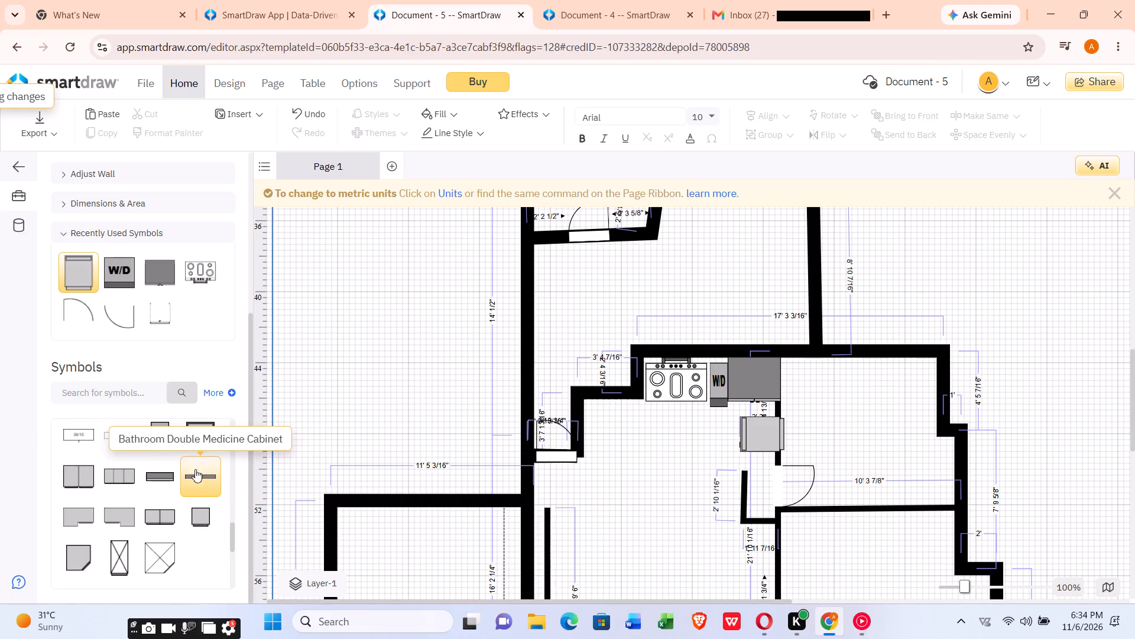
pyautogui.scroll(-1, 196, 446)
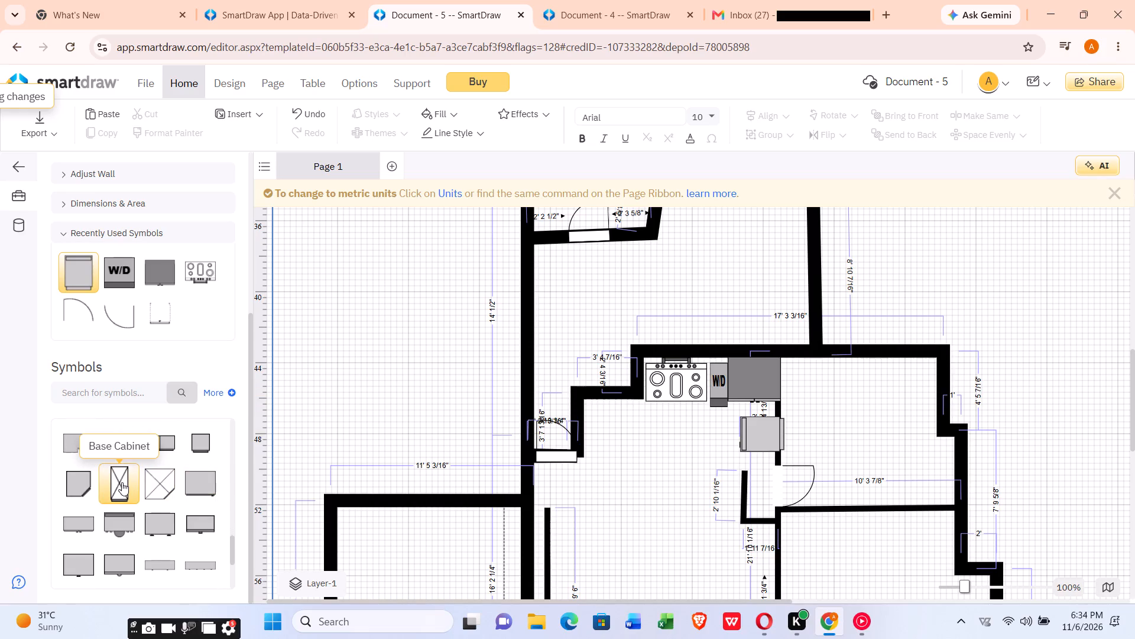
pyautogui.scroll(-1, 103, 487)
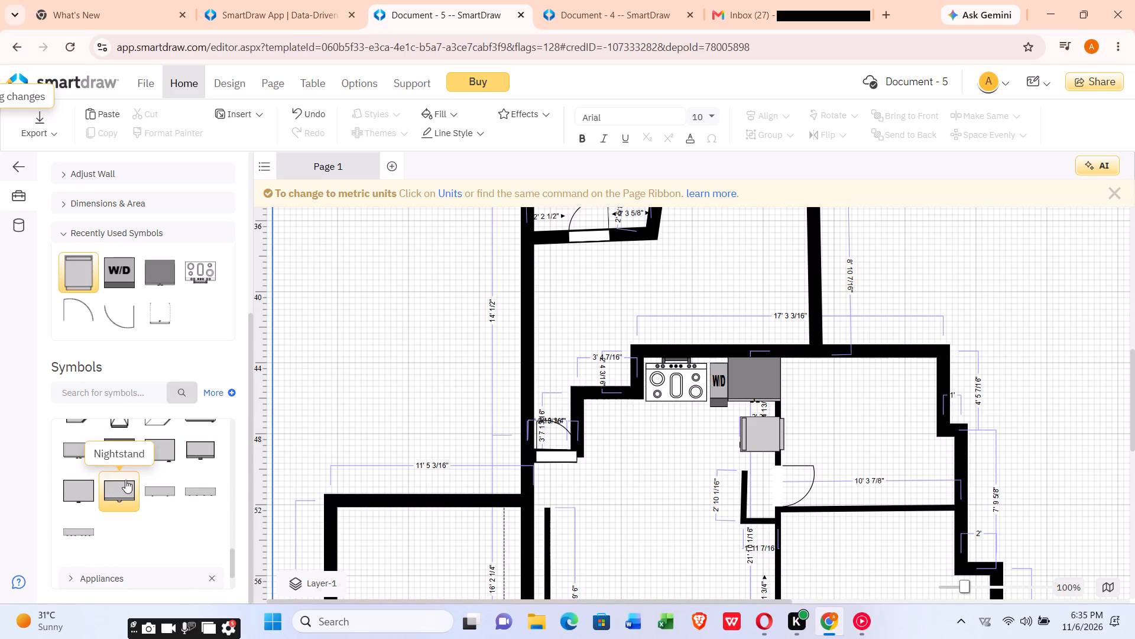
pyautogui.scroll(-1, 127, 480)
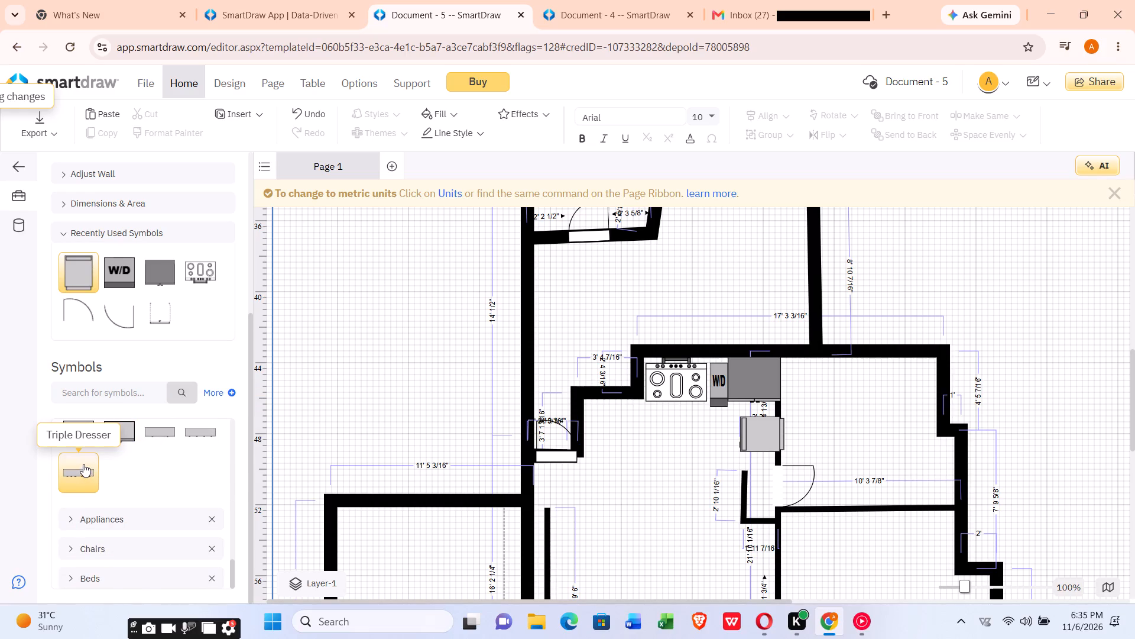
# Place a Corner Cabinet - Left from the Storage Furniture symbols in the wall corner below the range, at about 17' 8" left, 45' 7" top.
pyautogui.scroll(2, 98, 431)
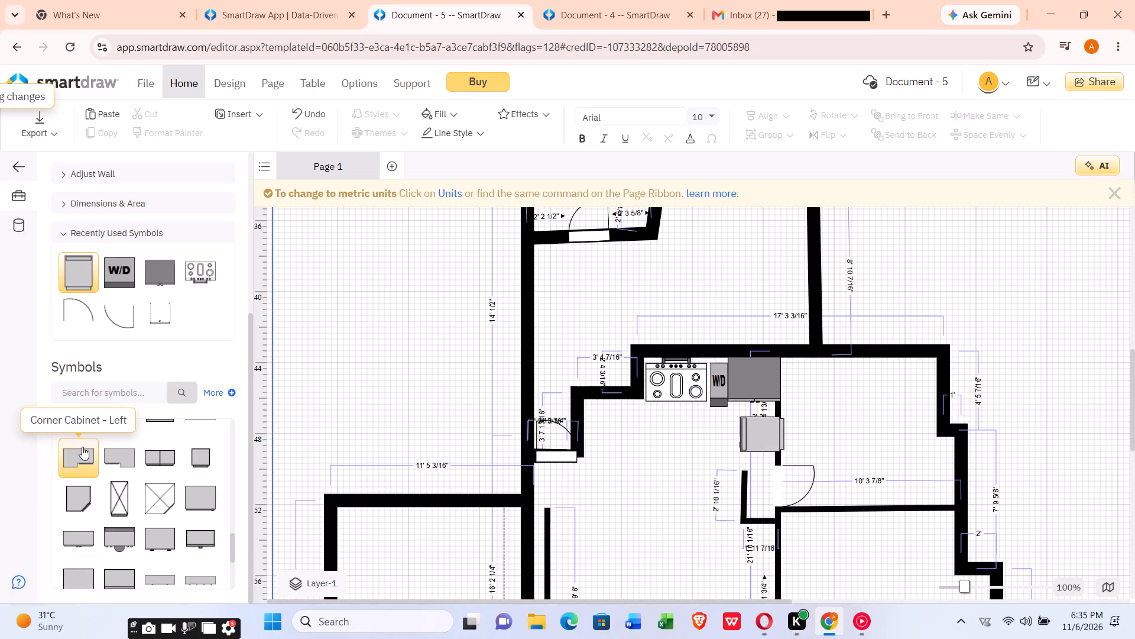
pyautogui.moveTo(82, 447); pyautogui.dragTo(224, 494)
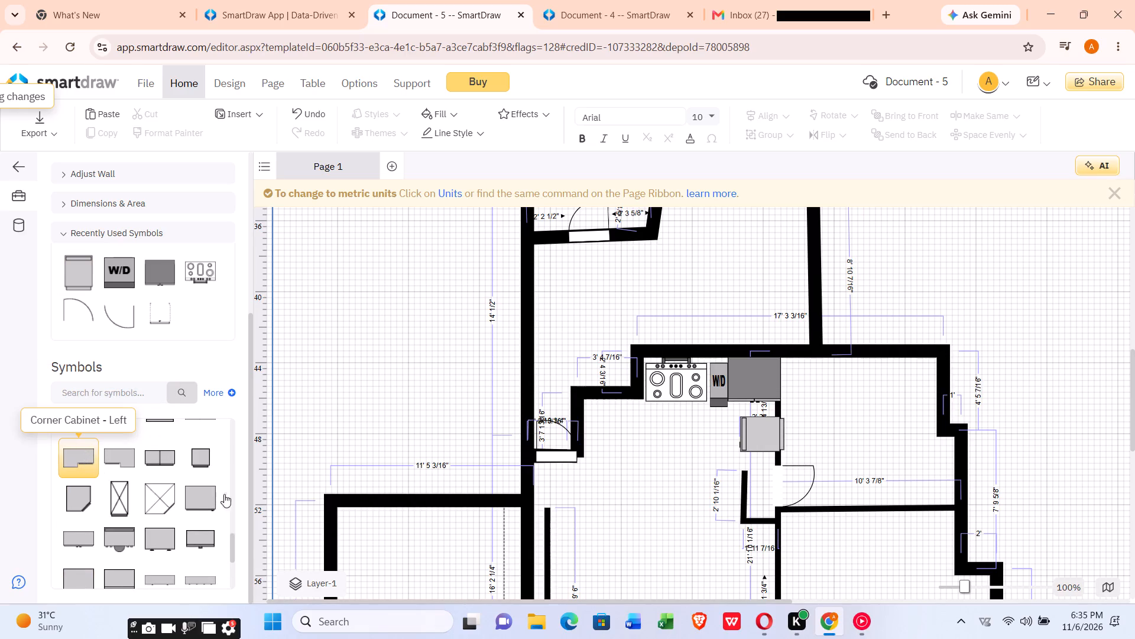
pyautogui.moveTo(224, 494); pyautogui.dragTo(620, 438)
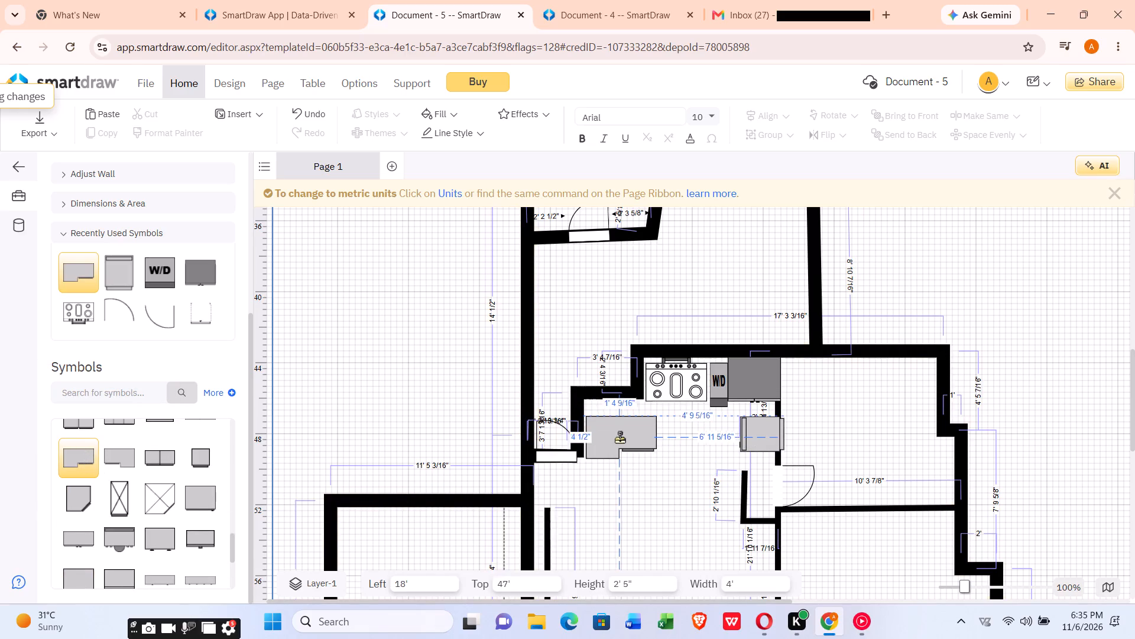
pyautogui.moveTo(620, 438); pyautogui.dragTo(617, 410)
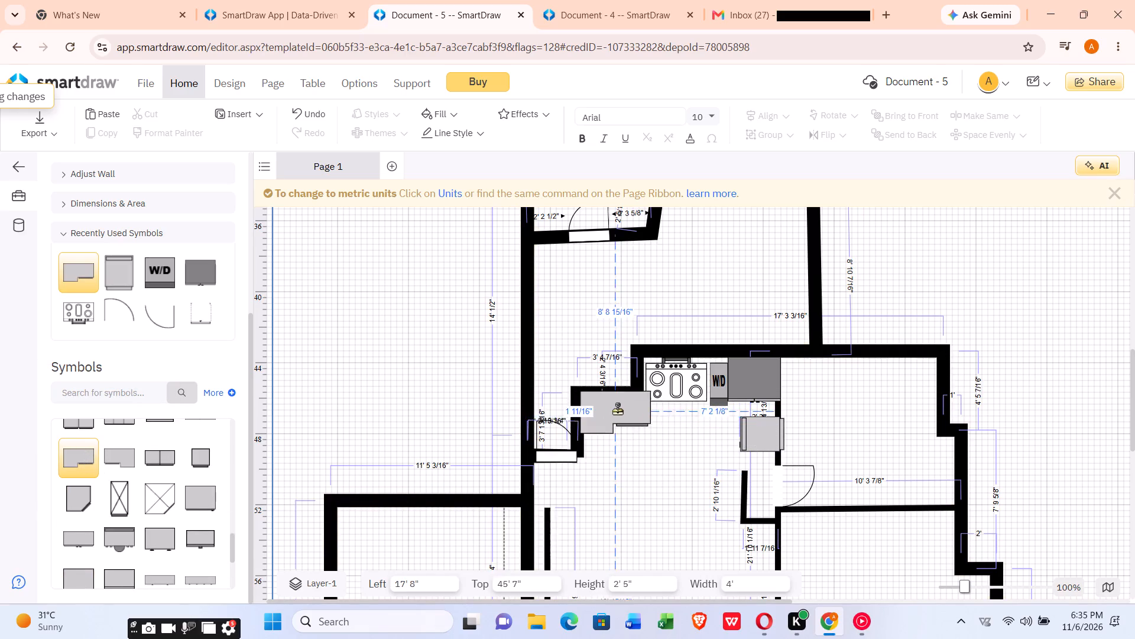
pyautogui.moveTo(617, 410); pyautogui.dragTo(613, 412)
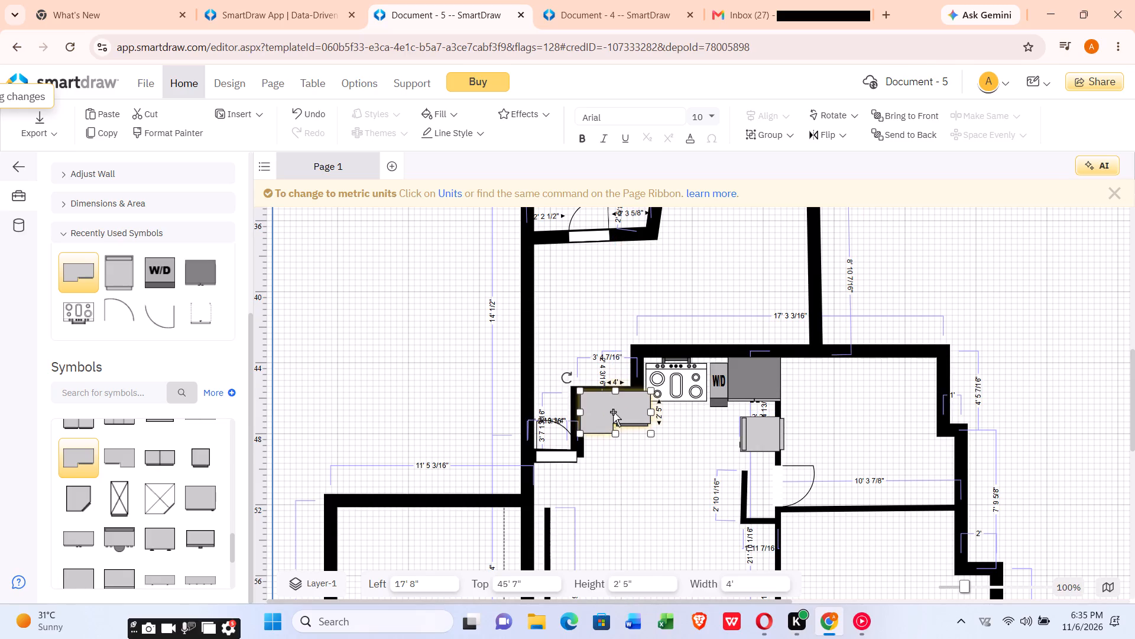
pyautogui.click(613, 412)
pyautogui.click(621, 453)
# Place a Wardrobe from the Storage Furniture symbols in the open kitchen floor below the range, at about 21' 10" left, 47' 8" top.
pyautogui.scroll(-1, 620, 454)
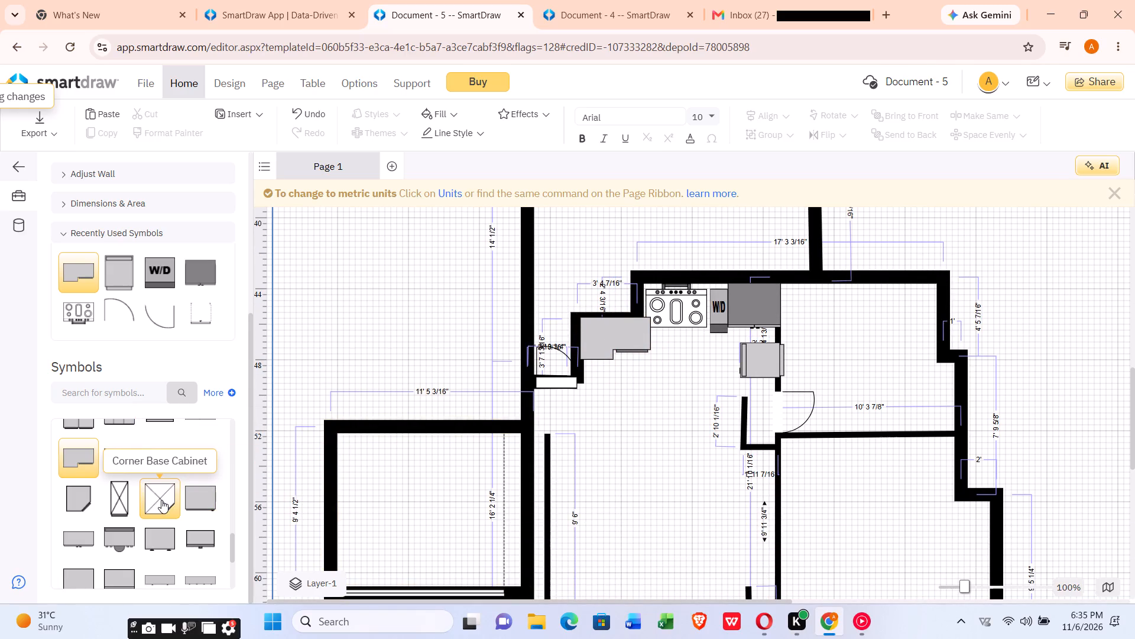
pyautogui.scroll(-1, 146, 507)
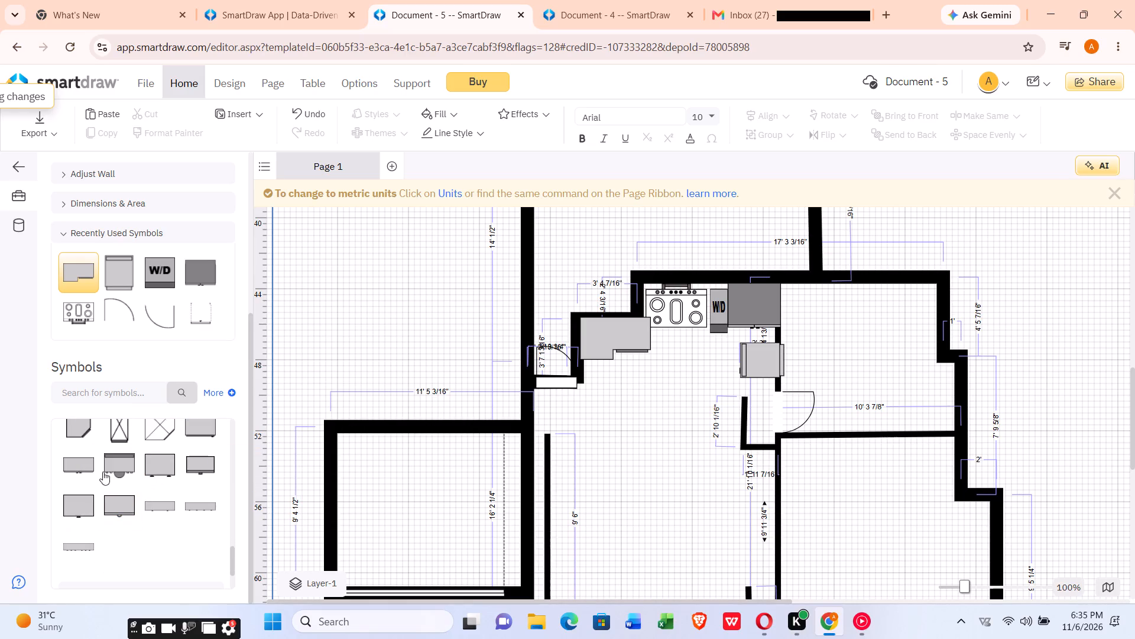
pyautogui.moveTo(86, 460); pyautogui.dragTo(157, 476)
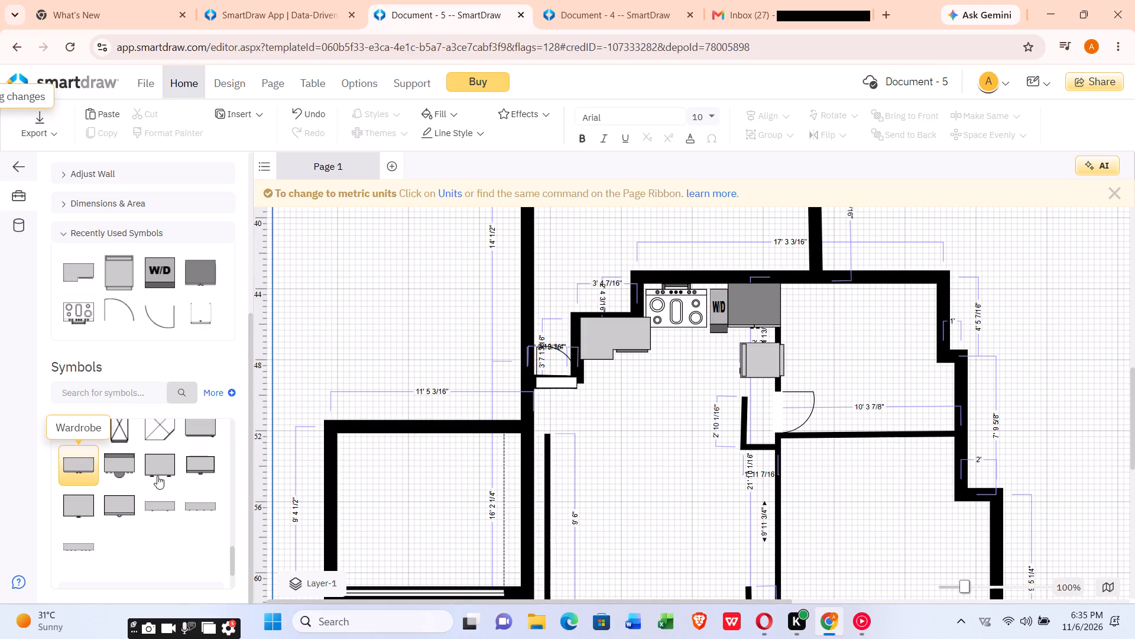
pyautogui.moveTo(157, 476); pyautogui.dragTo(662, 395)
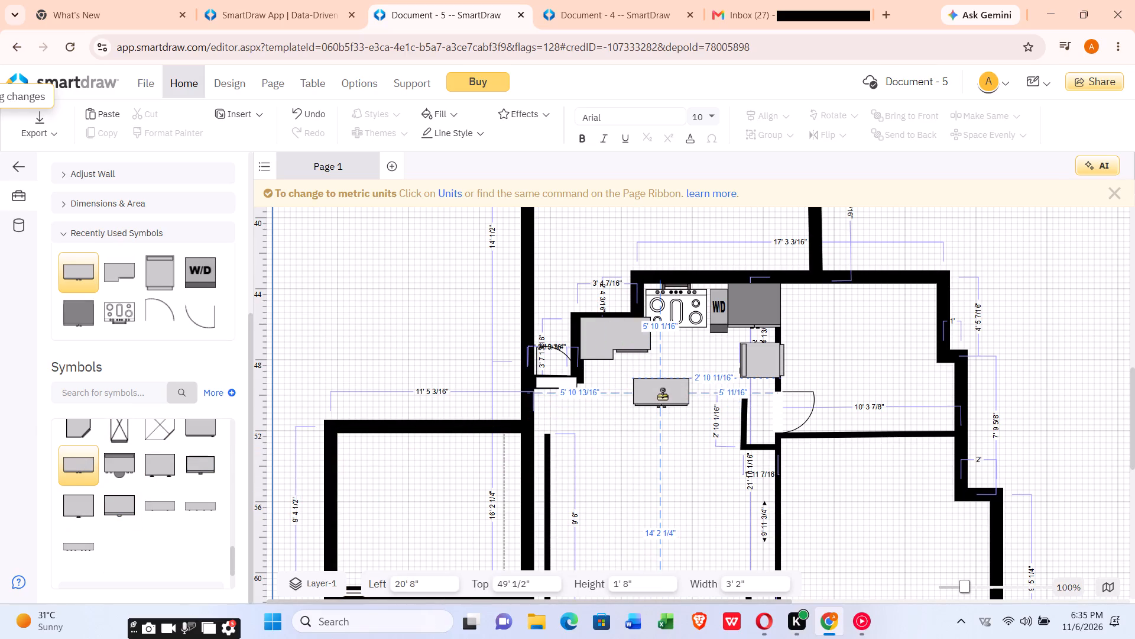
pyautogui.moveTo(662, 395); pyautogui.dragTo(685, 371)
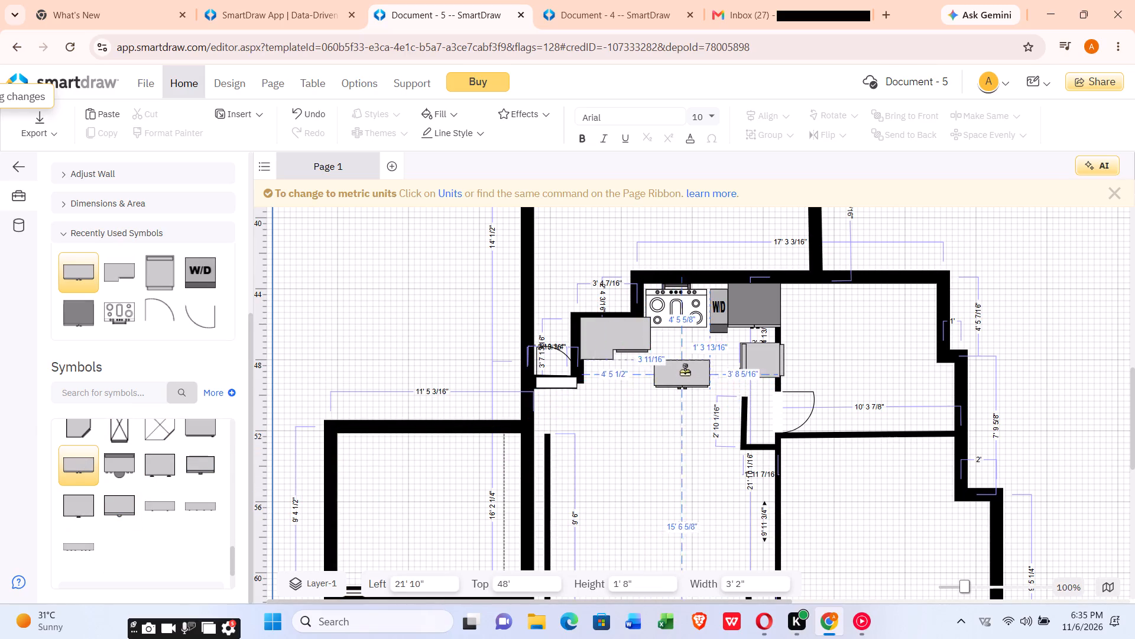
pyautogui.moveTo(685, 371); pyautogui.dragTo(687, 366)
pyautogui.moveTo(687, 366); pyautogui.dragTo(681, 373)
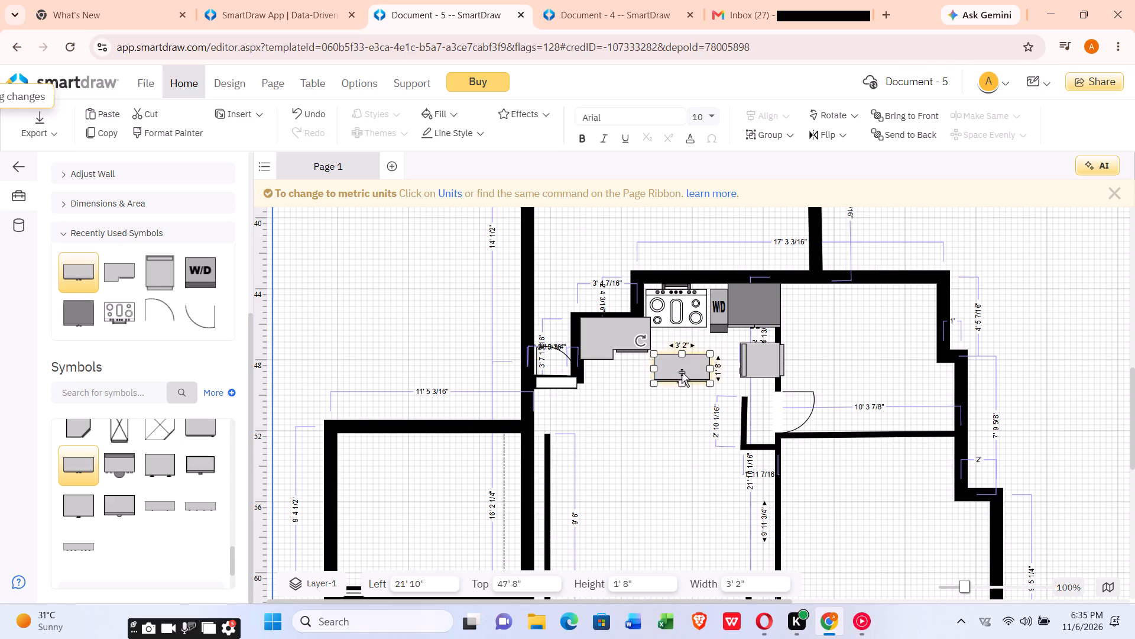
pyautogui.click(658, 414)
# Look through the Storage Furniture and Entertainment symbols for further items to furnish the rooms.
pyautogui.scroll(-1, 657, 414)
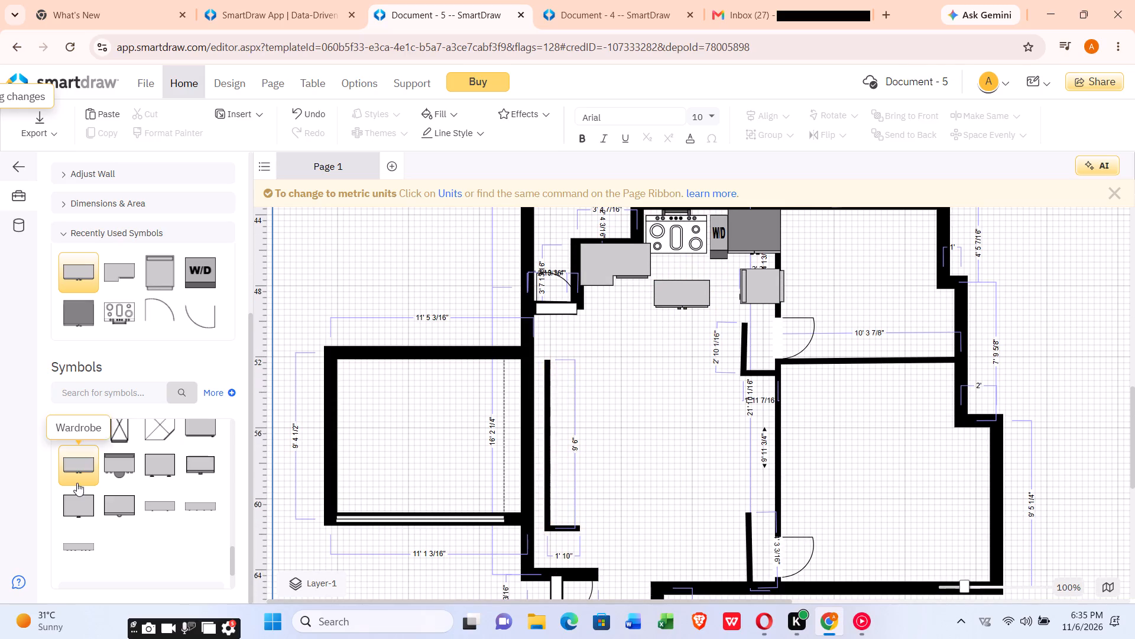
pyautogui.scroll(2, 77, 483)
pyautogui.scroll(-3, 88, 463)
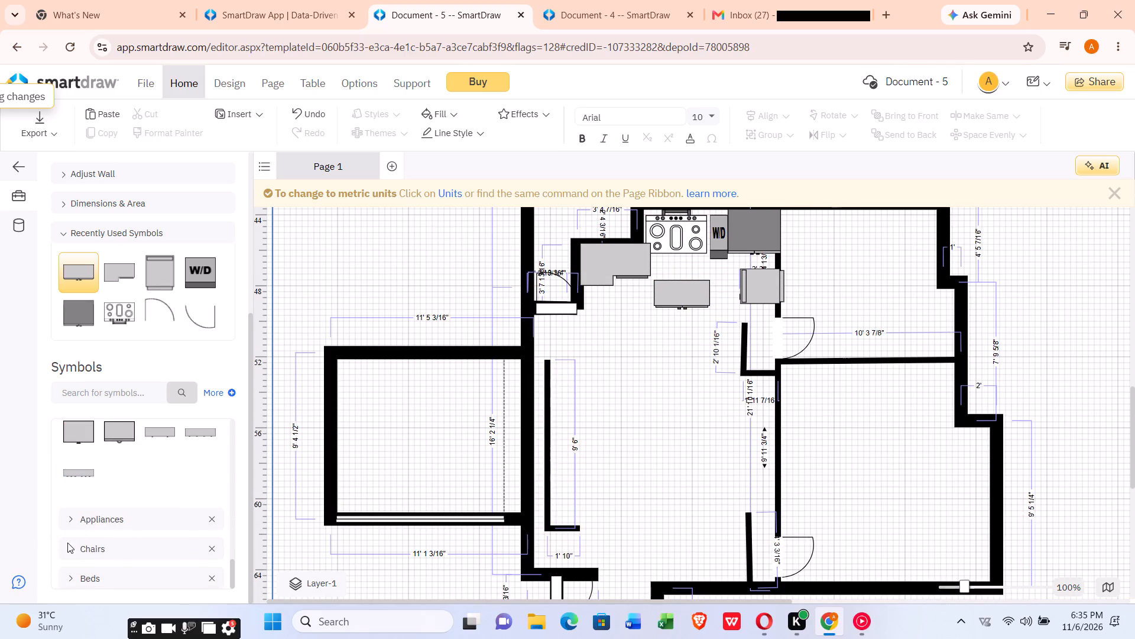
pyautogui.scroll(-1, 74, 554)
pyautogui.scroll(1, 83, 516)
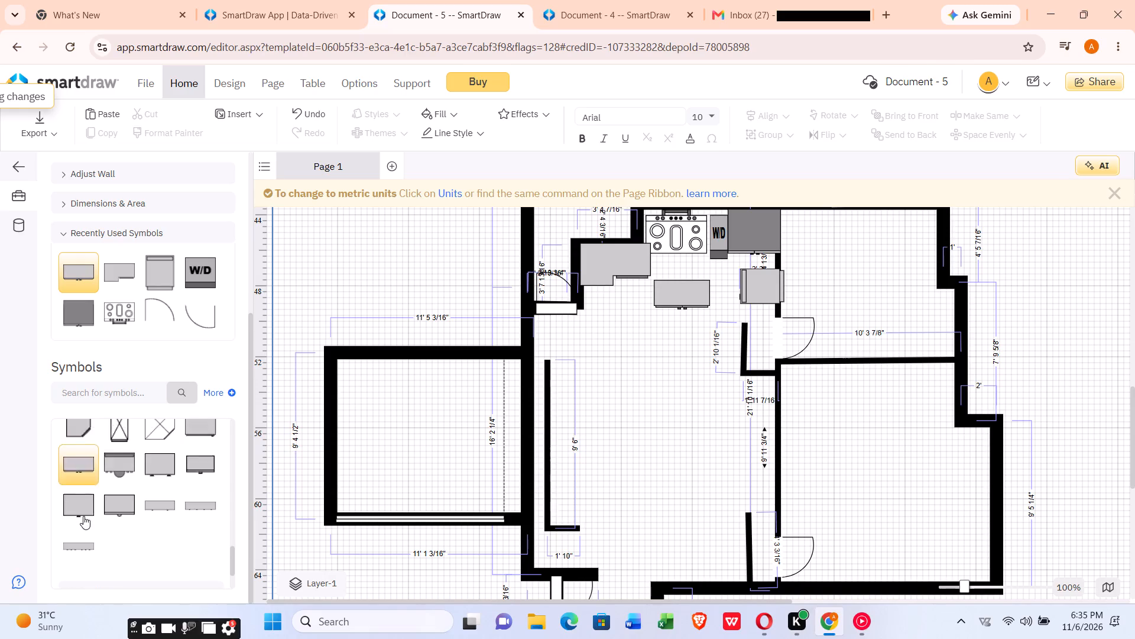
pyautogui.scroll(6, 80, 512)
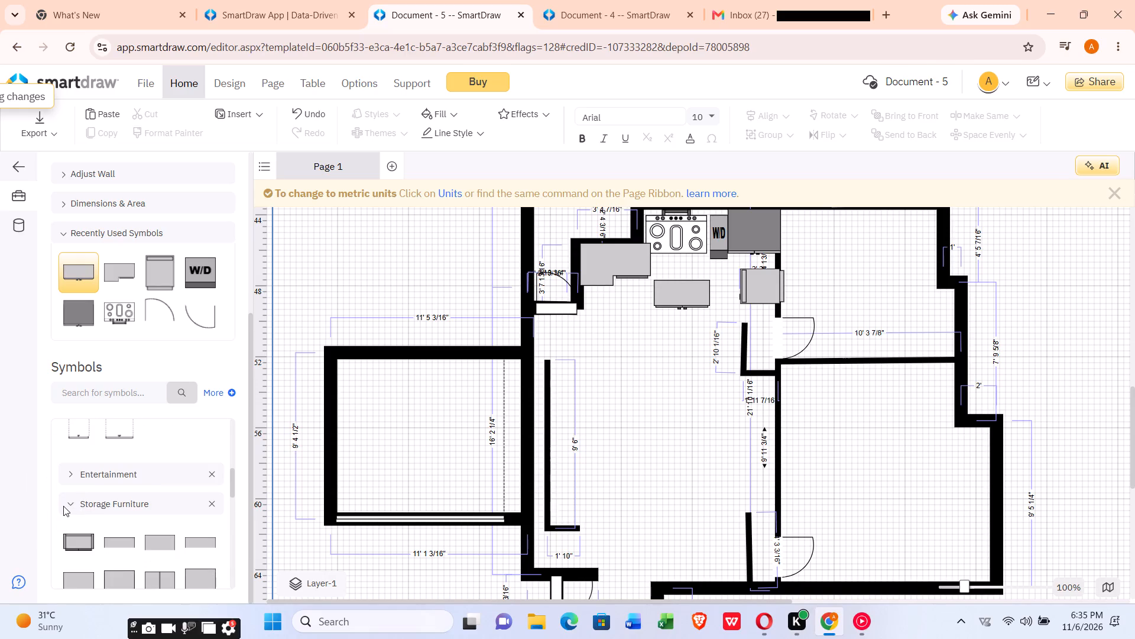
pyautogui.click(63, 506)
pyautogui.click(74, 498)
pyautogui.click(66, 505)
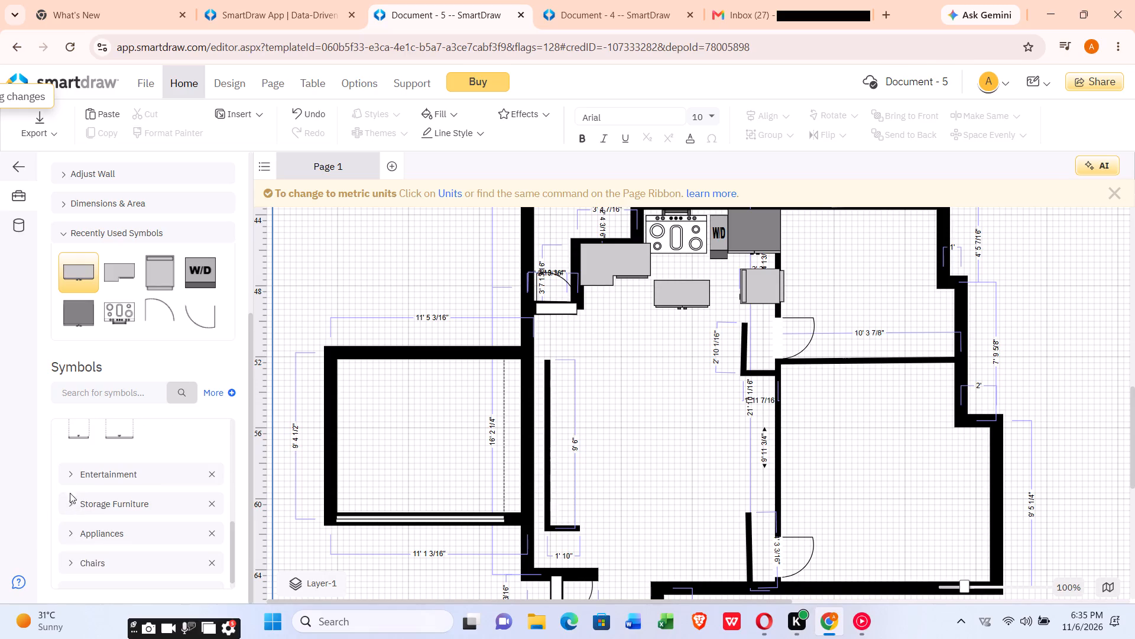
pyautogui.click(76, 475)
pyautogui.click(73, 475)
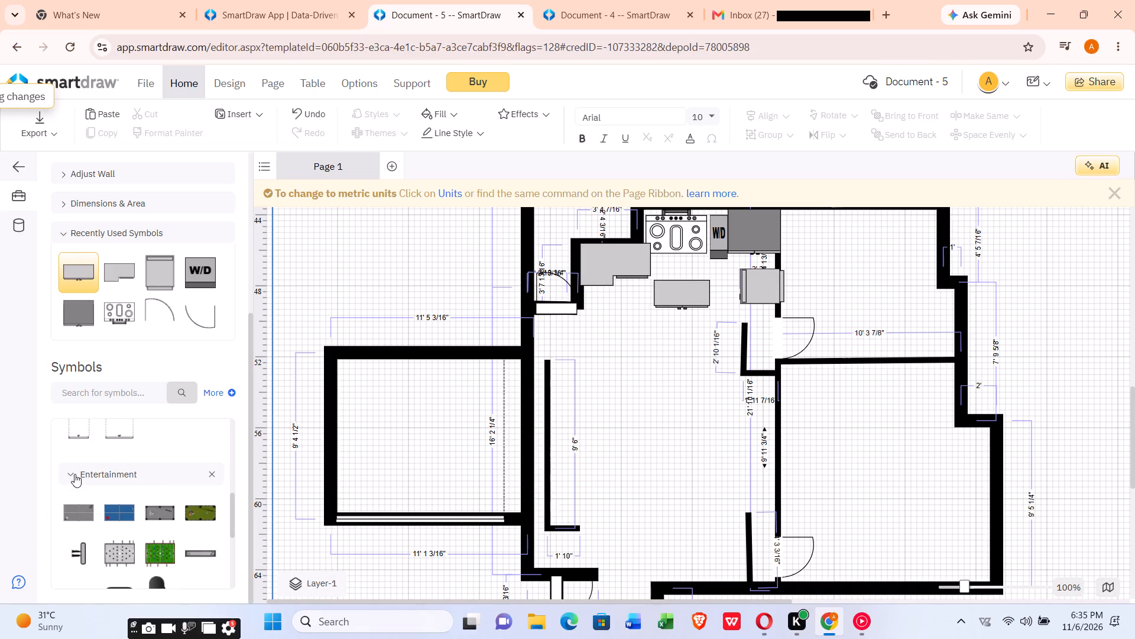
pyautogui.scroll(-1, 86, 480)
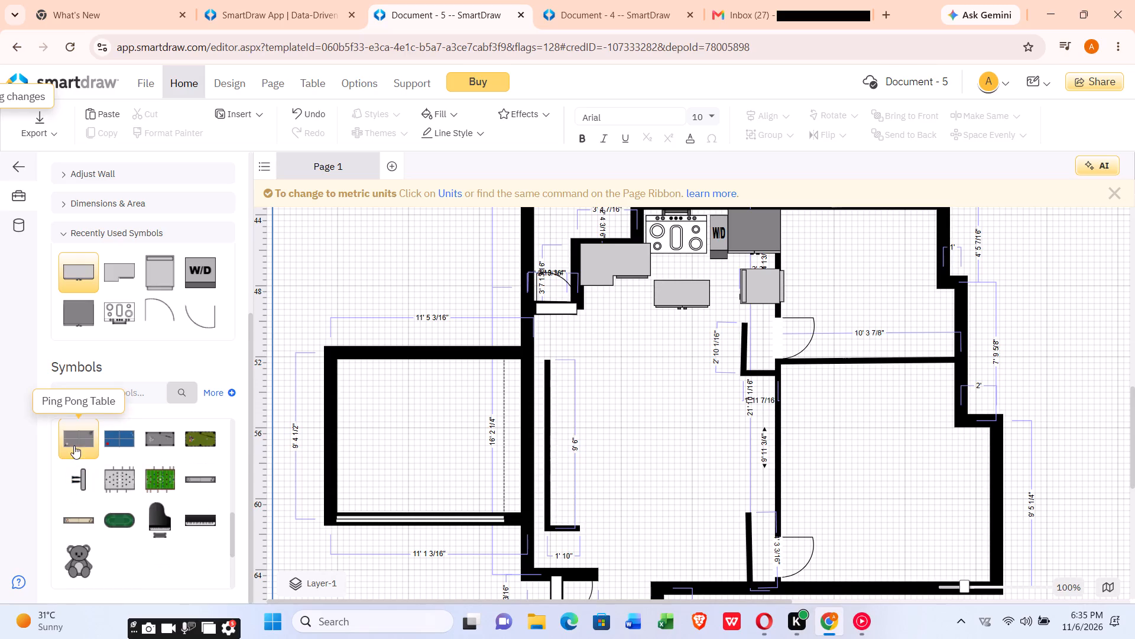
pyautogui.scroll(1, 77, 434)
pyautogui.click(71, 471)
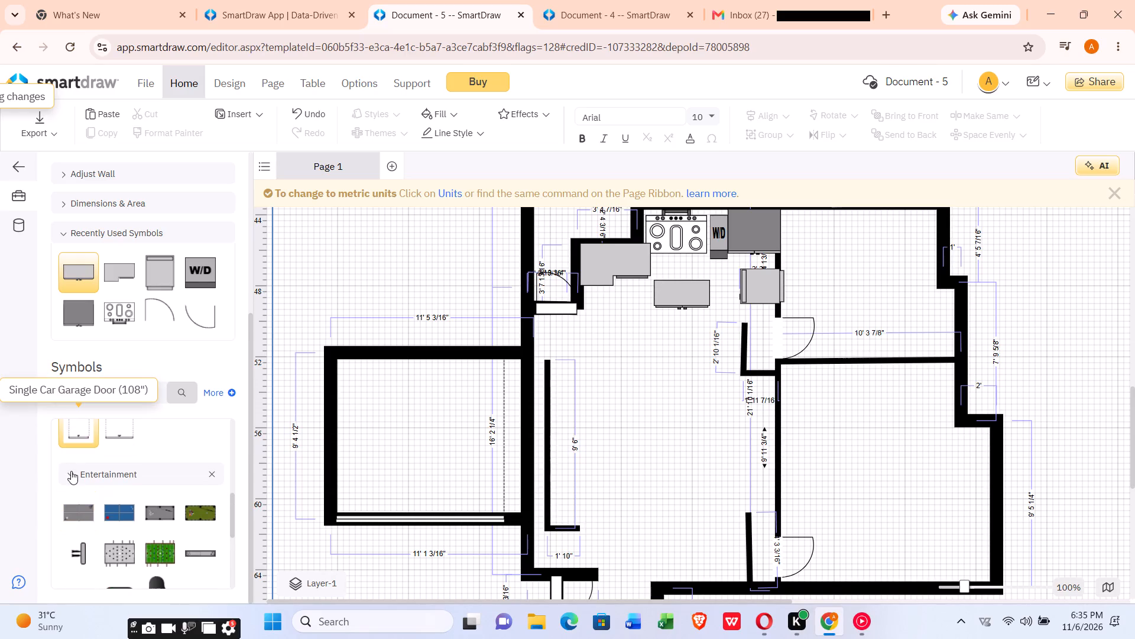
# Look through the Doors & Windows and Chairs symbols for further items to add to the plan.
pyautogui.scroll(-3, 86, 464)
pyautogui.scroll(-3, 117, 515)
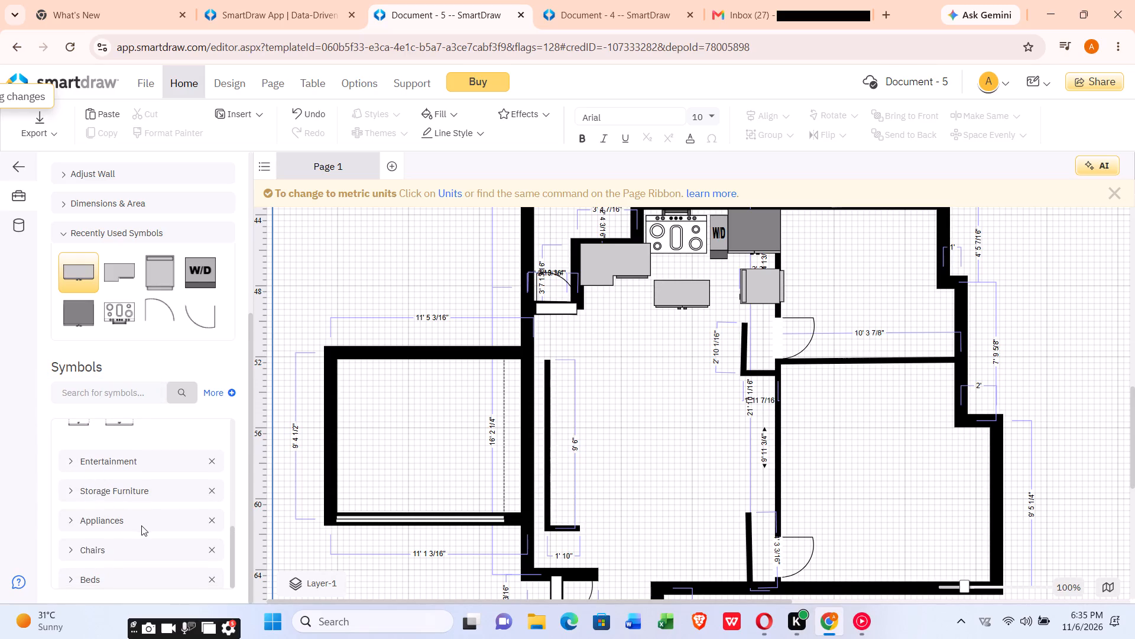
pyautogui.scroll(-2, 131, 531)
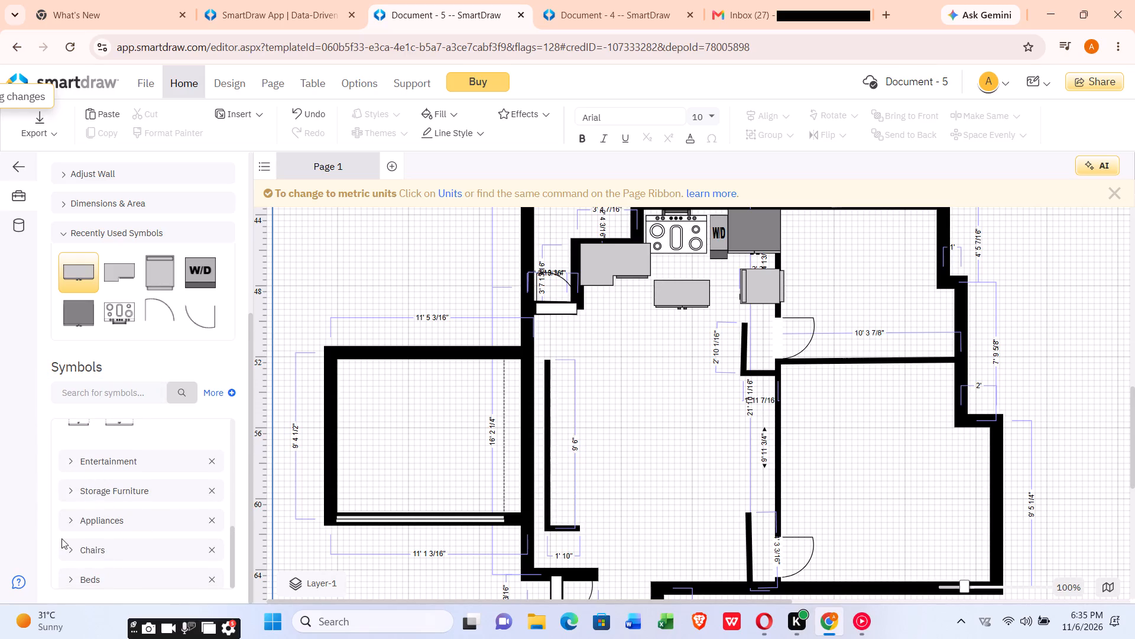
pyautogui.click(67, 539)
pyautogui.click(67, 543)
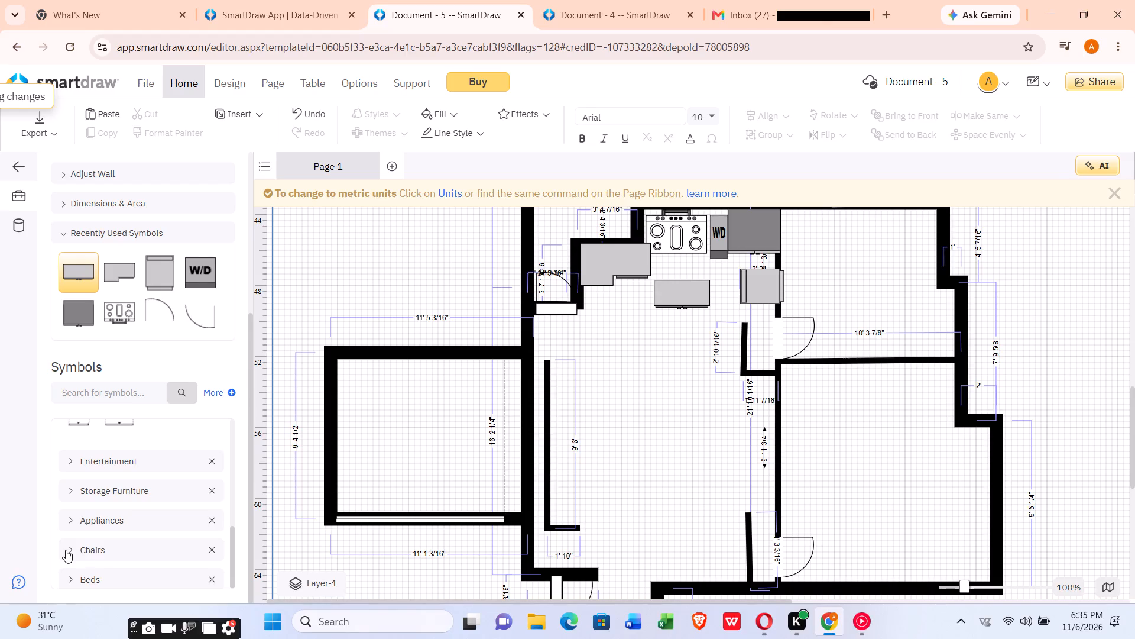
pyautogui.click(65, 550)
pyautogui.scroll(-2, 86, 531)
pyautogui.scroll(3, 102, 527)
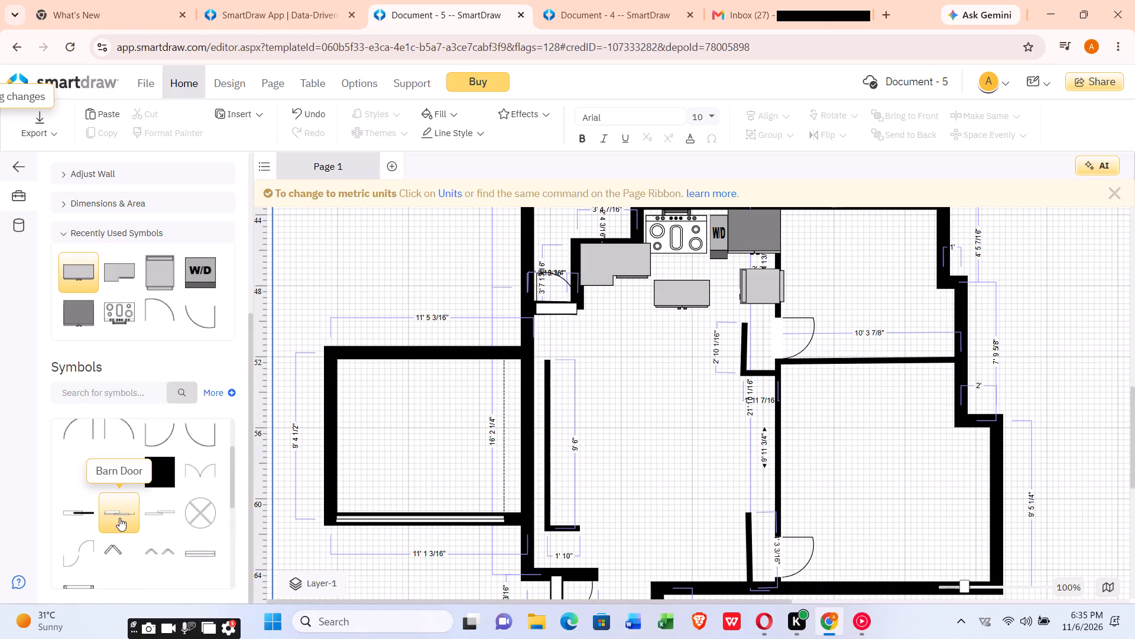
pyautogui.scroll(-2, 119, 518)
pyautogui.scroll(6, 119, 518)
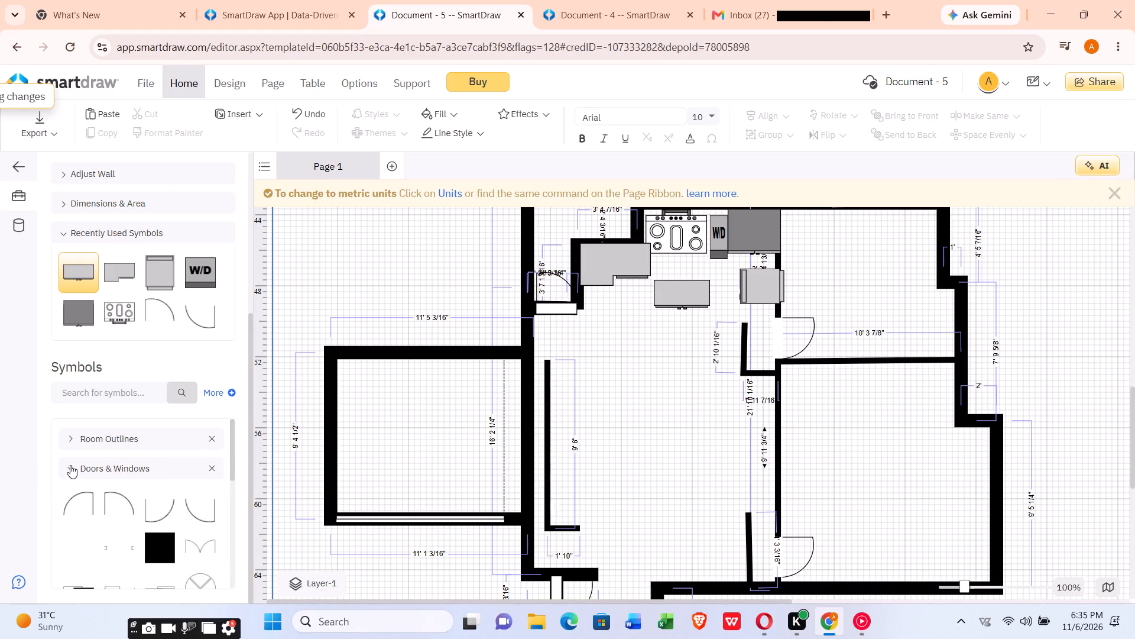
pyautogui.click(69, 466)
pyautogui.scroll(-1, 69, 466)
pyautogui.scroll(-1, 114, 521)
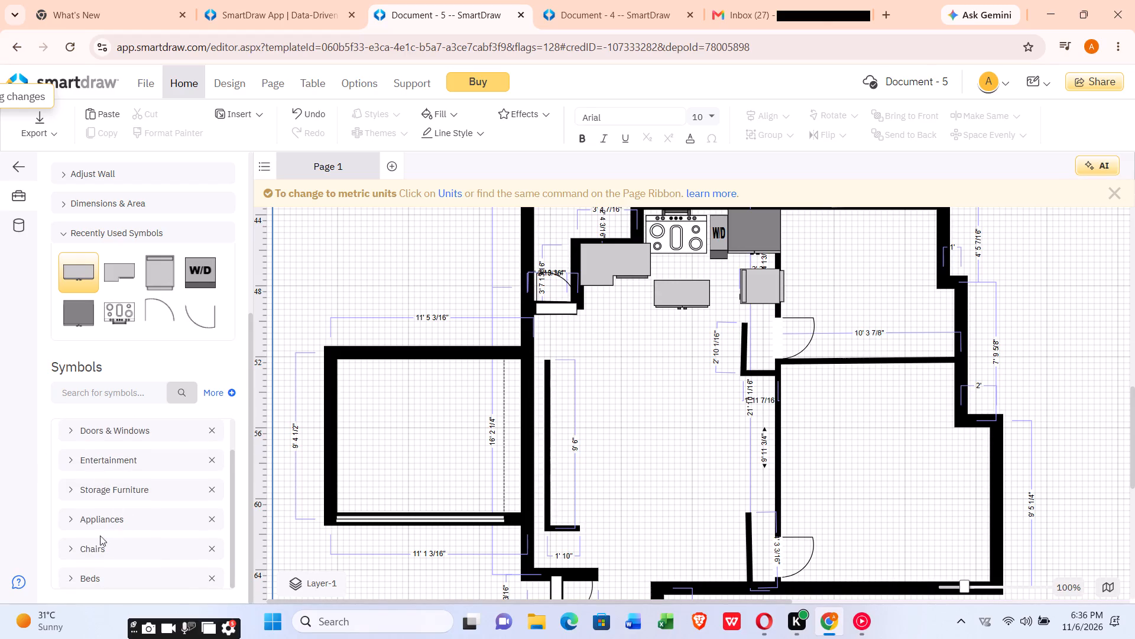
pyautogui.click(74, 545)
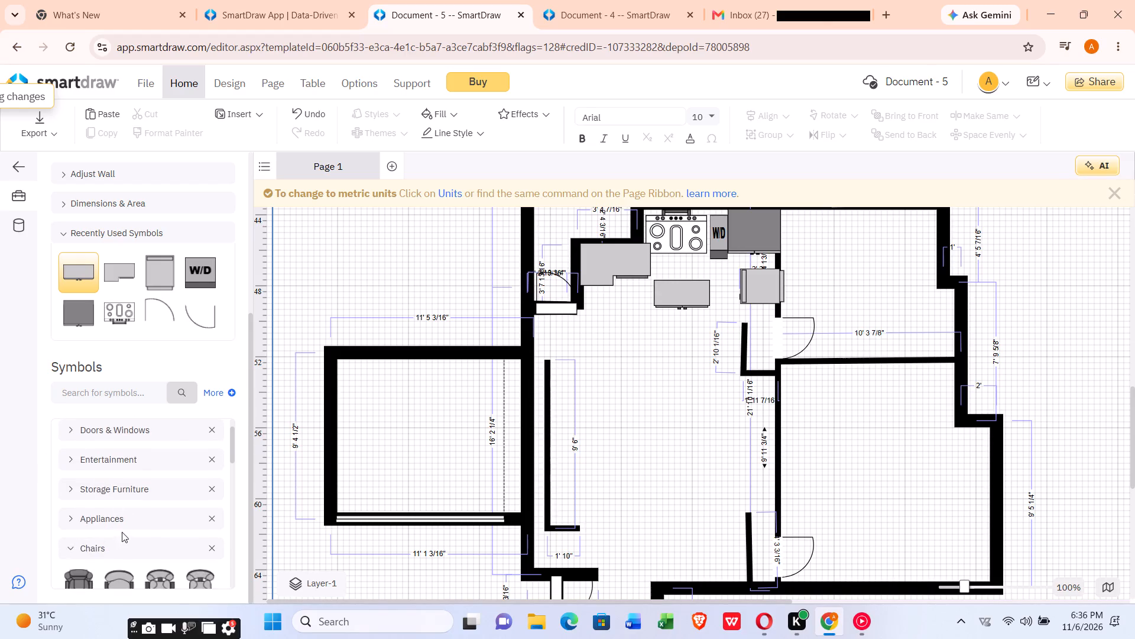
pyautogui.scroll(-3, 122, 532)
pyautogui.scroll(2, 107, 534)
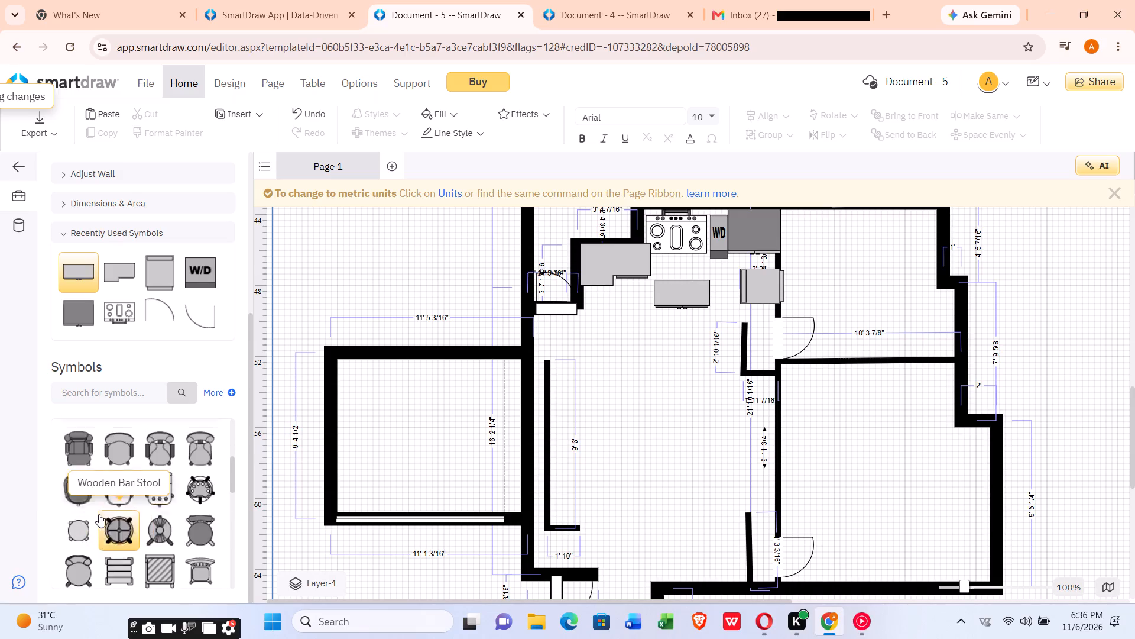
pyautogui.scroll(1, 99, 514)
pyautogui.click(68, 548)
pyautogui.scroll(-2, 87, 535)
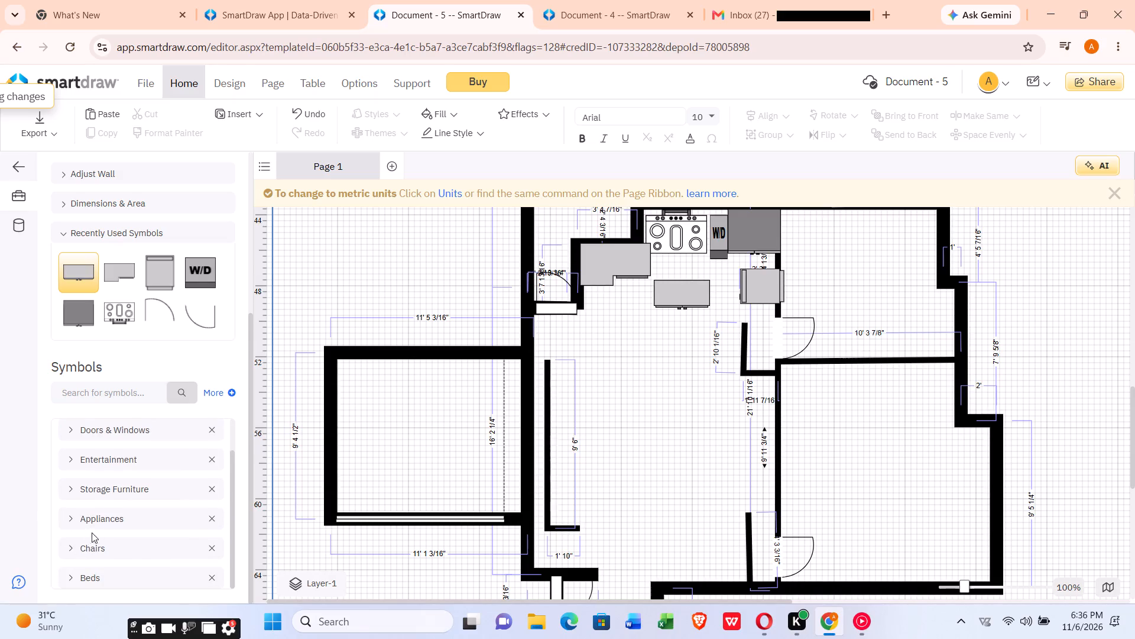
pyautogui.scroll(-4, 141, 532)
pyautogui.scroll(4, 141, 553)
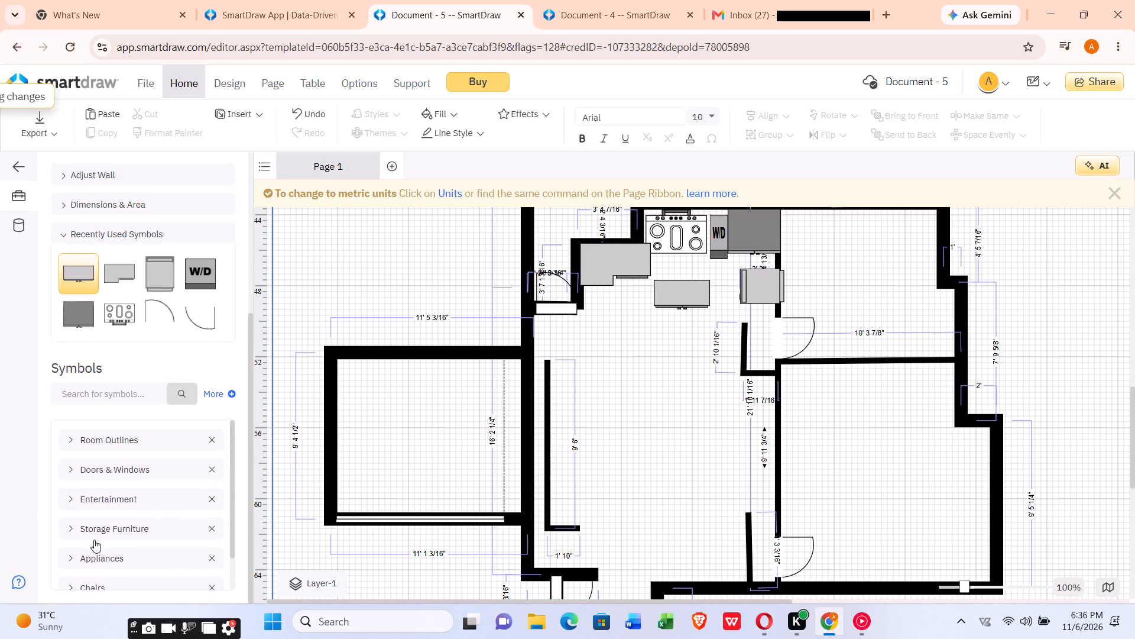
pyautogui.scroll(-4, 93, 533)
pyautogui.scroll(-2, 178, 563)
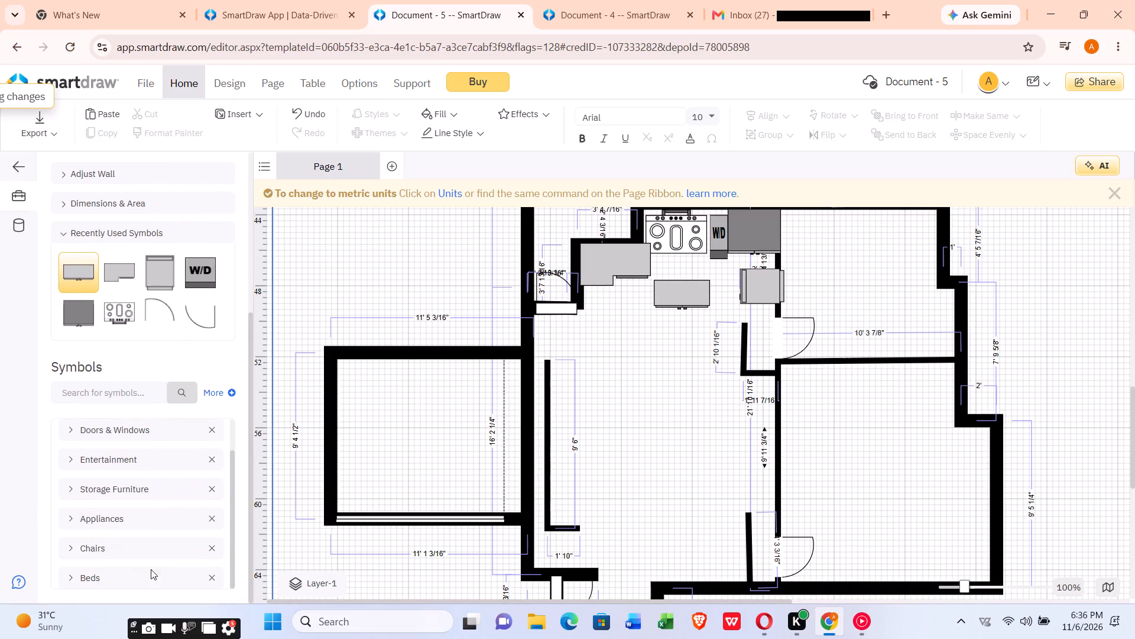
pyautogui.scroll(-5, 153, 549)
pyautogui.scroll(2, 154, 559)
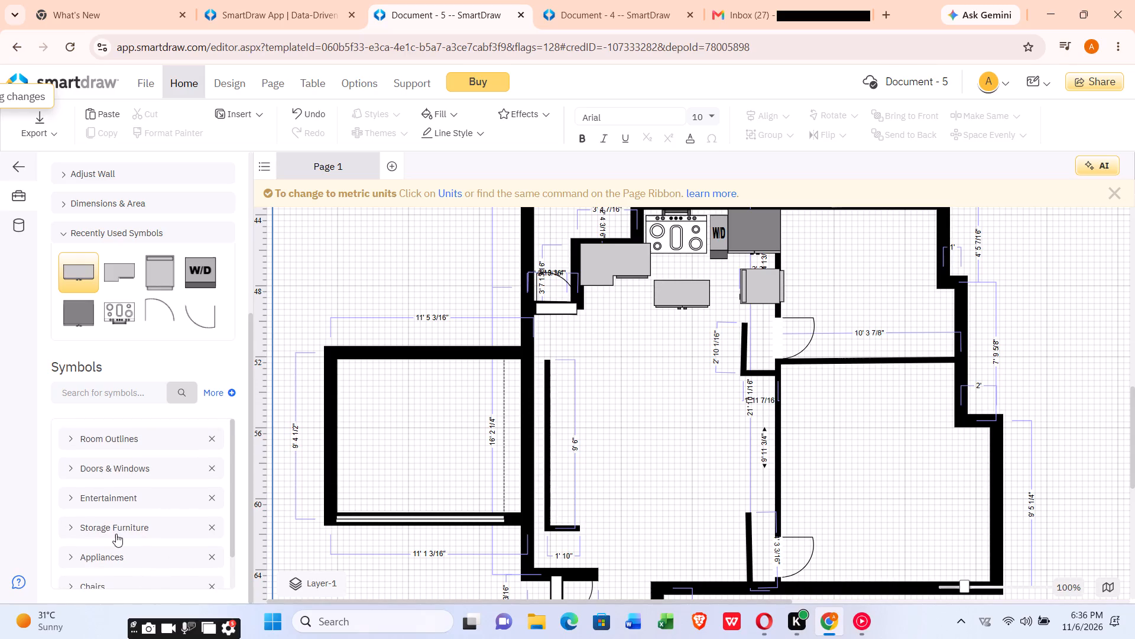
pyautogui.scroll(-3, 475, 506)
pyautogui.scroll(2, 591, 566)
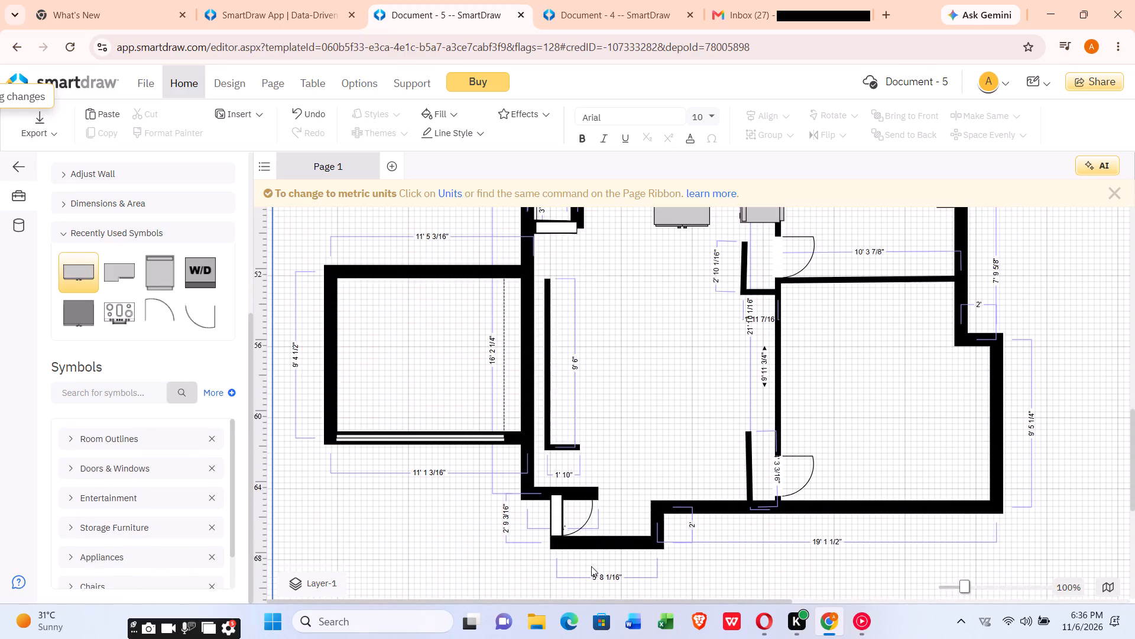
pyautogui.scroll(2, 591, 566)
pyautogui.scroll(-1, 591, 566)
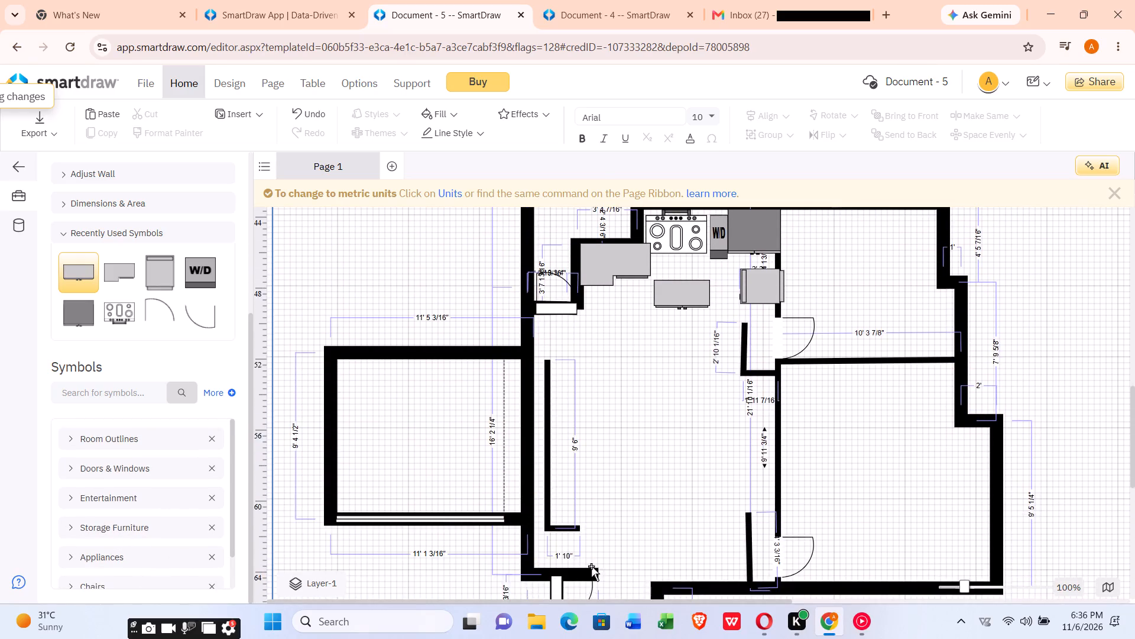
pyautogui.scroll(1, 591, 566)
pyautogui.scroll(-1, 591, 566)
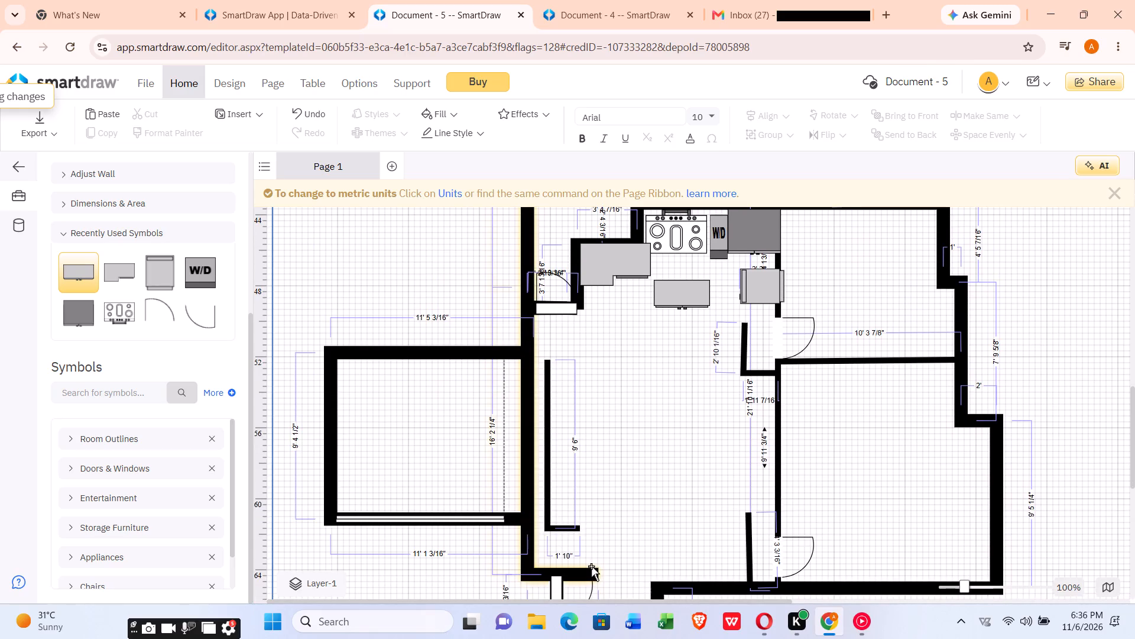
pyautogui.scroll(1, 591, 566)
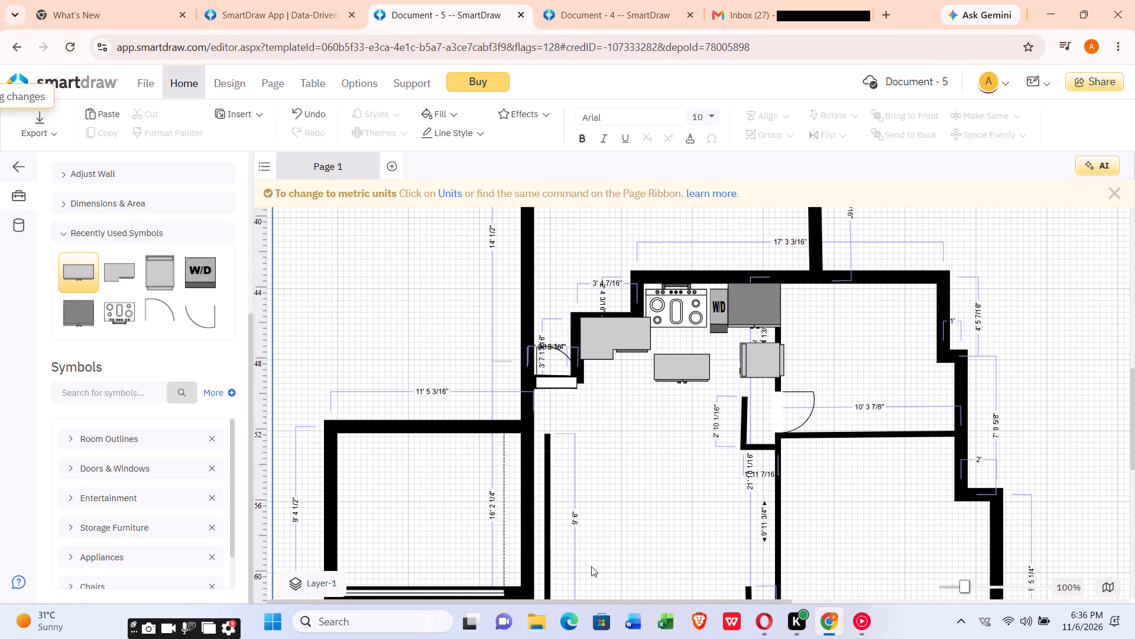
# Look over the small upper room, the adjoining large room and the kitchen area of the floor plan.
pyautogui.scroll(2, 591, 566)
pyautogui.scroll(-3, 591, 566)
pyautogui.scroll(3, 591, 566)
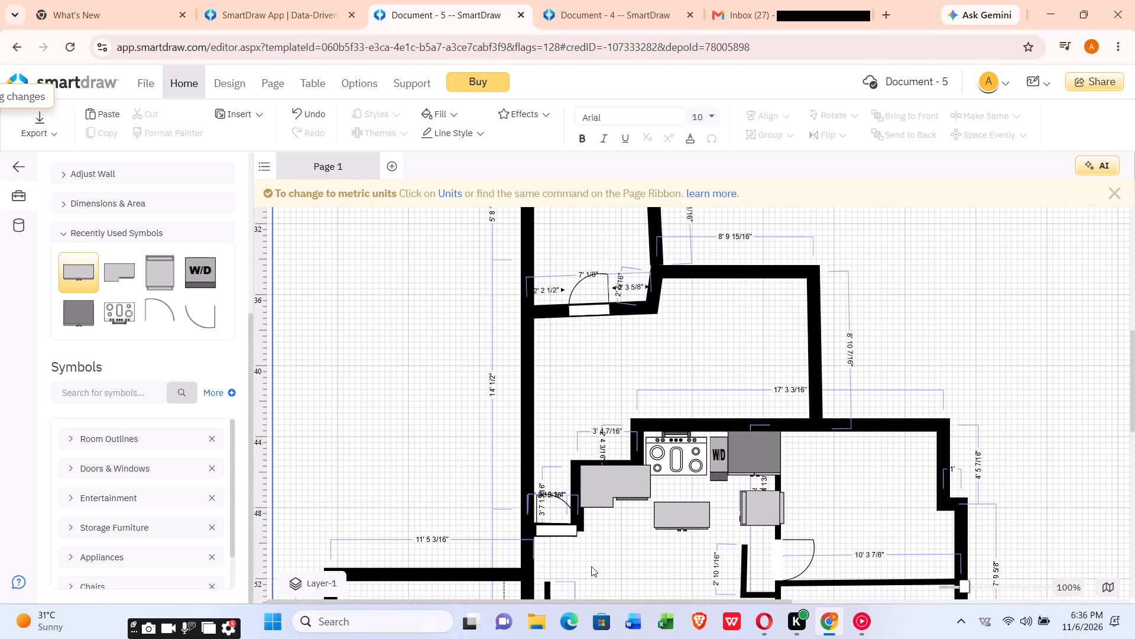
pyautogui.scroll(-3, 591, 566)
pyautogui.scroll(4, 591, 566)
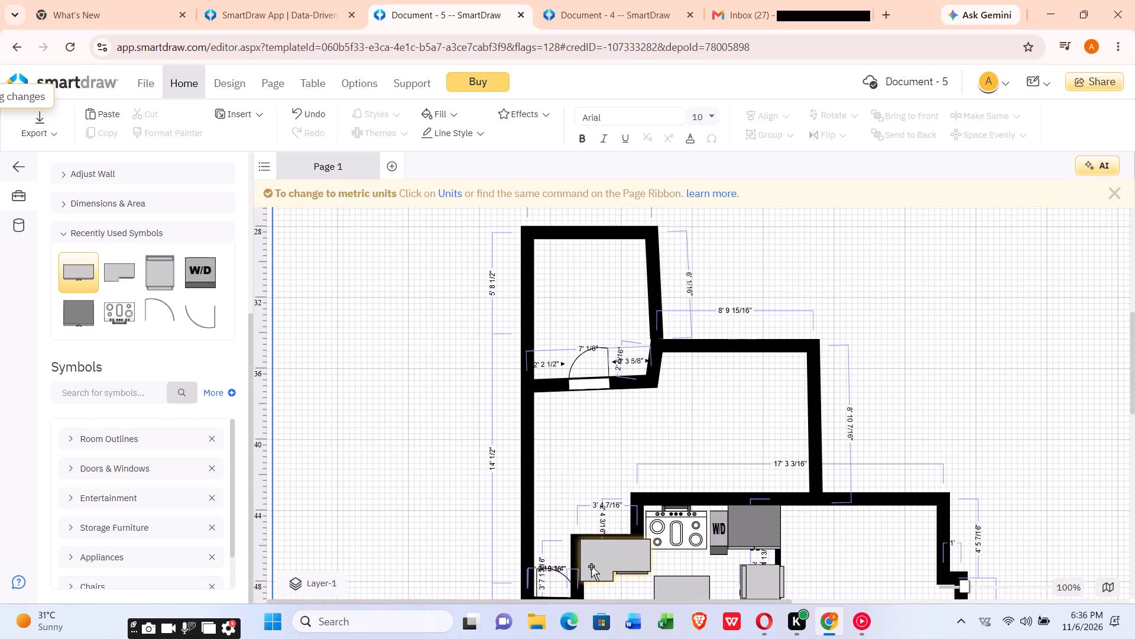
pyautogui.scroll(2, 591, 566)
pyautogui.scroll(-2, 591, 566)
pyautogui.scroll(2, 591, 566)
pyautogui.scroll(-3, 591, 566)
pyautogui.scroll(3, 591, 566)
pyautogui.scroll(-4, 591, 566)
pyautogui.scroll(1, 591, 566)
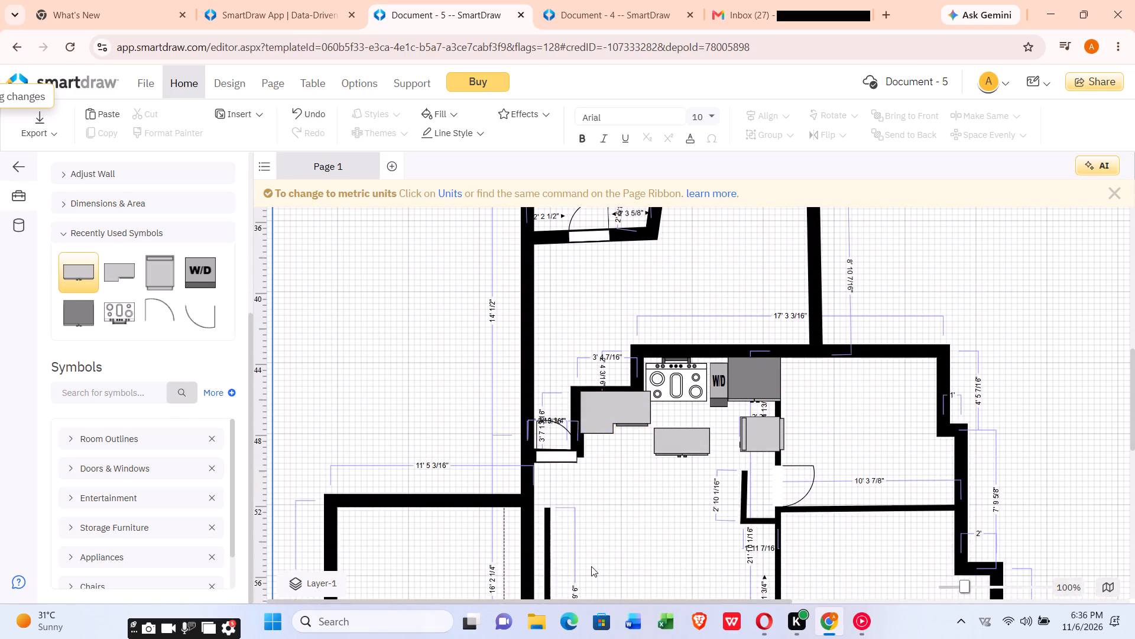
pyautogui.scroll(2, 591, 566)
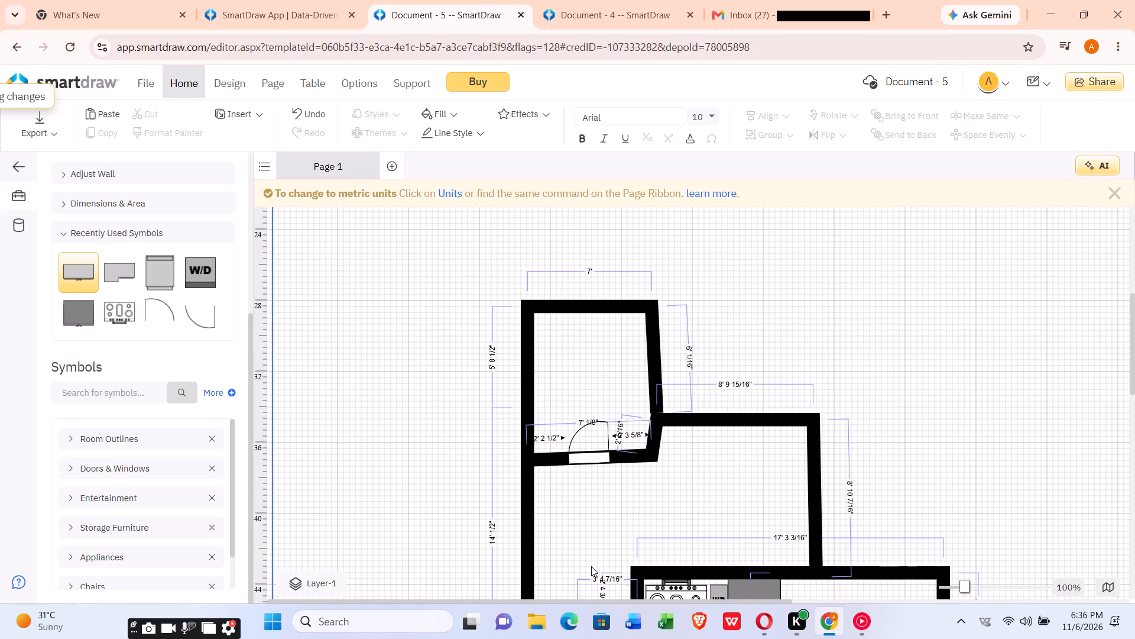
pyautogui.scroll(2, 591, 566)
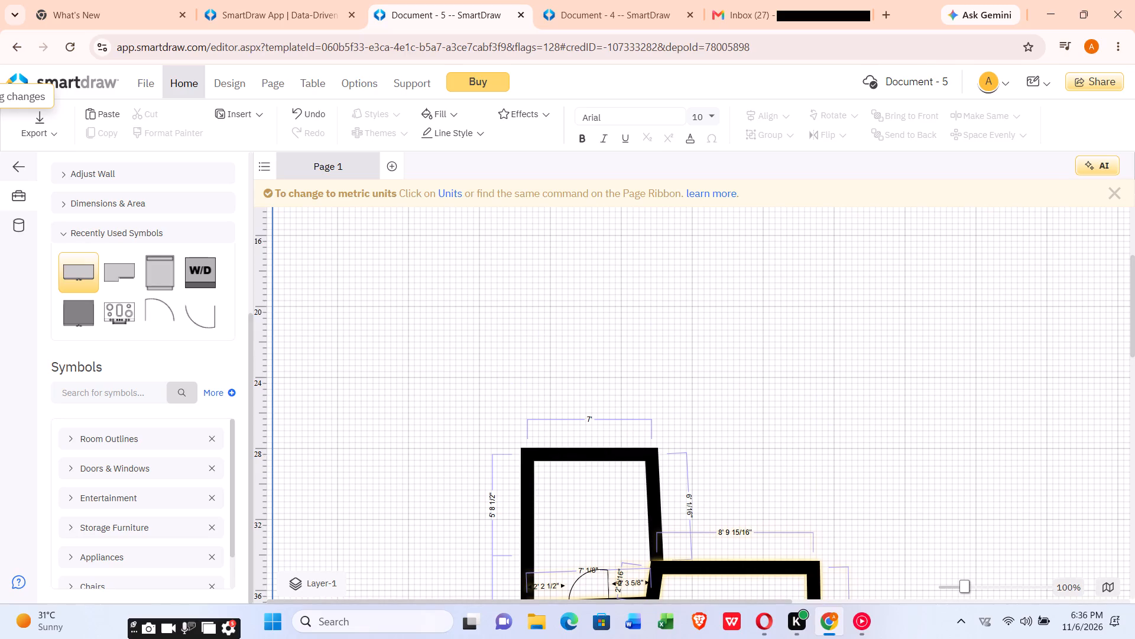
pyautogui.scroll(-2, 591, 566)
pyautogui.scroll(1, 591, 566)
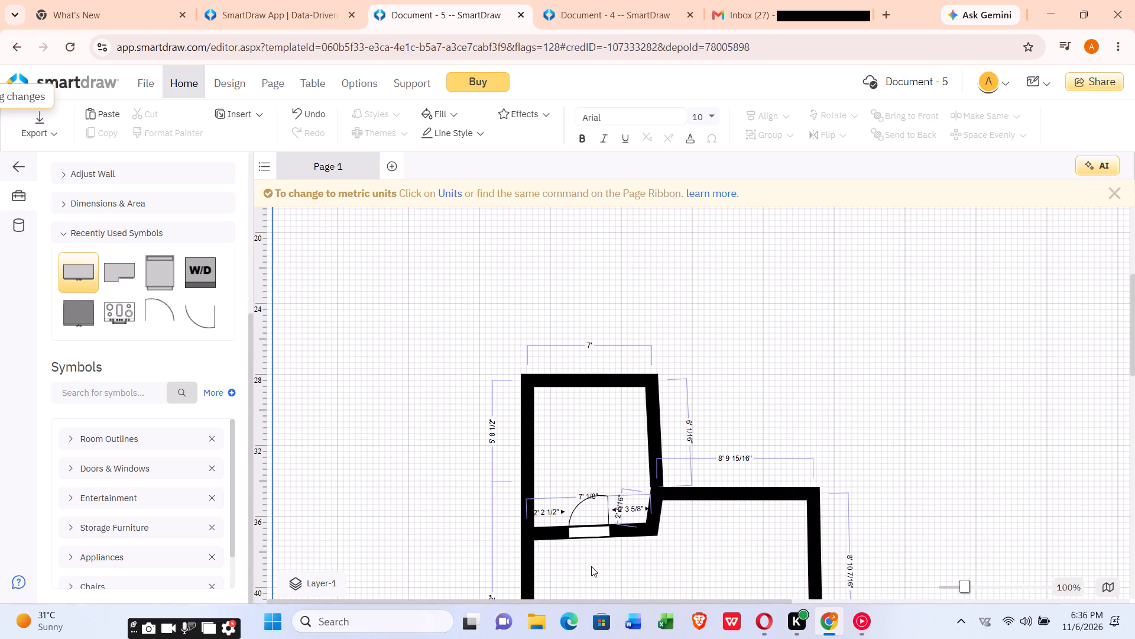
pyautogui.scroll(2, 591, 566)
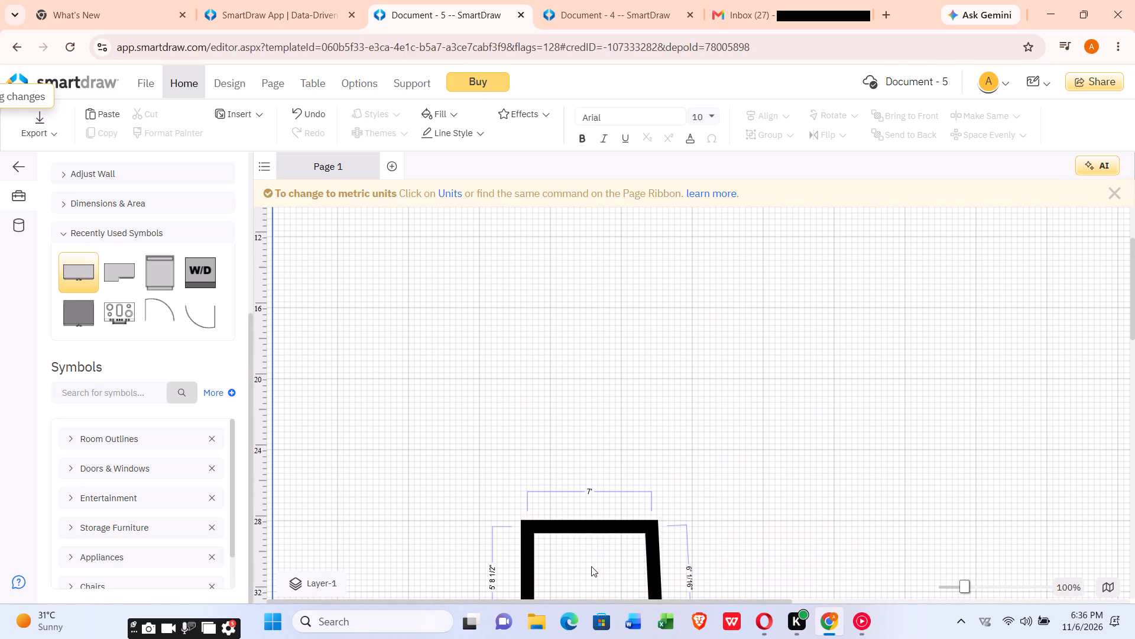
pyautogui.scroll(-4, 591, 566)
pyautogui.scroll(5, 591, 566)
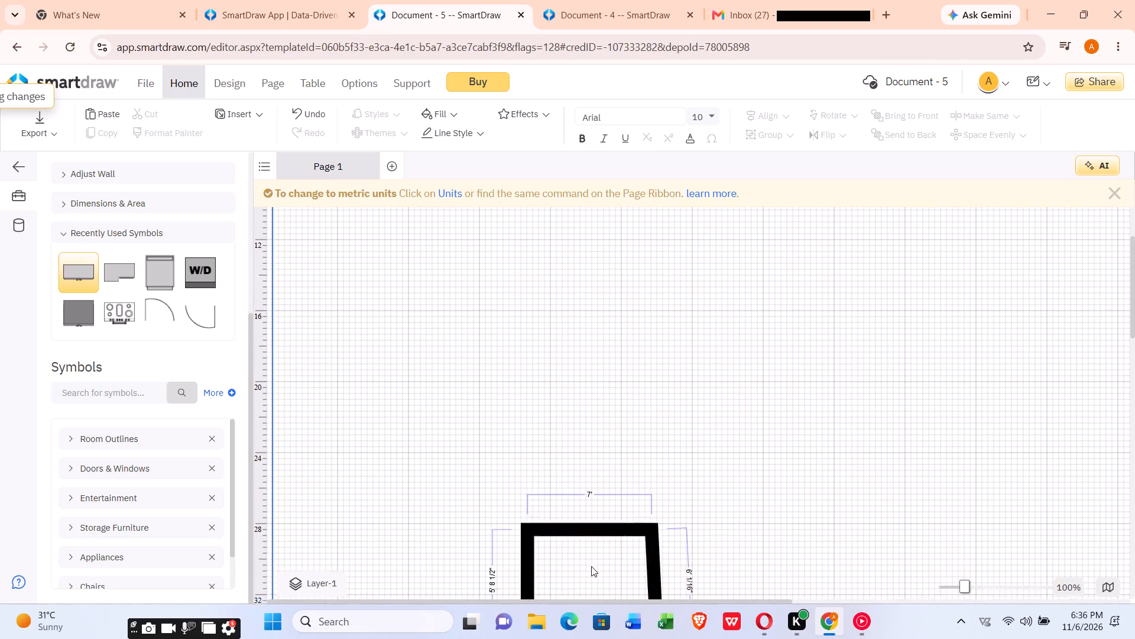
pyautogui.scroll(1, 591, 566)
pyautogui.scroll(-2, 591, 566)
pyautogui.scroll(1, 591, 566)
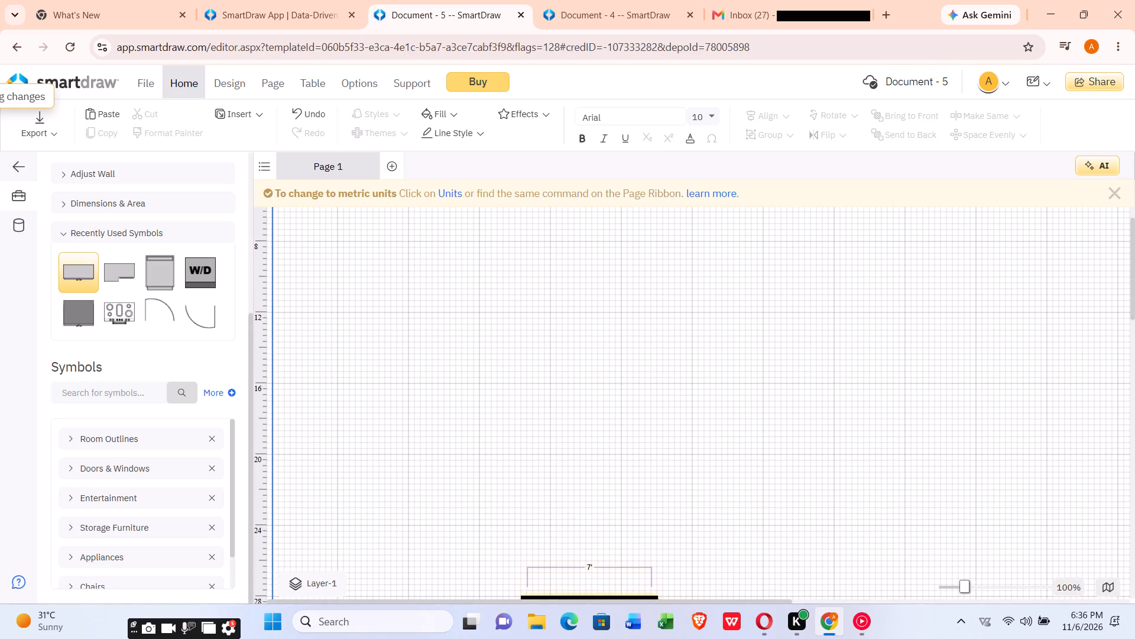
pyautogui.scroll(-1, 742, 455)
pyautogui.scroll(-3, 734, 556)
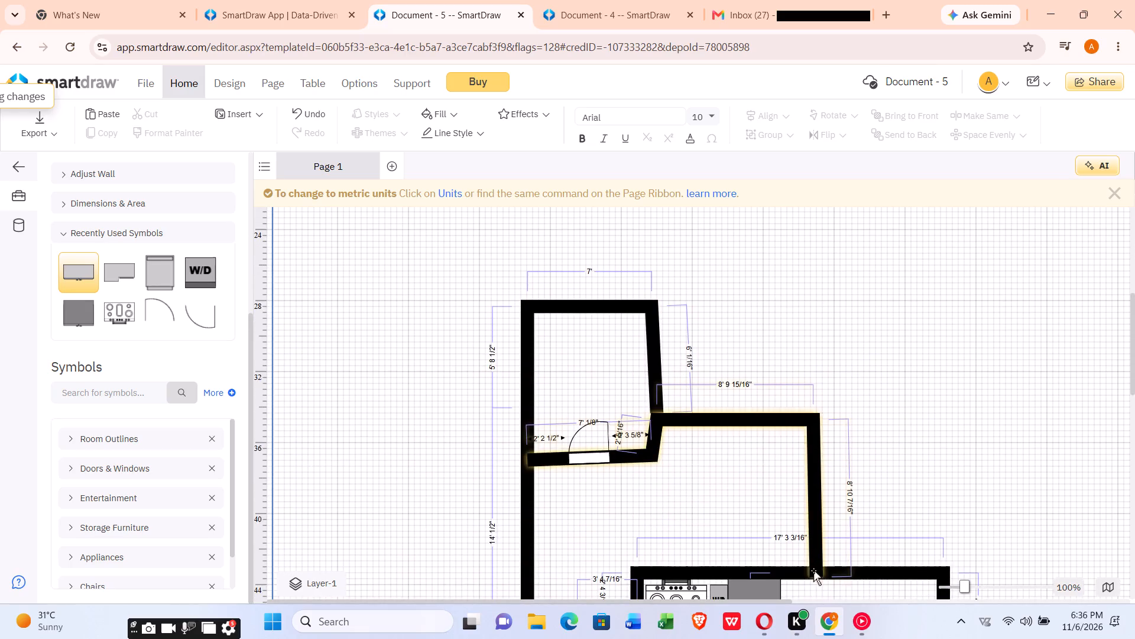
pyautogui.scroll(-2, 810, 573)
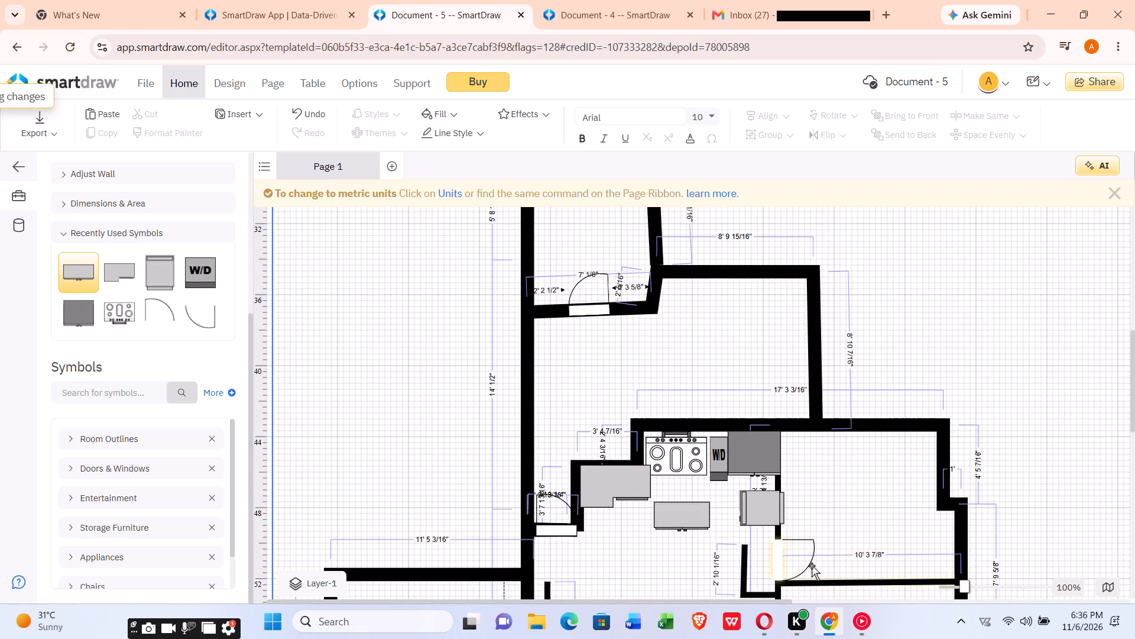
# Shift the connected room walls slightly up and to the right, grabbing them near the small upper room's lower corner.
pyautogui.scroll(1, 847, 560)
pyautogui.scroll(1, 767, 636)
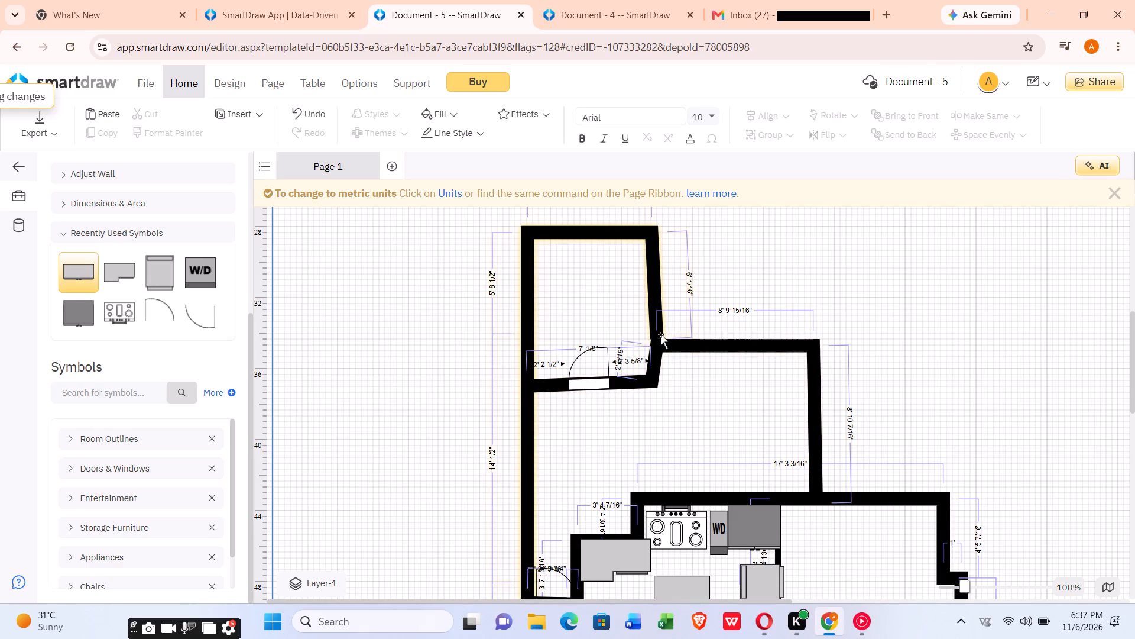
pyautogui.moveTo(657, 336); pyautogui.dragTo(651, 340)
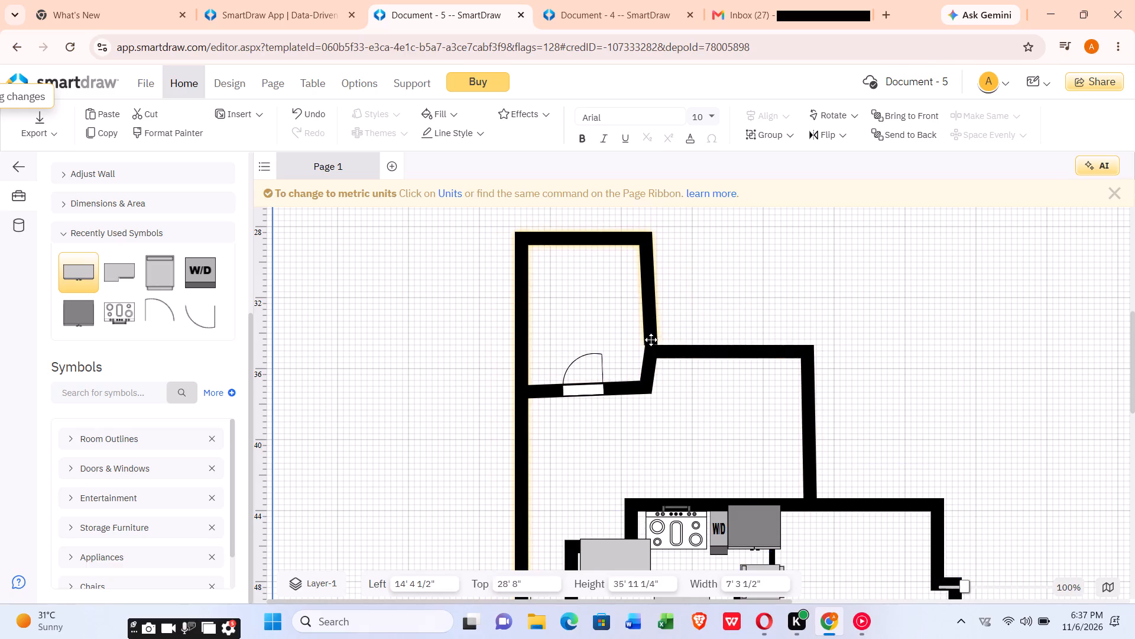
pyautogui.moveTo(651, 340); pyautogui.dragTo(662, 330)
# Move the wall corner beside the small upper room's door to straighten the short wall, making the adjoining upper wall 9' 1 5/16" long.
pyautogui.click(660, 341)
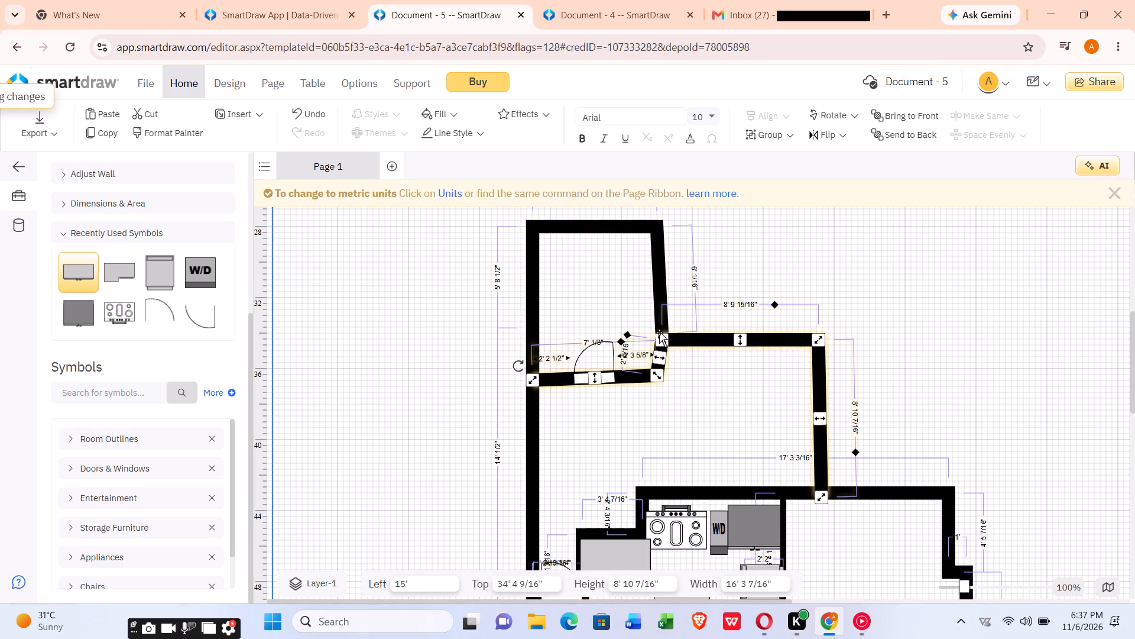
pyautogui.click(659, 334)
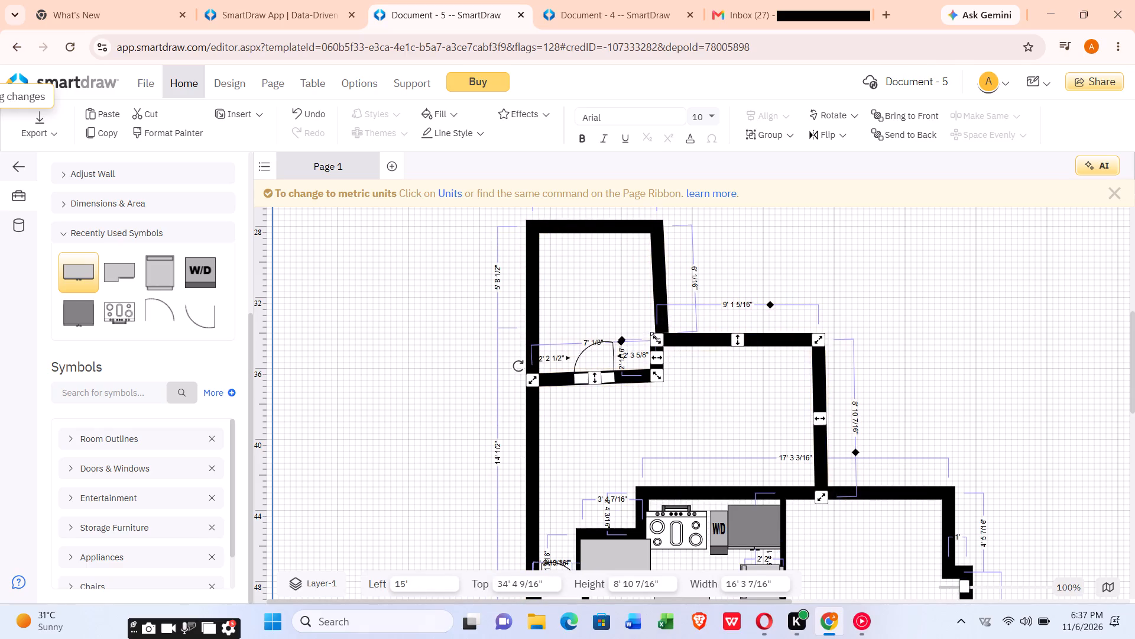
pyautogui.click(703, 338)
# Look over the lower rooms of the plan and the symbol categories for further furniture.
pyautogui.scroll(-1, 896, 555)
pyautogui.scroll(-3, 1019, 579)
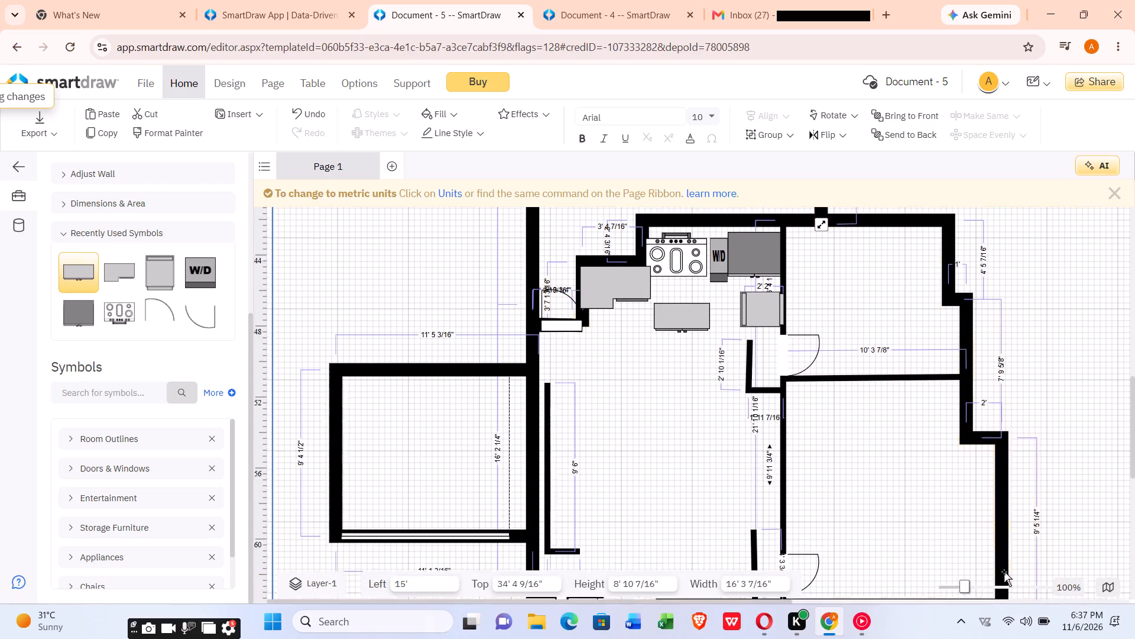
pyautogui.scroll(-2, 602, 464)
pyautogui.scroll(-1, 100, 485)
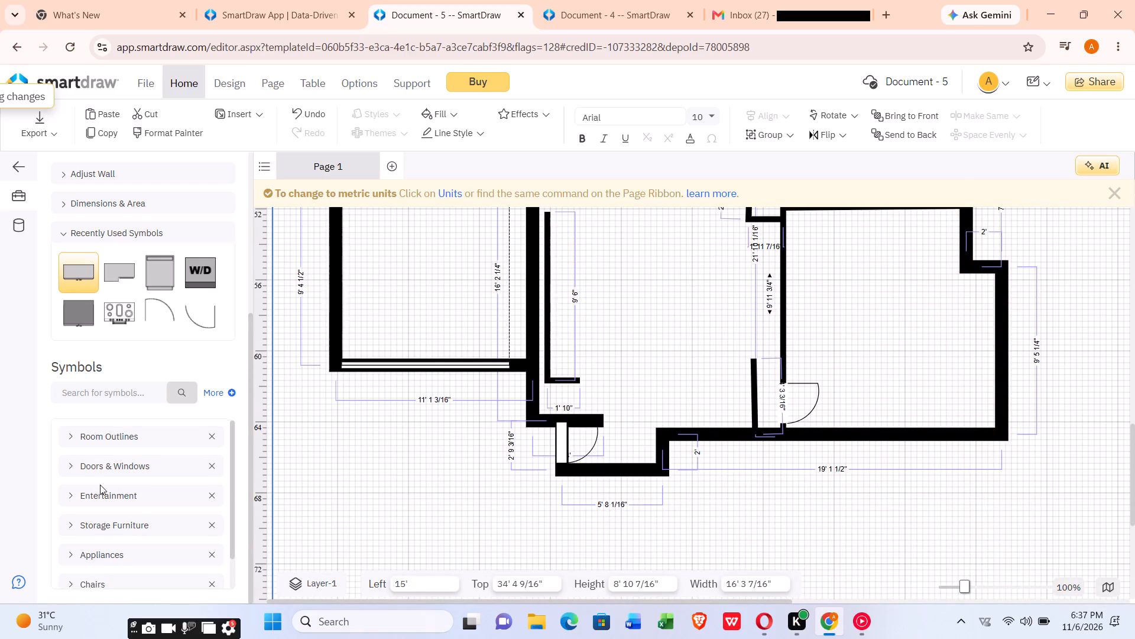
pyautogui.scroll(-2, 100, 485)
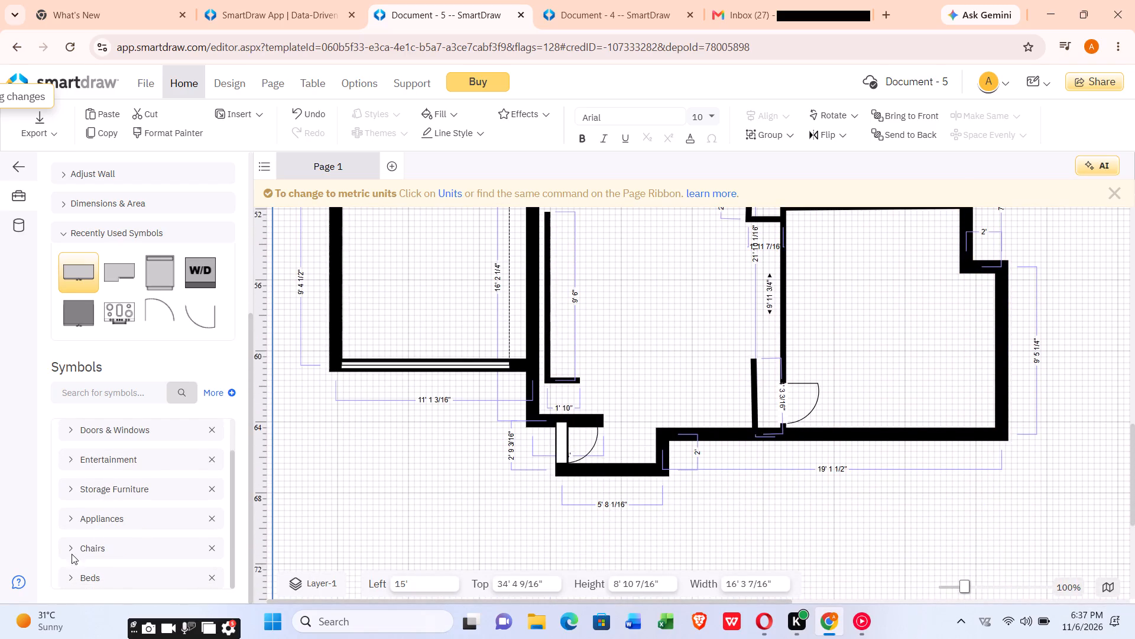
pyautogui.scroll(-1, 76, 534)
pyautogui.scroll(5, 102, 508)
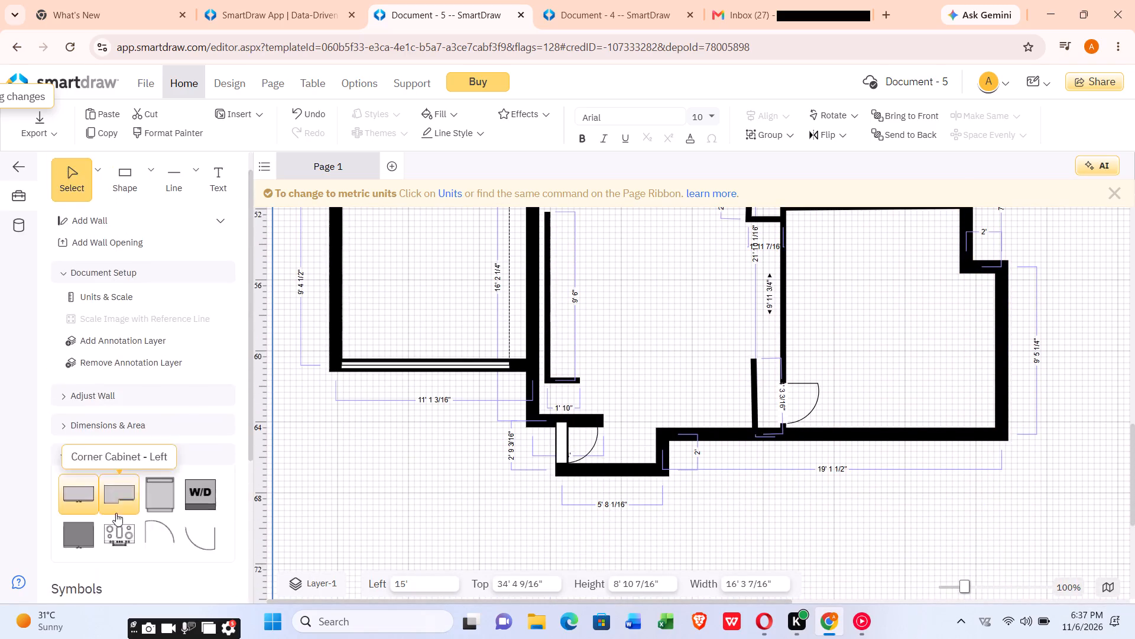
pyautogui.scroll(-3, 118, 518)
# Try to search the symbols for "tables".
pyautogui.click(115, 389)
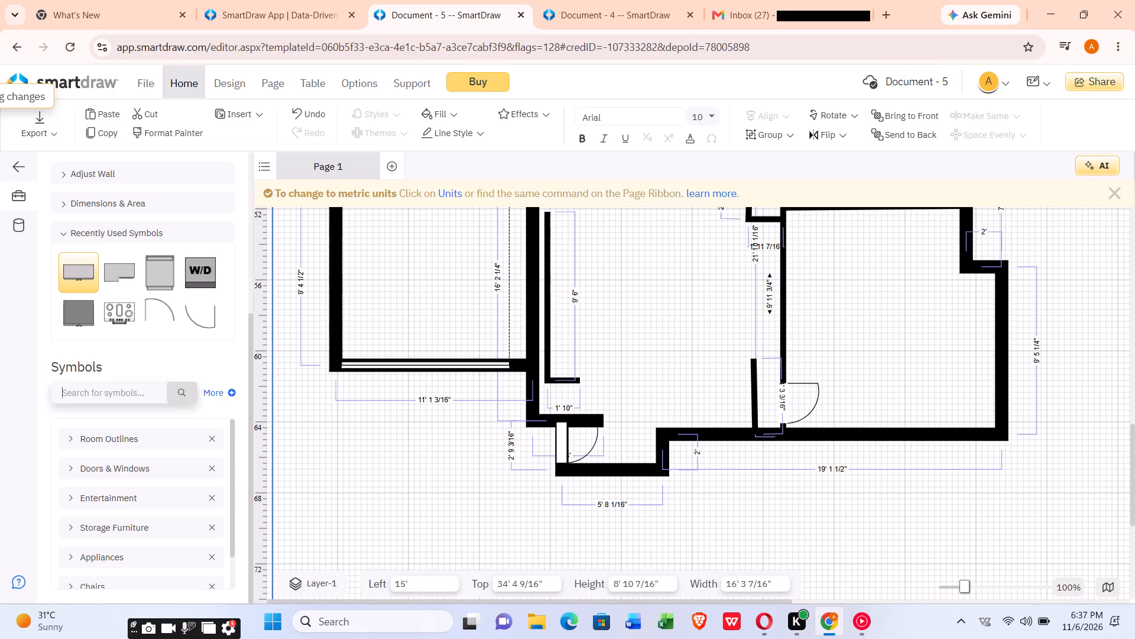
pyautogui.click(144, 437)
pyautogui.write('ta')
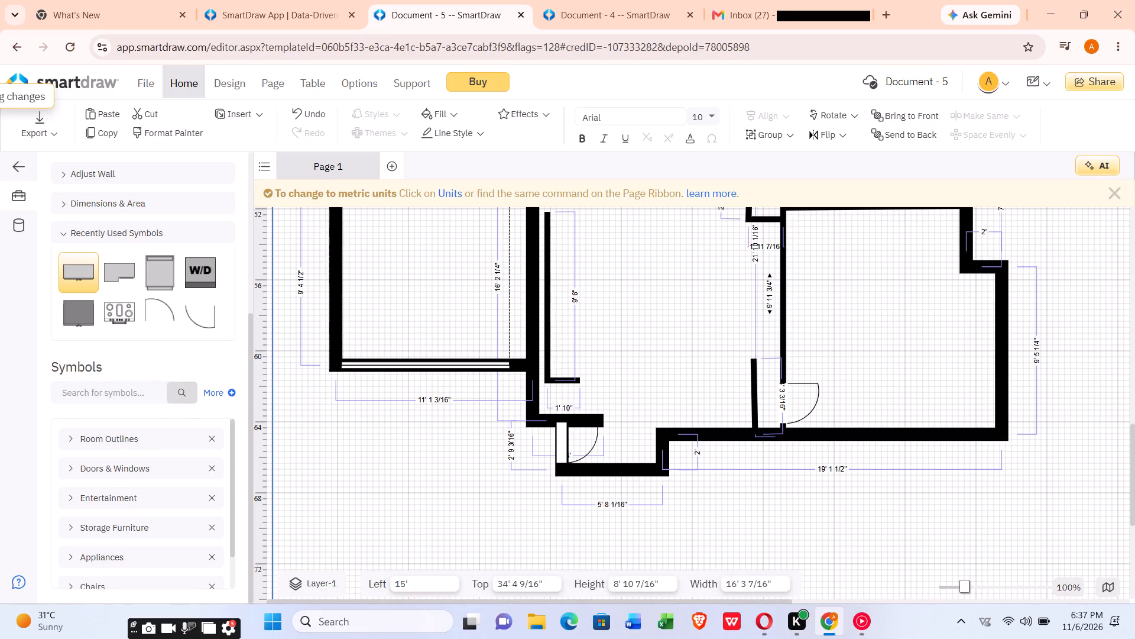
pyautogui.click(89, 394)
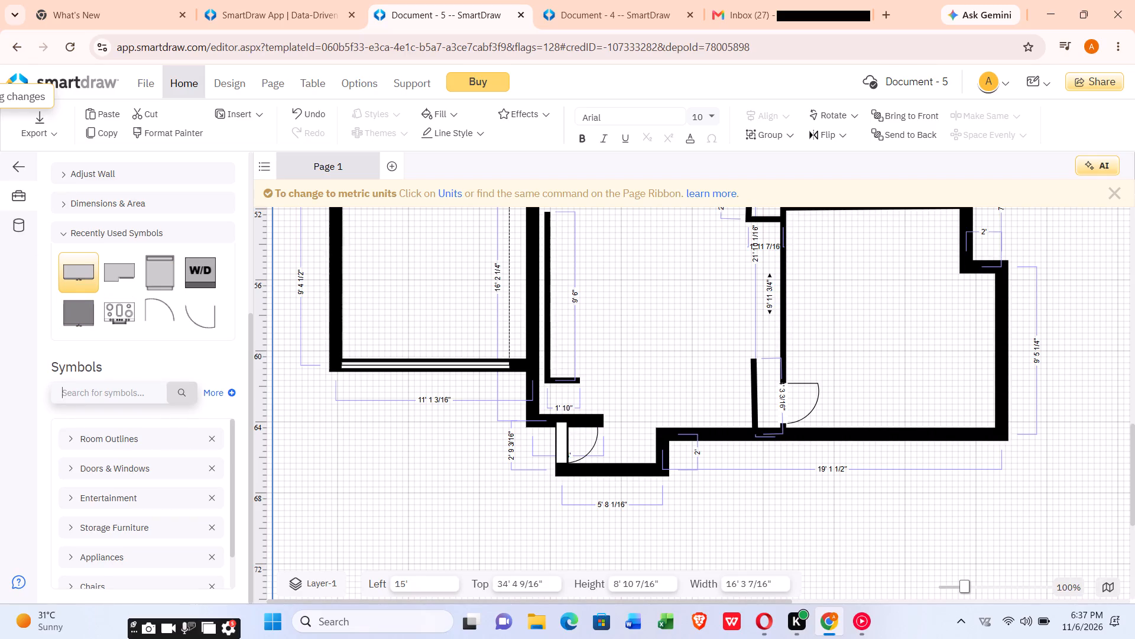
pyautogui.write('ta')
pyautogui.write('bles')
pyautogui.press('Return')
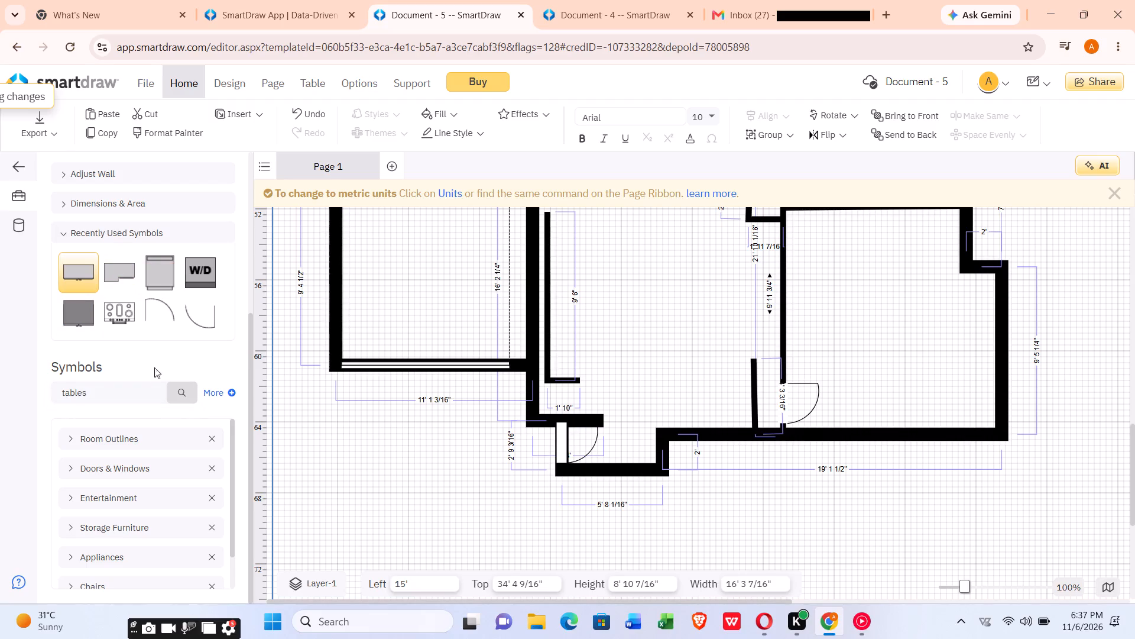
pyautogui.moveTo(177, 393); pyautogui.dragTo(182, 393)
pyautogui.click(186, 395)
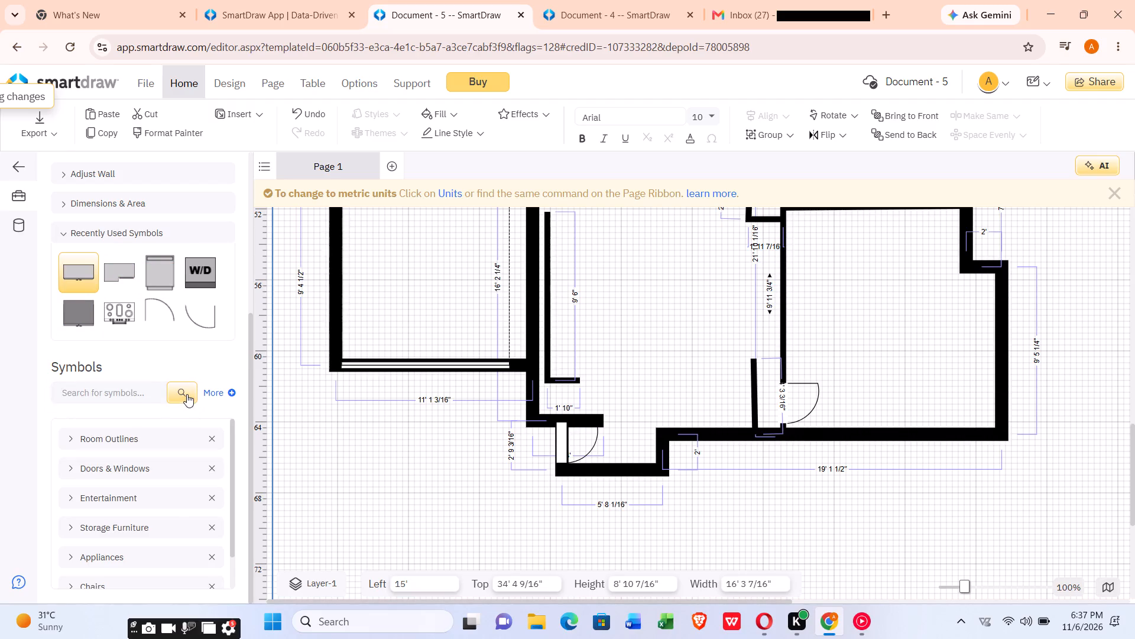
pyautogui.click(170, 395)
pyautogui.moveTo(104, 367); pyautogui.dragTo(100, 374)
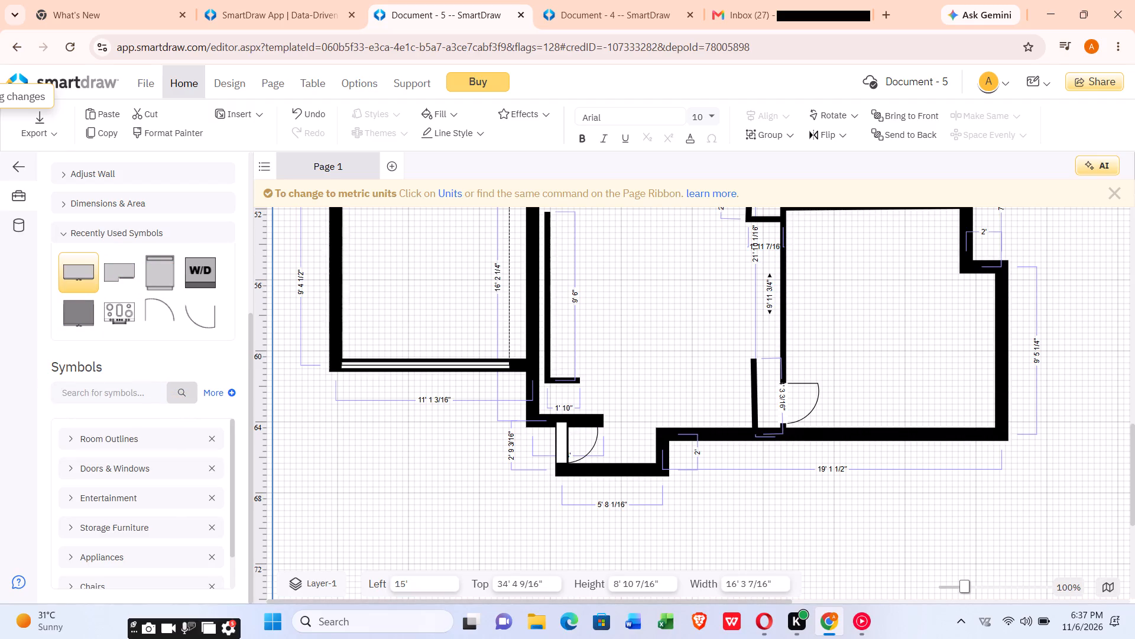
# Search the symbols for "tables" and place a Rectangle Table - 6' in the central room below the wardrobe, at 18' left, 53' 4" top.
pyautogui.click(86, 400)
pyautogui.write('ta')
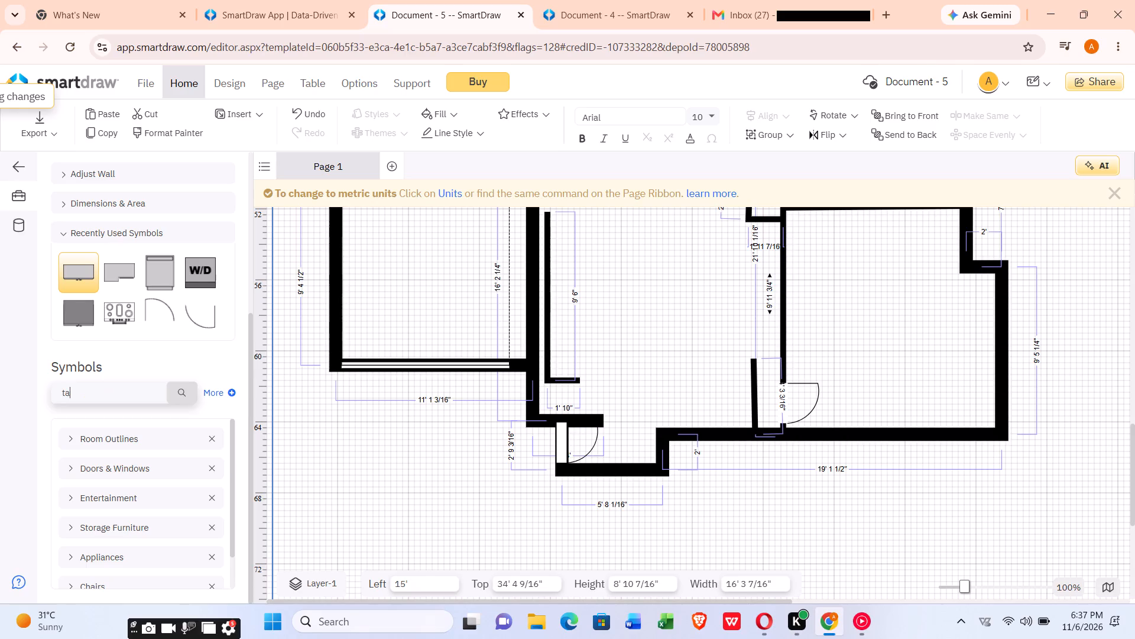
pyautogui.write('bles')
pyautogui.scroll(1, 90, 397)
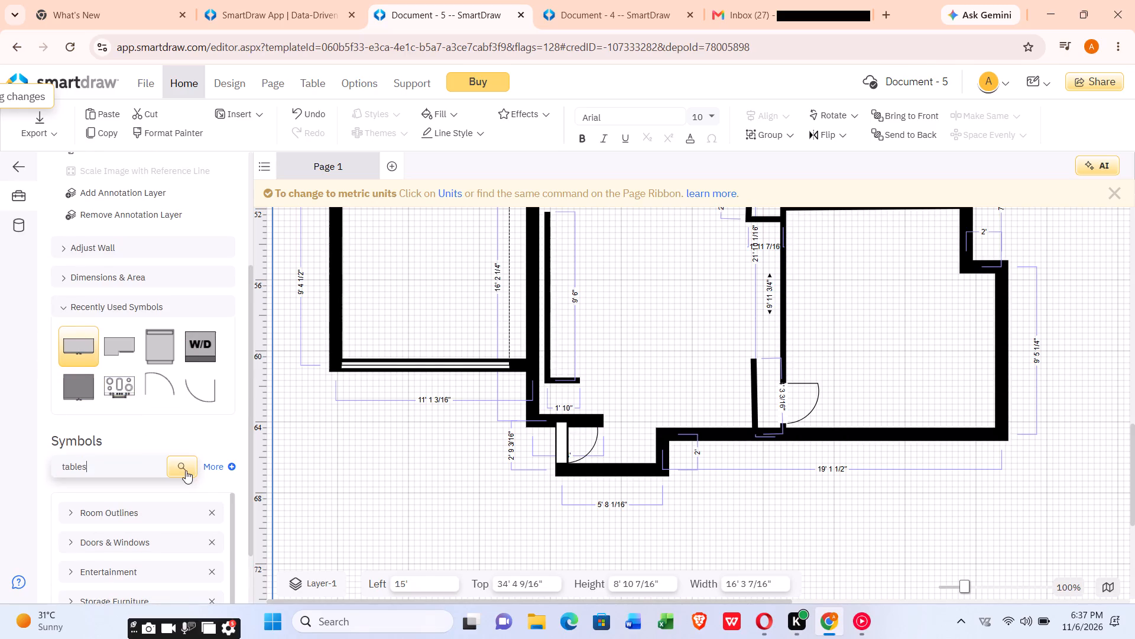
pyautogui.click(186, 468)
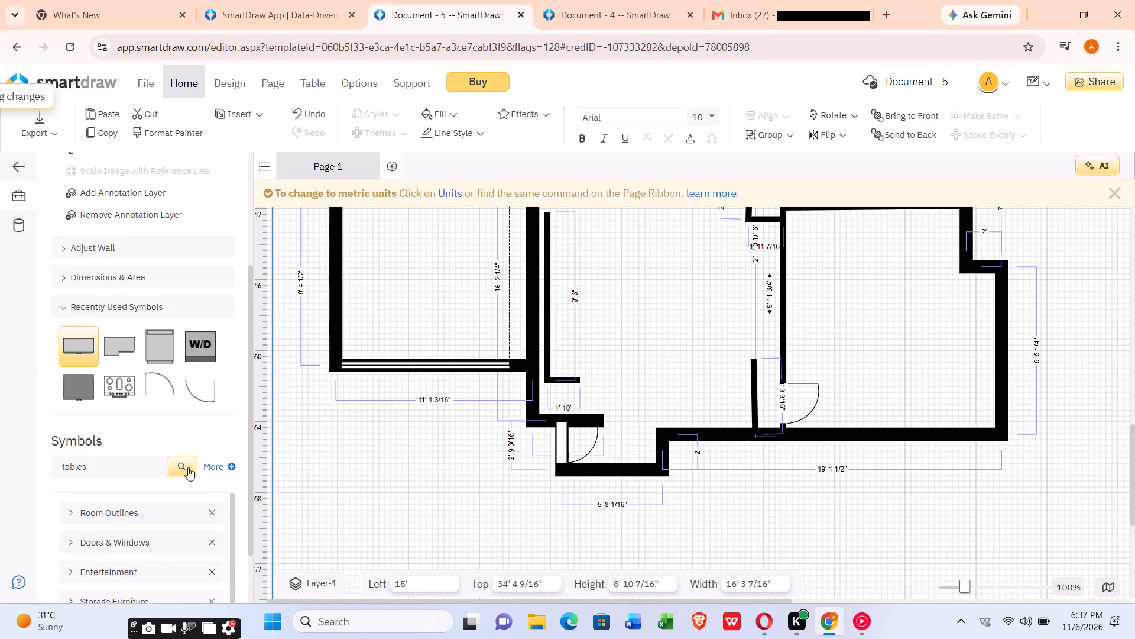
pyautogui.scroll(-1, 154, 524)
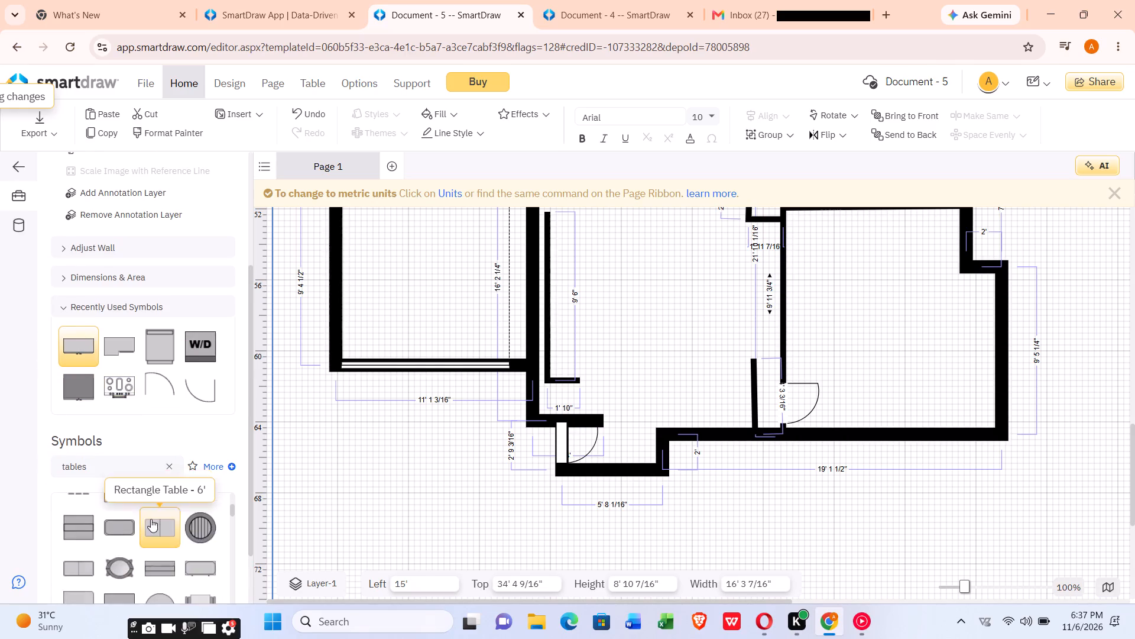
pyautogui.moveTo(157, 527); pyautogui.dragTo(635, 352)
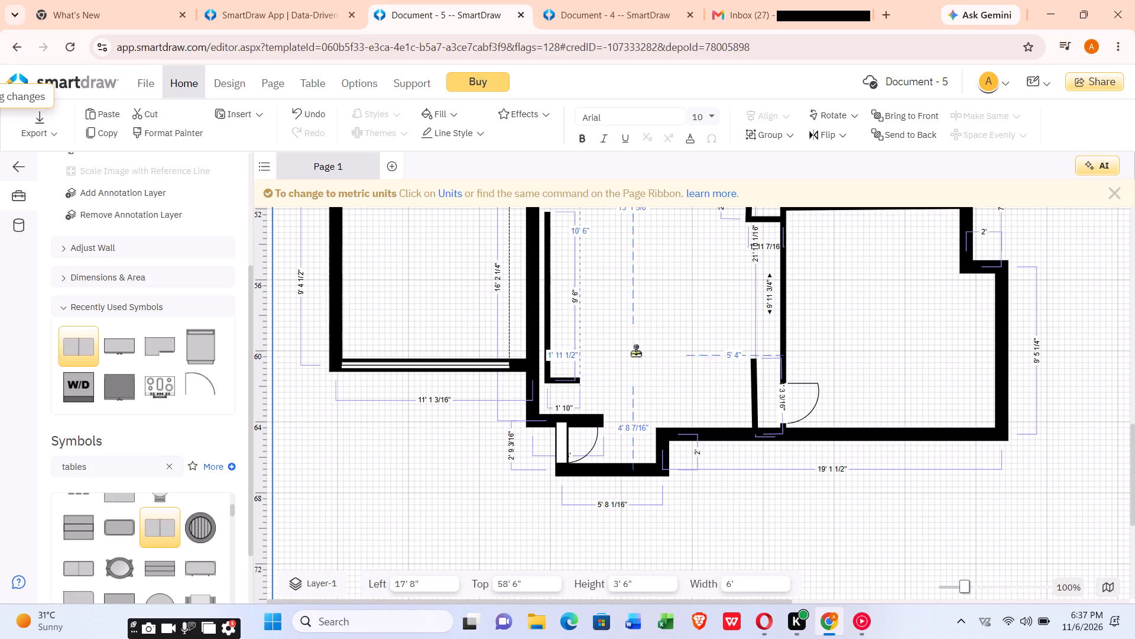
pyautogui.moveTo(635, 352); pyautogui.dragTo(651, 348)
pyautogui.scroll(3, 627, 356)
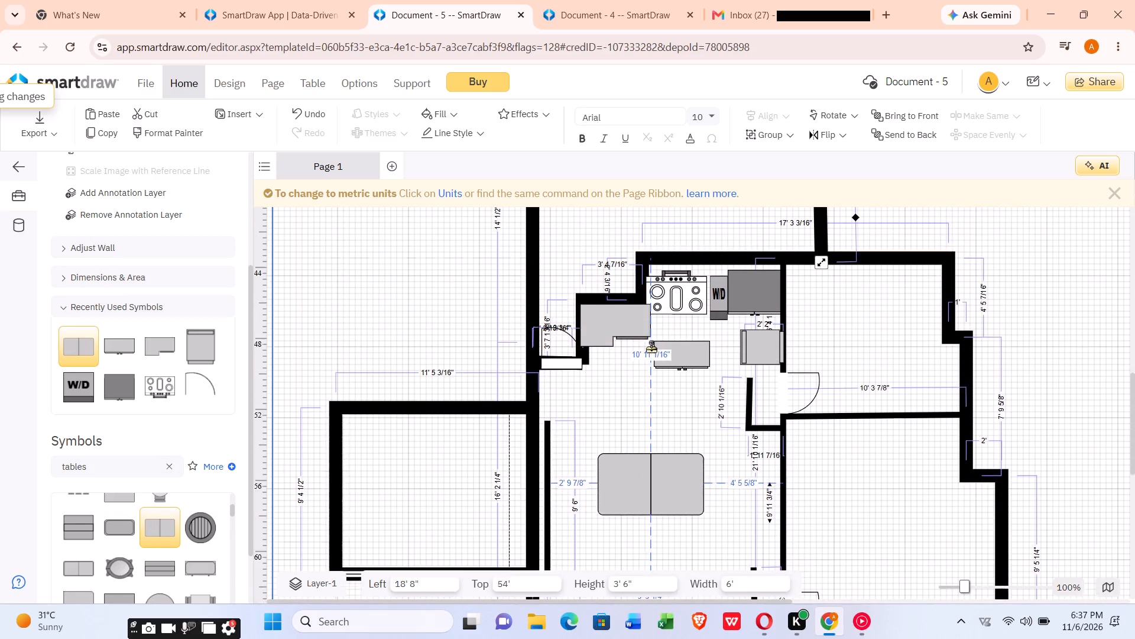
pyautogui.moveTo(651, 348); pyautogui.dragTo(637, 486)
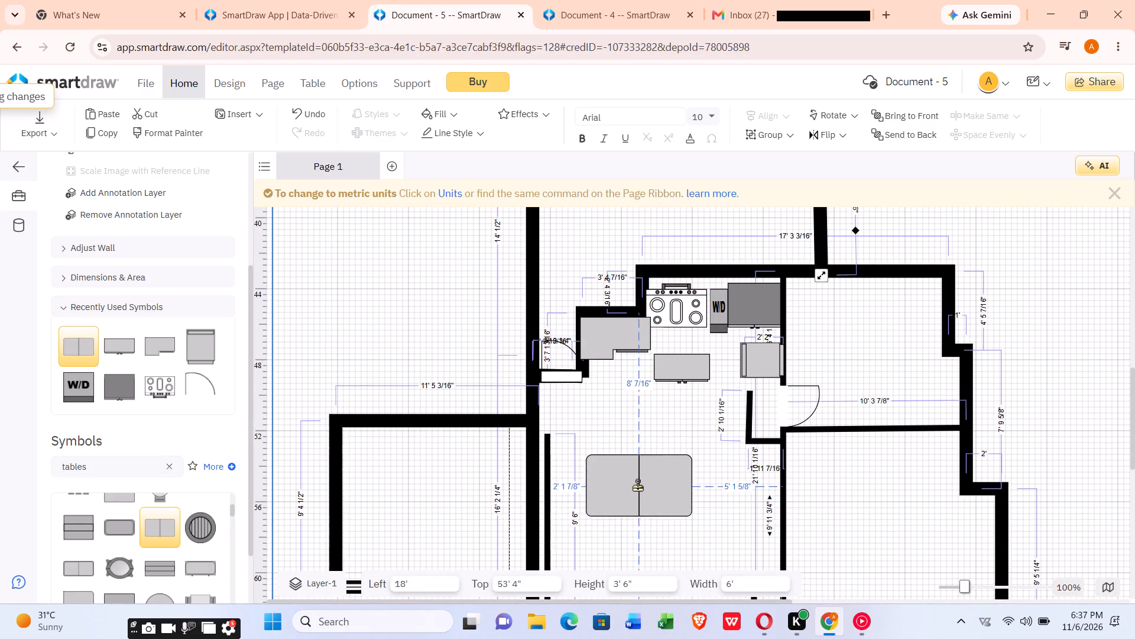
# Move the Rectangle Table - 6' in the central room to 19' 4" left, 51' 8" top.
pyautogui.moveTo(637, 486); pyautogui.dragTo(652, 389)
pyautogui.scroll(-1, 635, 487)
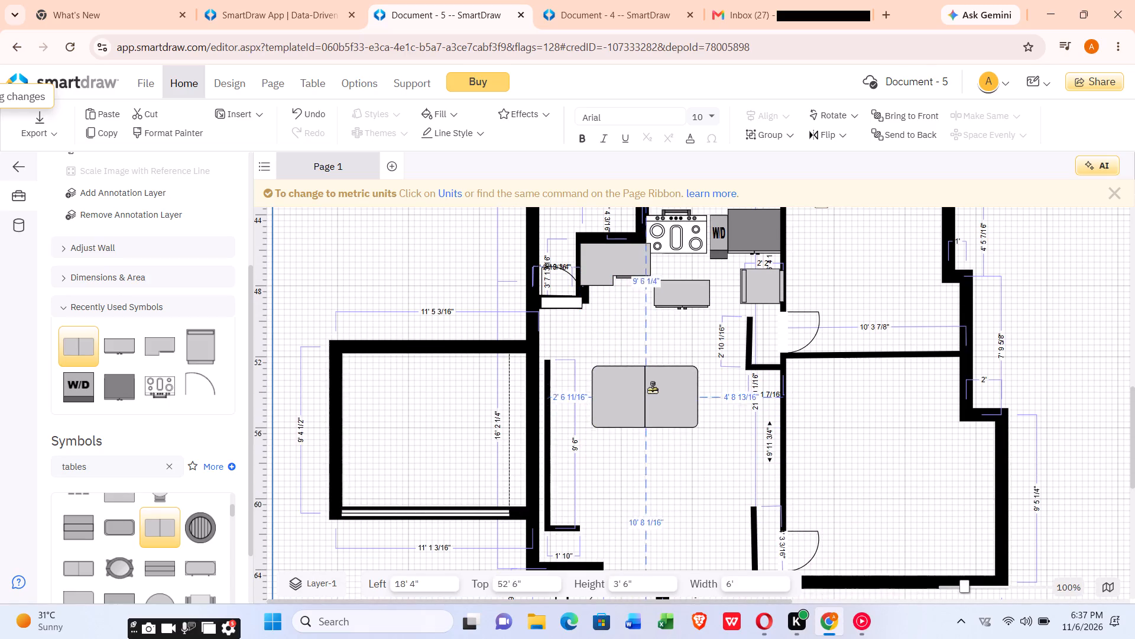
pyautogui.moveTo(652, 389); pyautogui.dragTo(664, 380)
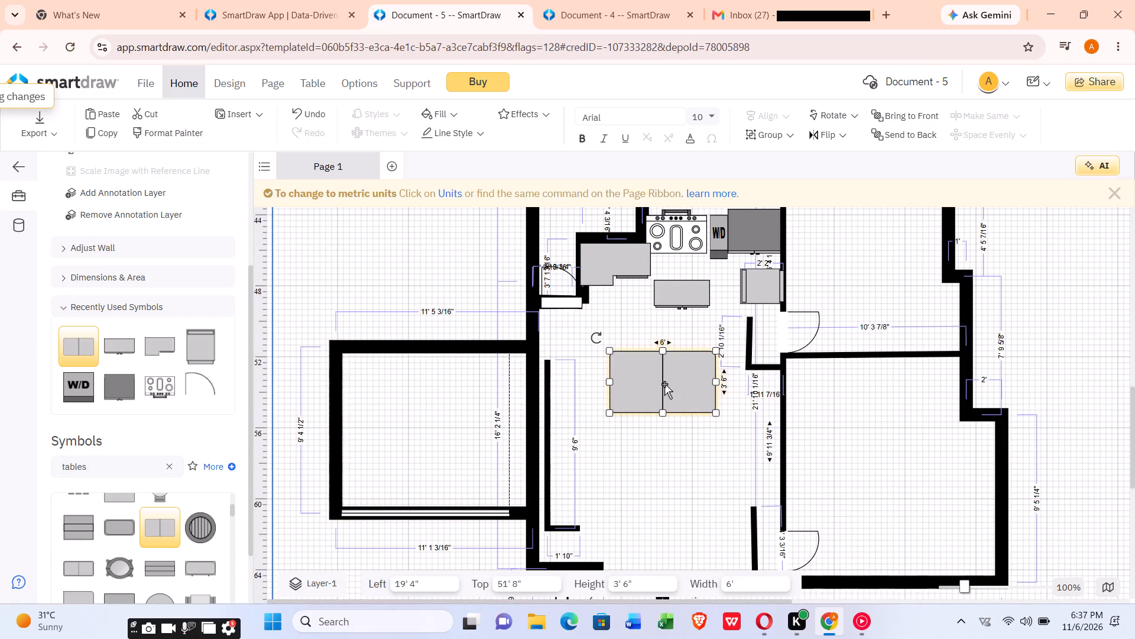
# Delete the Rectangle Table - 6' from the central room.
pyautogui.rightClick(664, 384)
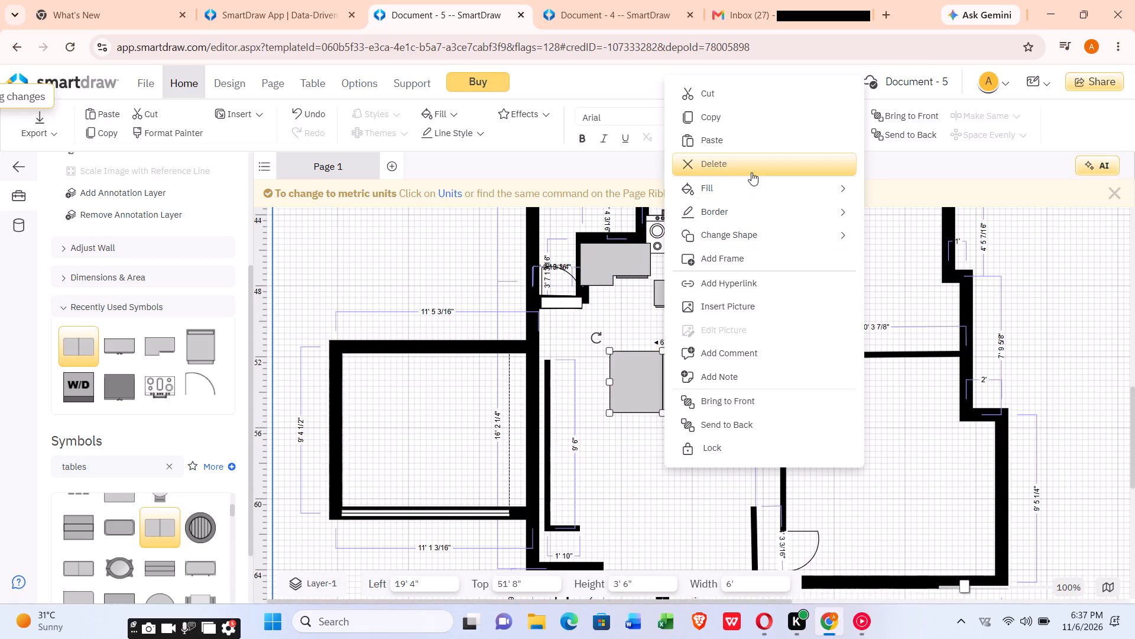
pyautogui.click(751, 172)
# Browse the Tables symbols and place the oval table with six chairs in the lower part of the central room.
pyautogui.scroll(-2, 393, 500)
pyautogui.scroll(-2, 116, 509)
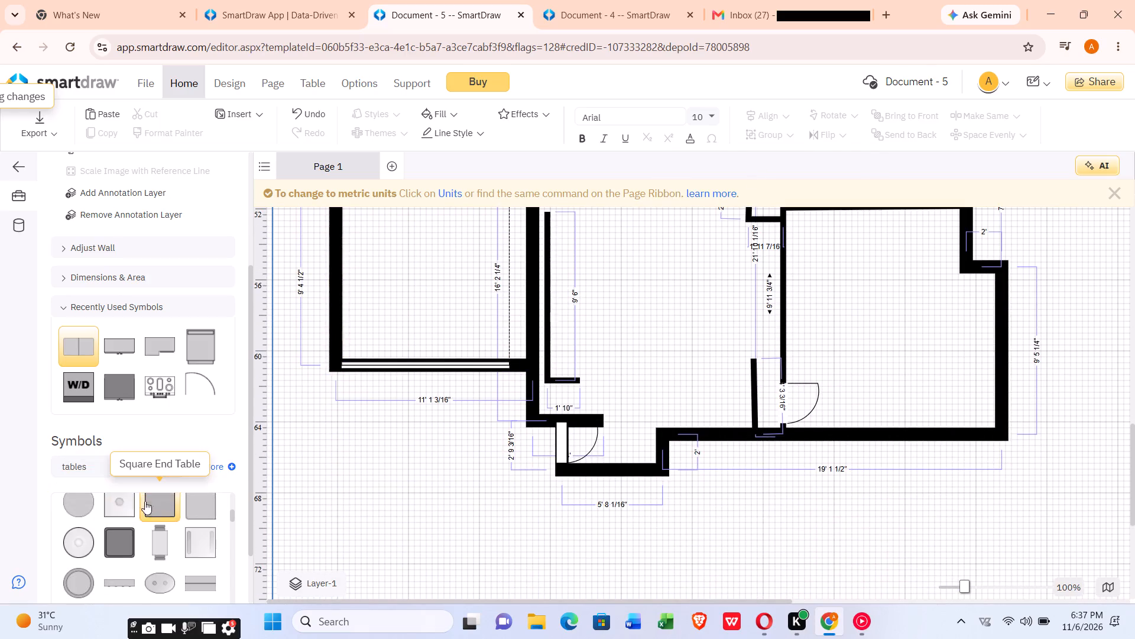
pyautogui.scroll(-3, 146, 507)
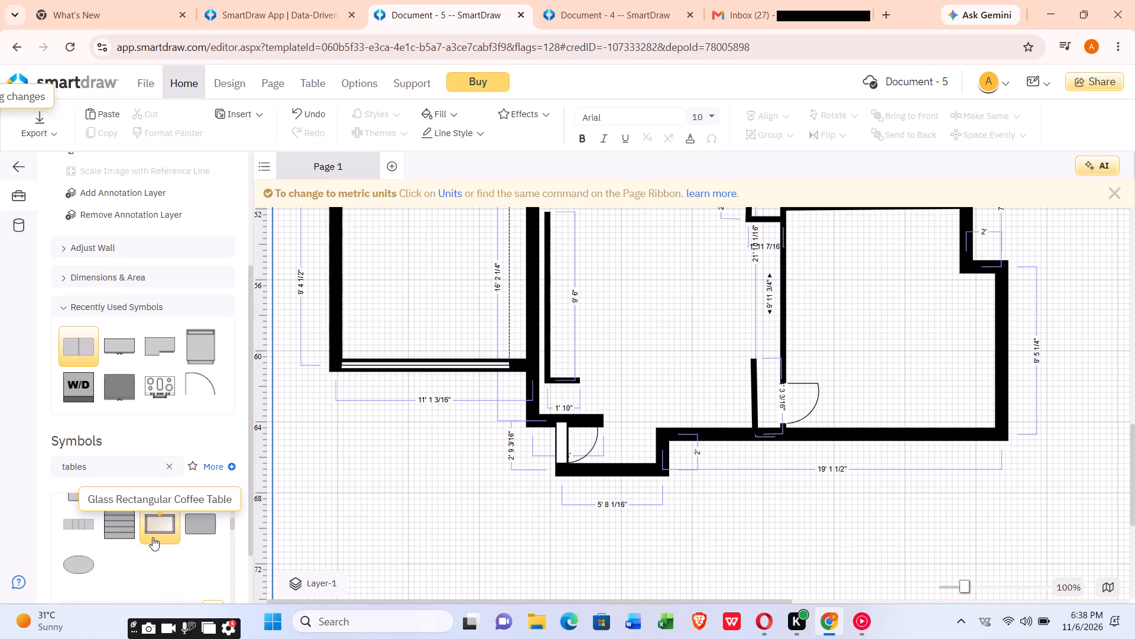
pyautogui.scroll(3, 153, 537)
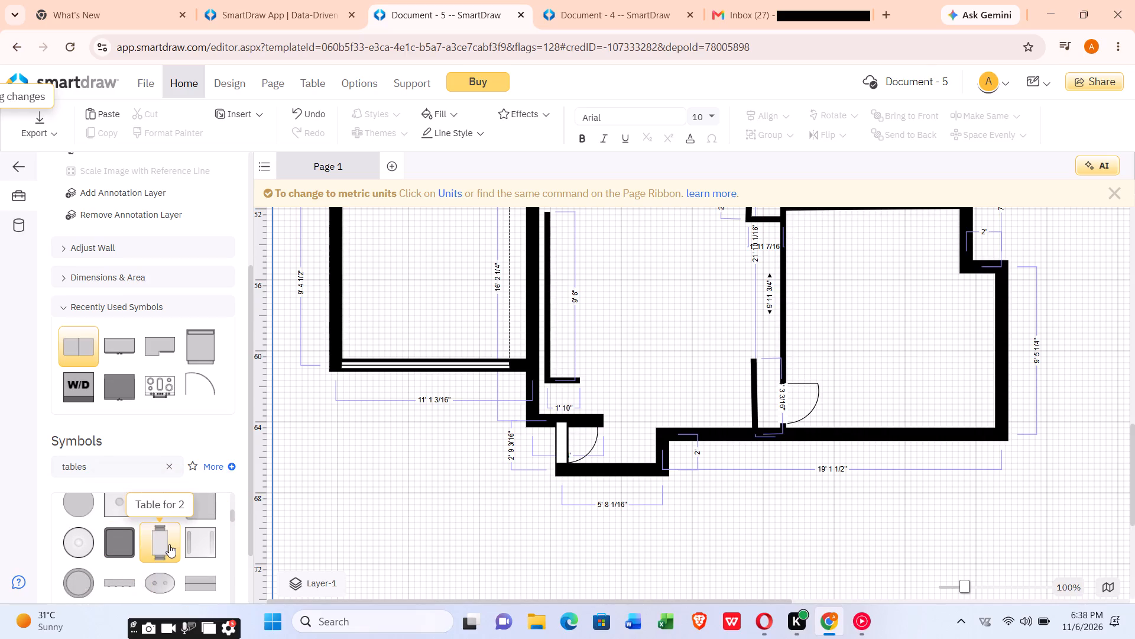
pyautogui.scroll(2, 169, 544)
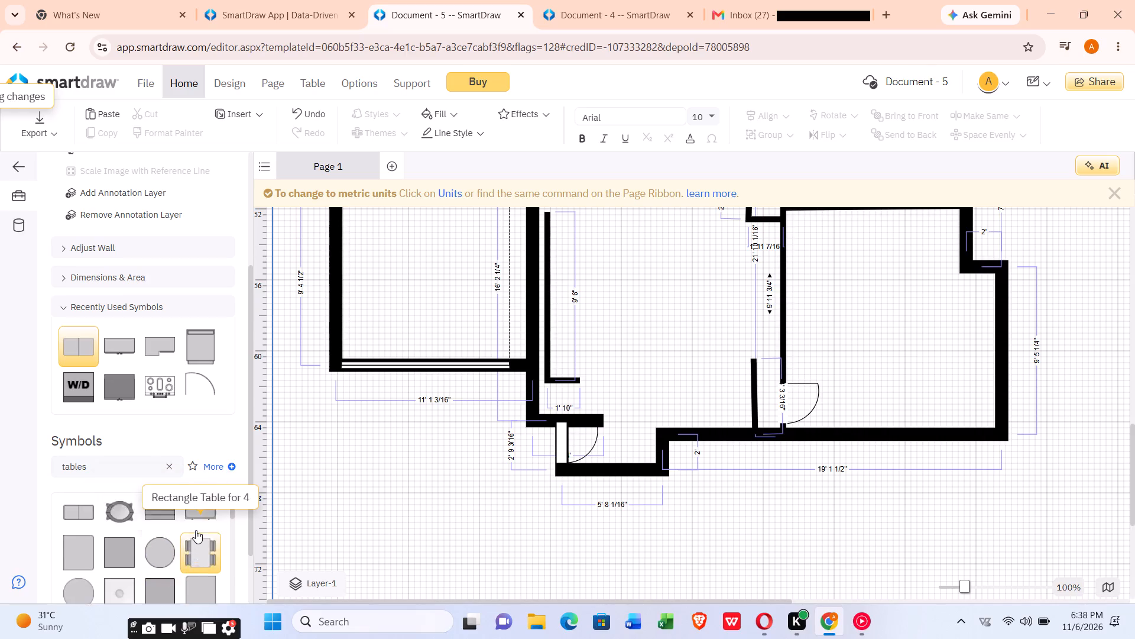
pyautogui.scroll(2, 140, 547)
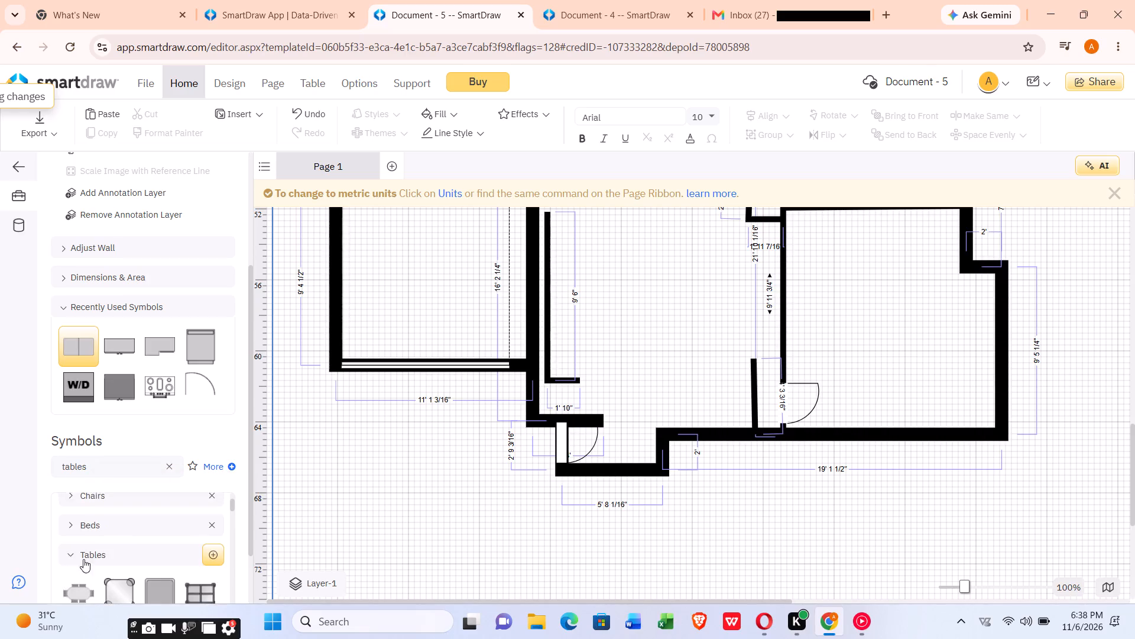
pyautogui.scroll(-1, 87, 557)
pyautogui.moveTo(79, 524); pyautogui.dragTo(625, 379)
pyautogui.scroll(1, 623, 380)
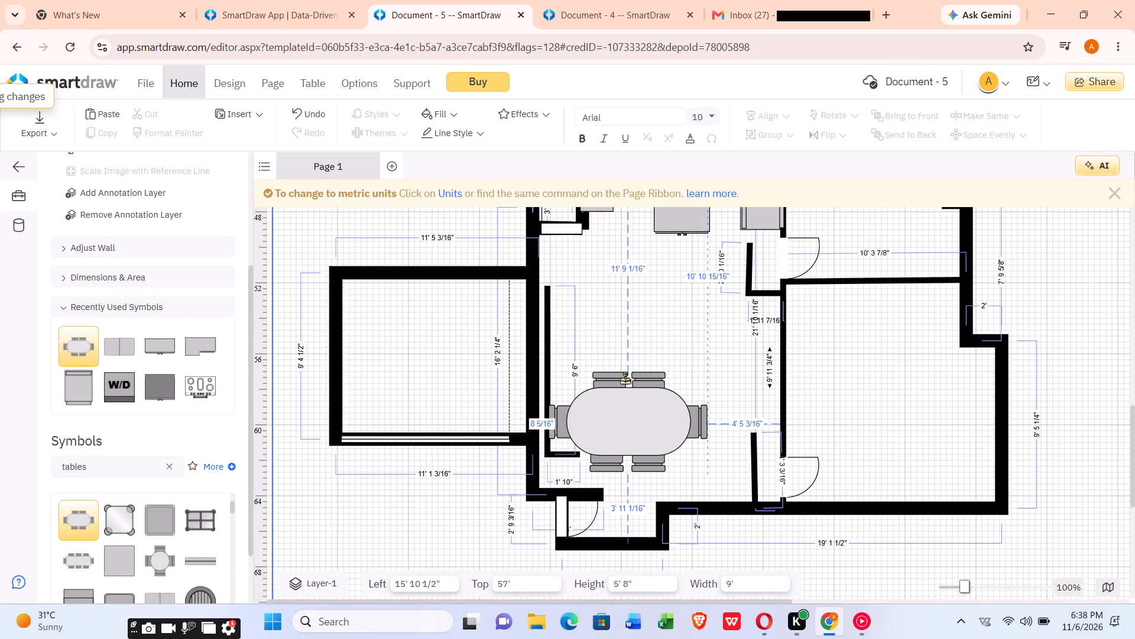
# Move the oval table up the central room, below the wardrobe, to 17' 4" left, 49' 8" top.
pyautogui.moveTo(625, 379); pyautogui.dragTo(659, 326)
pyautogui.scroll(1, 660, 306)
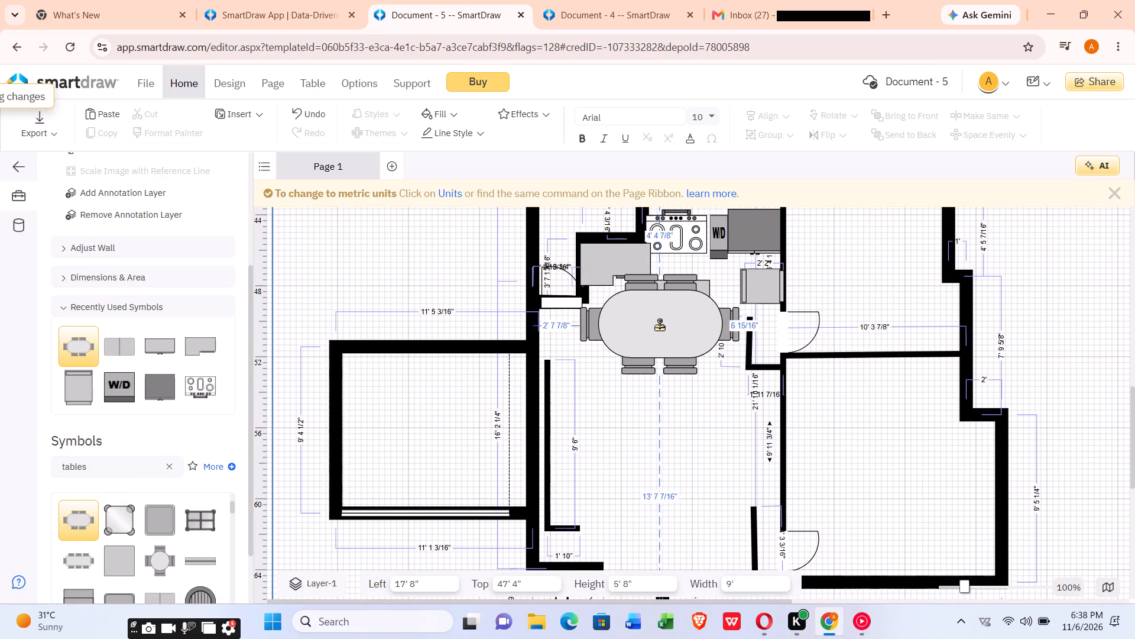
pyautogui.moveTo(659, 326); pyautogui.dragTo(661, 361)
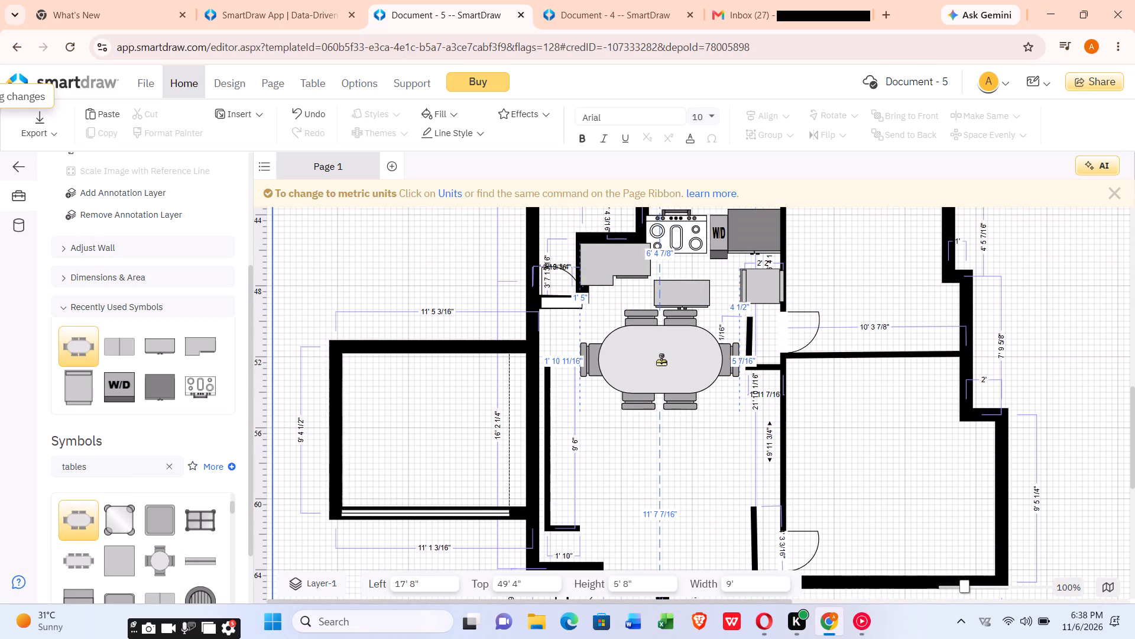
pyautogui.moveTo(661, 361); pyautogui.dragTo(651, 361)
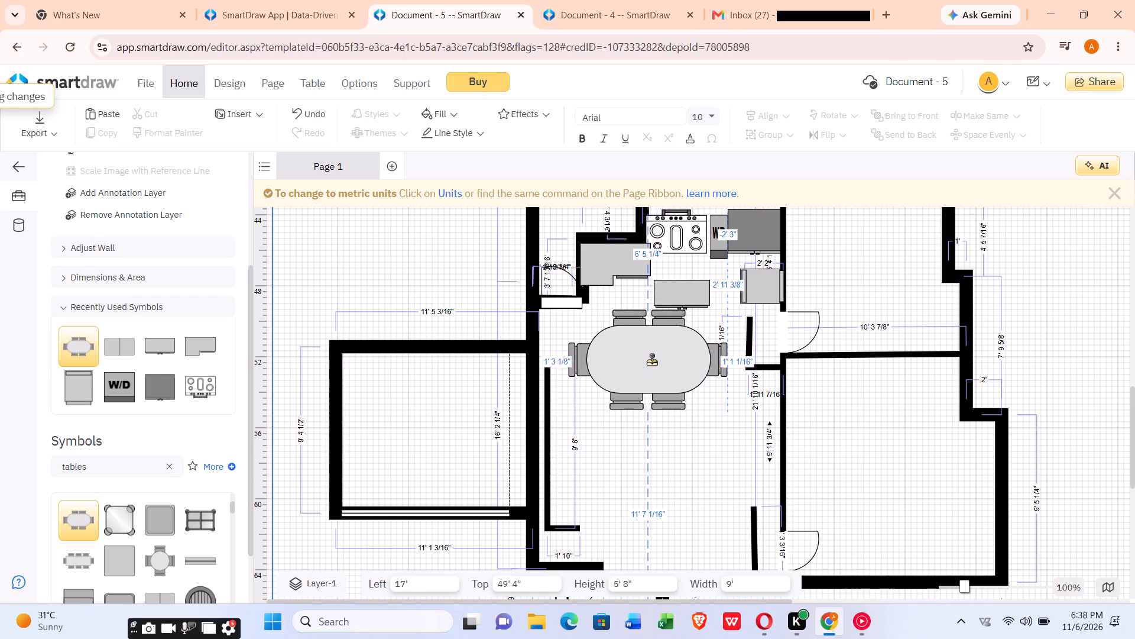
pyautogui.moveTo(651, 361); pyautogui.dragTo(653, 360)
pyautogui.moveTo(653, 360); pyautogui.dragTo(653, 367)
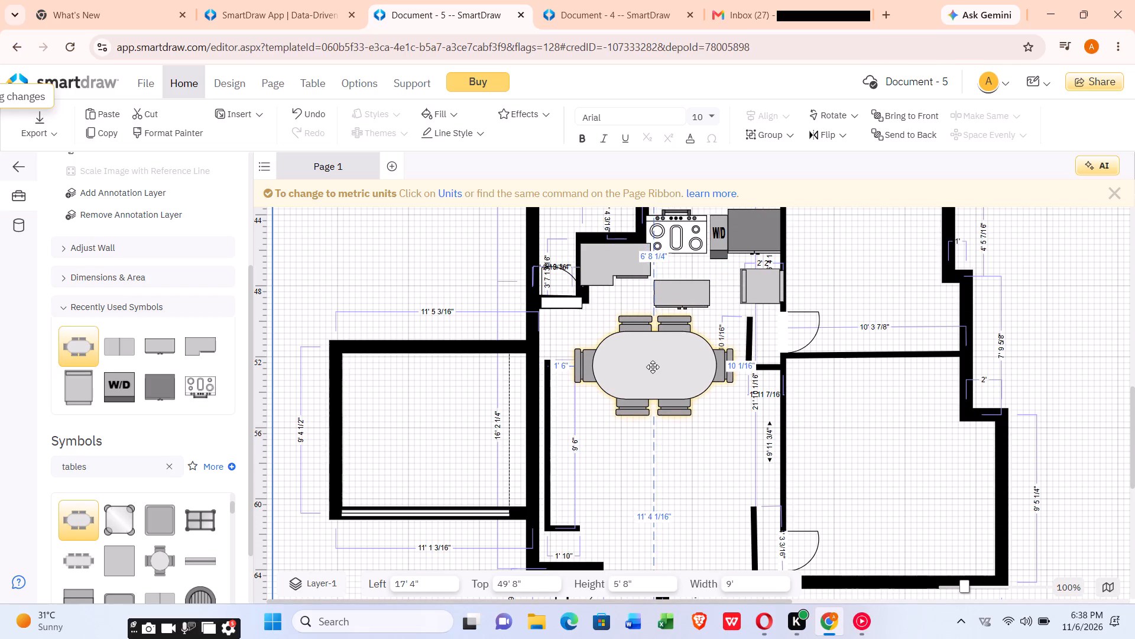
pyautogui.moveTo(653, 367); pyautogui.dragTo(653, 367)
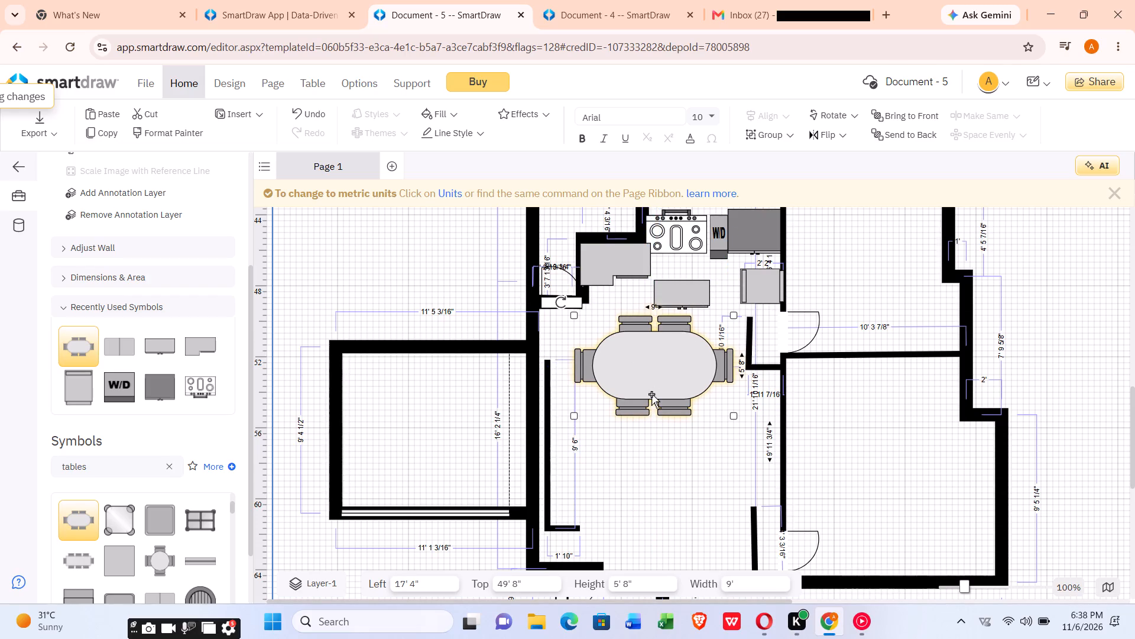
pyautogui.click(651, 394)
pyautogui.click(653, 395)
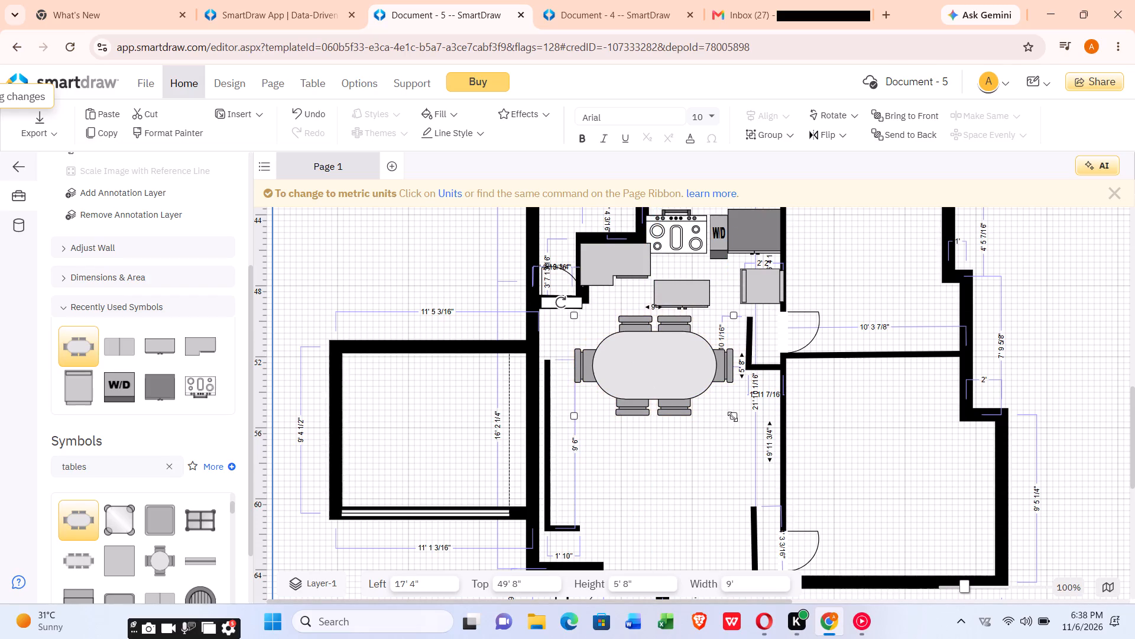
# Shrink the oval table to 5' 8" wide by 3' 6 13/16" high and move it to 19' 8" left, 50' 5 3/16" top.
pyautogui.moveTo(732, 414); pyautogui.dragTo(691, 383)
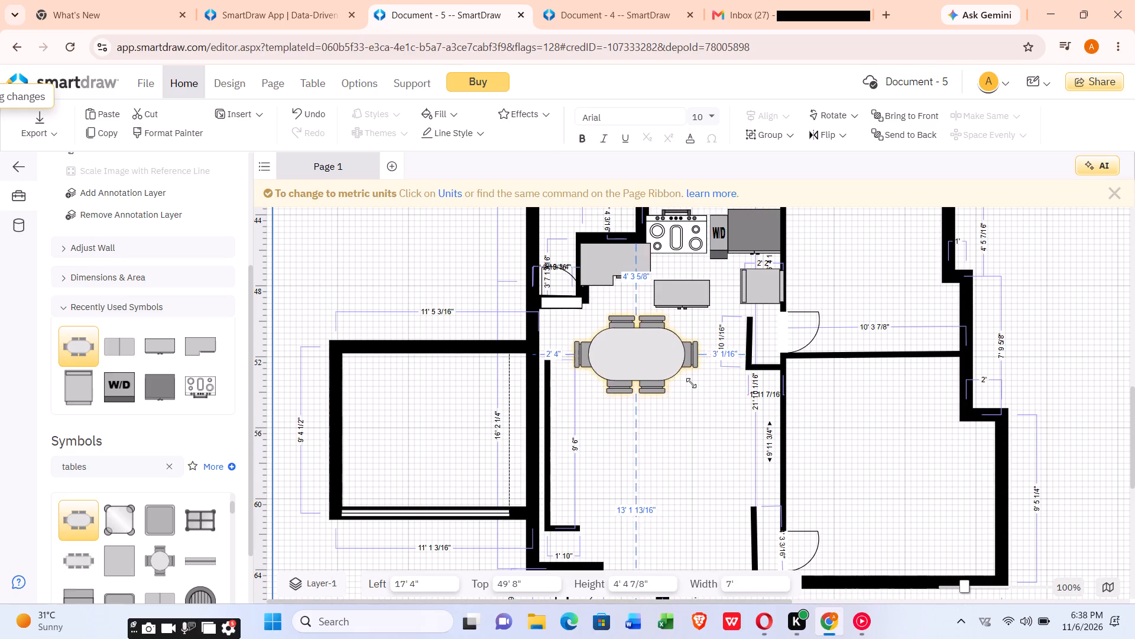
pyautogui.moveTo(691, 383); pyautogui.dragTo(676, 383)
pyautogui.moveTo(641, 351); pyautogui.dragTo(661, 348)
pyautogui.moveTo(650, 348); pyautogui.dragTo(656, 347)
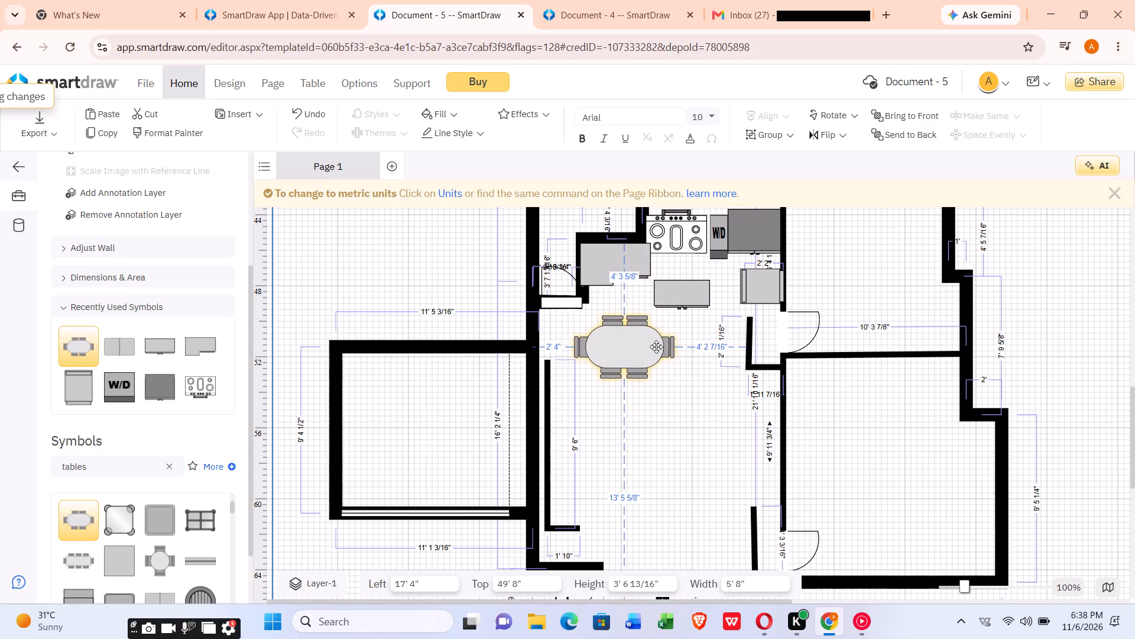
pyautogui.moveTo(656, 347); pyautogui.dragTo(694, 360)
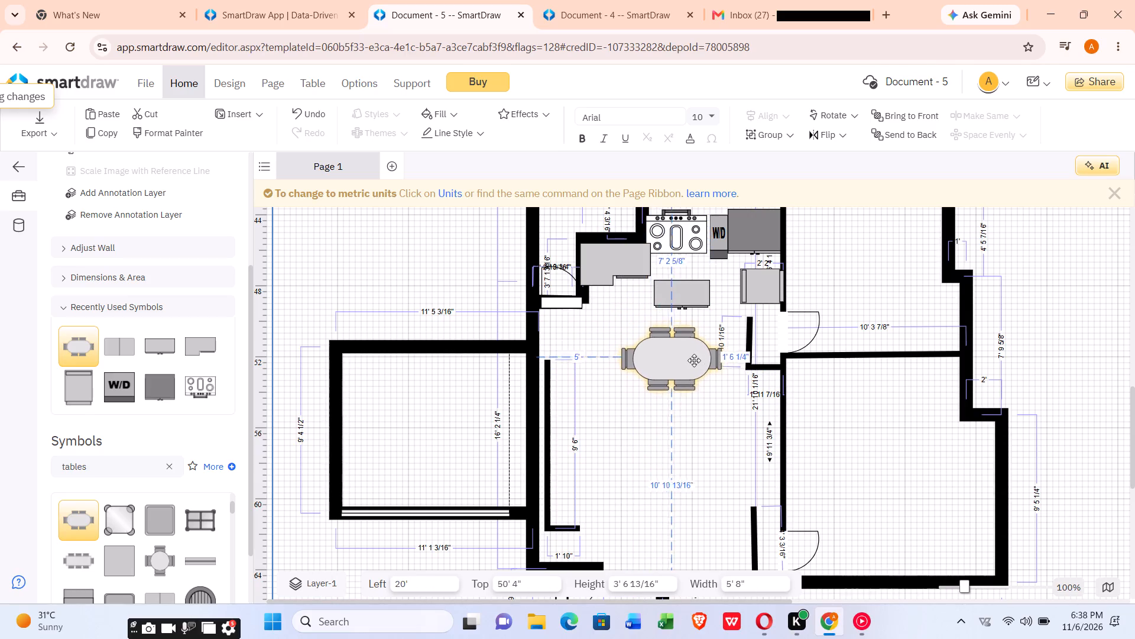
pyautogui.moveTo(694, 360); pyautogui.dragTo(693, 362)
# Move the 9' 6" L-shaped interior wall further into the central room, to 16' 10" left, 52' 2" top.
pyautogui.moveTo(543, 437); pyautogui.dragTo(550, 438)
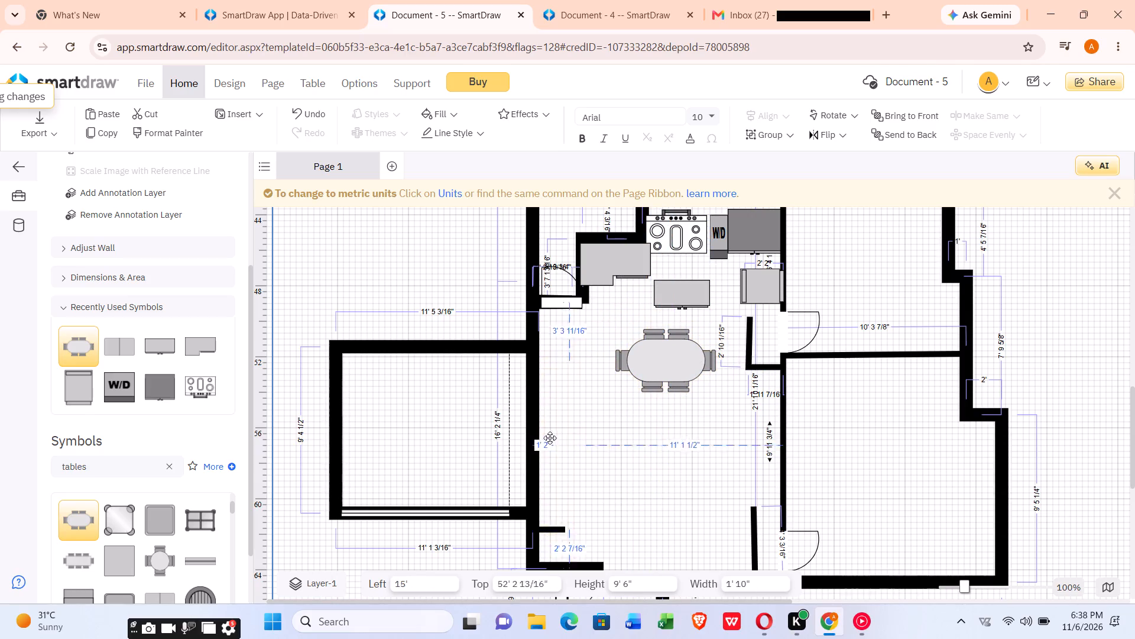
pyautogui.moveTo(550, 438); pyautogui.dragTo(560, 438)
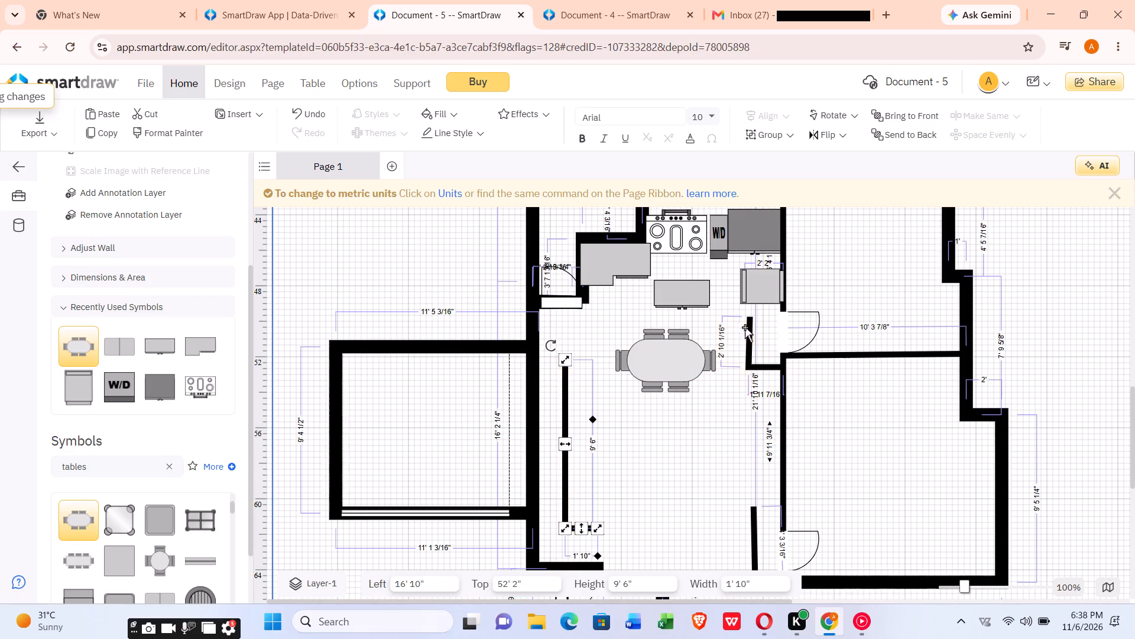
# Move the short L-shaped wall beside the central room's upper door against the square unit, at 27' 2 3/4" left, 49' 1/4" top.
pyautogui.click(748, 316)
pyautogui.click(748, 316)
pyautogui.click(743, 329)
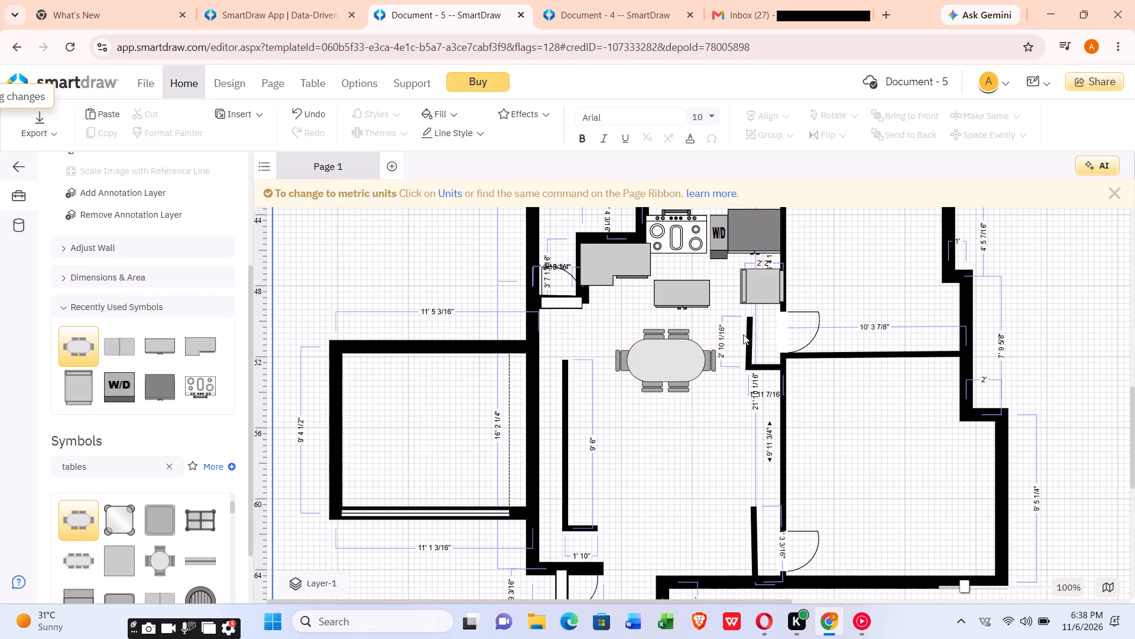
pyautogui.click(754, 341)
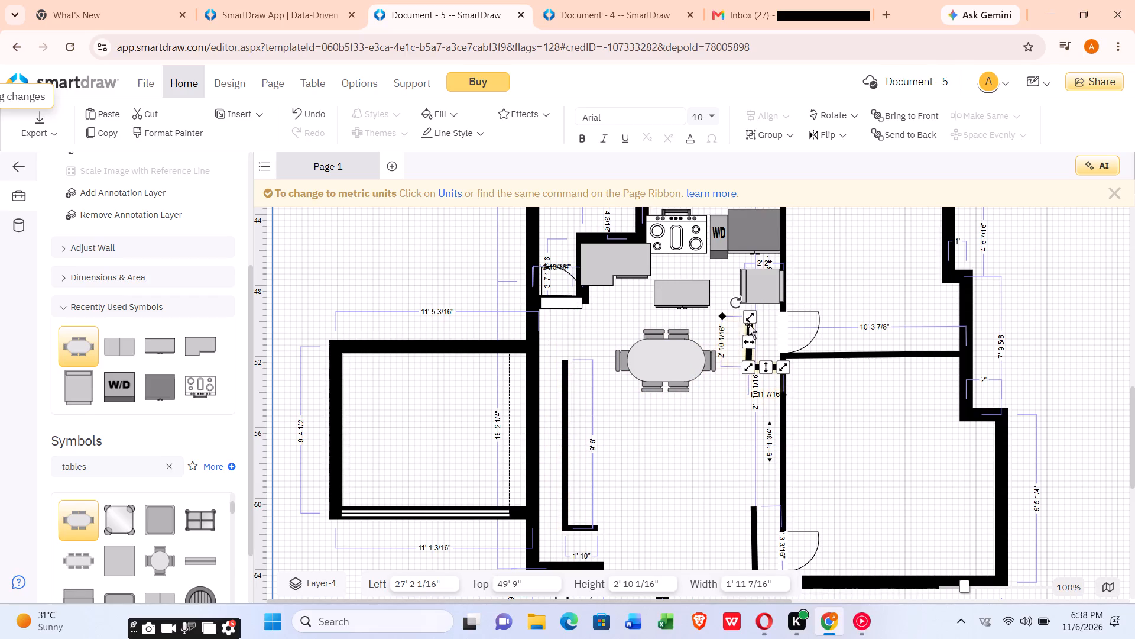
pyautogui.moveTo(749, 324); pyautogui.dragTo(741, 310)
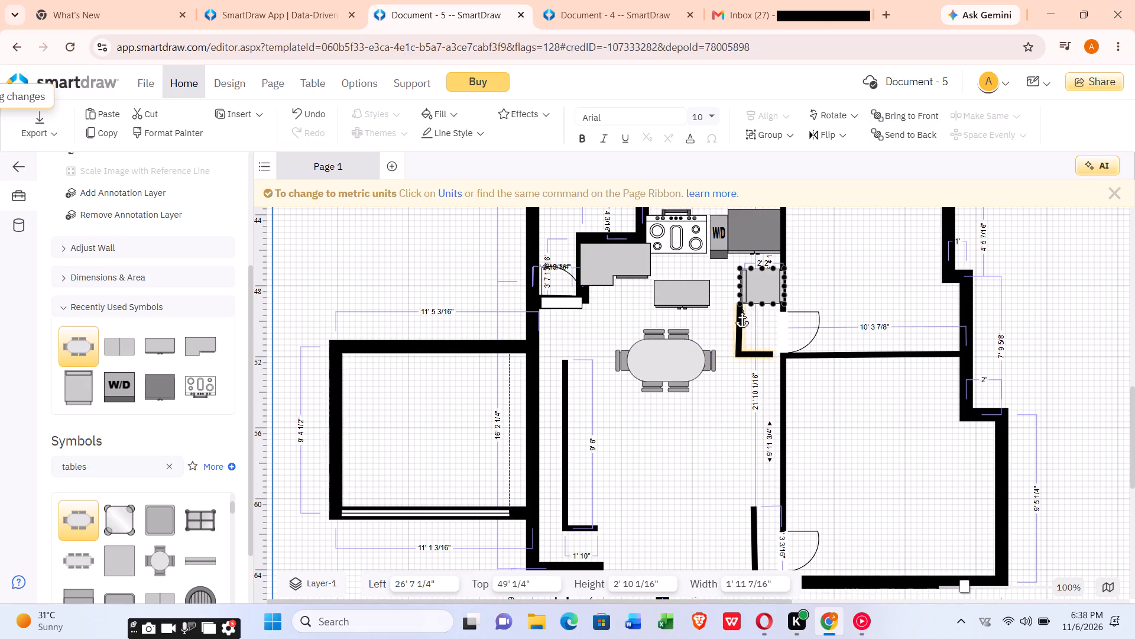
pyautogui.moveTo(741, 310); pyautogui.dragTo(743, 317)
pyautogui.click(743, 313)
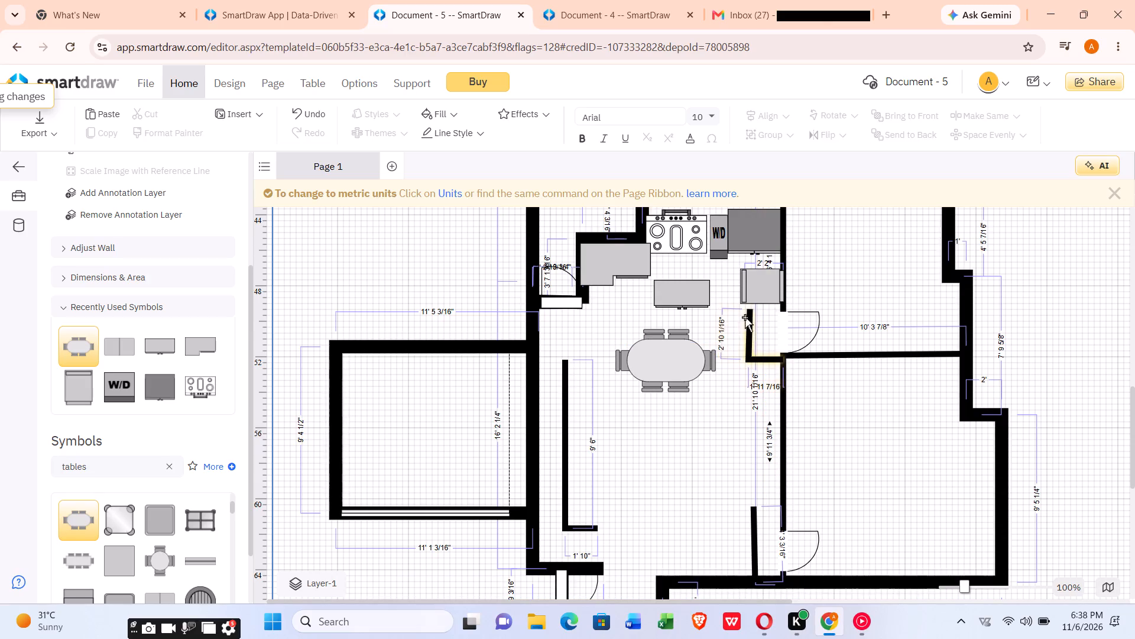
pyautogui.click(746, 315)
pyautogui.click(754, 324)
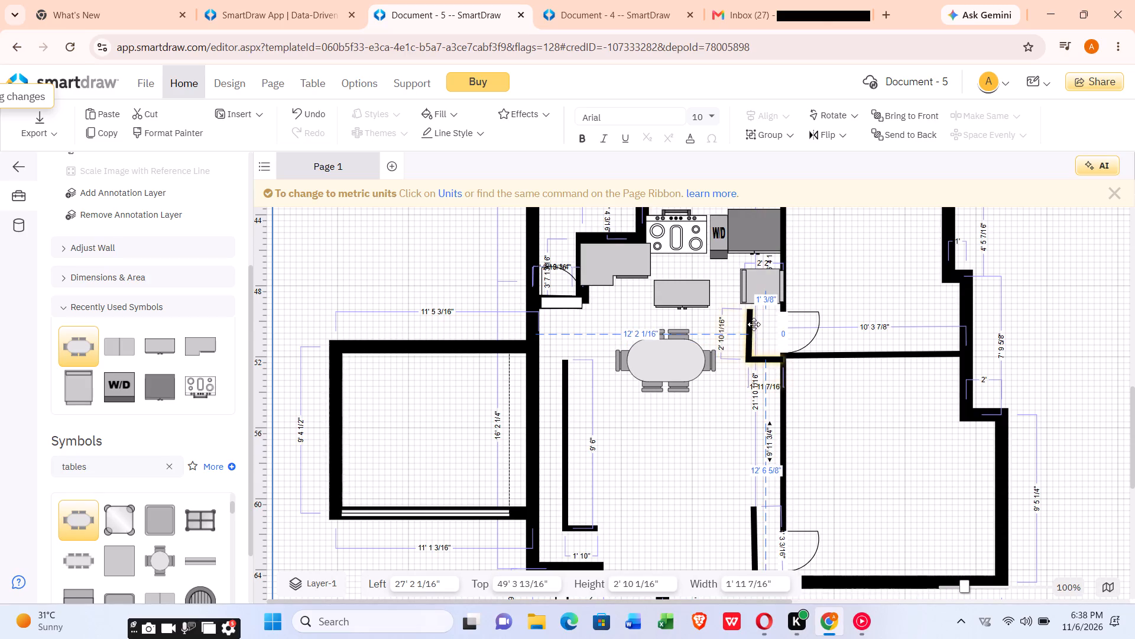
pyautogui.click(751, 324)
pyautogui.click(744, 321)
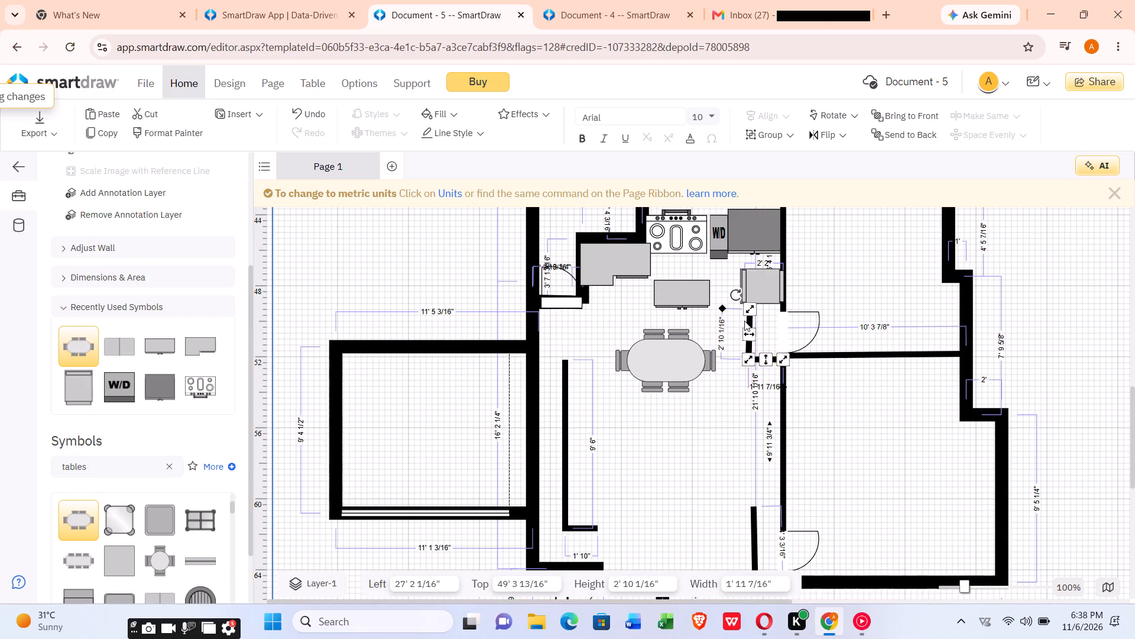
pyautogui.moveTo(748, 314); pyautogui.dragTo(747, 309)
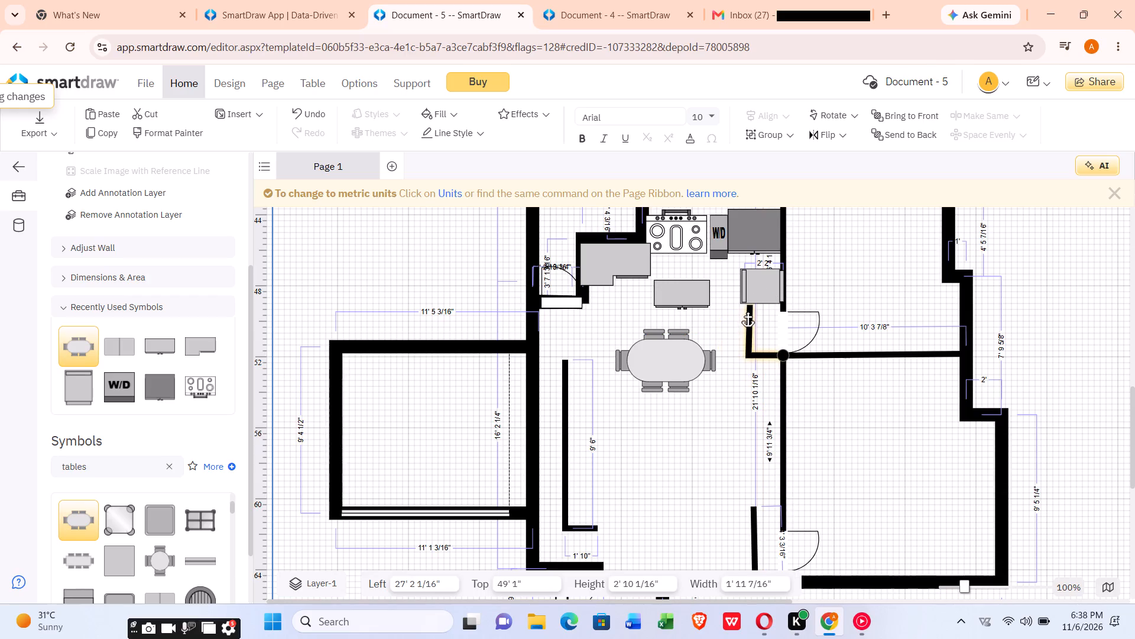
pyautogui.moveTo(747, 309); pyautogui.dragTo(745, 304)
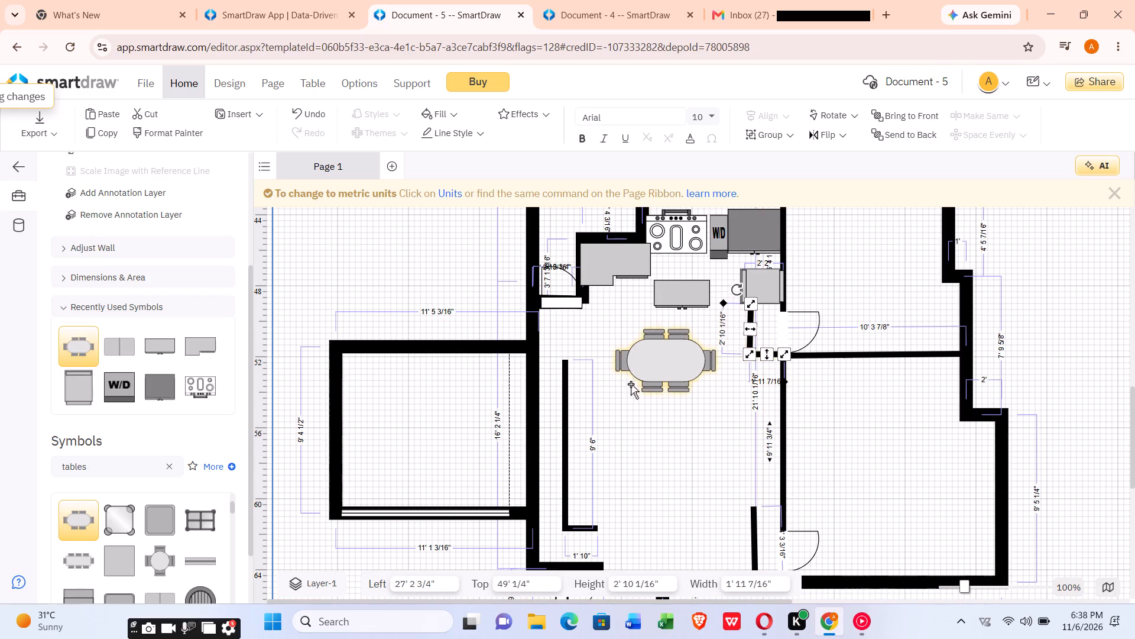
# Place a 28" door from the Doors & Windows symbols just below the short L-shaped wall, at 322 1/2" left, 620" top.
pyautogui.click(631, 384)
pyautogui.scroll(-1, 169, 468)
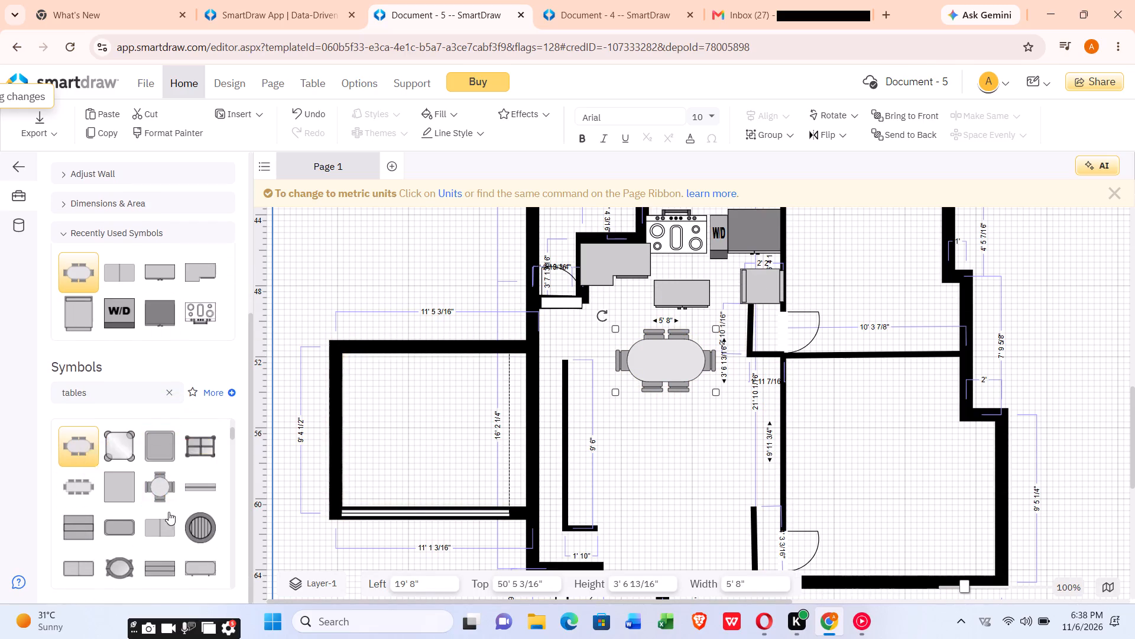
pyautogui.scroll(4, 188, 461)
pyautogui.scroll(3, 136, 421)
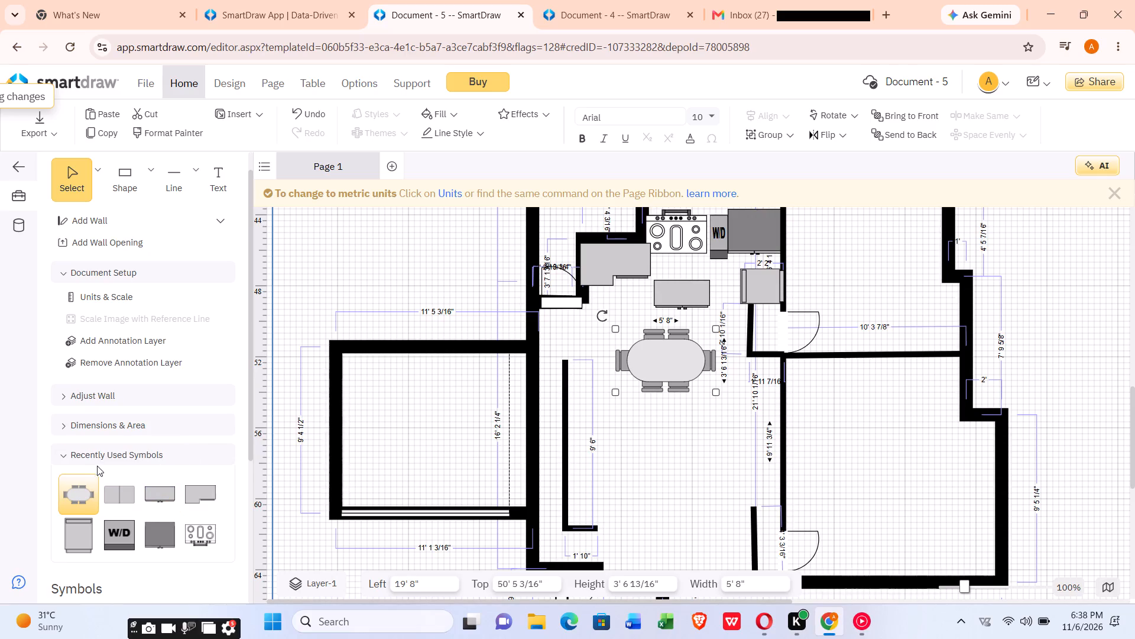
pyautogui.click(60, 450)
pyautogui.click(63, 445)
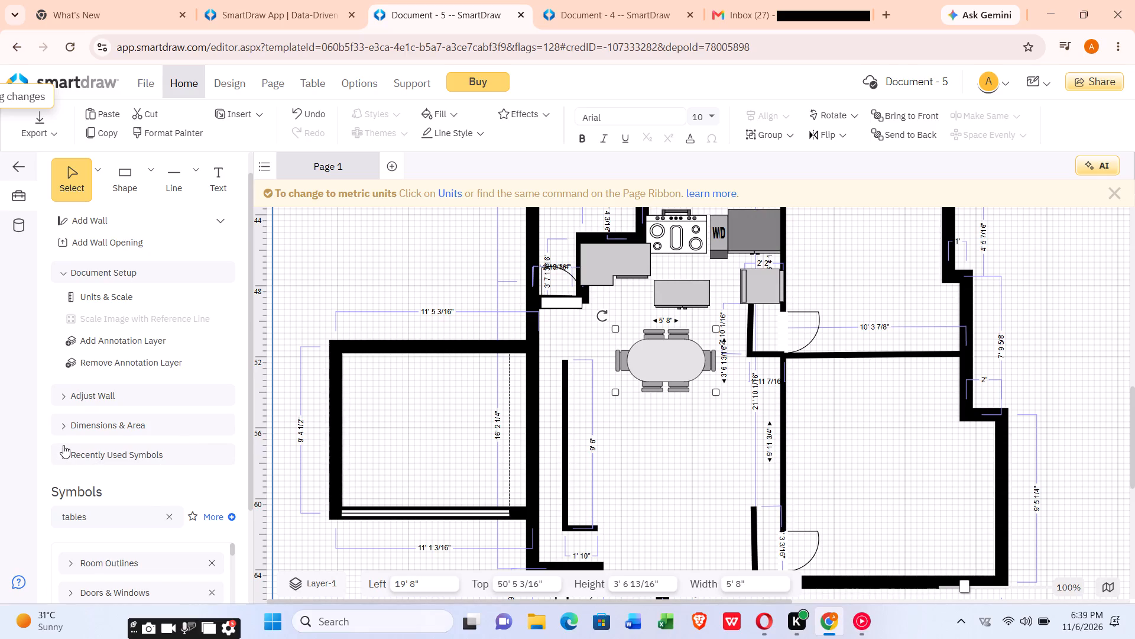
pyautogui.click(63, 458)
pyautogui.scroll(-1, 68, 450)
pyautogui.click(73, 514)
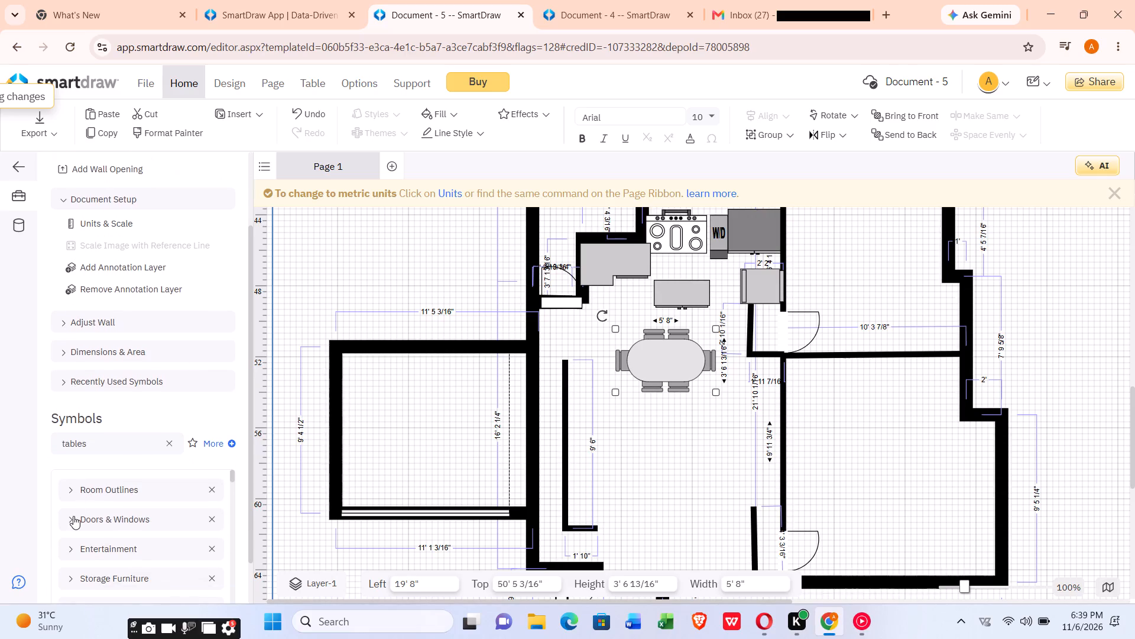
pyautogui.scroll(-1, 105, 517)
pyautogui.moveTo(124, 483); pyautogui.dragTo(740, 390)
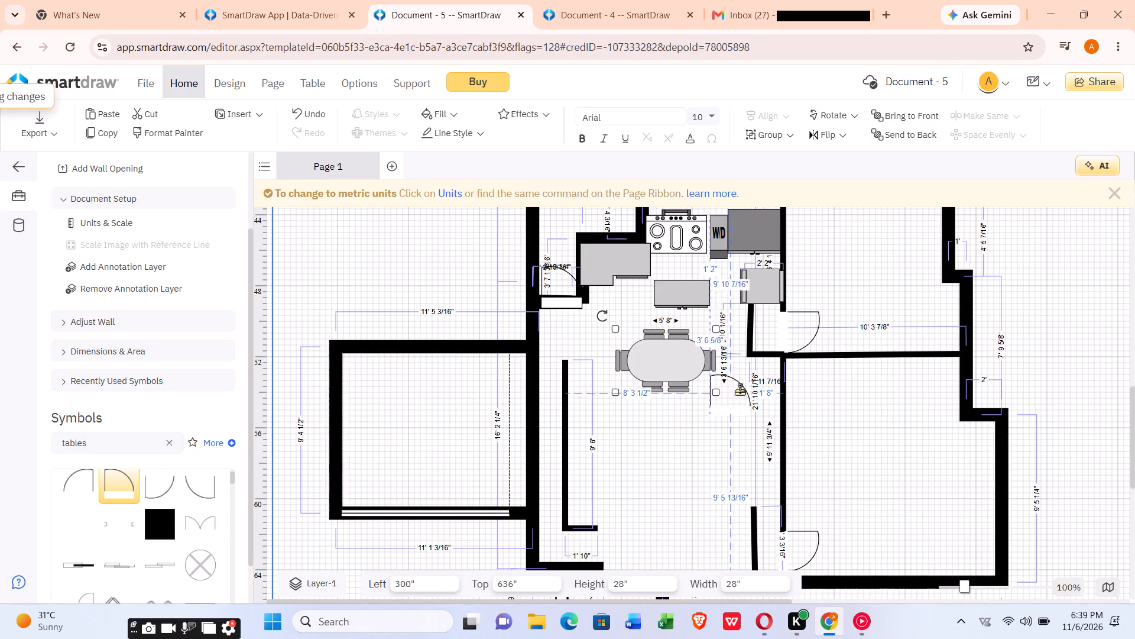
pyautogui.moveTo(740, 390); pyautogui.dragTo(763, 373)
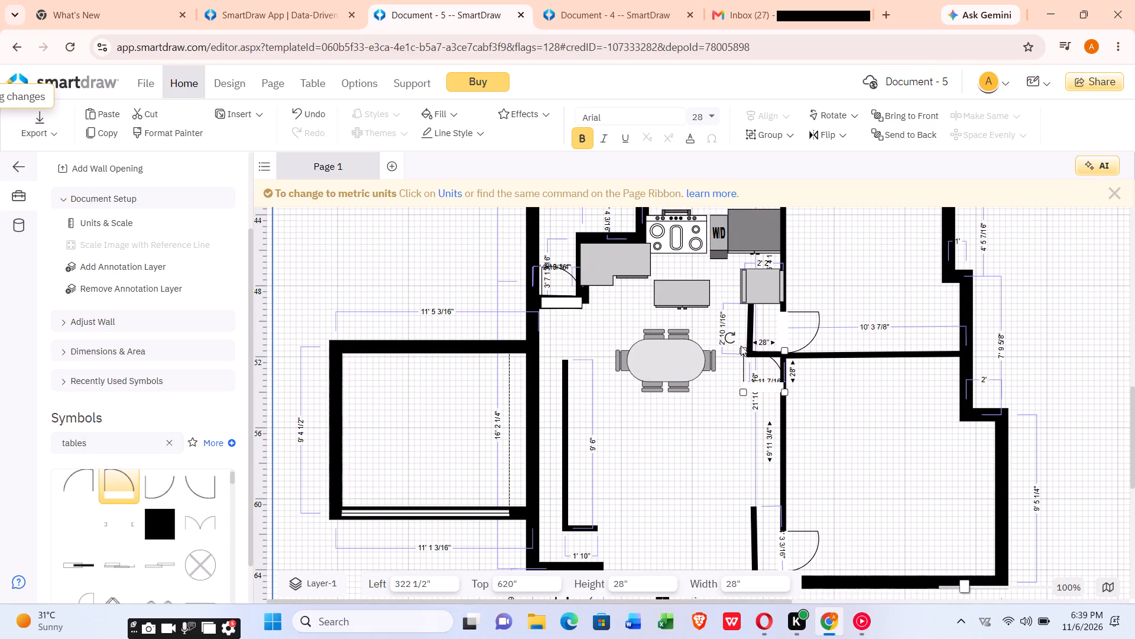
# Shrink the 28" door just below the short L-shaped wall to 17" high by 17" wide, keeping it upright.
pyautogui.moveTo(741, 351); pyautogui.dragTo(749, 370)
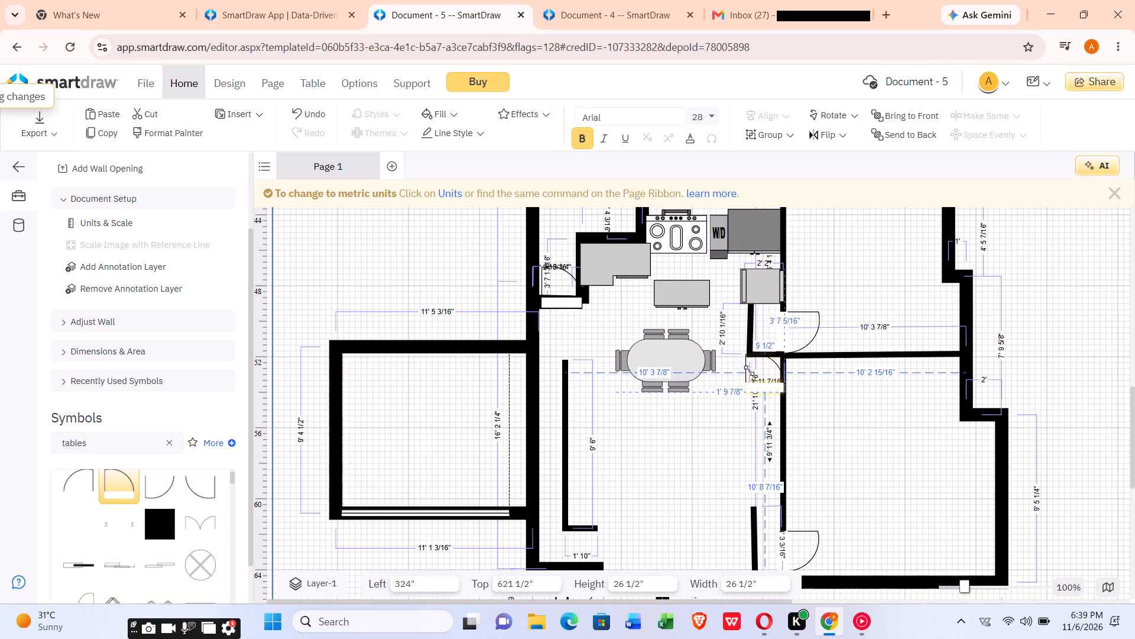
pyautogui.moveTo(749, 370); pyautogui.dragTo(750, 376)
pyautogui.moveTo(734, 344); pyautogui.dragTo(709, 386)
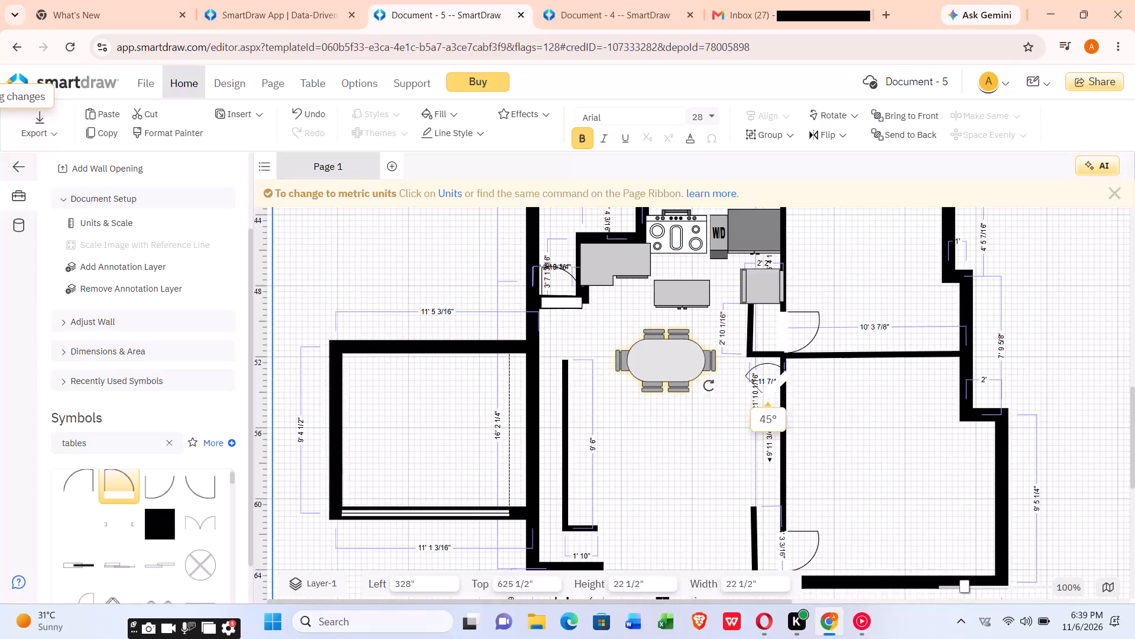
pyautogui.moveTo(709, 386); pyautogui.dragTo(712, 369)
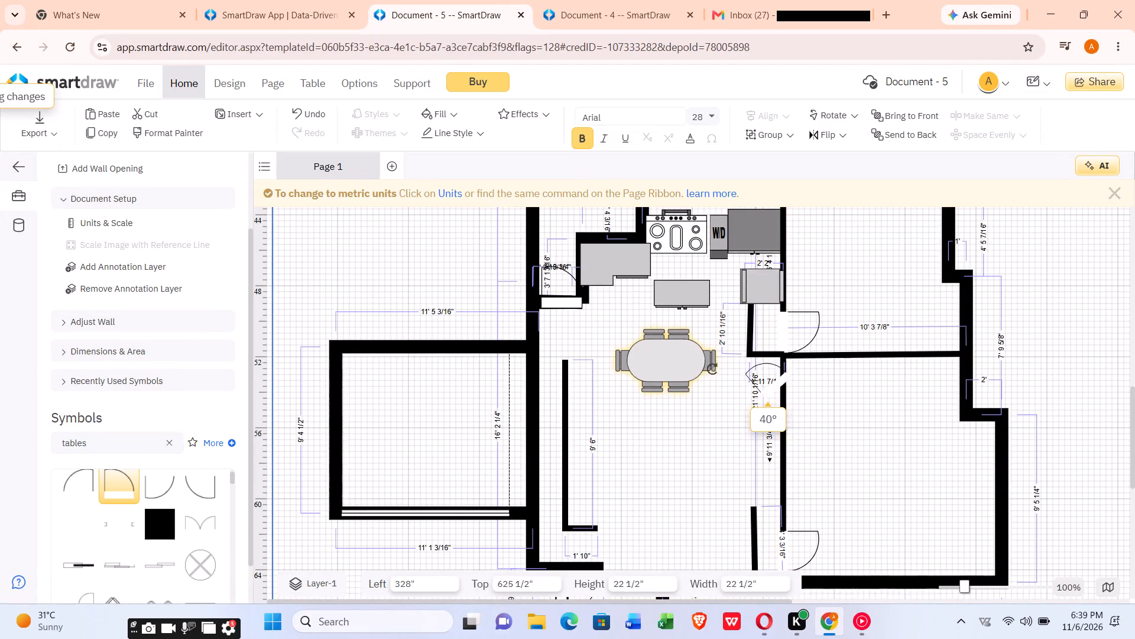
pyautogui.moveTo(712, 369); pyautogui.dragTo(720, 346)
pyautogui.moveTo(738, 351); pyautogui.dragTo(745, 341)
pyautogui.moveTo(756, 356); pyautogui.dragTo(758, 350)
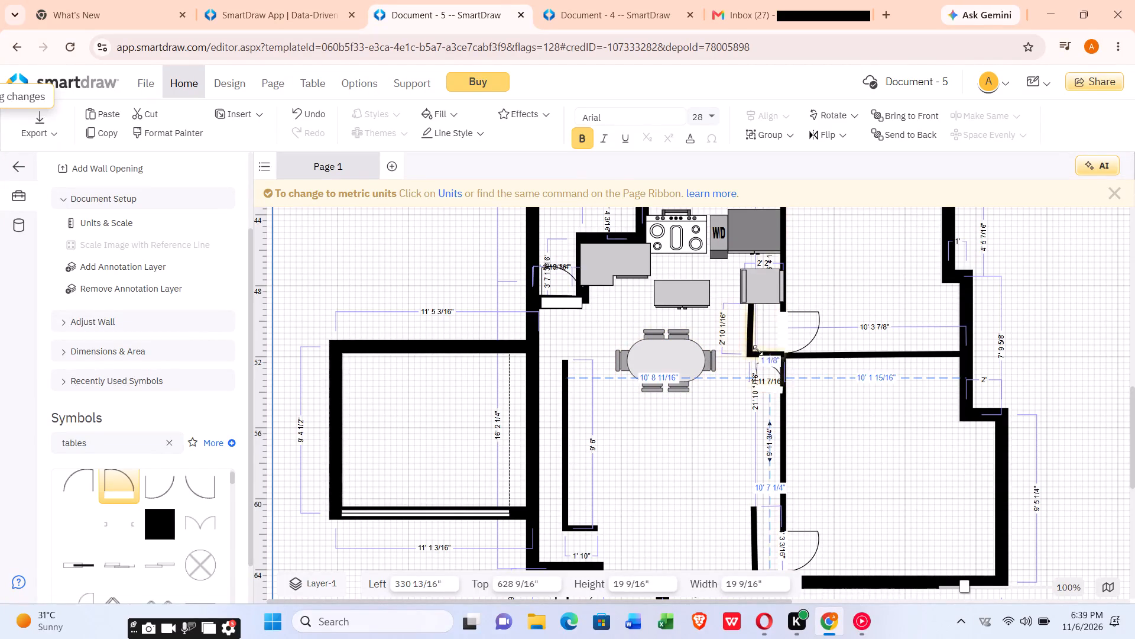
pyautogui.moveTo(758, 350); pyautogui.dragTo(761, 335)
# Move the 17" door onto the horizontal leg of the short L-shaped wall, at 332 1/16" left, 607 1/2" top.
pyautogui.moveTo(757, 377); pyautogui.dragTo(761, 383)
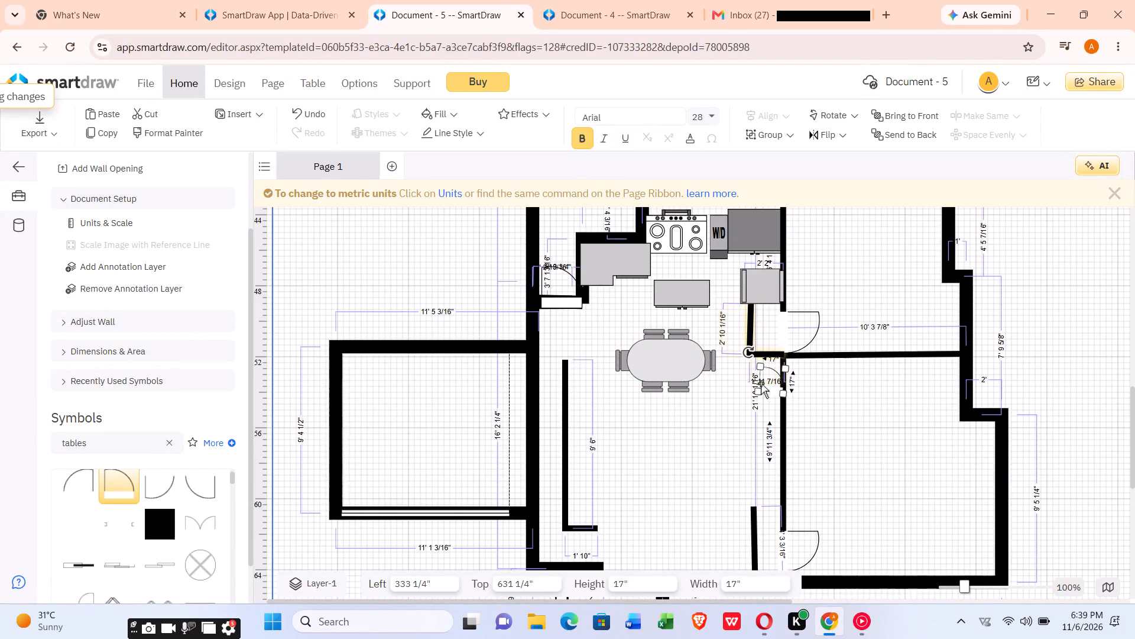
pyautogui.moveTo(761, 383); pyautogui.dragTo(764, 385)
pyautogui.moveTo(767, 386); pyautogui.dragTo(764, 355)
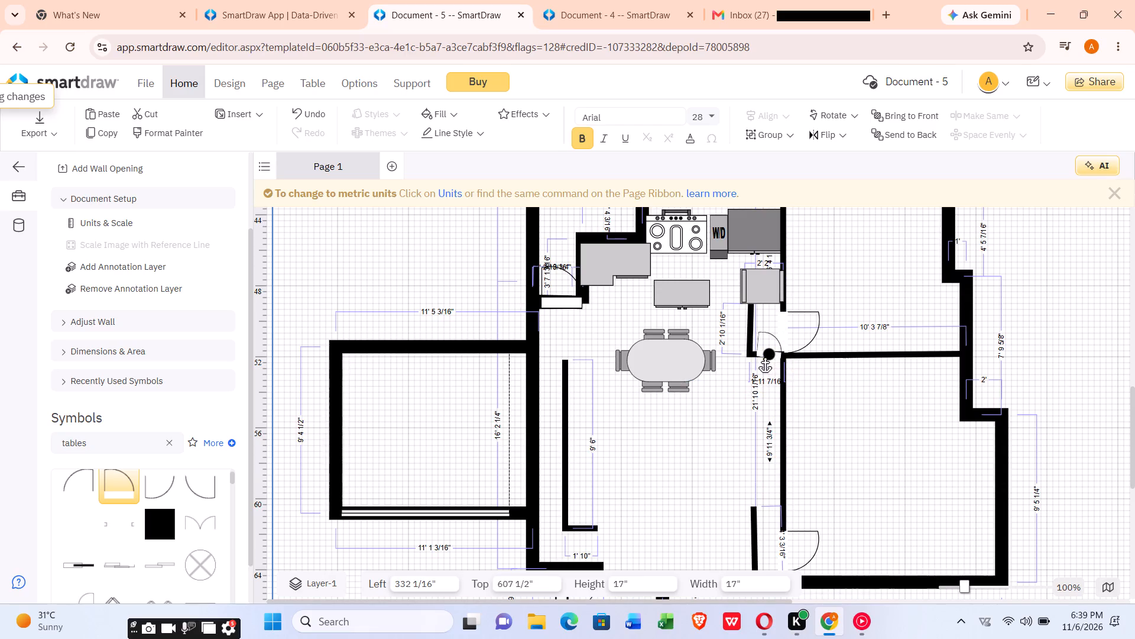
pyautogui.moveTo(764, 355); pyautogui.dragTo(762, 353)
pyautogui.moveTo(762, 353); pyautogui.dragTo(766, 351)
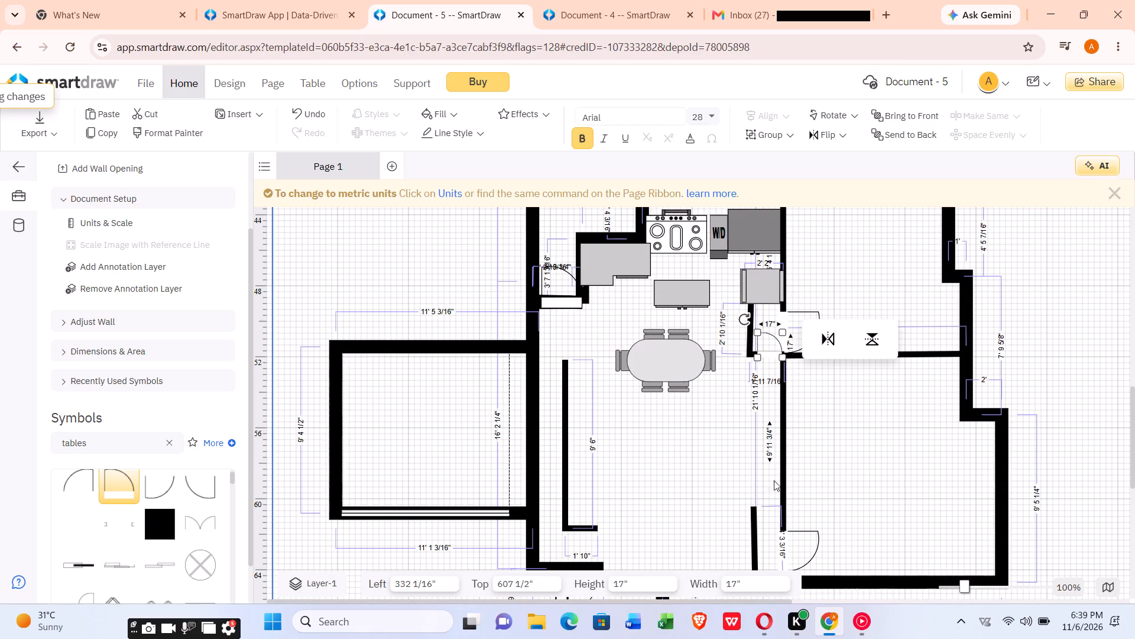
# Draw a 4" interior wall about 1' 7 5/8" long from the top of the short wall near the lower door to the central room's dividing wall.
pyautogui.scroll(-1, 688, 417)
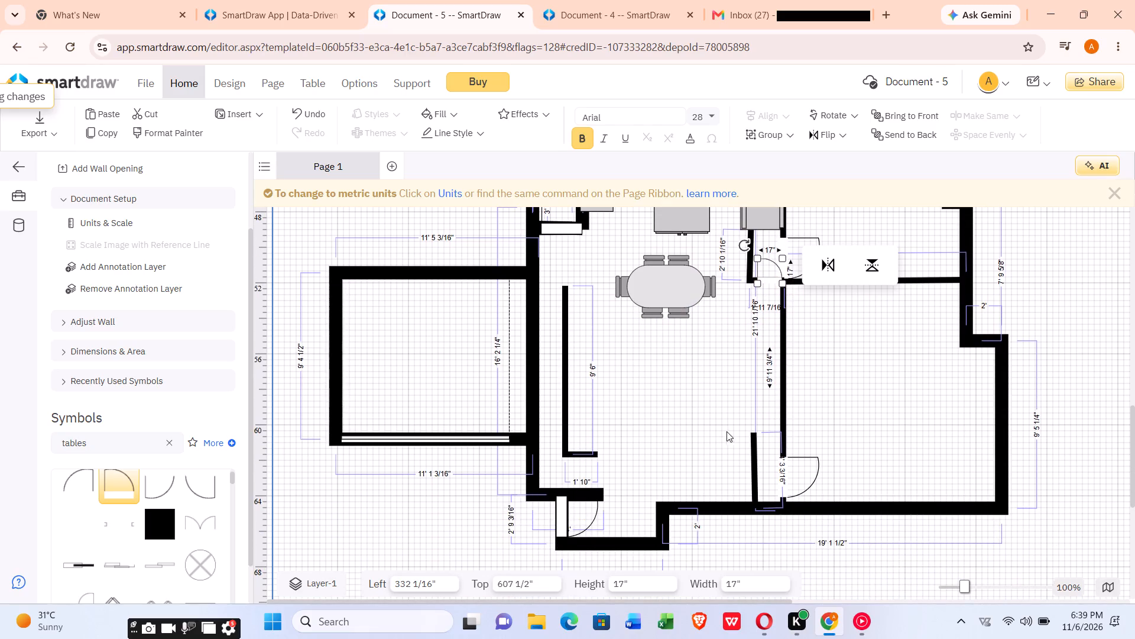
pyautogui.click(754, 430)
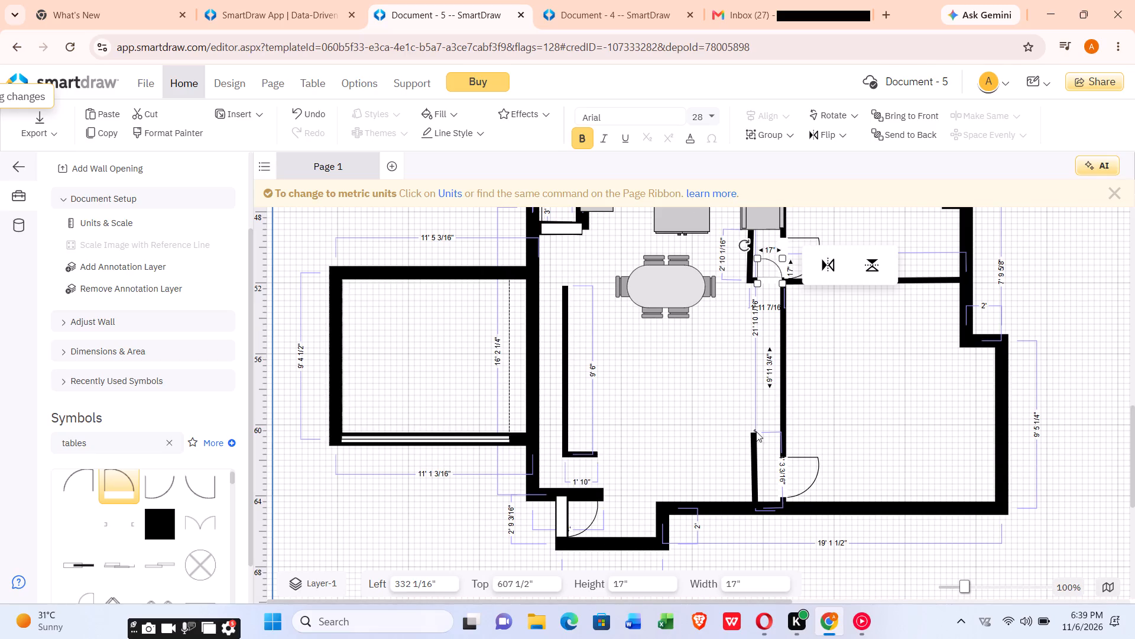
pyautogui.click(760, 430)
pyautogui.scroll(1, 148, 208)
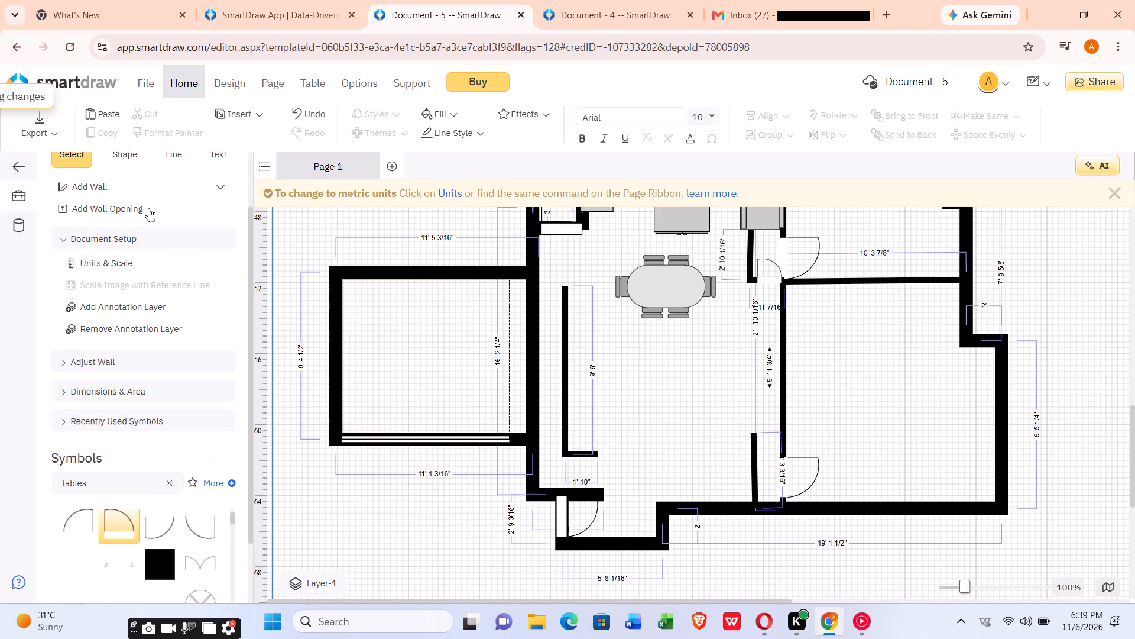
pyautogui.moveTo(174, 221); pyautogui.dragTo(180, 222)
pyautogui.click(229, 220)
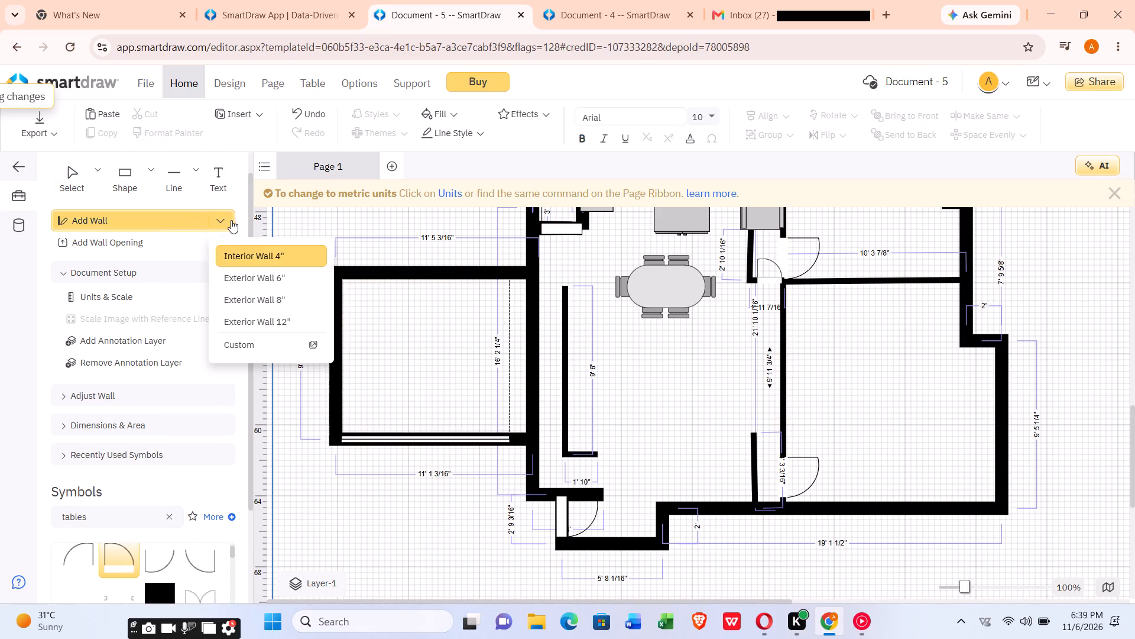
pyautogui.click(227, 250)
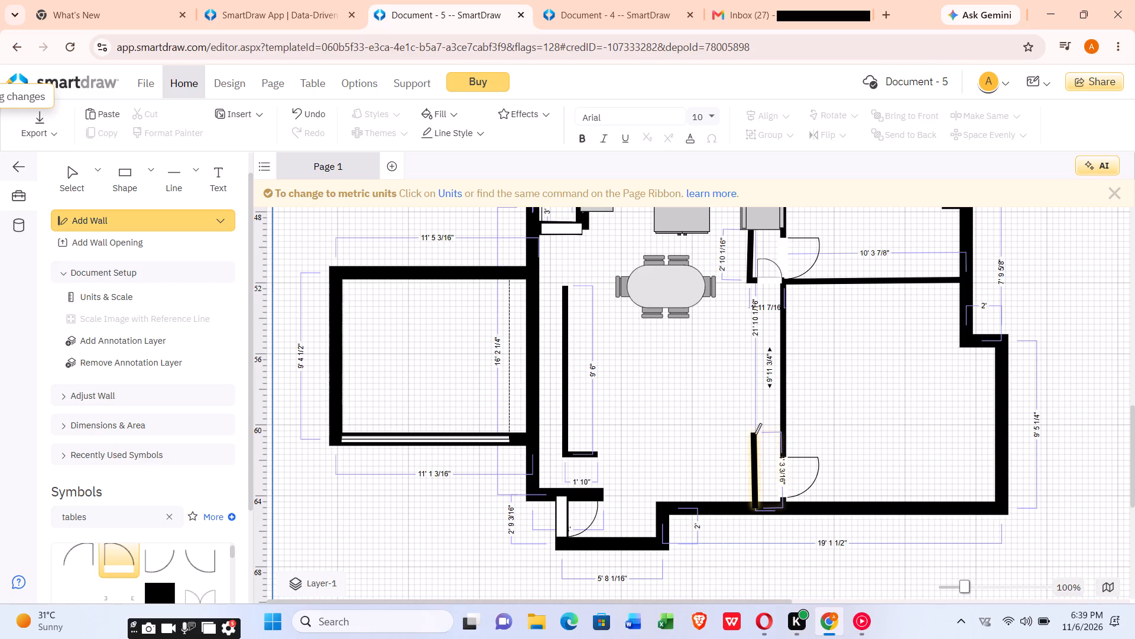
pyautogui.moveTo(754, 435); pyautogui.dragTo(781, 430)
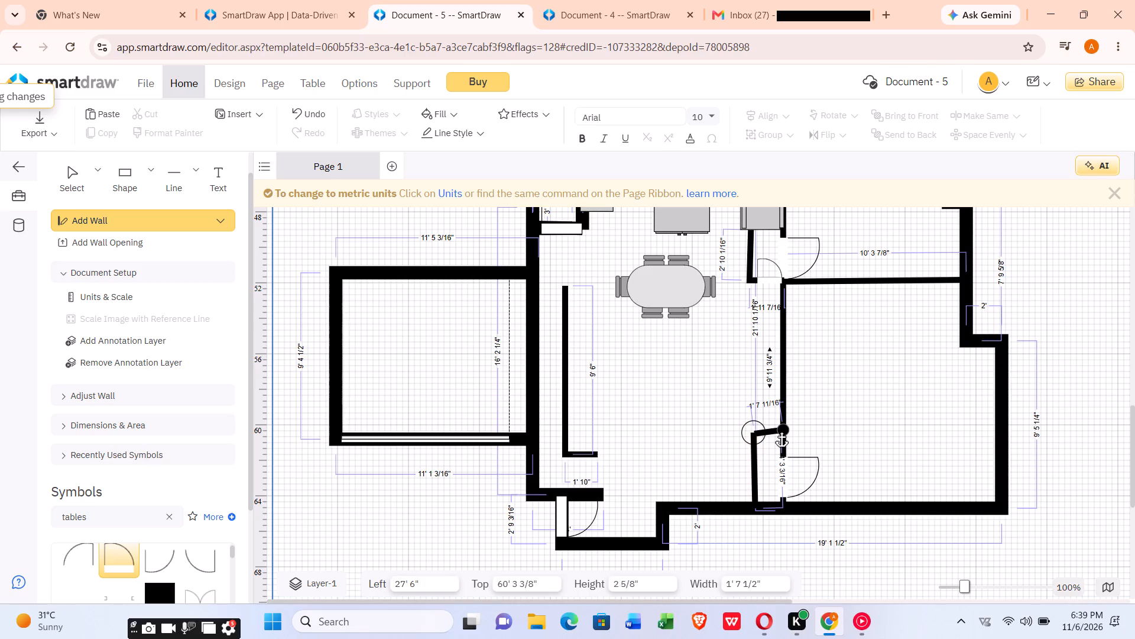
pyautogui.moveTo(781, 430); pyautogui.dragTo(778, 431)
pyautogui.click(781, 428)
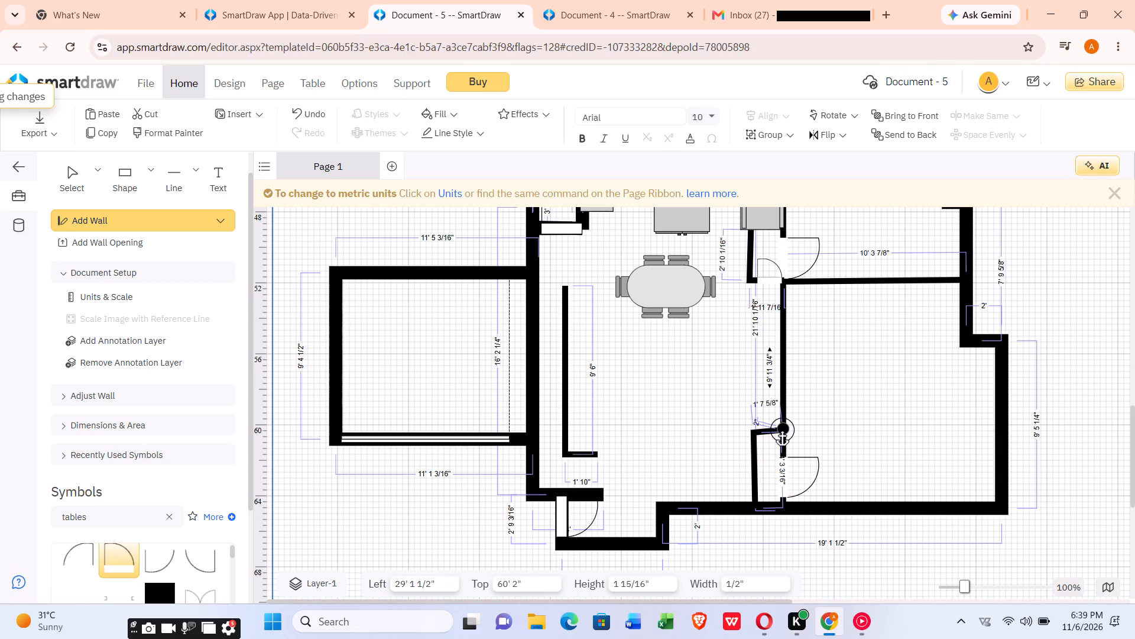
pyautogui.click(781, 428)
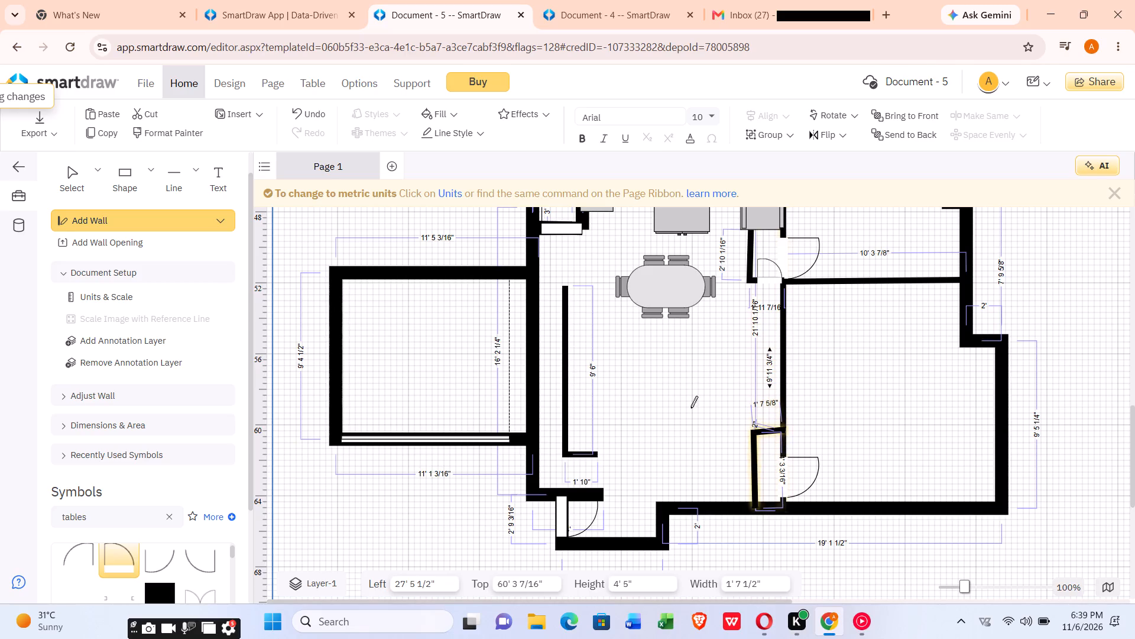
# Place a Door (28") symbol in the central room above the new short interior wall and rotate it about half a turn.
pyautogui.moveTo(156, 547); pyautogui.dragTo(162, 549)
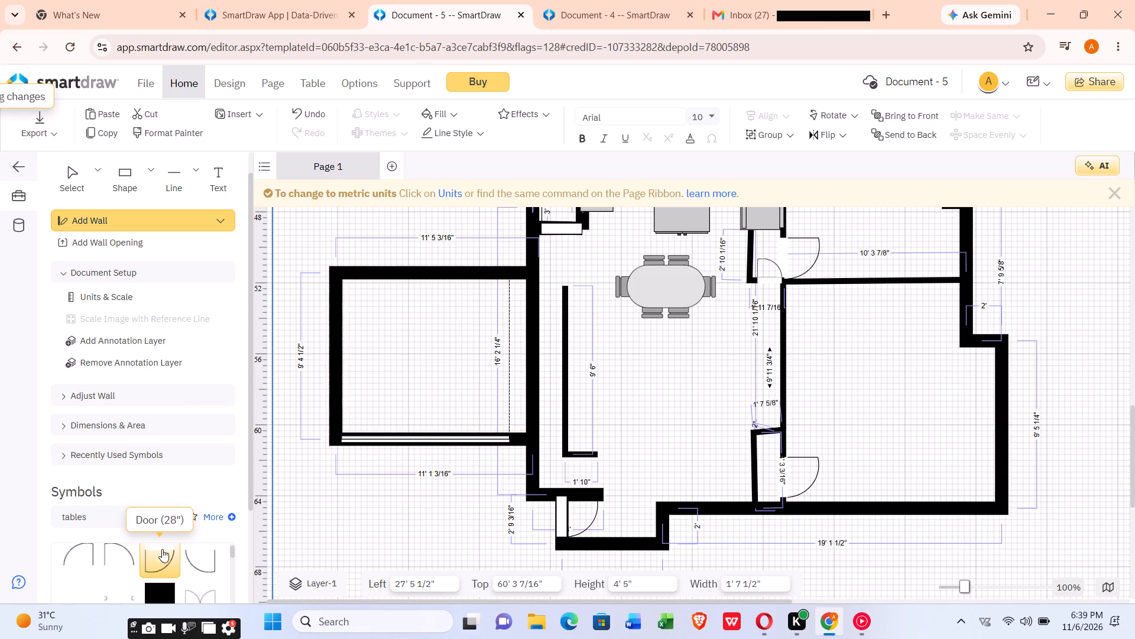
pyautogui.moveTo(162, 549); pyautogui.dragTo(736, 421)
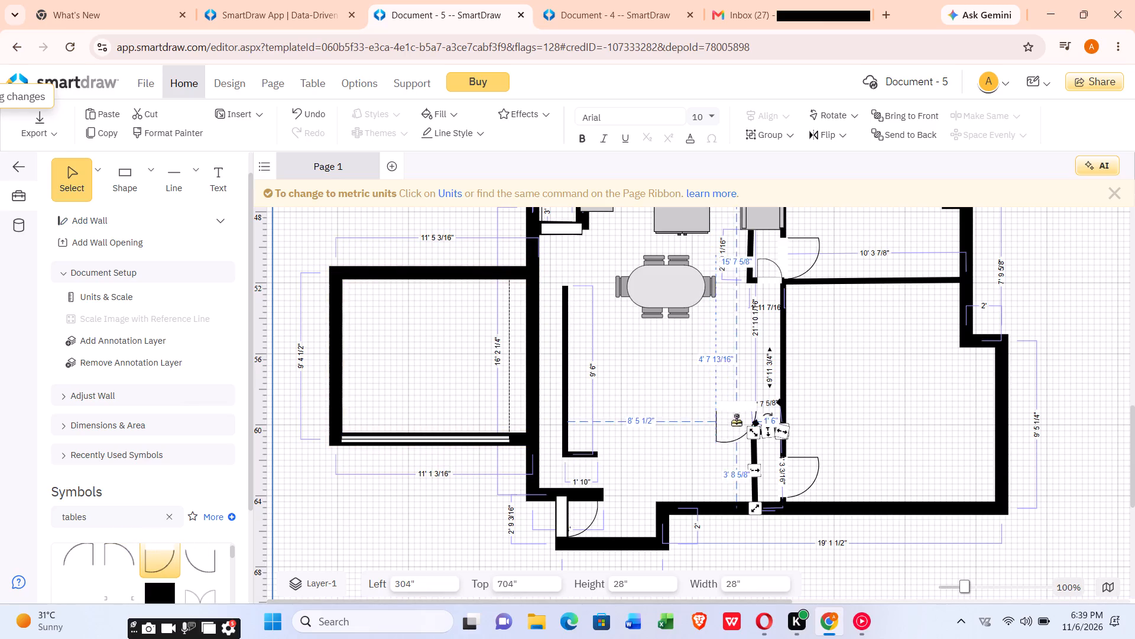
pyautogui.moveTo(736, 421); pyautogui.dragTo(731, 387)
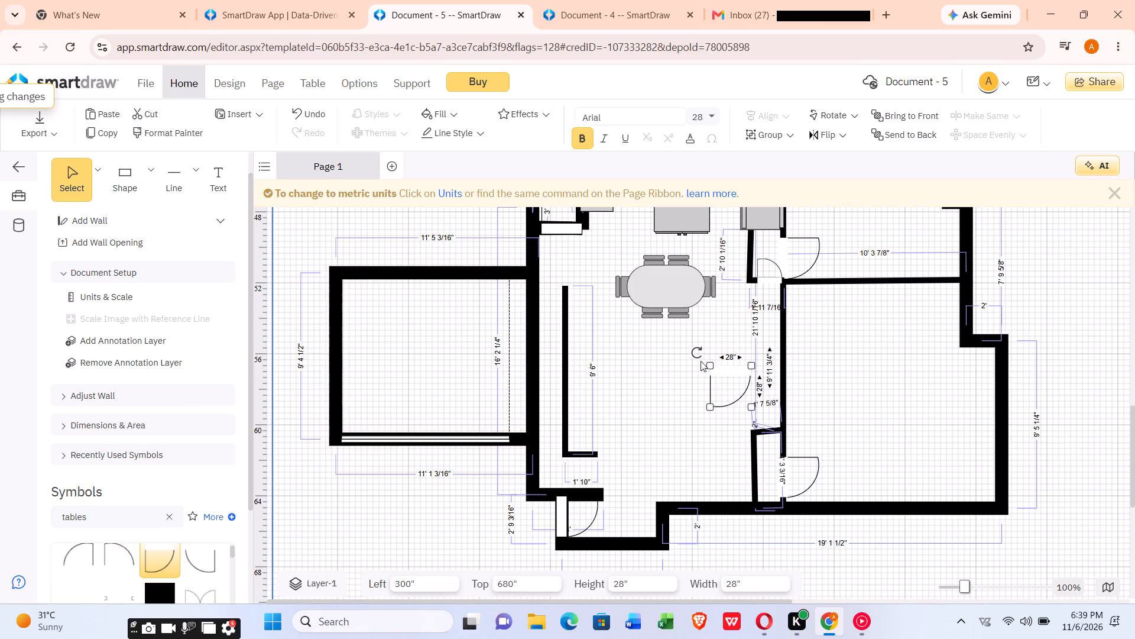
pyautogui.moveTo(703, 359); pyautogui.dragTo(761, 410)
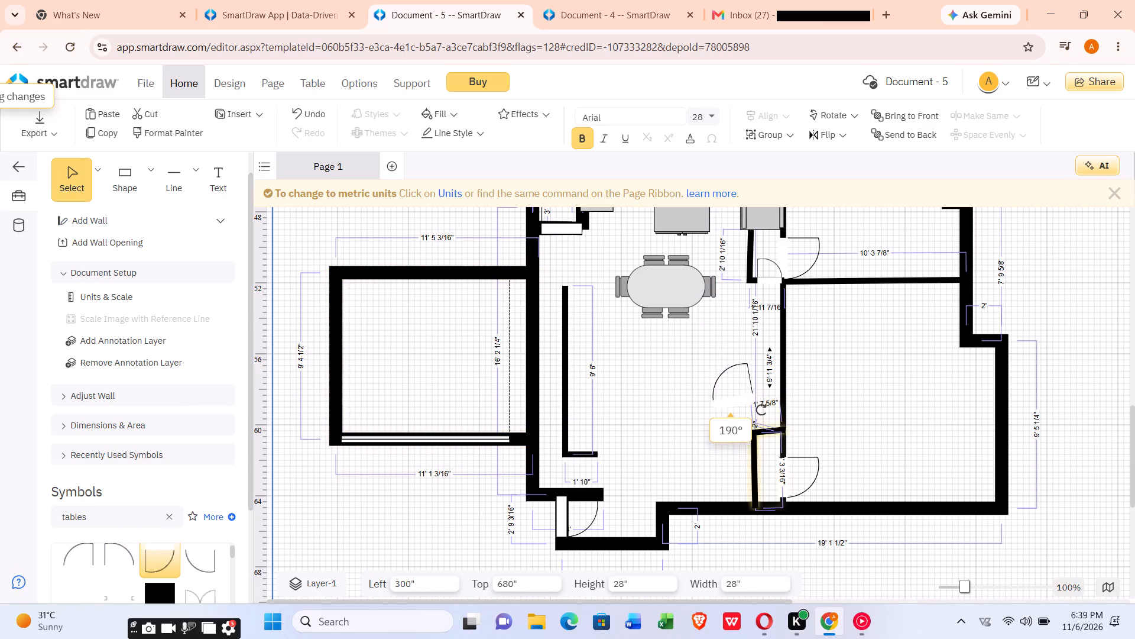
pyautogui.moveTo(761, 410); pyautogui.dragTo(761, 411)
# Shrink the rotated door to 8 3/16" square and place it on the new short interior wall, at 335 3/16" left, 716 5/8" top.
pyautogui.moveTo(708, 364); pyautogui.dragTo(722, 380)
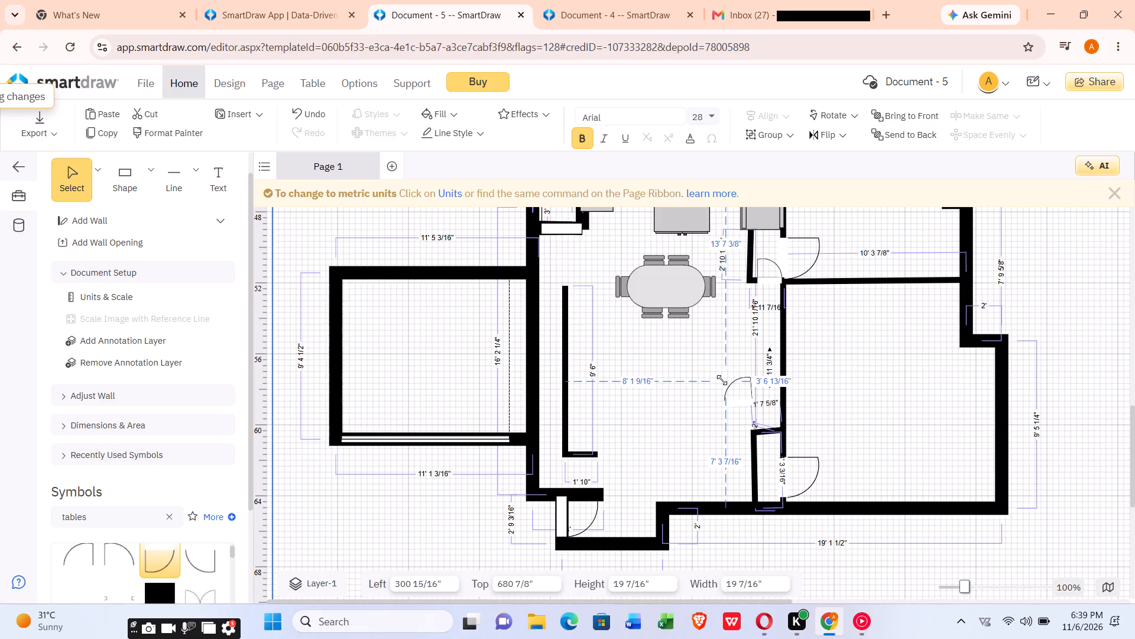
pyautogui.moveTo(722, 380); pyautogui.dragTo(737, 388)
pyautogui.moveTo(747, 399); pyautogui.dragTo(767, 418)
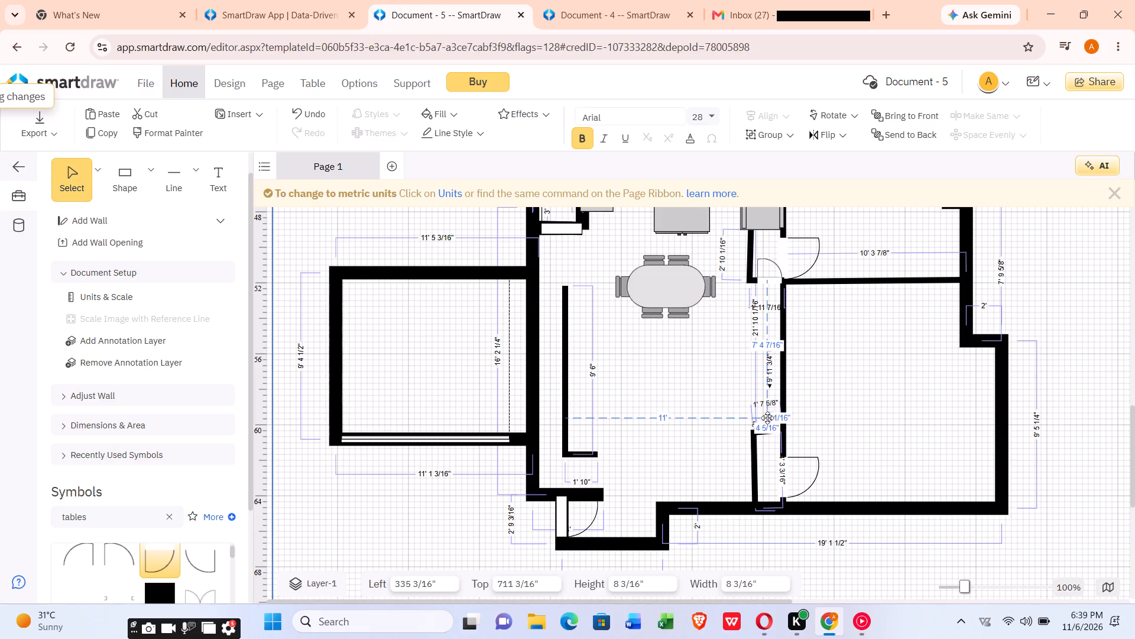
pyautogui.moveTo(767, 418); pyautogui.dragTo(767, 425)
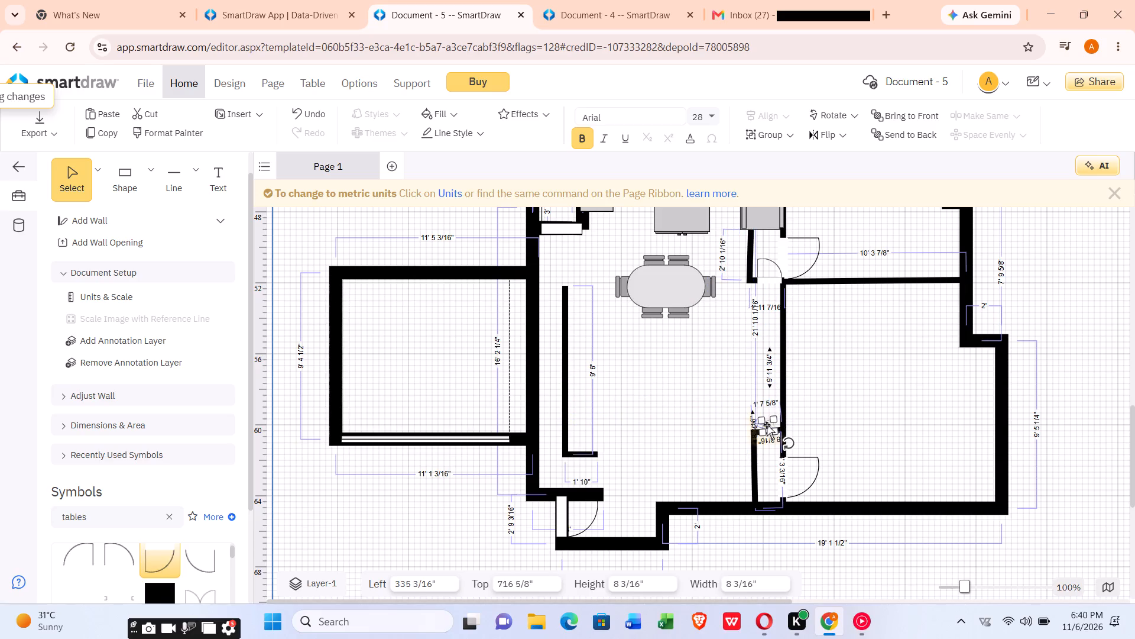
pyautogui.click(786, 437)
pyautogui.moveTo(783, 440); pyautogui.dragTo(815, 425)
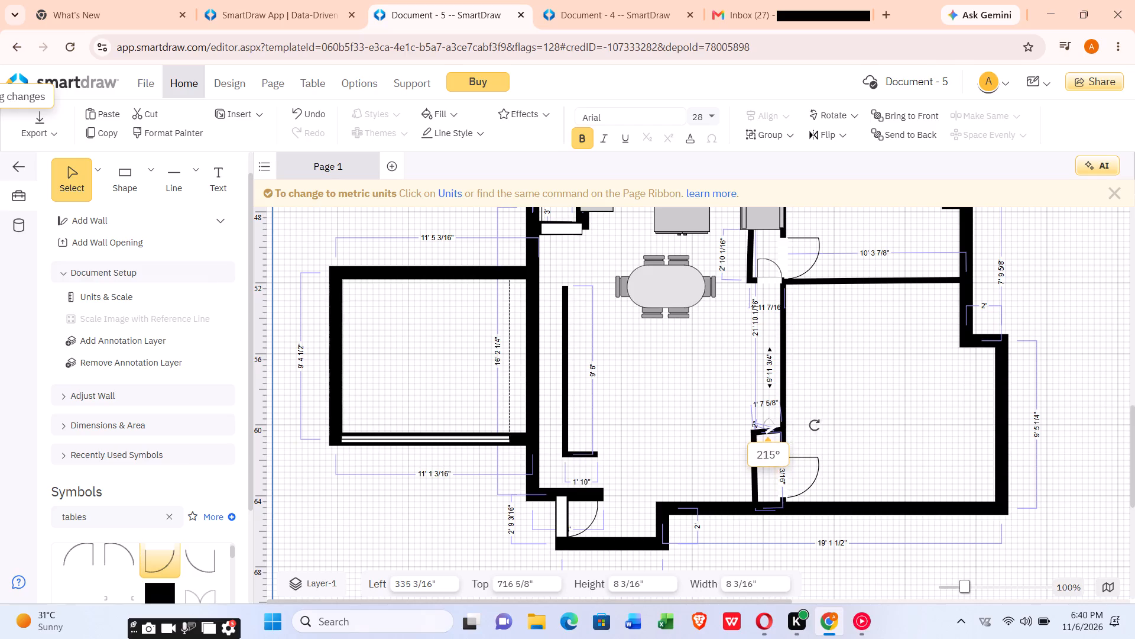
pyautogui.moveTo(815, 425); pyautogui.dragTo(796, 446)
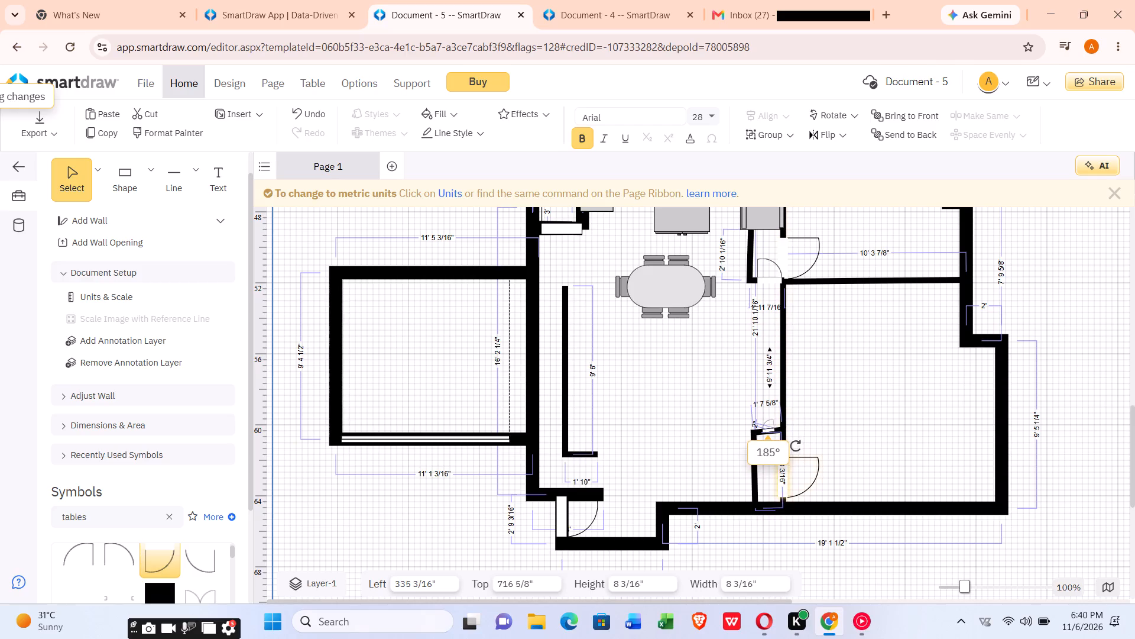
pyautogui.moveTo(796, 446); pyautogui.dragTo(793, 450)
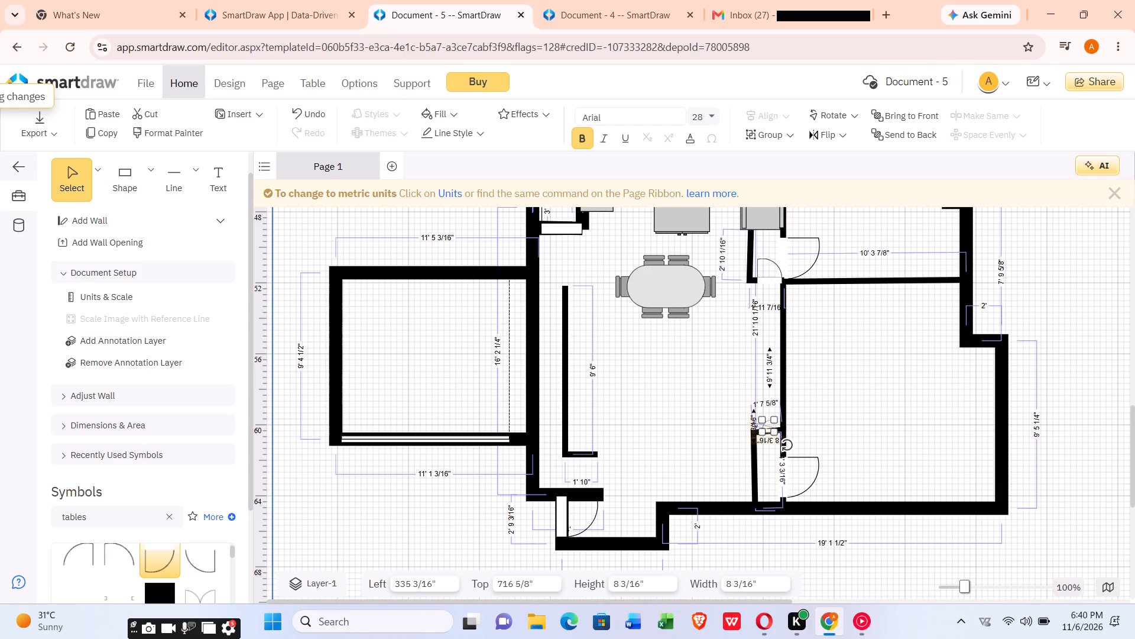
# Enlarge the small door to 15 3/8" high by 15 3/8" wide and align it with the new short interior wall.
pyautogui.moveTo(760, 416); pyautogui.dragTo(754, 410)
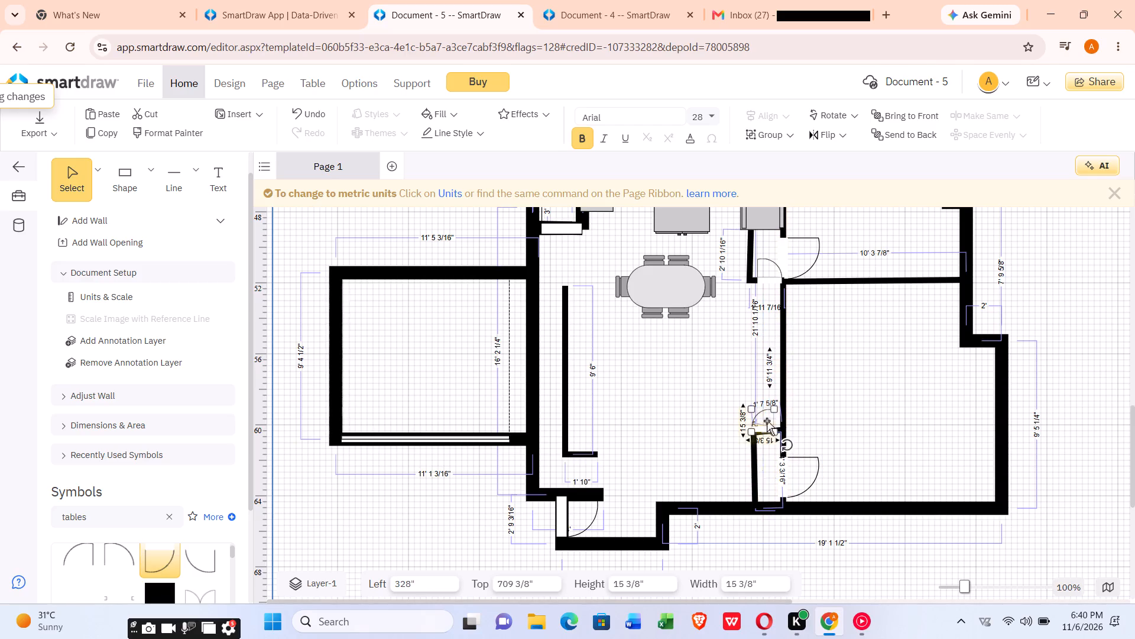
pyautogui.click(767, 421)
pyautogui.click(798, 425)
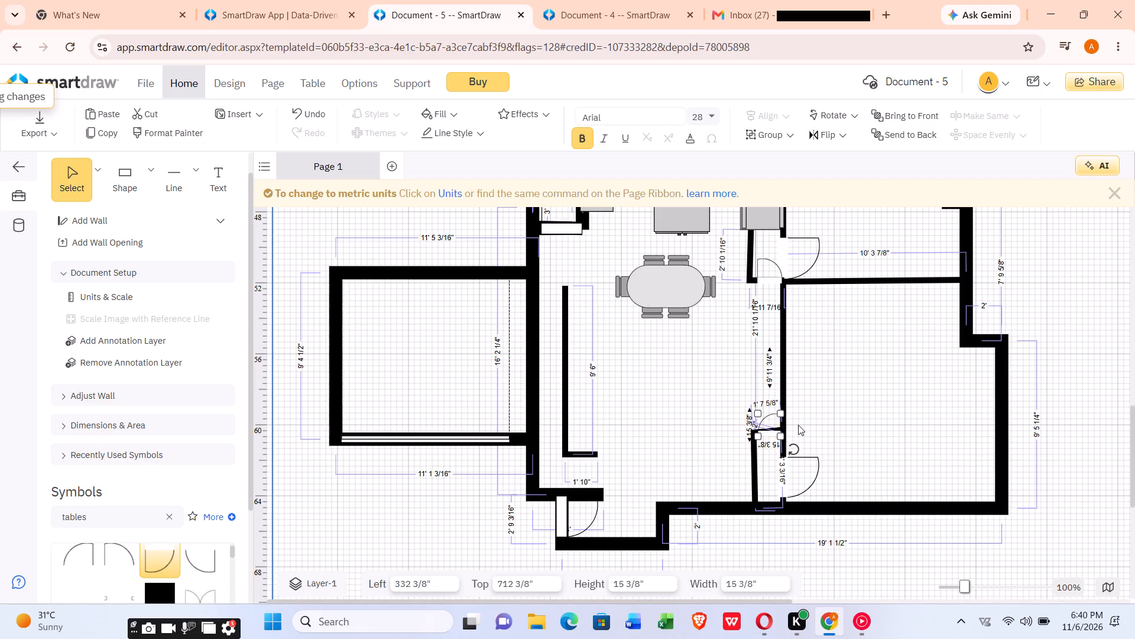
pyautogui.moveTo(773, 425); pyautogui.dragTo(768, 418)
pyautogui.click(826, 430)
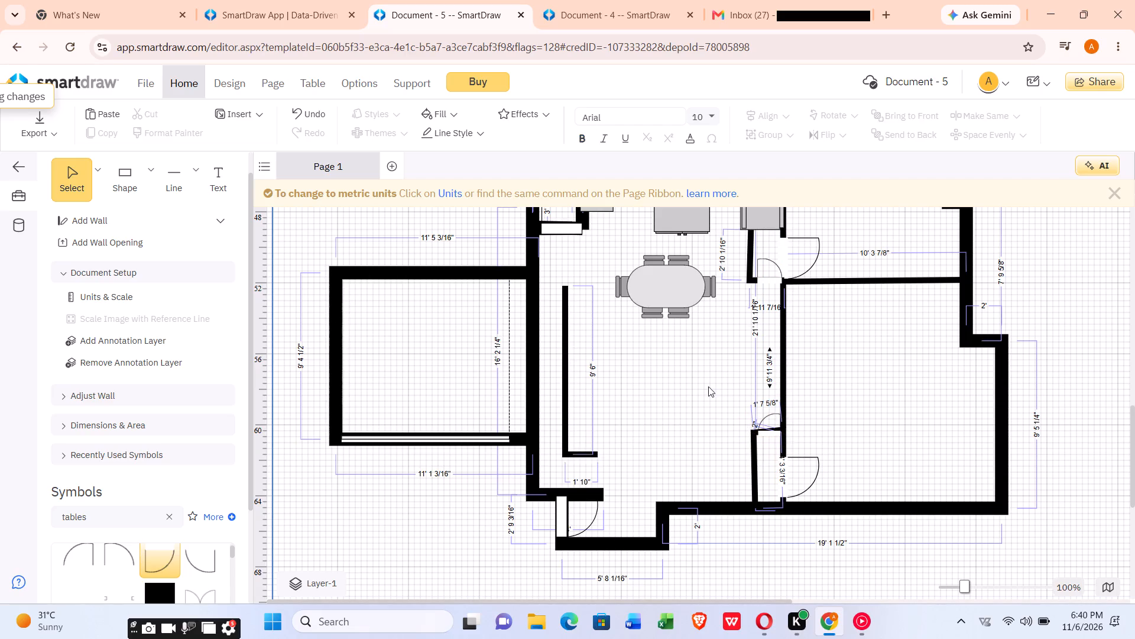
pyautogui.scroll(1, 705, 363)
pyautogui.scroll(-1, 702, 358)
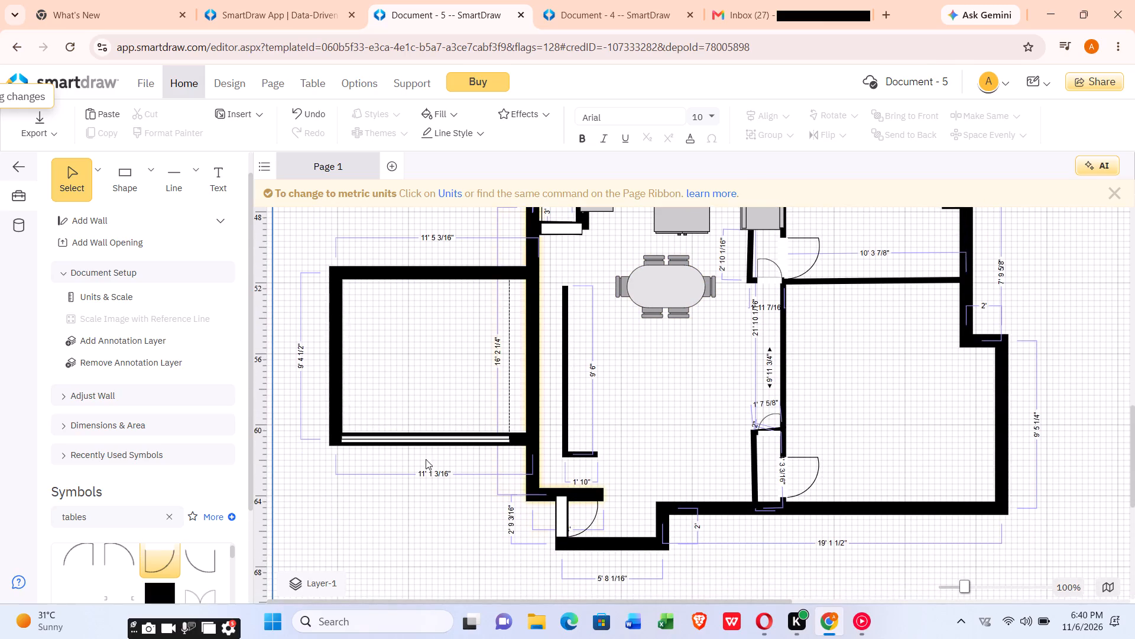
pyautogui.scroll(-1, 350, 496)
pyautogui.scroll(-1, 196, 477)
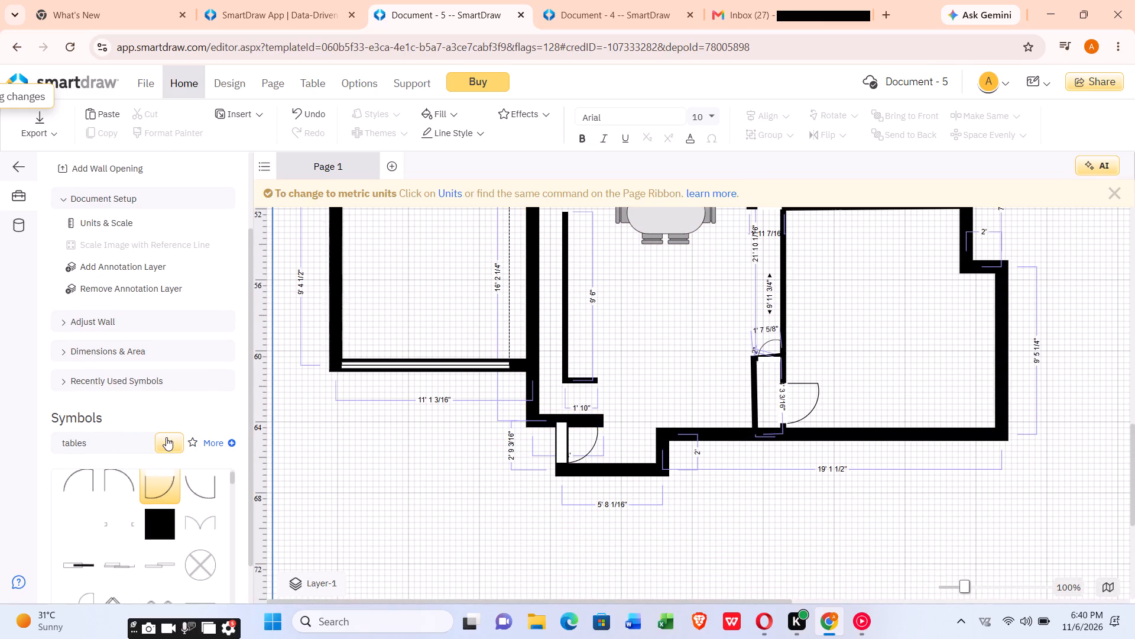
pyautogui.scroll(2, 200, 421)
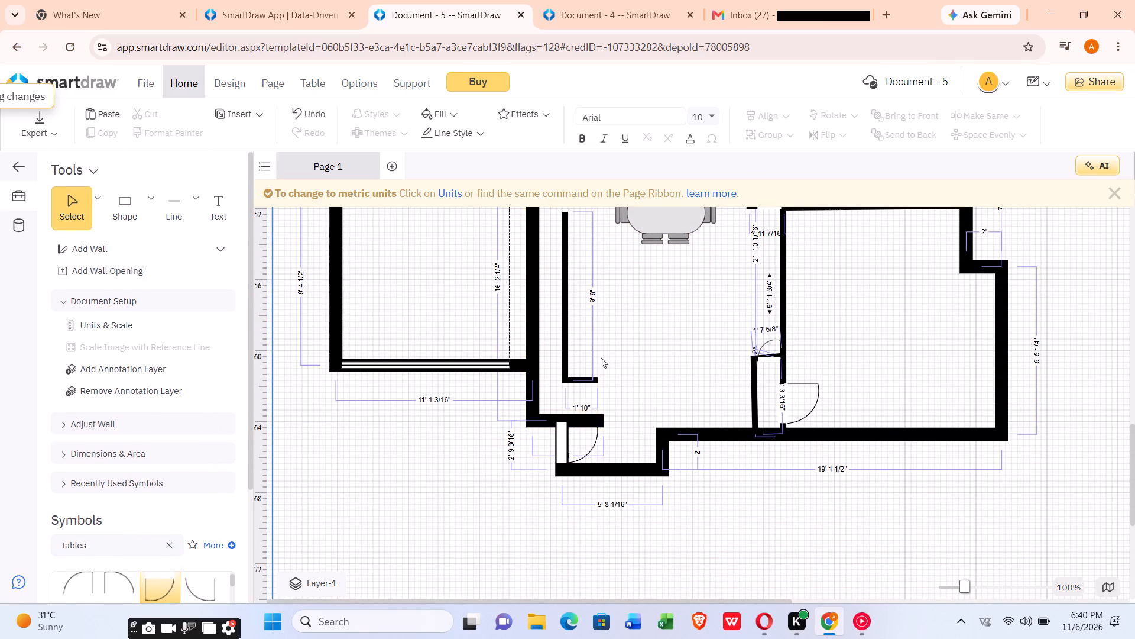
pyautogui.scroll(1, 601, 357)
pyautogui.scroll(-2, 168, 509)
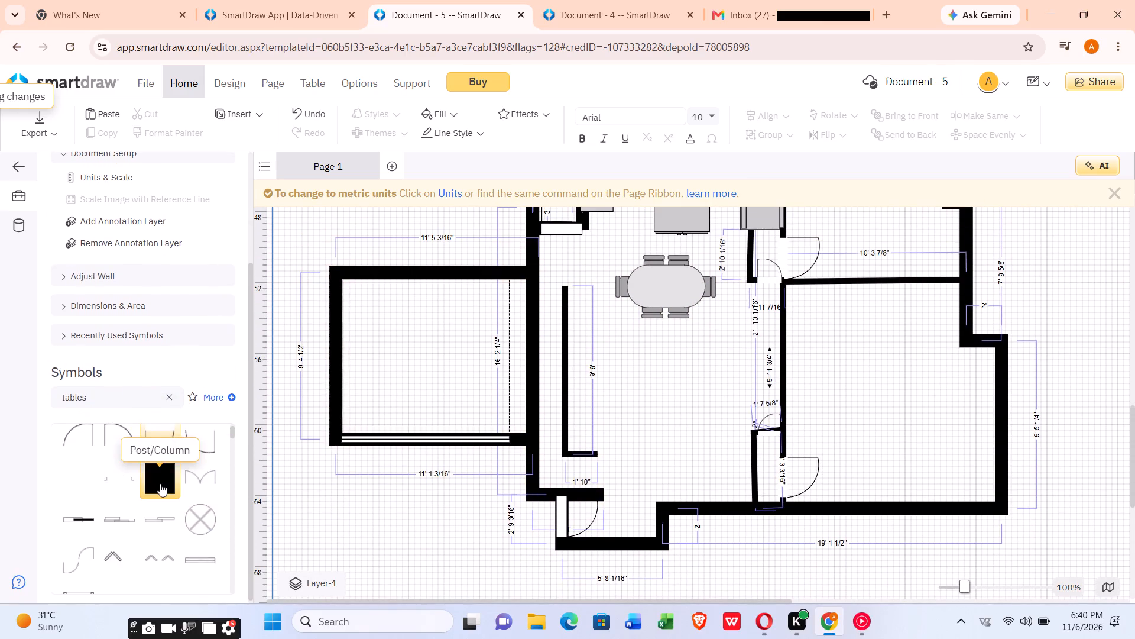
# Find the Vehicle Diagram symbol library among the available libraries and add it to the document's symbols.
pyautogui.scroll(-3, 160, 482)
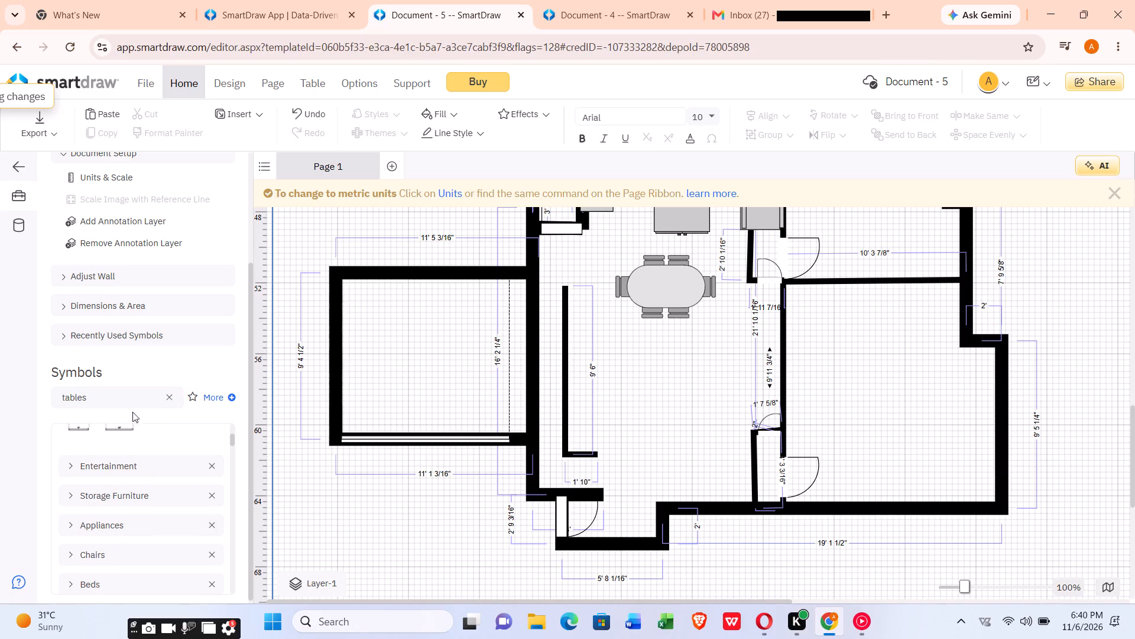
pyautogui.click(221, 392)
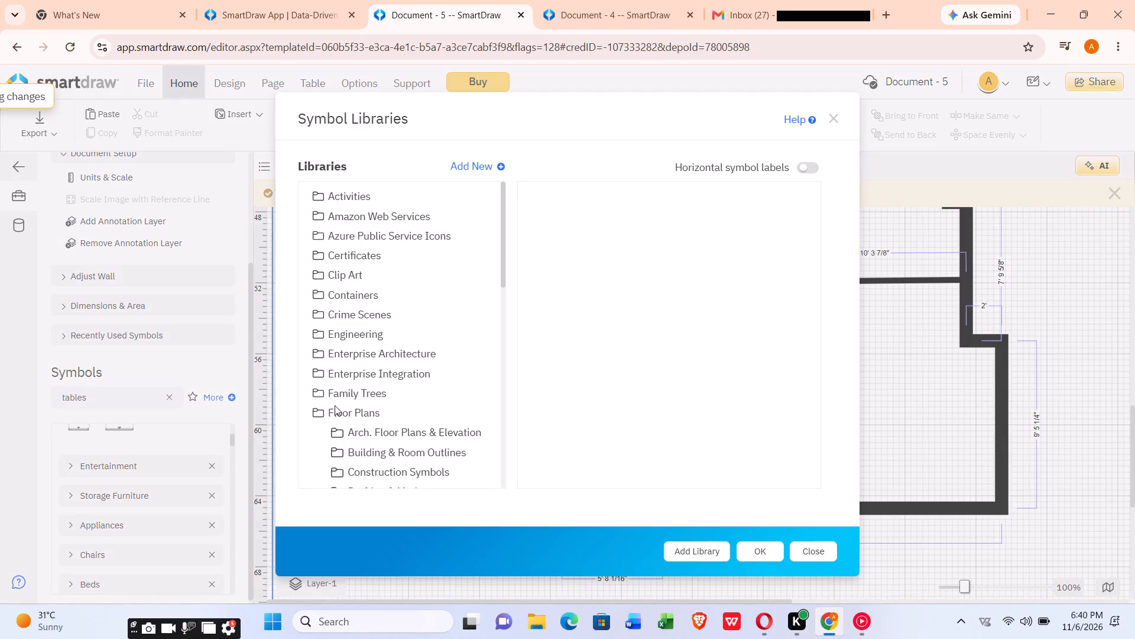
pyautogui.scroll(-5, 466, 247)
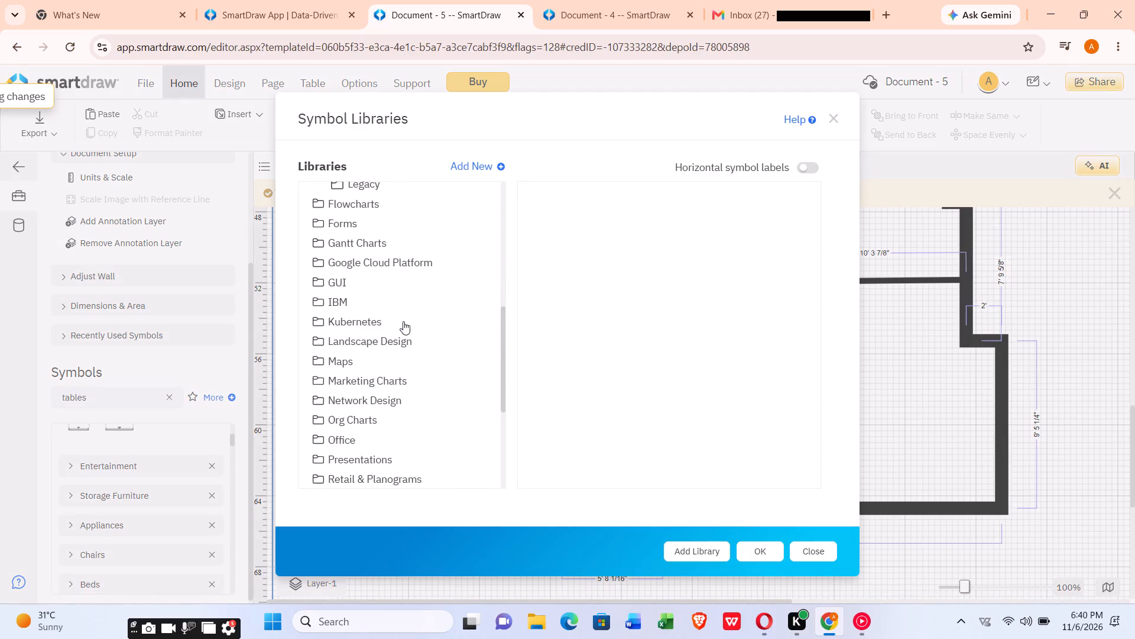
pyautogui.scroll(-7, 403, 323)
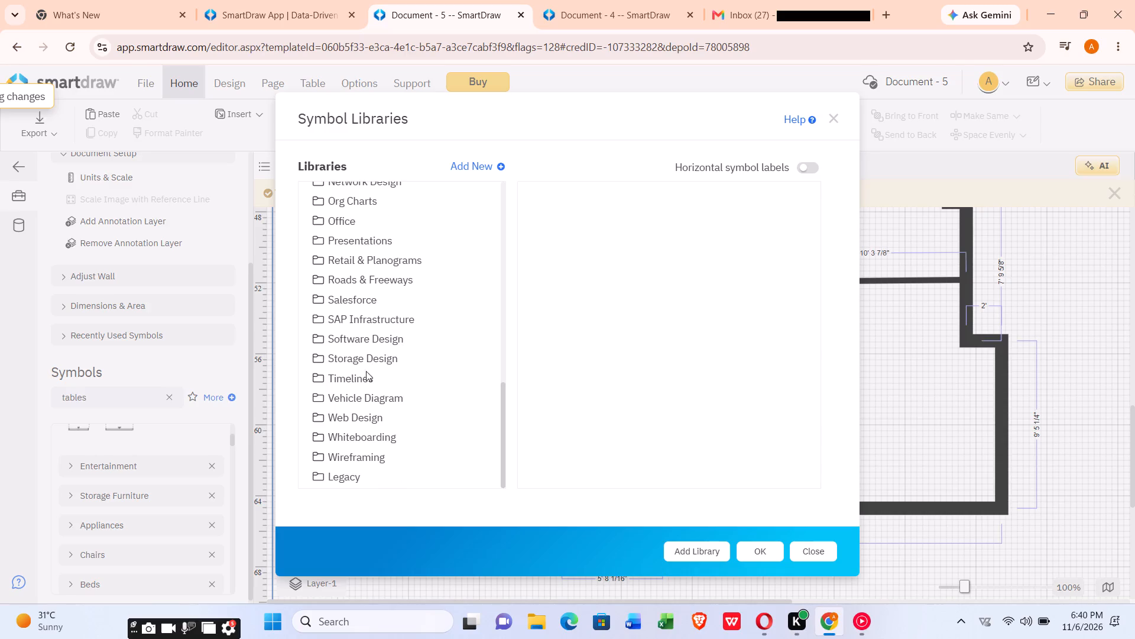
pyautogui.click(363, 389)
pyautogui.click(358, 393)
pyautogui.click(323, 395)
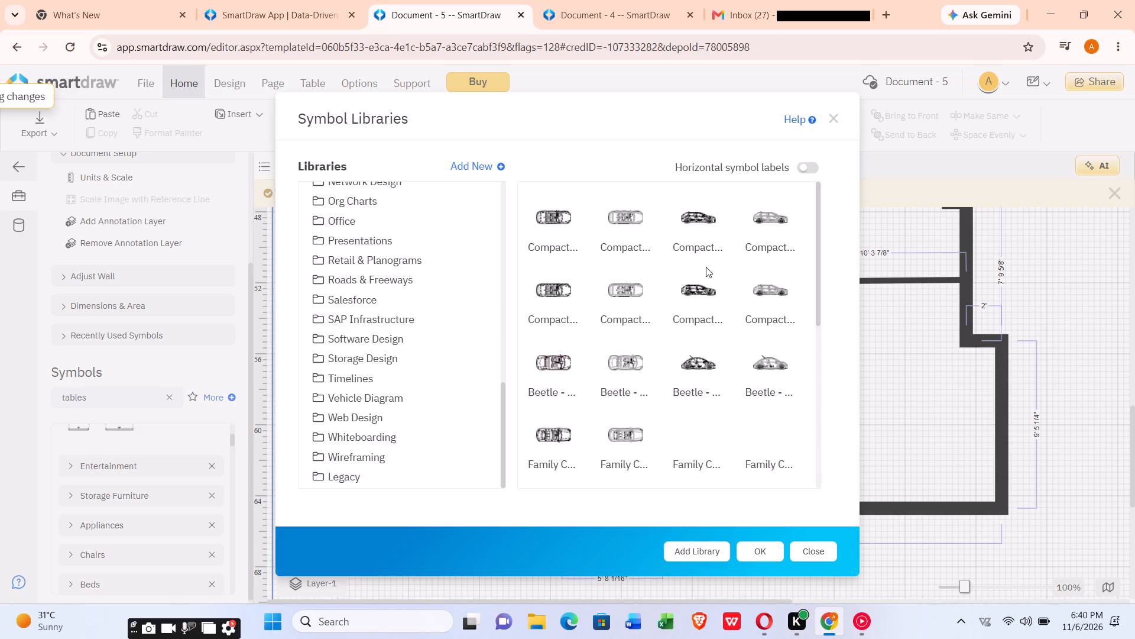
pyautogui.scroll(-3, 733, 233)
pyautogui.scroll(2, 702, 367)
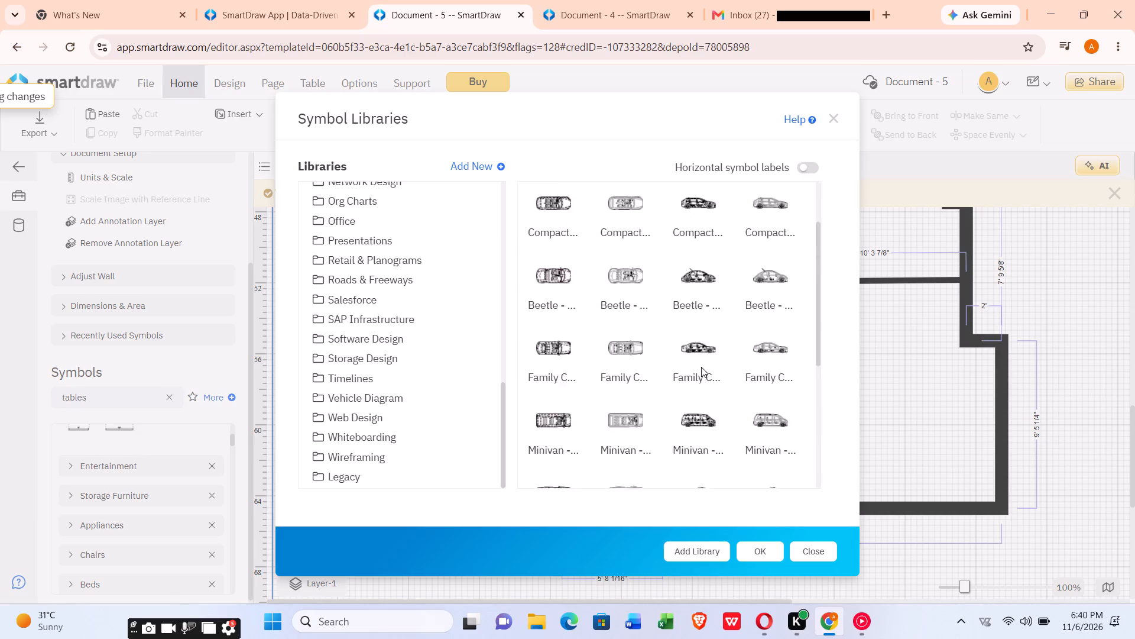
pyautogui.click(621, 292)
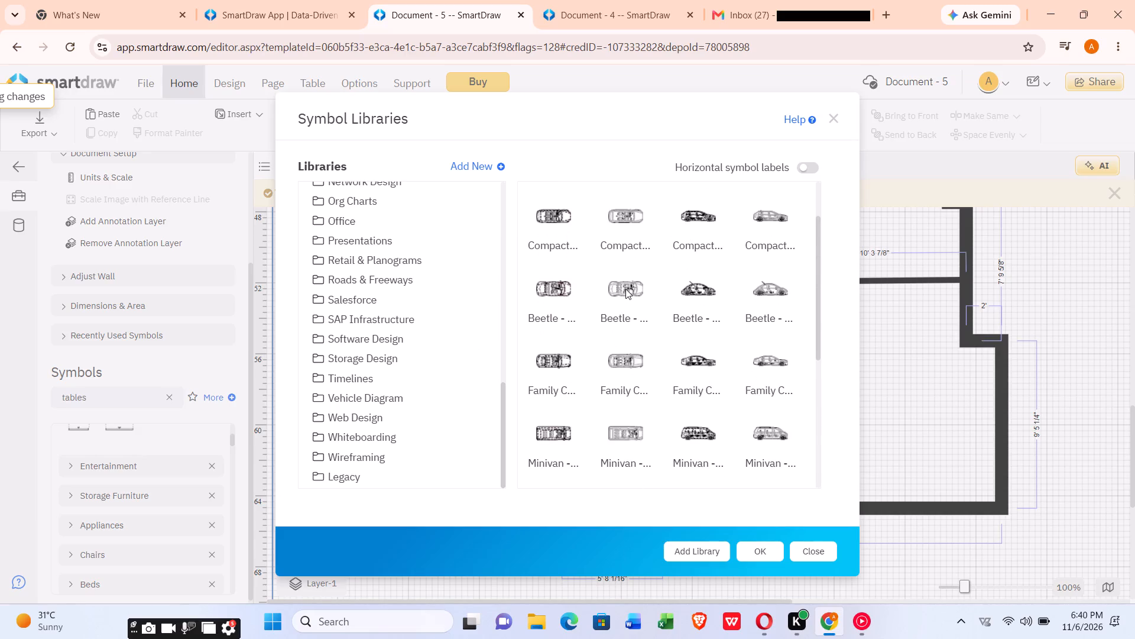
pyautogui.click(707, 287)
pyautogui.doubleClick(627, 362)
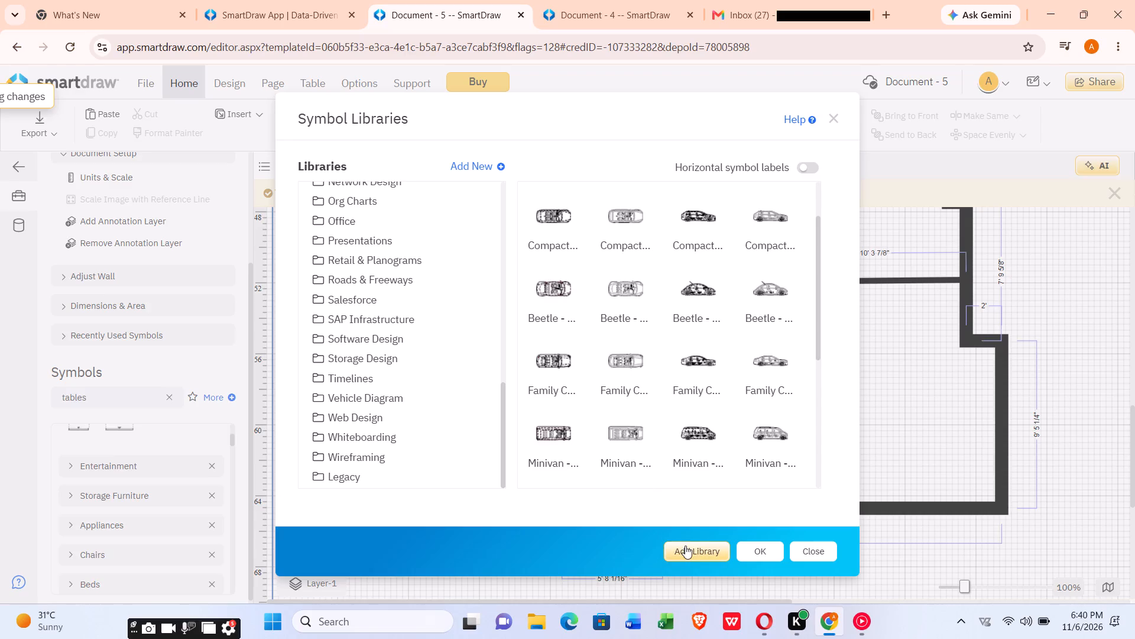
pyautogui.click(688, 546)
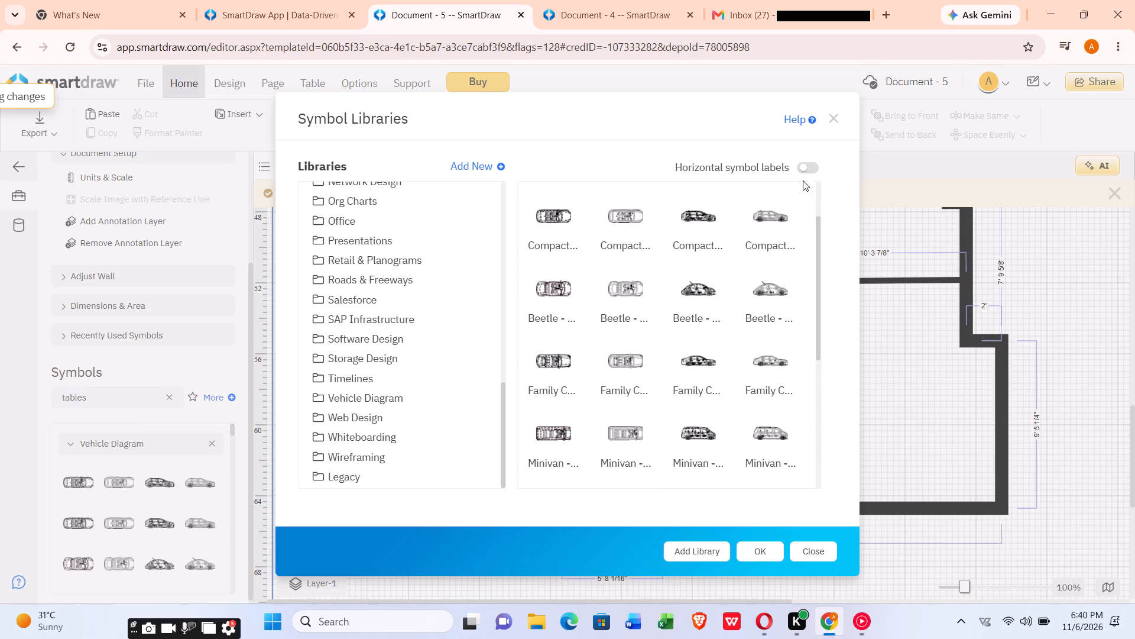
pyautogui.click(835, 111)
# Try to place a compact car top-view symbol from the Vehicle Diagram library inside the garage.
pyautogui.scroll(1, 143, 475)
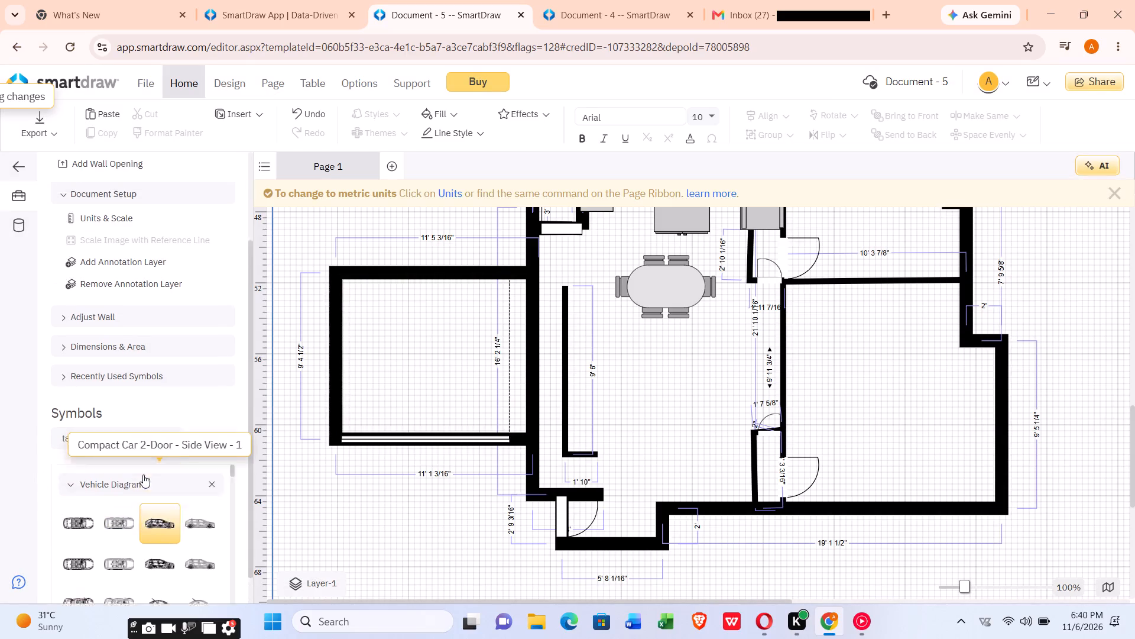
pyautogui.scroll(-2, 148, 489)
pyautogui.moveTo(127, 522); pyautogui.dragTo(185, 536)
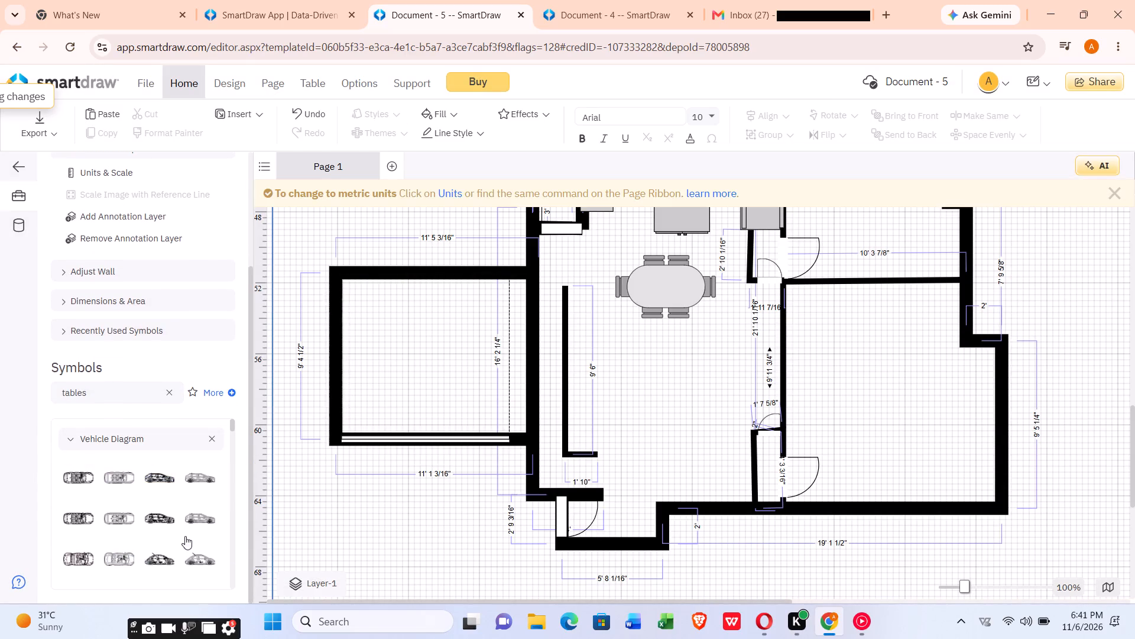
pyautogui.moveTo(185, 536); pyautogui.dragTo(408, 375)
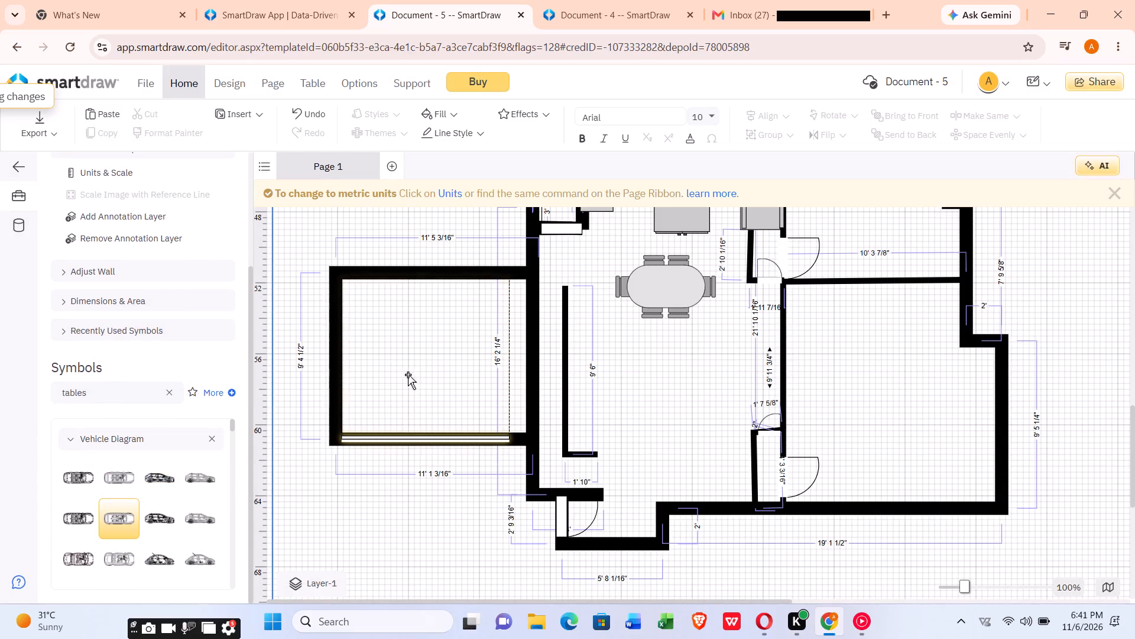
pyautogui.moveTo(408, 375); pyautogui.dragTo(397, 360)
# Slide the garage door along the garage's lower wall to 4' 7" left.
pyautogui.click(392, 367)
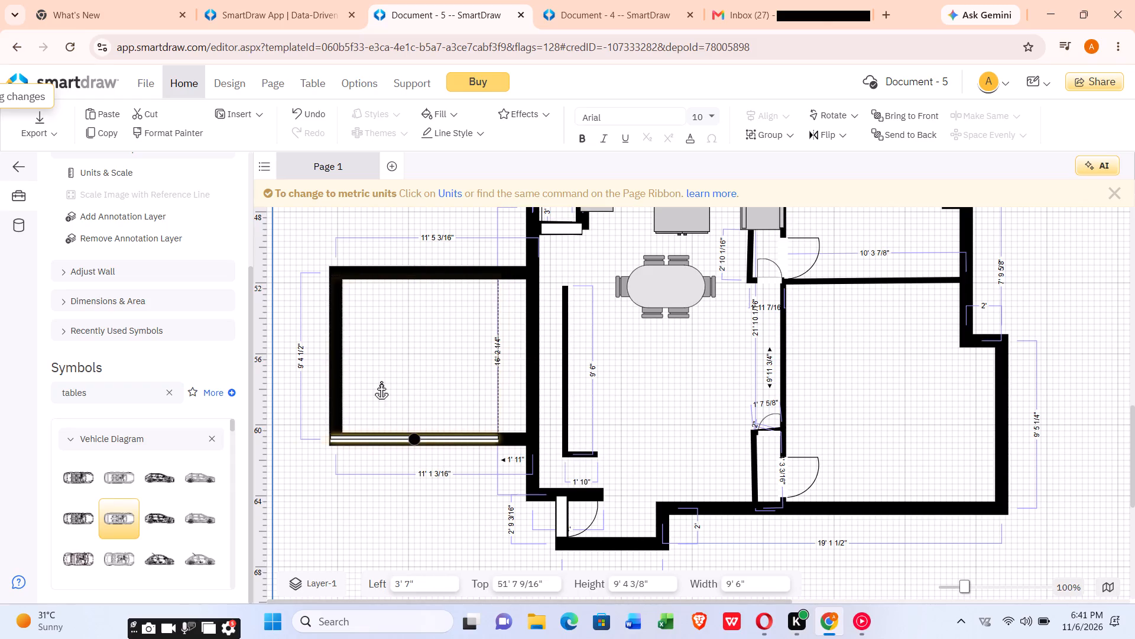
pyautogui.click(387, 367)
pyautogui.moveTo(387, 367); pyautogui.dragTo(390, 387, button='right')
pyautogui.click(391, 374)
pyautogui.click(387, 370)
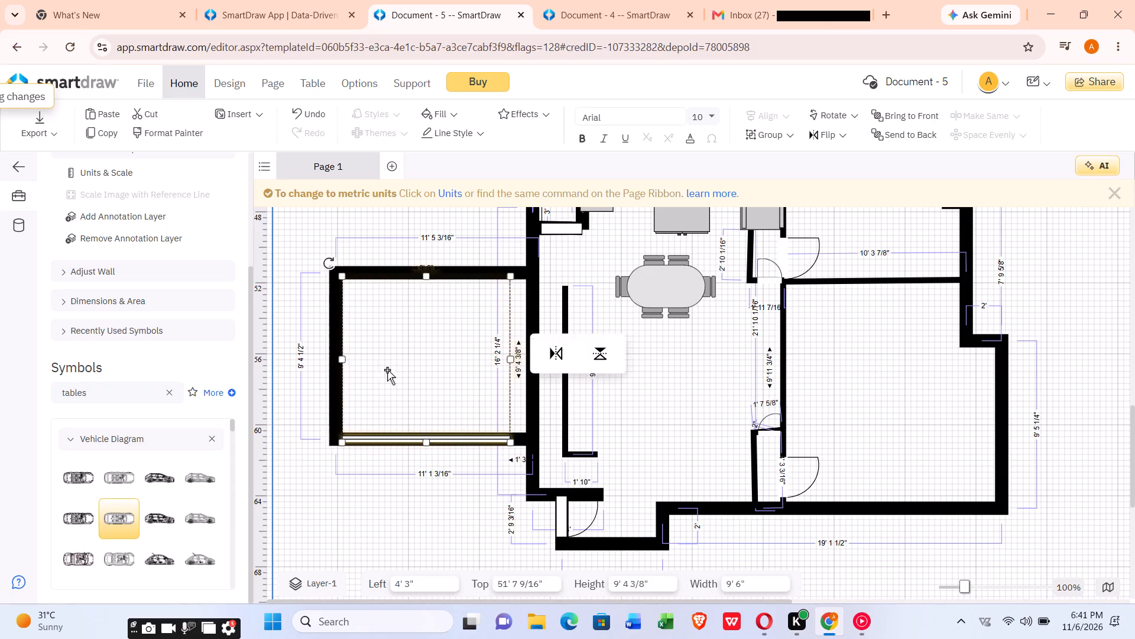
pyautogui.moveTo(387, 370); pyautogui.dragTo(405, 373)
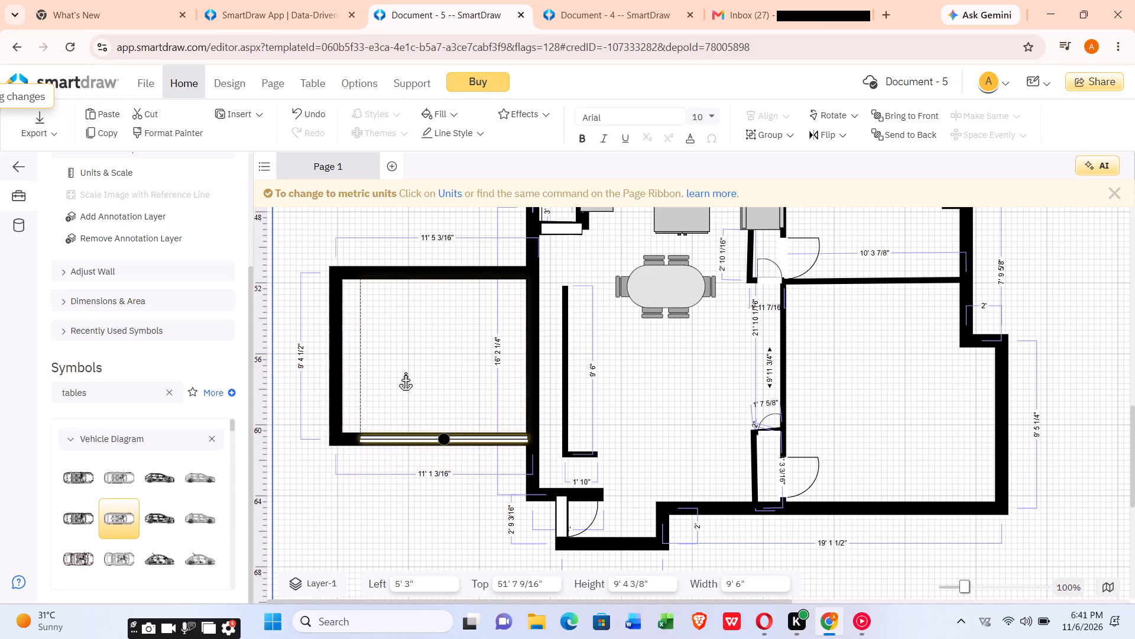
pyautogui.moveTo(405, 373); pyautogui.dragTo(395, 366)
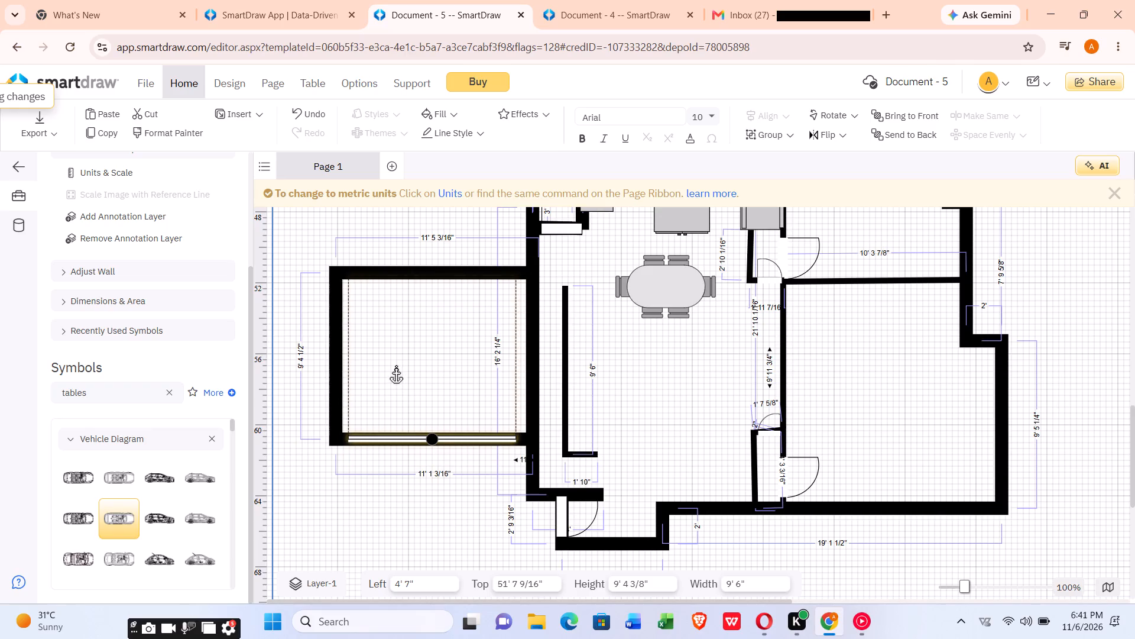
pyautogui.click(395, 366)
# Place two overlapping compact car top-view symbols across the upper part of the garage, both facing the central room.
pyautogui.doubleClick(125, 517)
pyautogui.moveTo(125, 517); pyautogui.dragTo(423, 298)
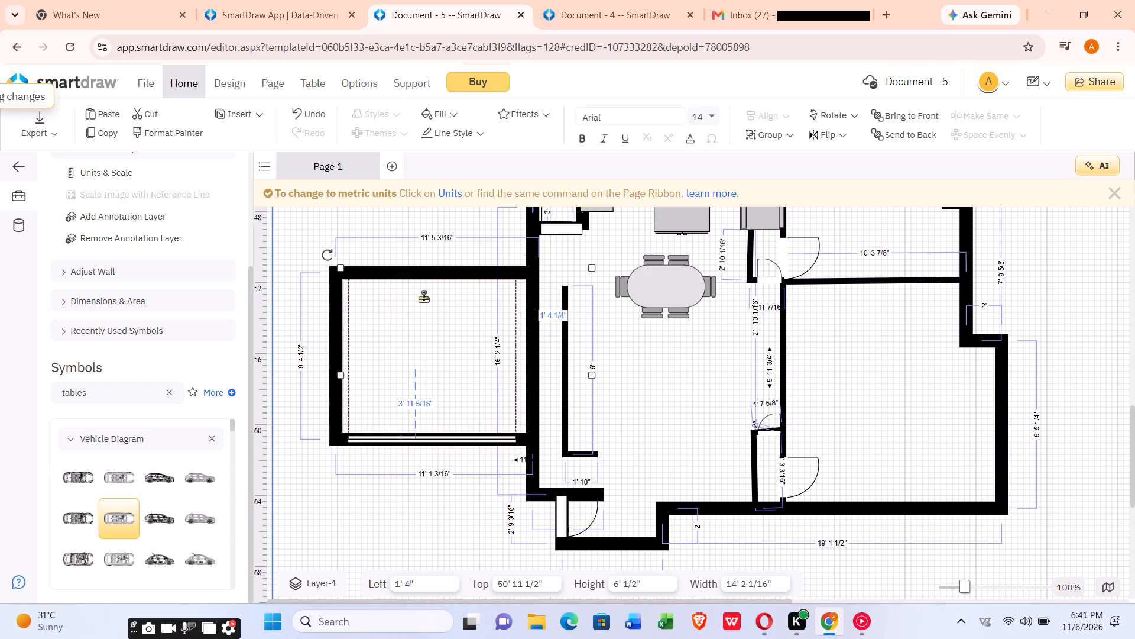
pyautogui.moveTo(423, 298); pyautogui.dragTo(445, 404)
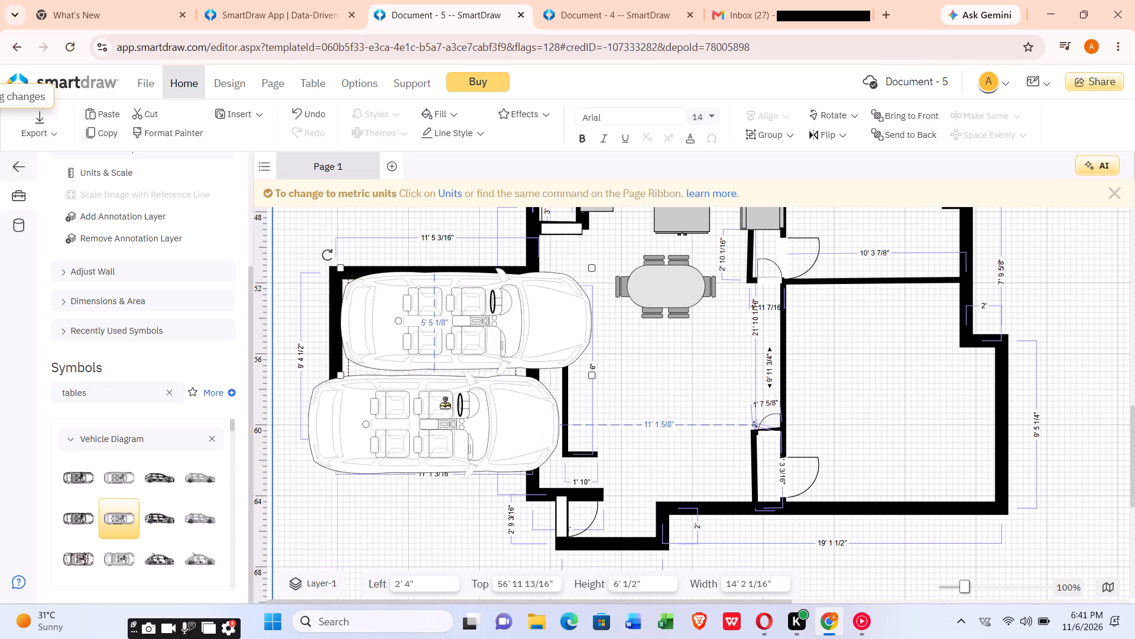
pyautogui.moveTo(445, 404); pyautogui.dragTo(456, 319)
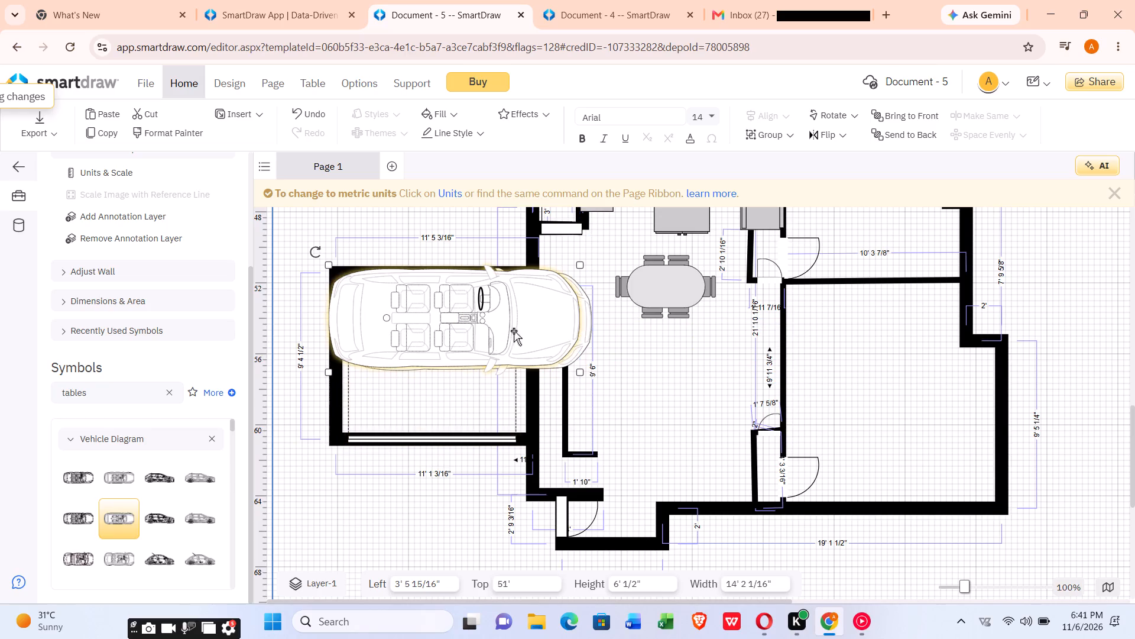
# Rotate the second car about a quarter turn and move it below the garage, at about -5 1/4" left, 68' 3 7/8" top.
pyautogui.moveTo(567, 327); pyautogui.dragTo(522, 383)
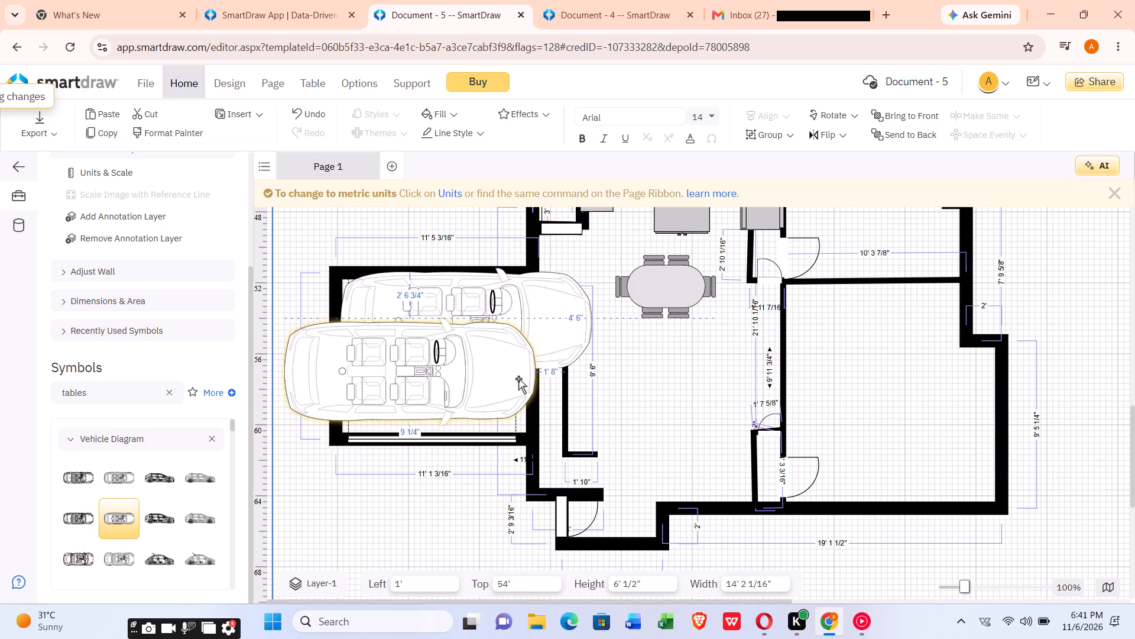
pyautogui.moveTo(547, 311); pyautogui.dragTo(527, 362)
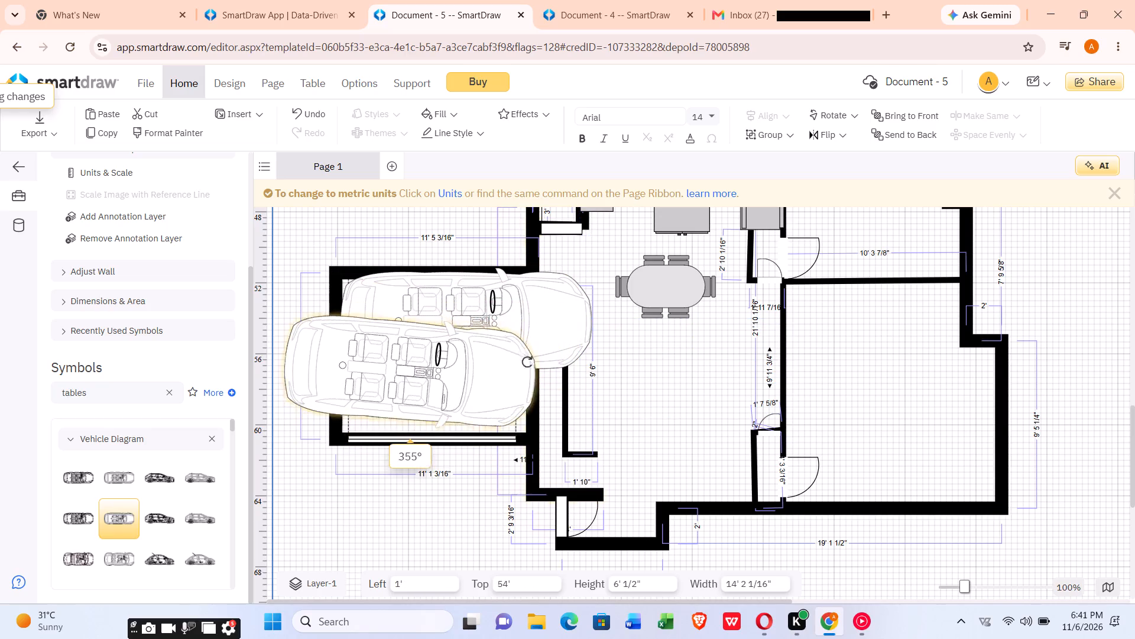
pyautogui.moveTo(527, 362); pyautogui.dragTo(449, 473)
pyautogui.click(352, 272)
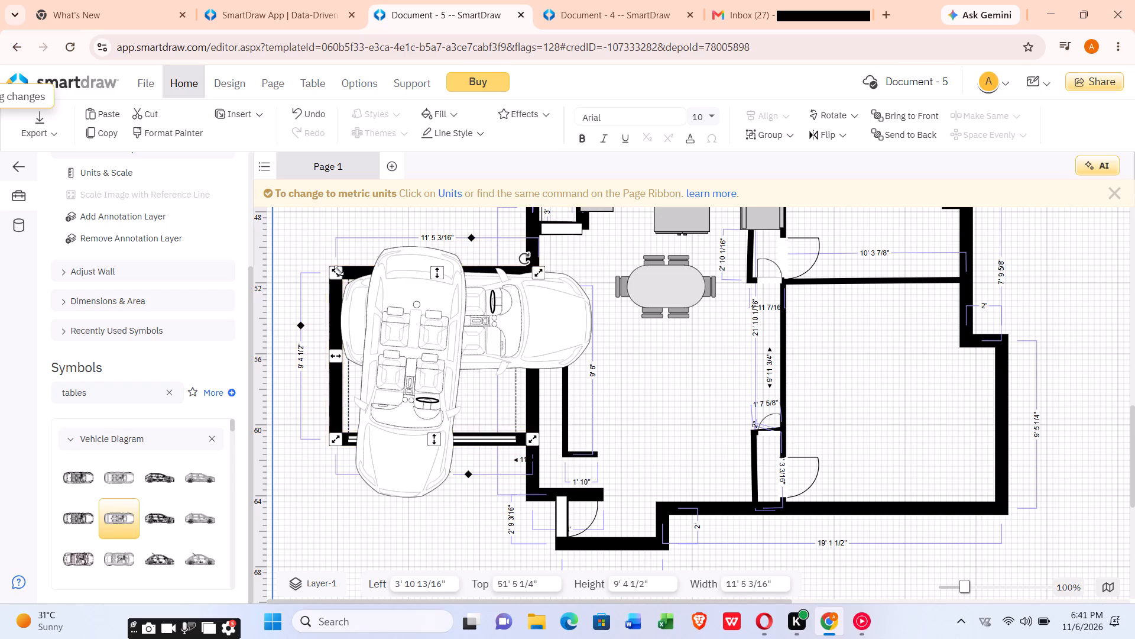
pyautogui.click(339, 270)
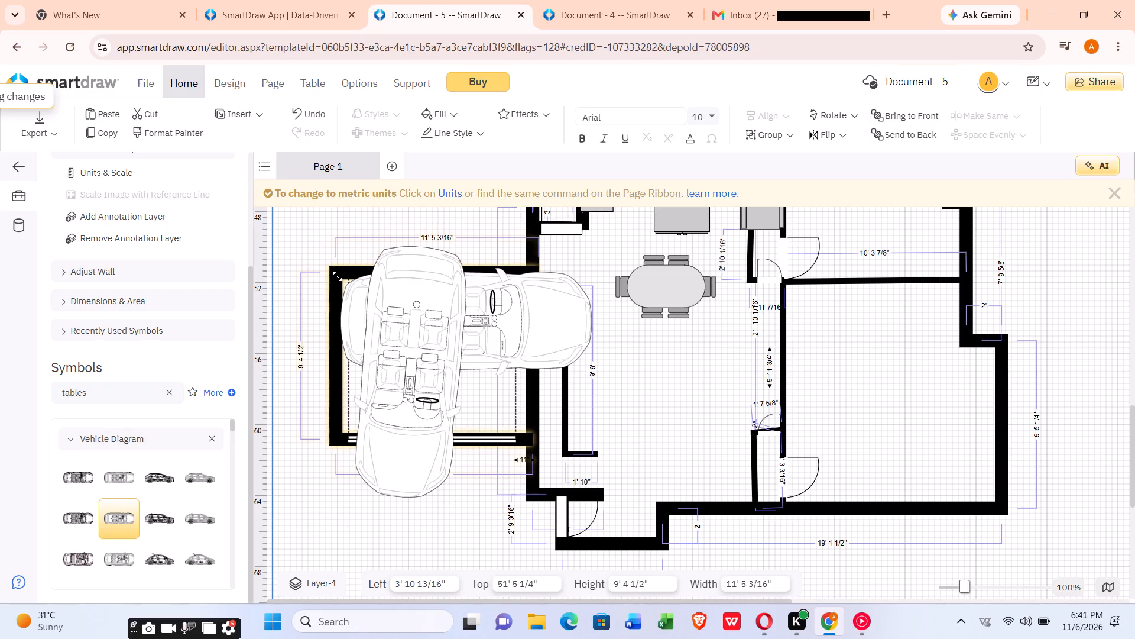
pyautogui.moveTo(408, 280); pyautogui.dragTo(395, 463)
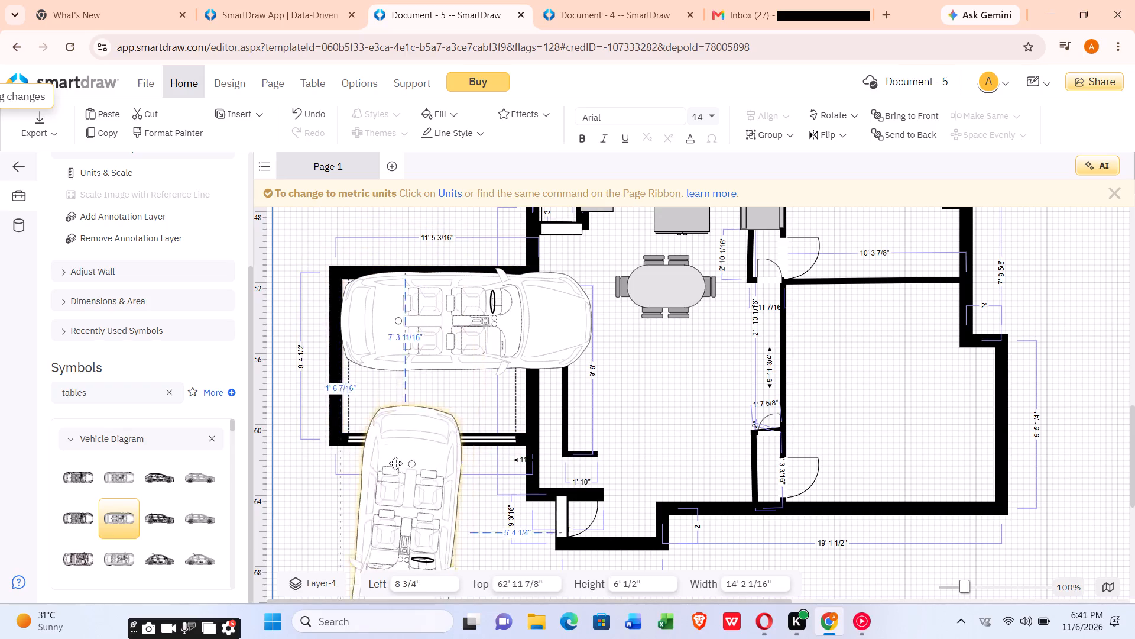
pyautogui.moveTo(395, 463); pyautogui.dragTo(381, 536)
# Move the garage door from the garage's lower wall to its upper wall, at about 4' 11" left, 42' 3 1/16" top.
pyautogui.scroll(3, 404, 320)
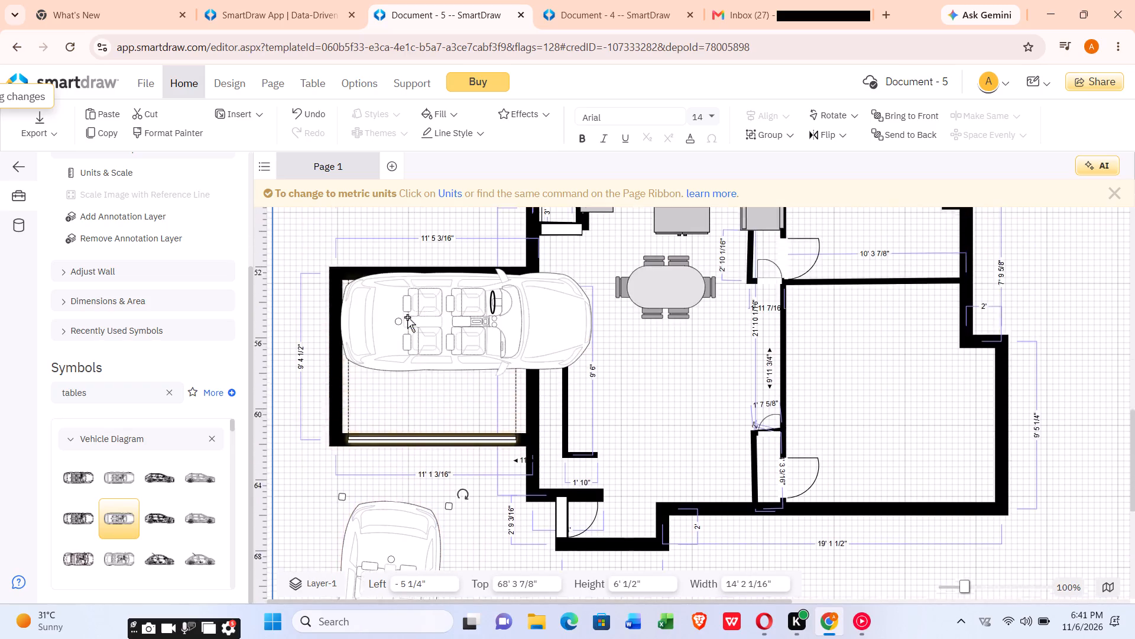
pyautogui.moveTo(417, 338); pyautogui.dragTo(421, 353)
pyautogui.moveTo(420, 367); pyautogui.dragTo(424, 346)
pyautogui.moveTo(467, 364); pyautogui.dragTo(484, 369)
pyautogui.click(465, 363)
pyautogui.moveTo(461, 369); pyautogui.dragTo(462, 383)
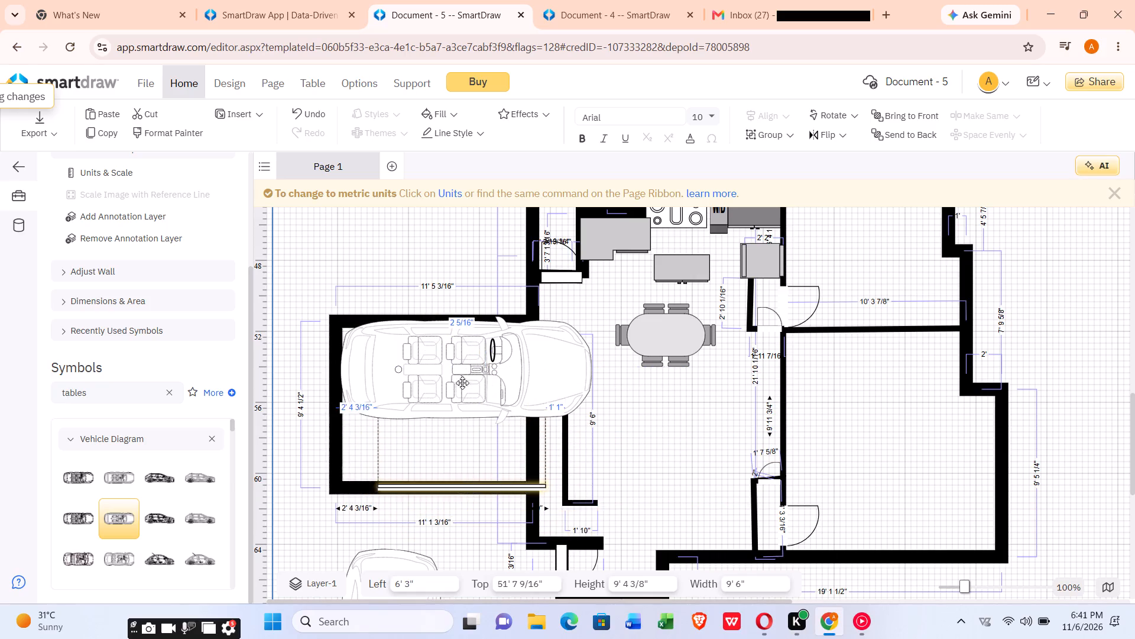
pyautogui.moveTo(462, 383); pyautogui.dragTo(437, 193)
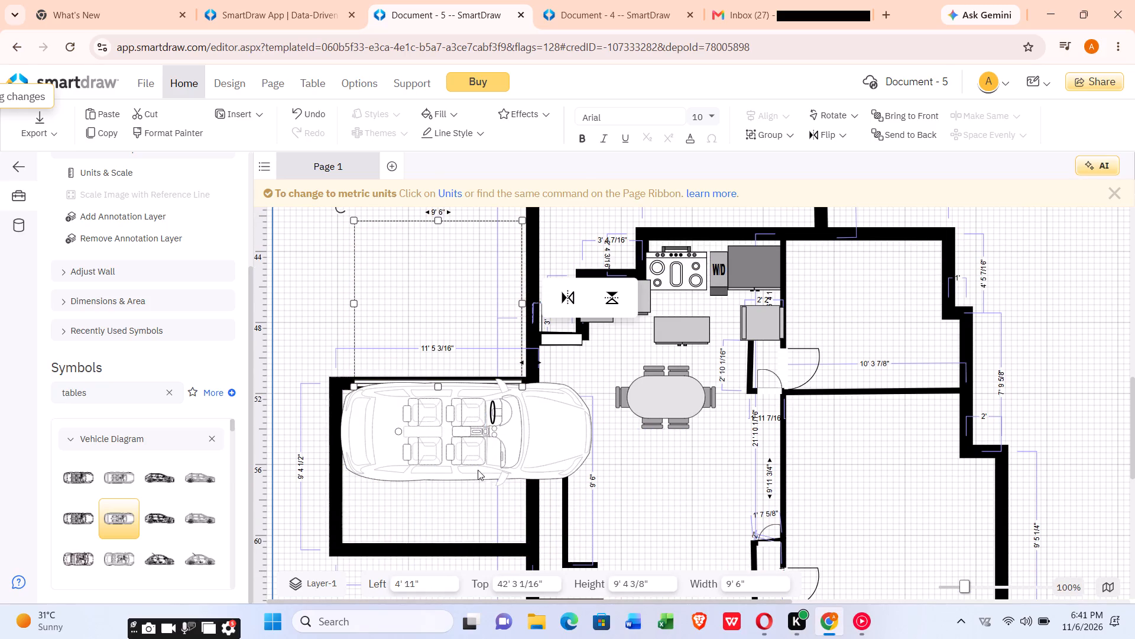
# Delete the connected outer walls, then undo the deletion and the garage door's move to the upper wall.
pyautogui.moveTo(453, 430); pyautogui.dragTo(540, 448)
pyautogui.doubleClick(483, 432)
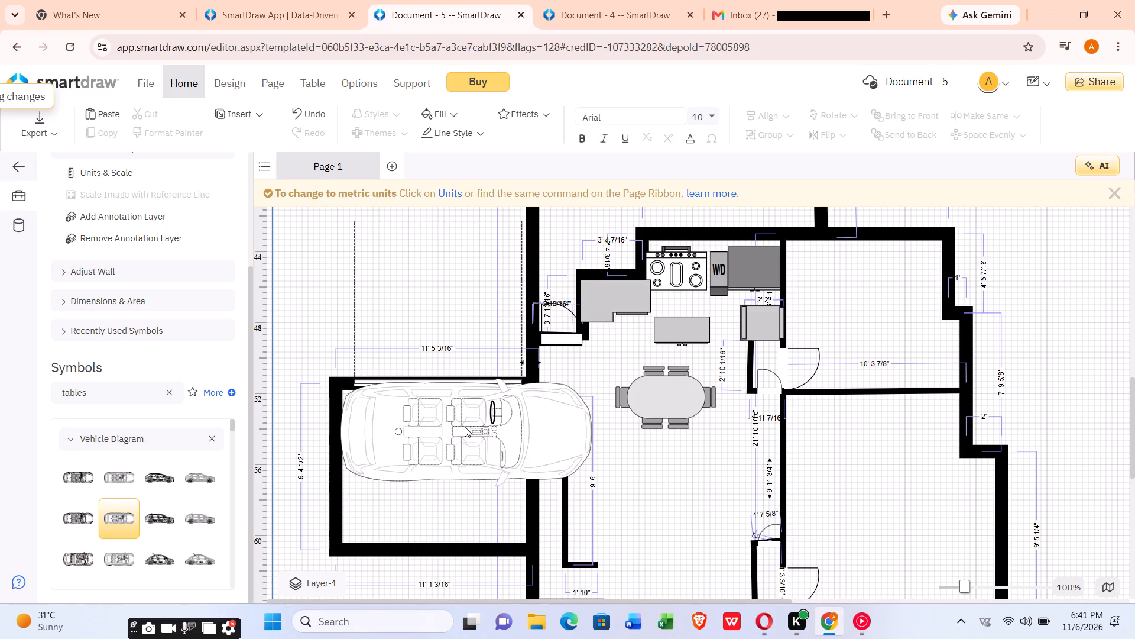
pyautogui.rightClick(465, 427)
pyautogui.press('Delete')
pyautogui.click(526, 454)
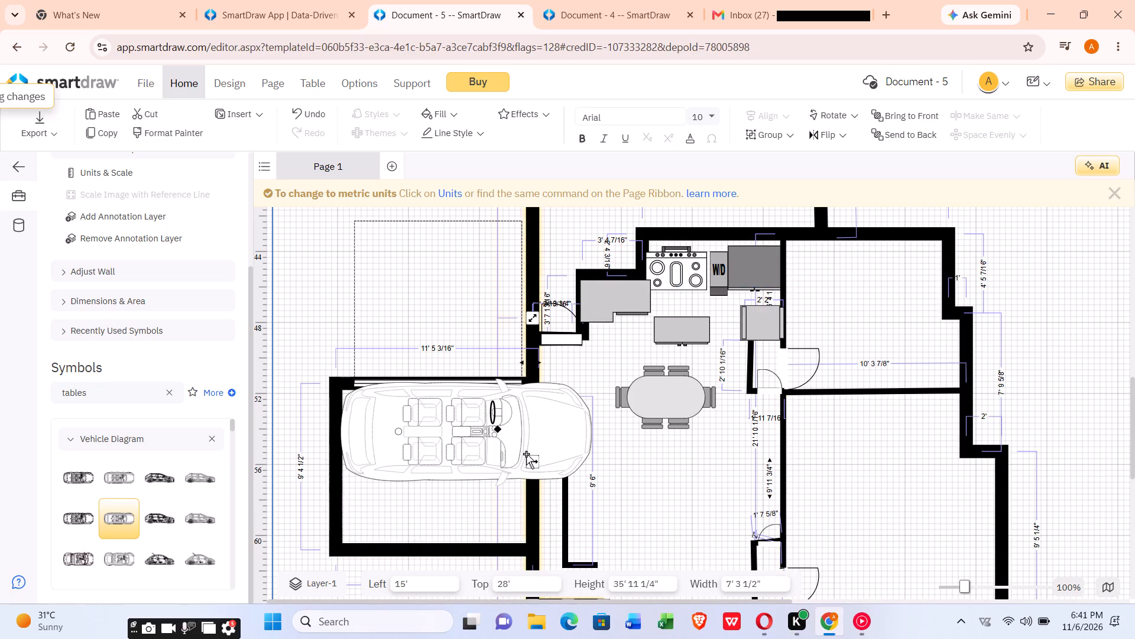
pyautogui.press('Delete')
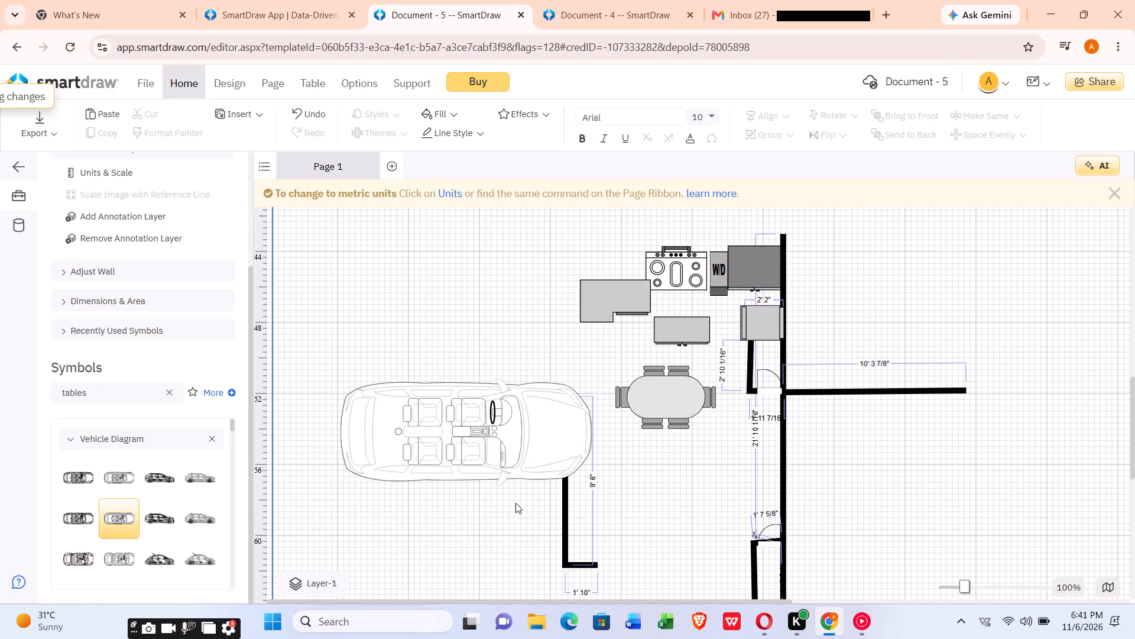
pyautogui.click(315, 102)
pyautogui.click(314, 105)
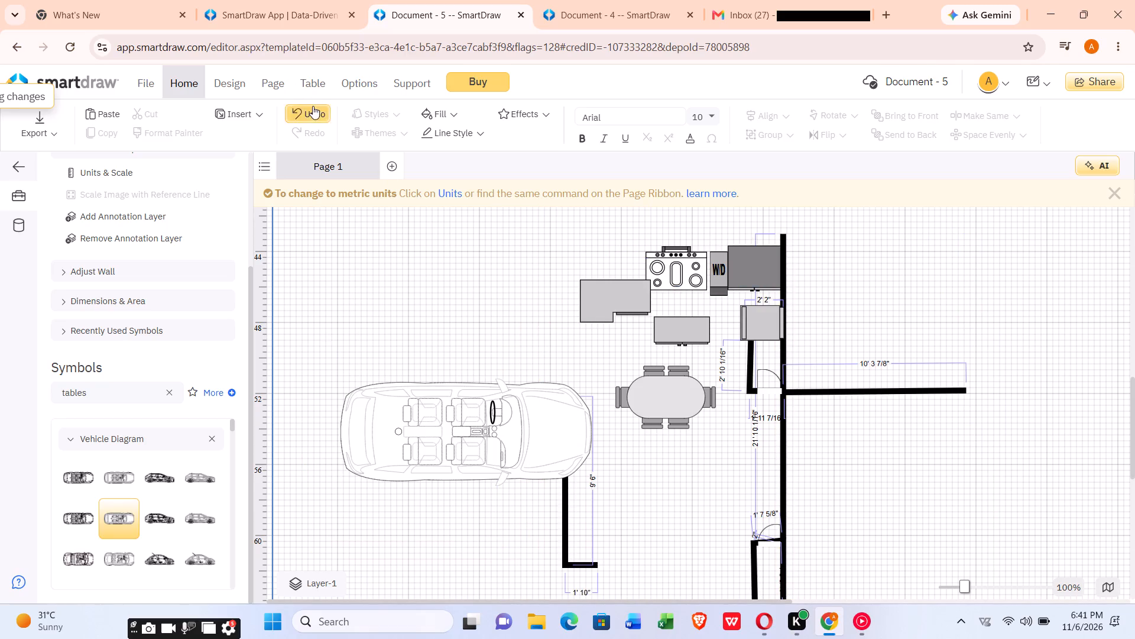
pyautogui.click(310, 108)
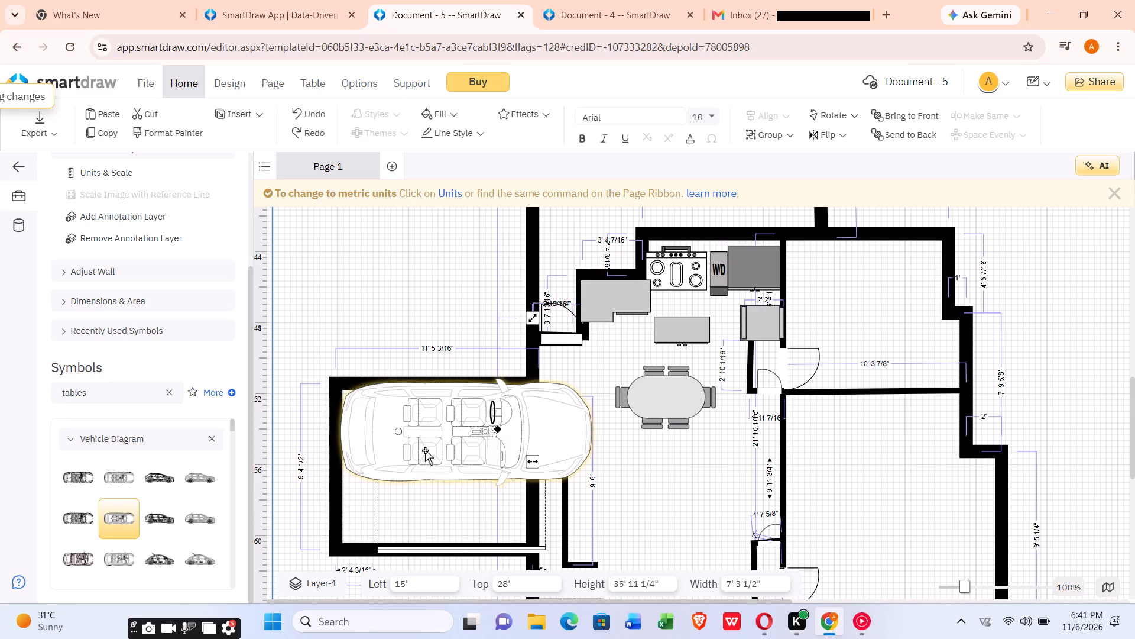
# Move the horizontal car out of the garage to below the floor plan, at about 5' left, 68' 4" top.
pyautogui.click(425, 450)
pyautogui.doubleClick(424, 448)
pyautogui.moveTo(421, 446); pyautogui.dragTo(401, 456)
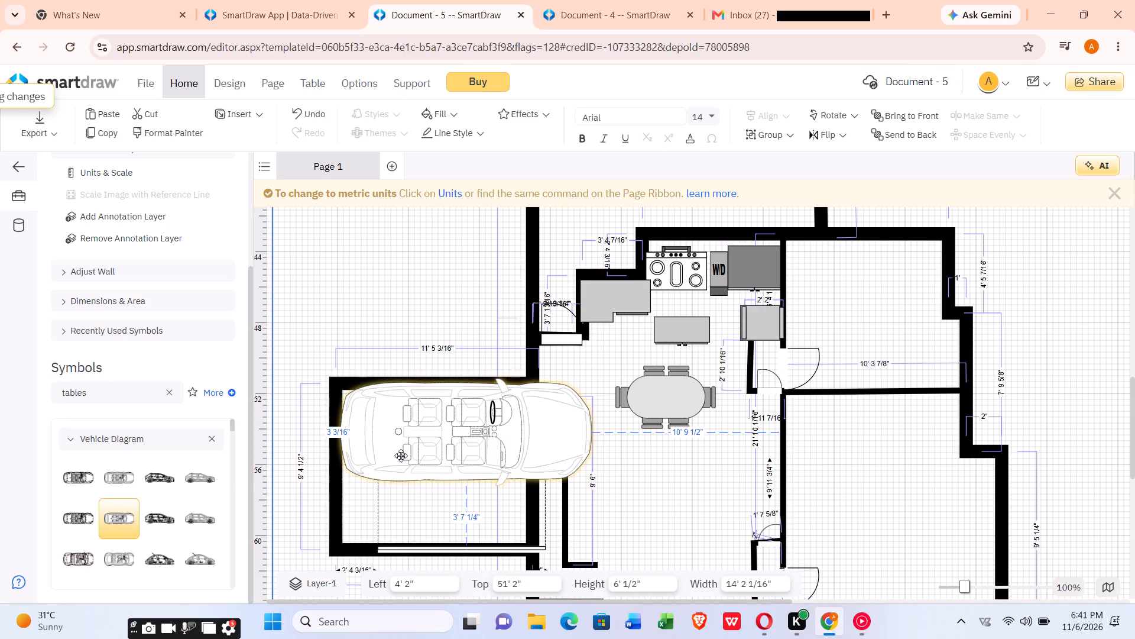
pyautogui.moveTo(401, 456); pyautogui.dragTo(432, 416)
pyautogui.click(557, 418)
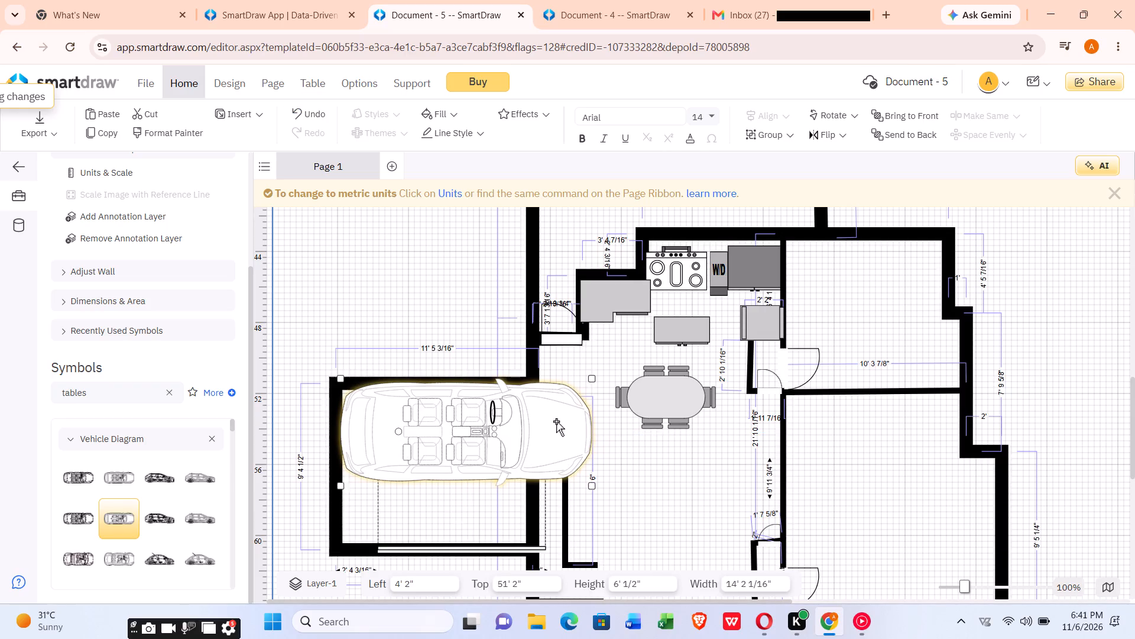
pyautogui.moveTo(556, 421); pyautogui.dragTo(536, 465)
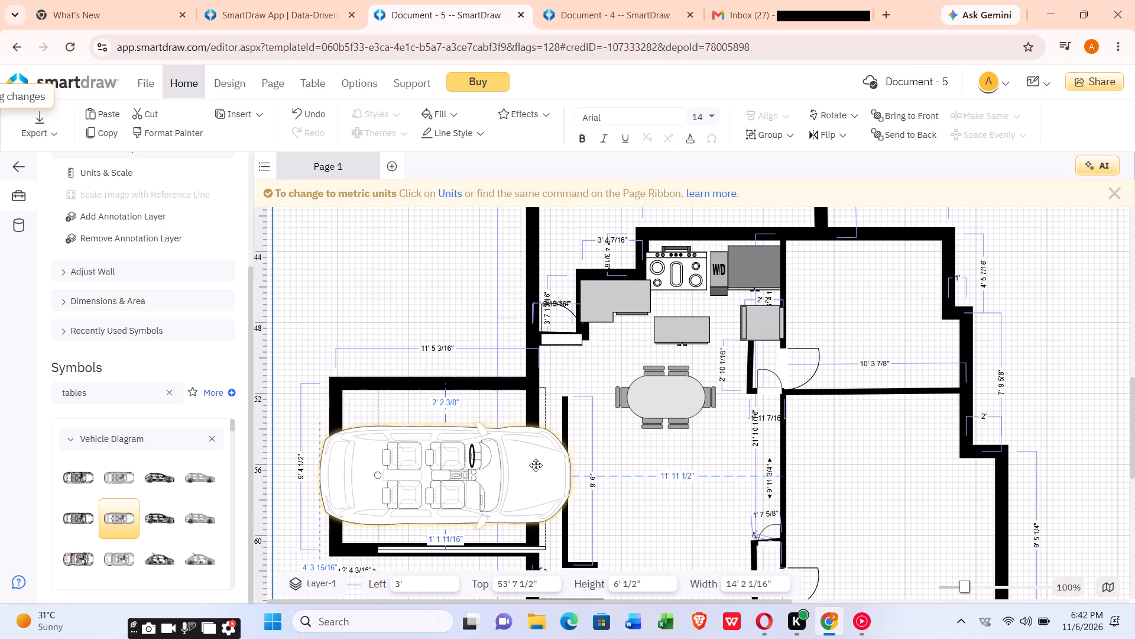
pyautogui.moveTo(536, 465); pyautogui.dragTo(576, 570)
pyautogui.scroll(-2, 535, 467)
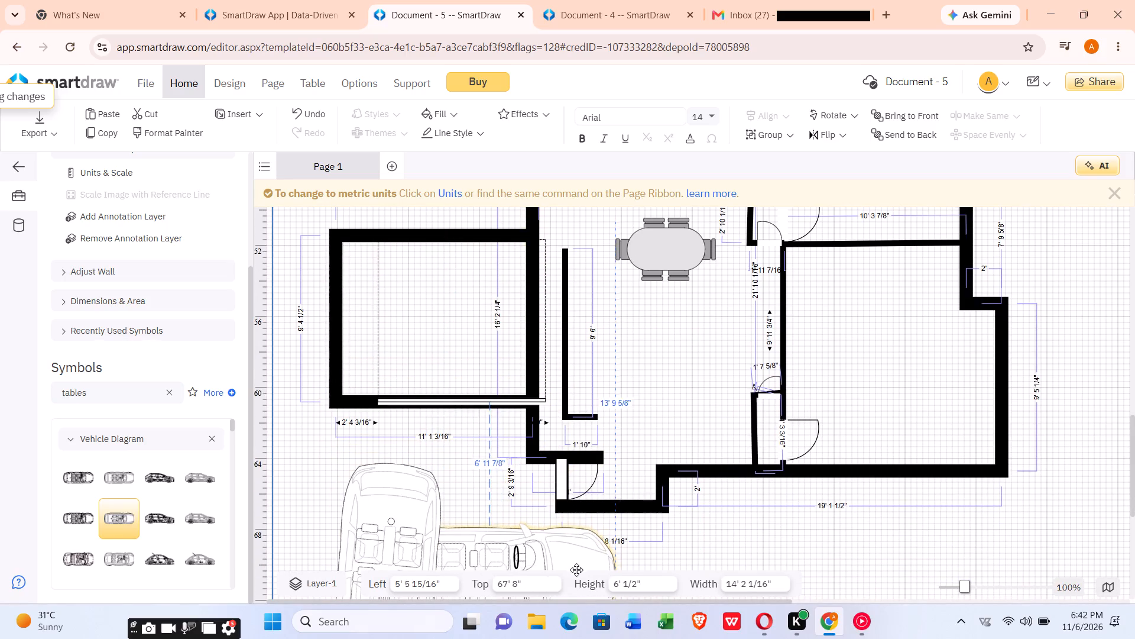
pyautogui.moveTo(576, 570); pyautogui.dragTo(572, 580)
# Enlarge the garage outline to about 16' 9 1/2" high and 13' 6 1/8" wide by extending its upper and outer side walls.
pyautogui.scroll(2, 465, 463)
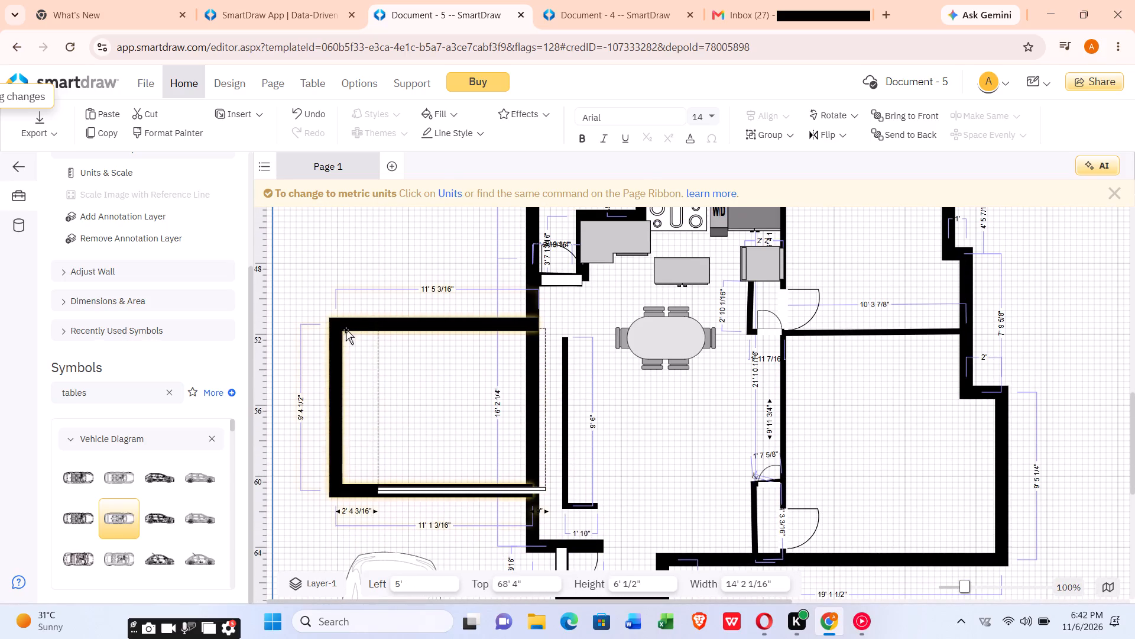
pyautogui.moveTo(343, 324); pyautogui.dragTo(342, 317)
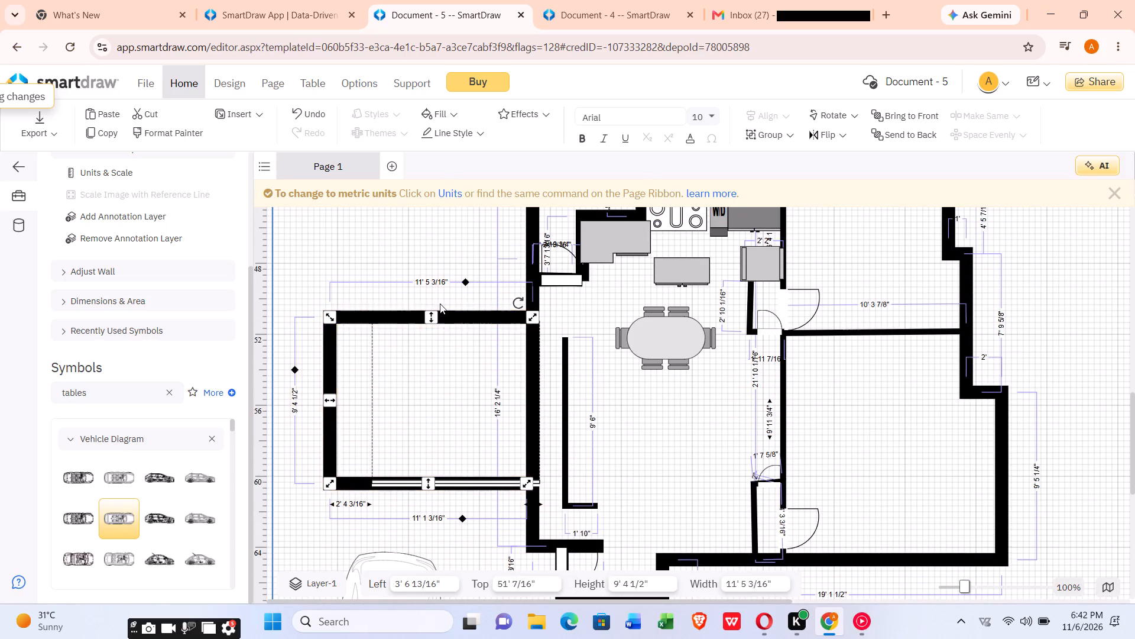
pyautogui.moveTo(429, 313); pyautogui.dragTo(440, 282)
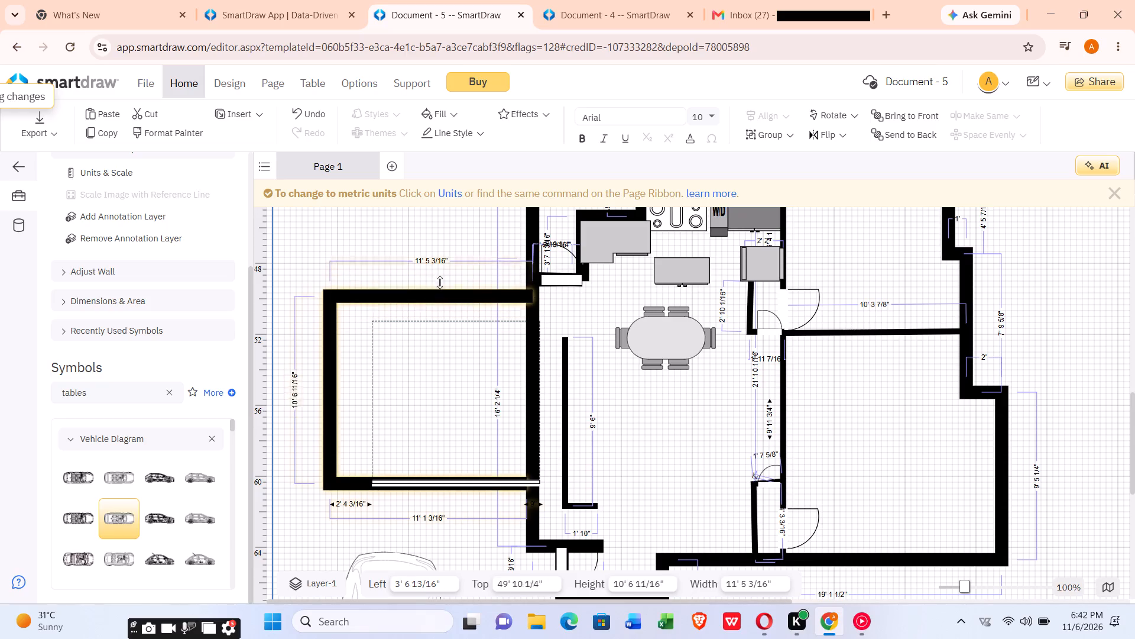
pyautogui.moveTo(440, 282); pyautogui.dragTo(423, 268)
pyautogui.scroll(1, 442, 263)
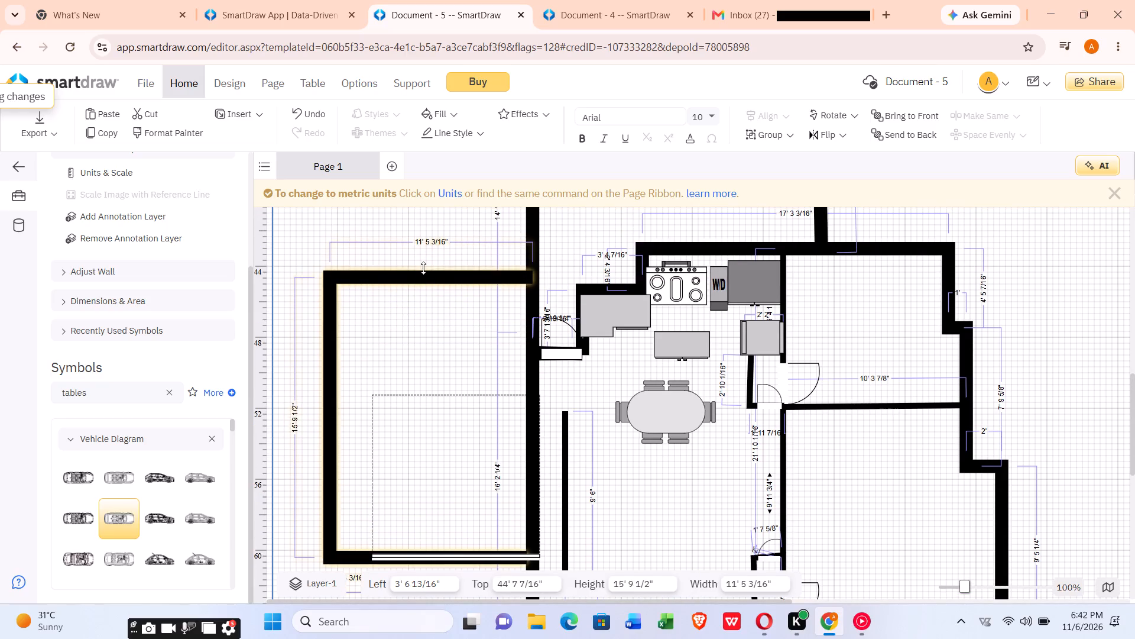
pyautogui.moveTo(423, 268); pyautogui.dragTo(417, 253)
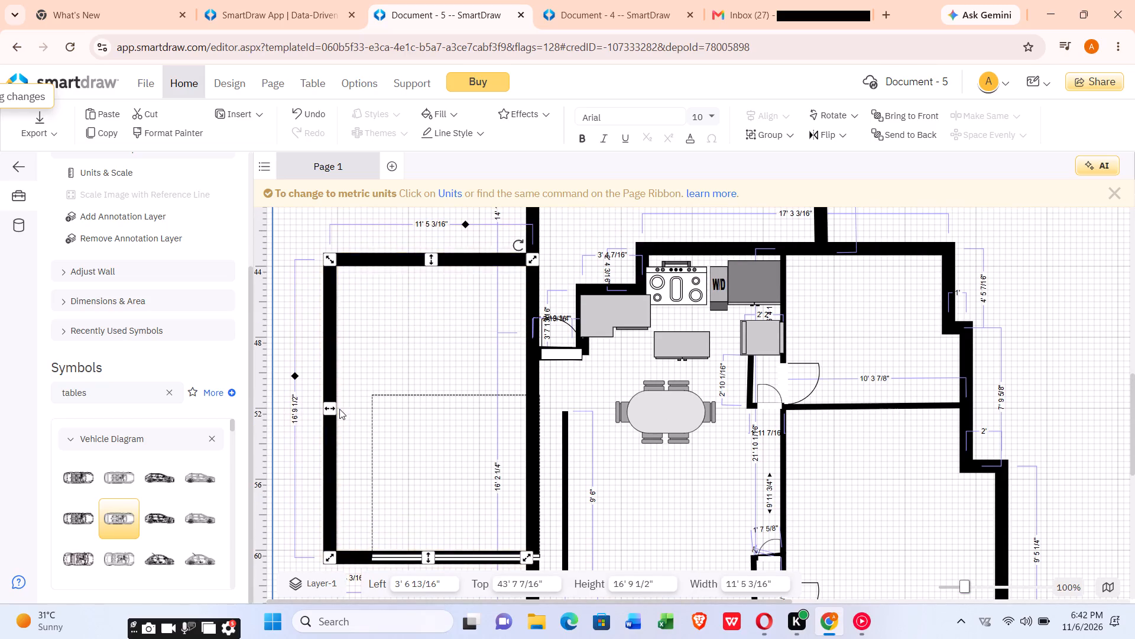
pyautogui.moveTo(335, 411); pyautogui.dragTo(294, 411)
# Stretch the garage door symbol across the enlarged garage, to about 16' 11 3/16" high and 12' 10 11/16" wide.
pyautogui.moveTo(334, 396); pyautogui.dragTo(332, 377)
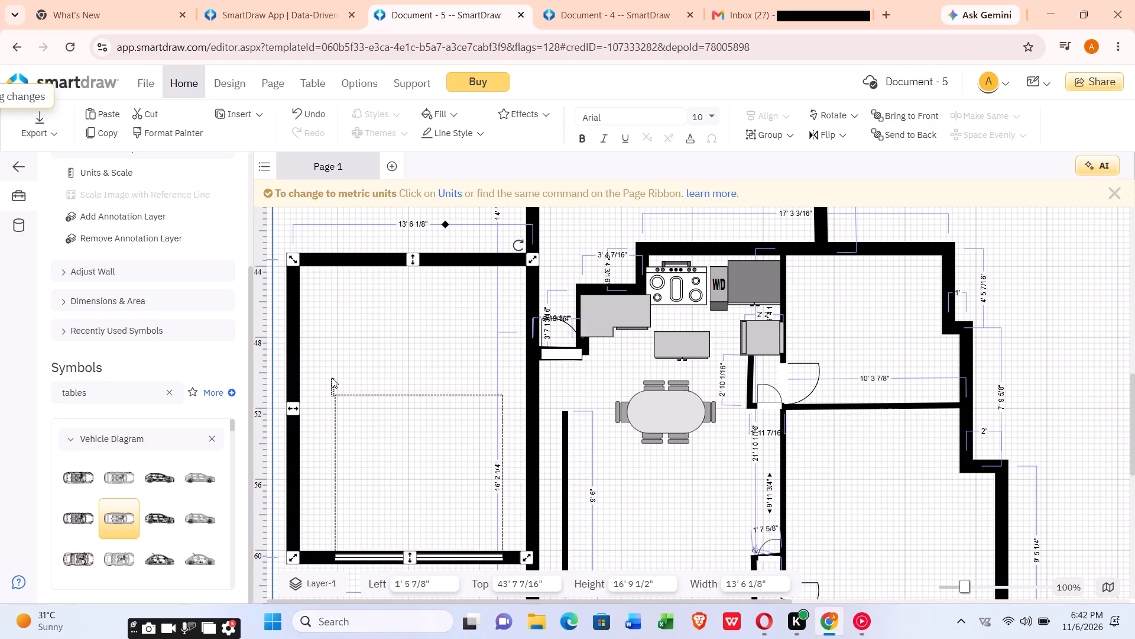
pyautogui.moveTo(332, 377); pyautogui.dragTo(330, 377)
pyautogui.click(391, 391)
pyautogui.moveTo(400, 386); pyautogui.dragTo(407, 404)
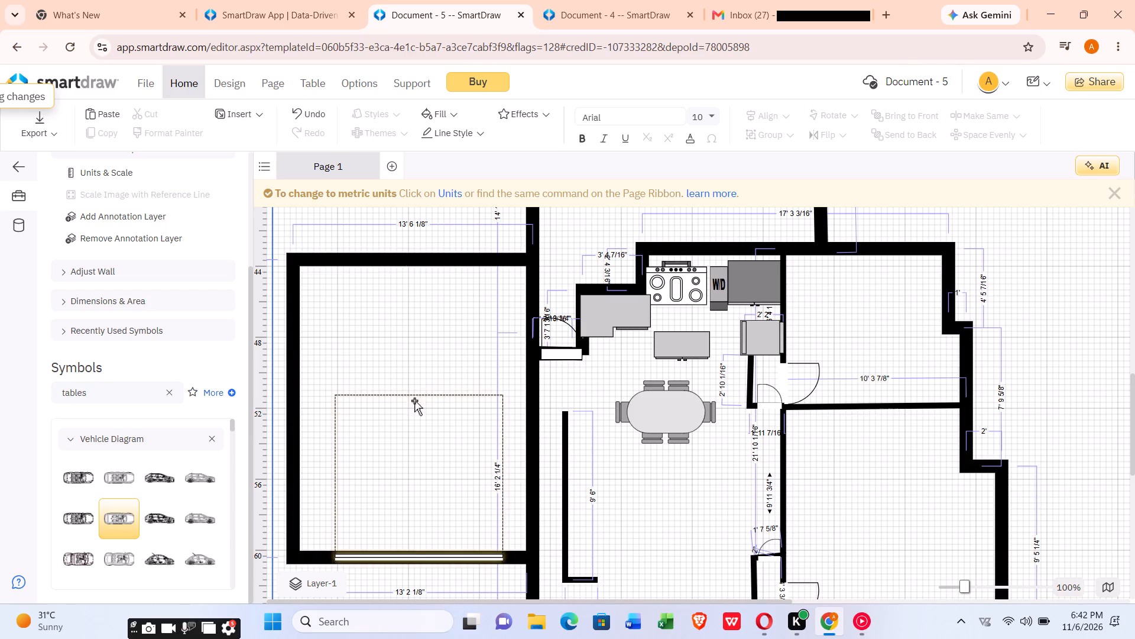
pyautogui.click(414, 401)
pyautogui.moveTo(420, 393); pyautogui.dragTo(445, 296)
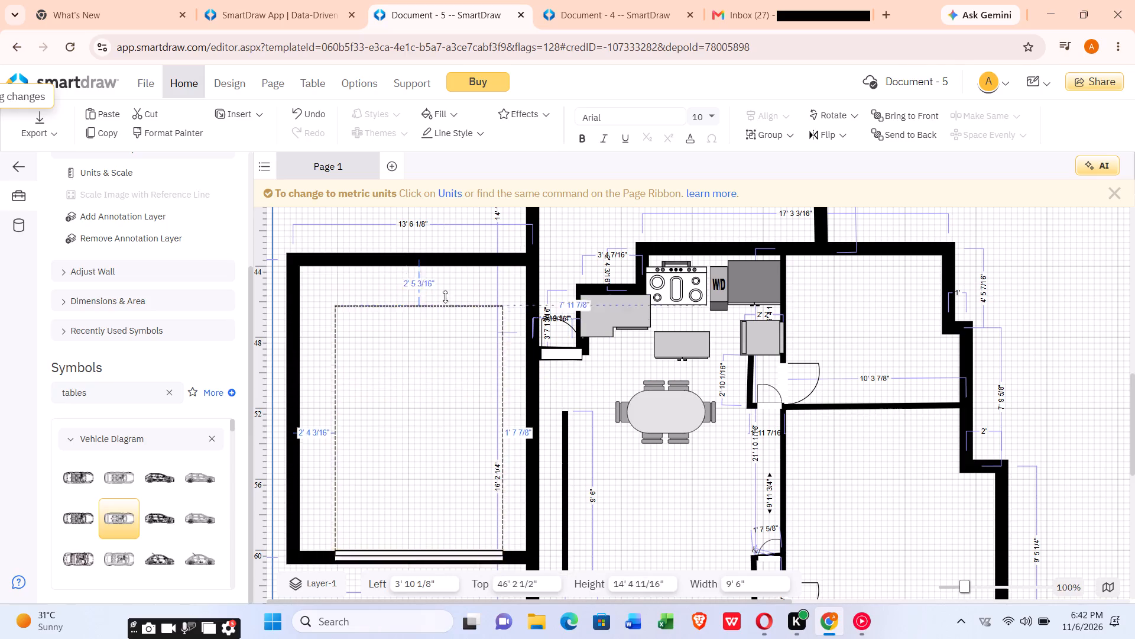
pyautogui.moveTo(445, 296); pyautogui.dragTo(453, 260)
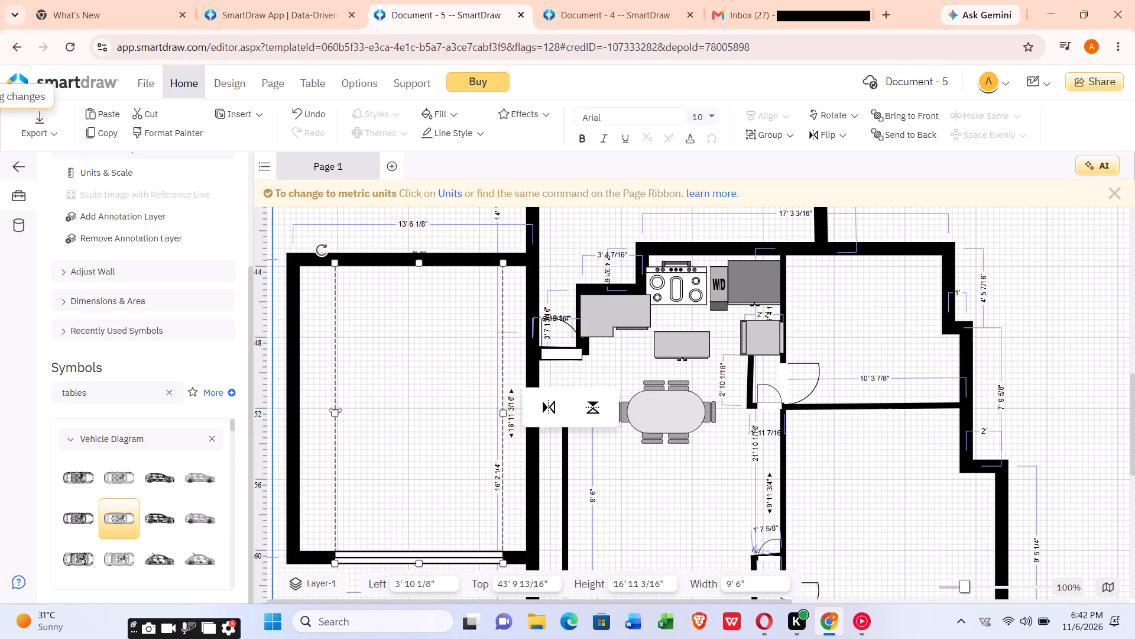
pyautogui.moveTo(332, 412); pyautogui.dragTo(304, 419)
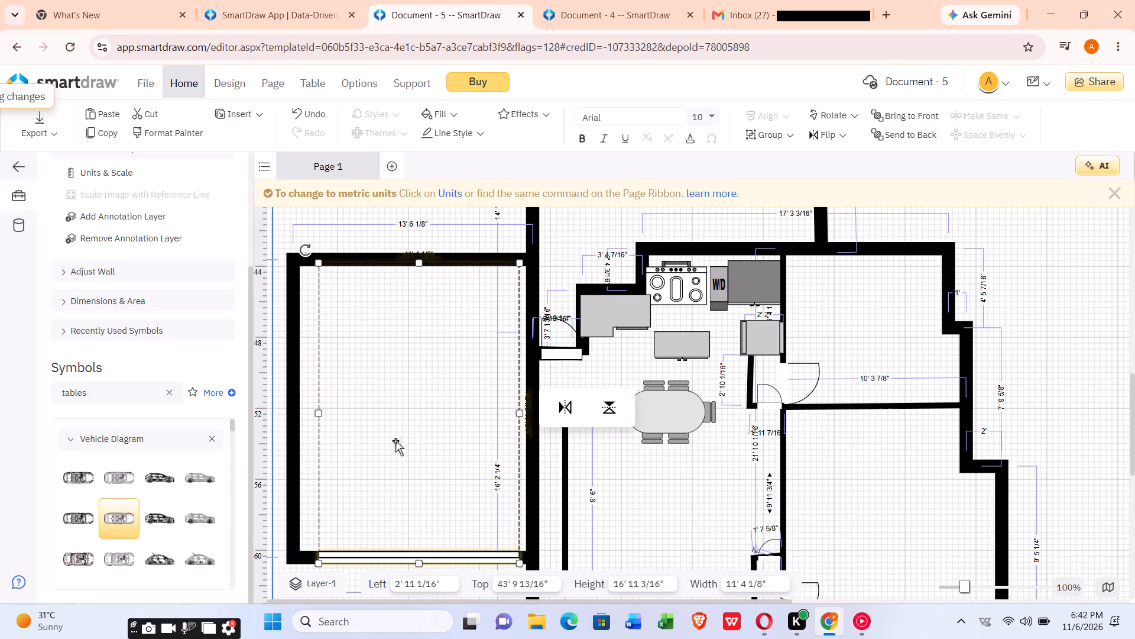
pyautogui.click(322, 411)
pyautogui.moveTo(319, 409); pyautogui.dragTo(288, 412)
# Move the rotated car from below the plan up into the garage, across the garage door.
pyautogui.scroll(-1, 320, 397)
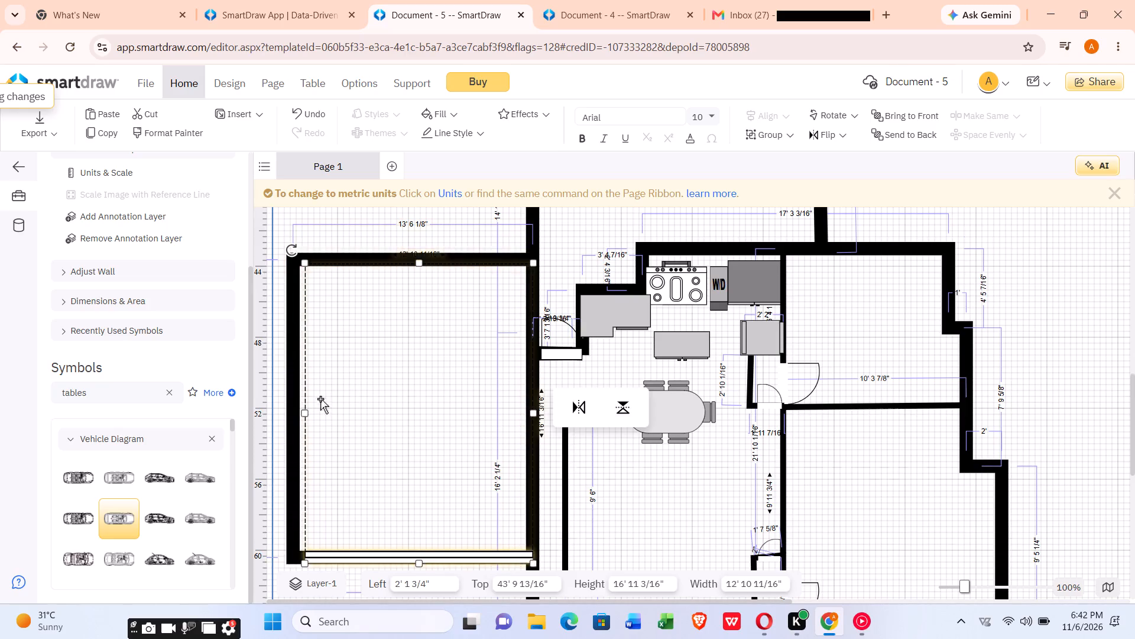
pyautogui.scroll(-3, 320, 399)
pyautogui.moveTo(393, 454); pyautogui.dragTo(406, 415)
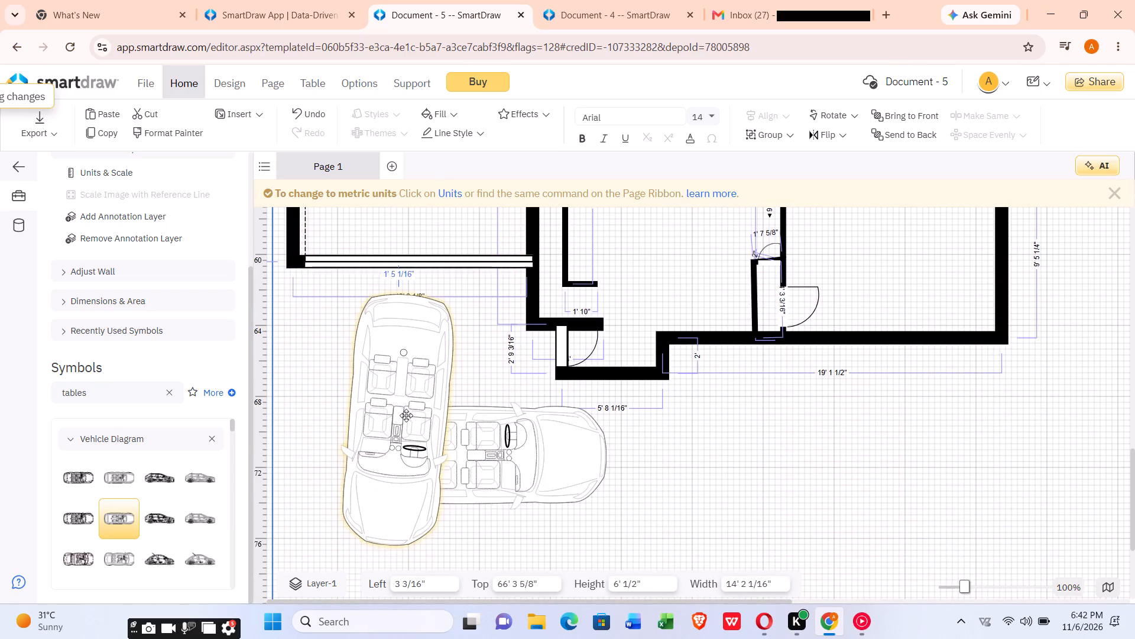
pyautogui.moveTo(406, 415); pyautogui.dragTo(378, 402)
pyautogui.scroll(5, 406, 415)
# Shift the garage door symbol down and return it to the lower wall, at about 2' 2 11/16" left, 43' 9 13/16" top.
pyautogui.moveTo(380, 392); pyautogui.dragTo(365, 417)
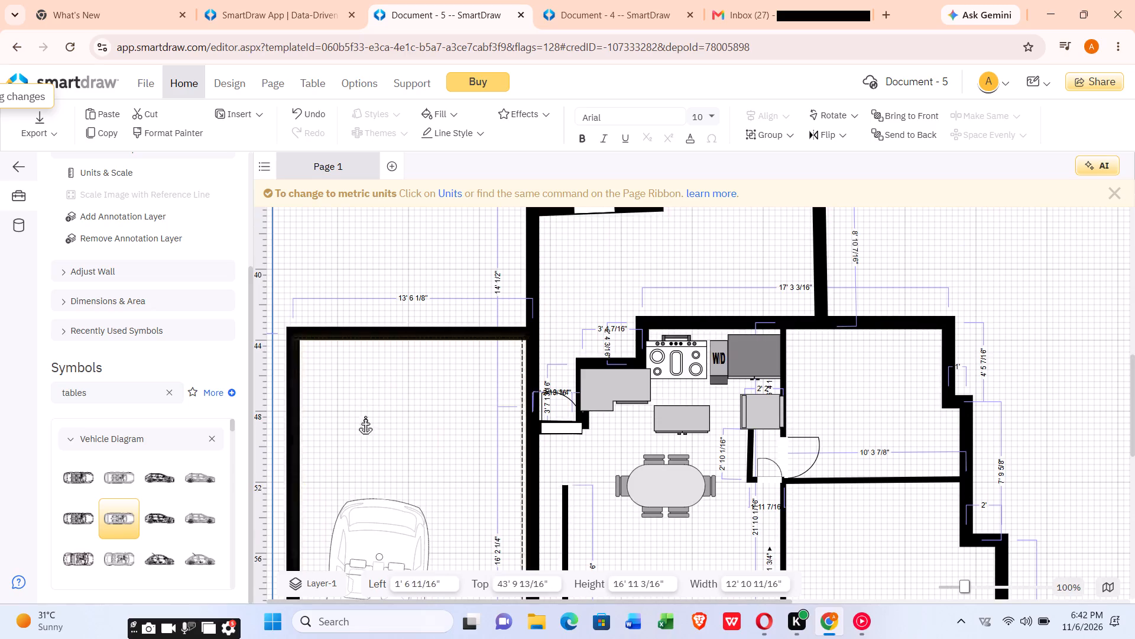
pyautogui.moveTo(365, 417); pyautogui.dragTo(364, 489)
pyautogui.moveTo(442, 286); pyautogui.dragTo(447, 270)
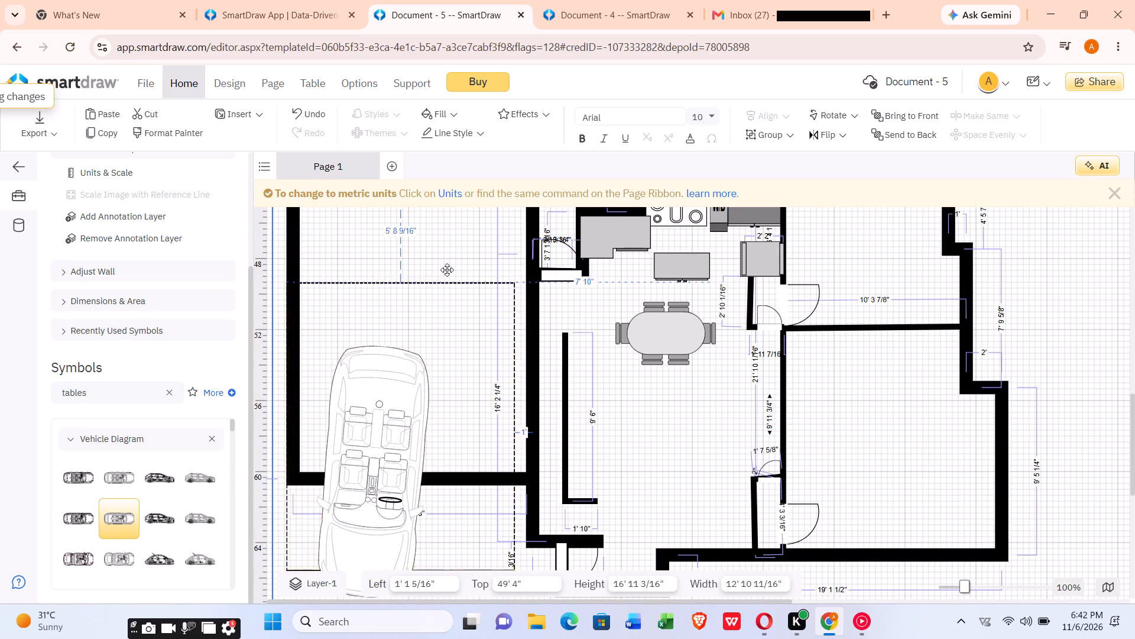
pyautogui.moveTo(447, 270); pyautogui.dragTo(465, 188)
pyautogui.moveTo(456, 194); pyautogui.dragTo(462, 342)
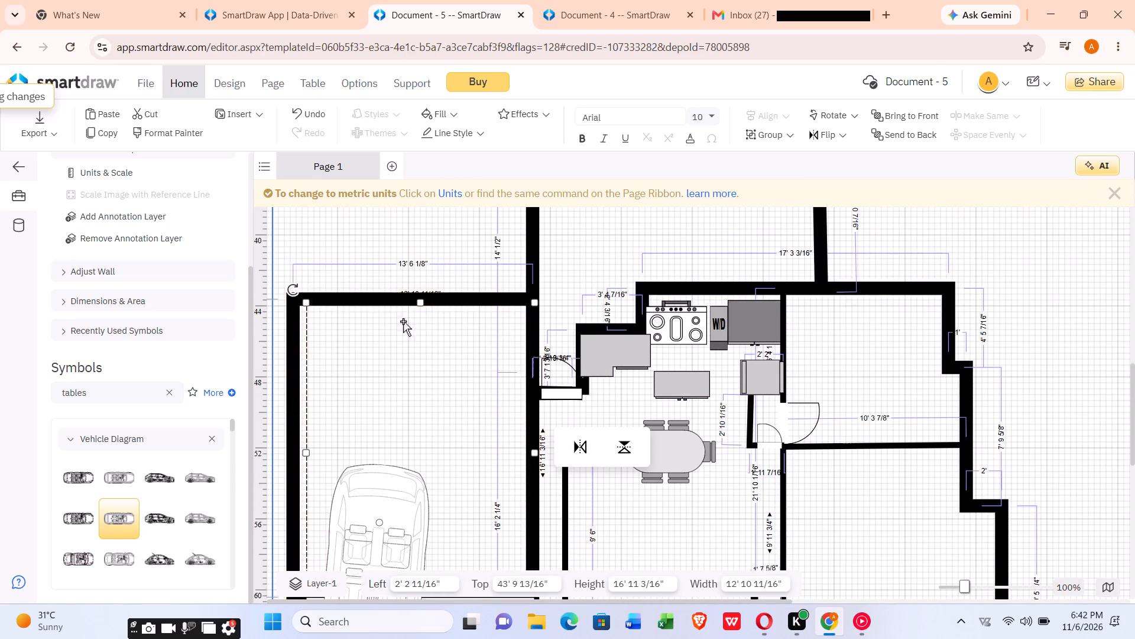
# Position the rotated car fully inside the garage at about -2' 1 1/4" left, 48' 11 3/4" top, and straighten it to vertical.
pyautogui.scroll(-1, 391, 534)
pyautogui.moveTo(385, 479); pyautogui.dragTo(384, 402)
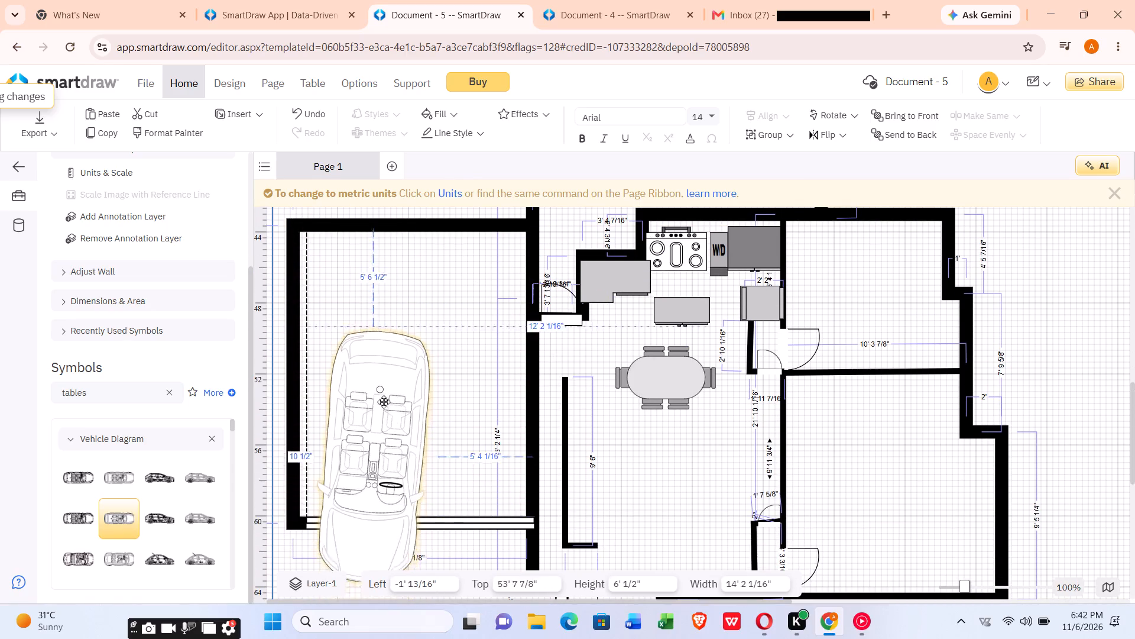
pyautogui.moveTo(384, 402); pyautogui.dragTo(358, 332)
pyautogui.moveTo(331, 475); pyautogui.dragTo(339, 477)
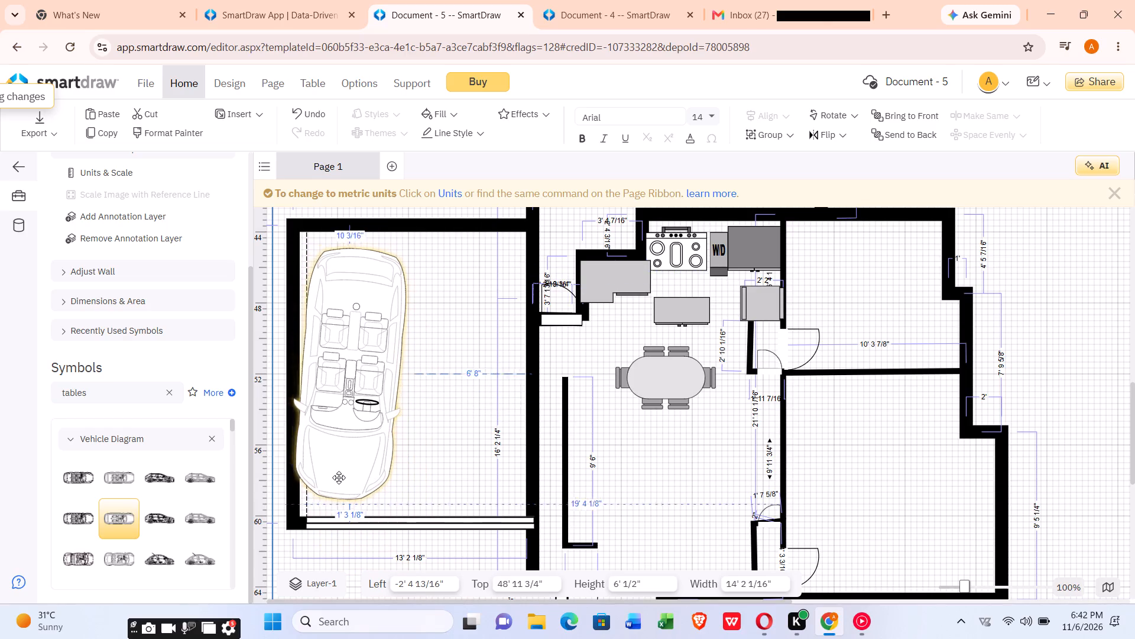
pyautogui.moveTo(339, 477); pyautogui.dragTo(340, 477)
pyautogui.moveTo(436, 235); pyautogui.dragTo(428, 239)
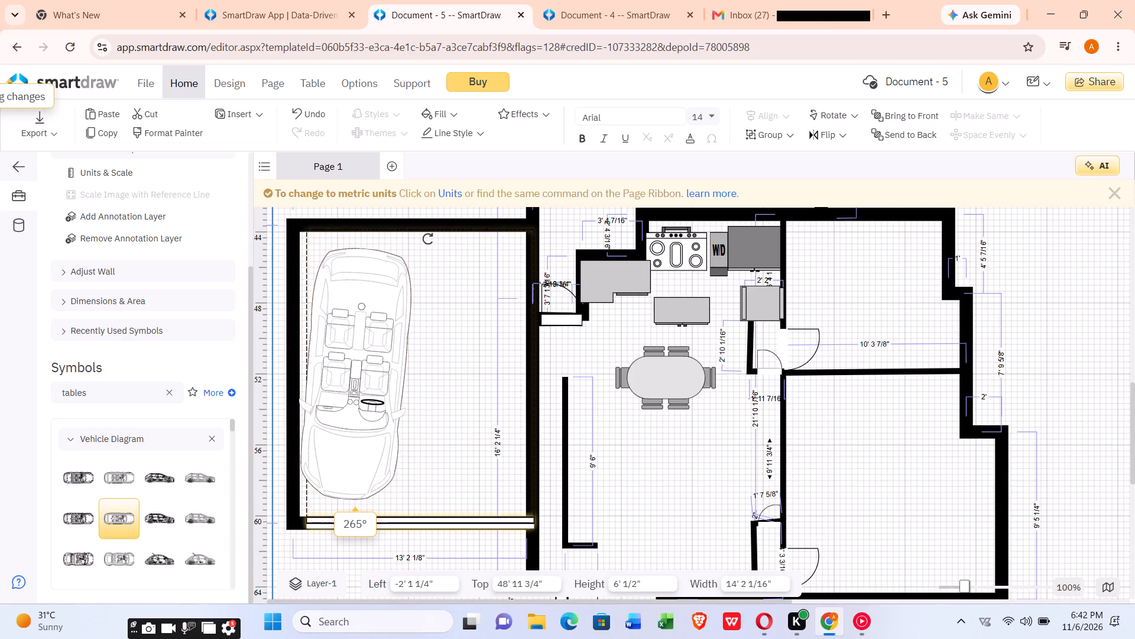
pyautogui.moveTo(428, 239); pyautogui.dragTo(416, 248)
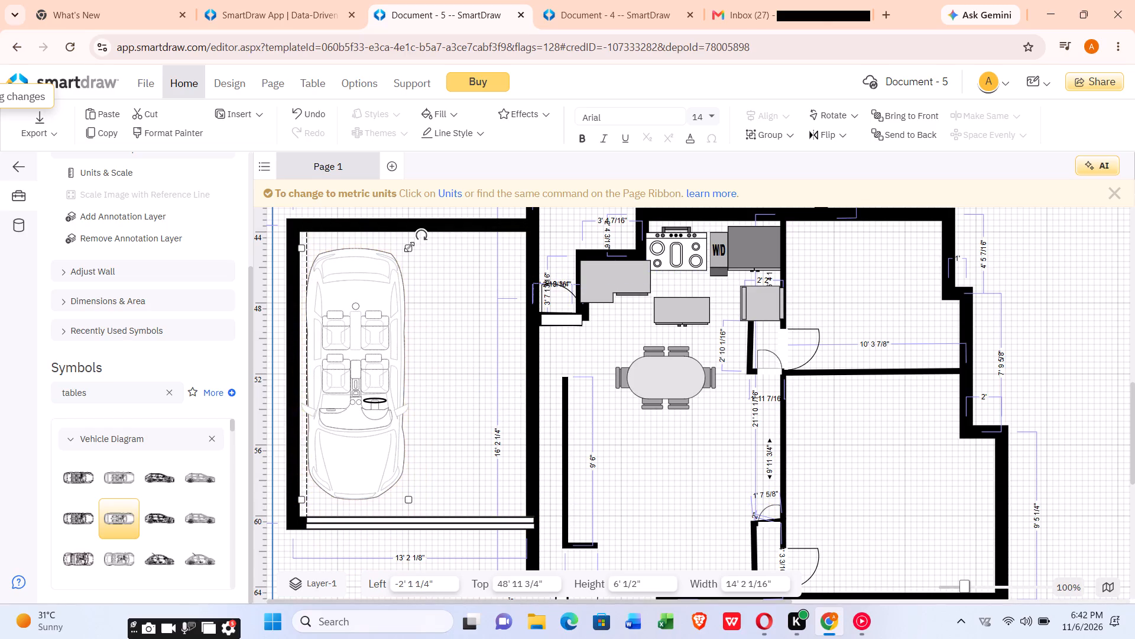
# Shrink the vertical car to about 3' 10" by 8' 11 7/8" and place it near the garage's upper outer corner, about 46' 10 7/8" top.
pyautogui.moveTo(409, 247); pyautogui.dragTo(361, 321)
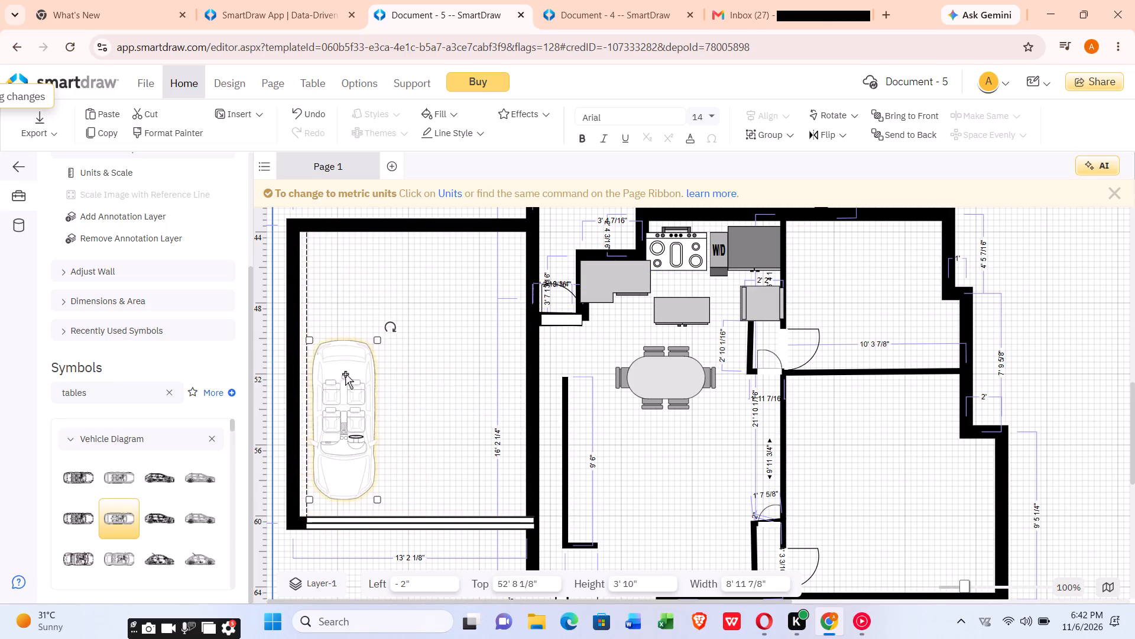
pyautogui.moveTo(343, 379); pyautogui.dragTo(351, 277)
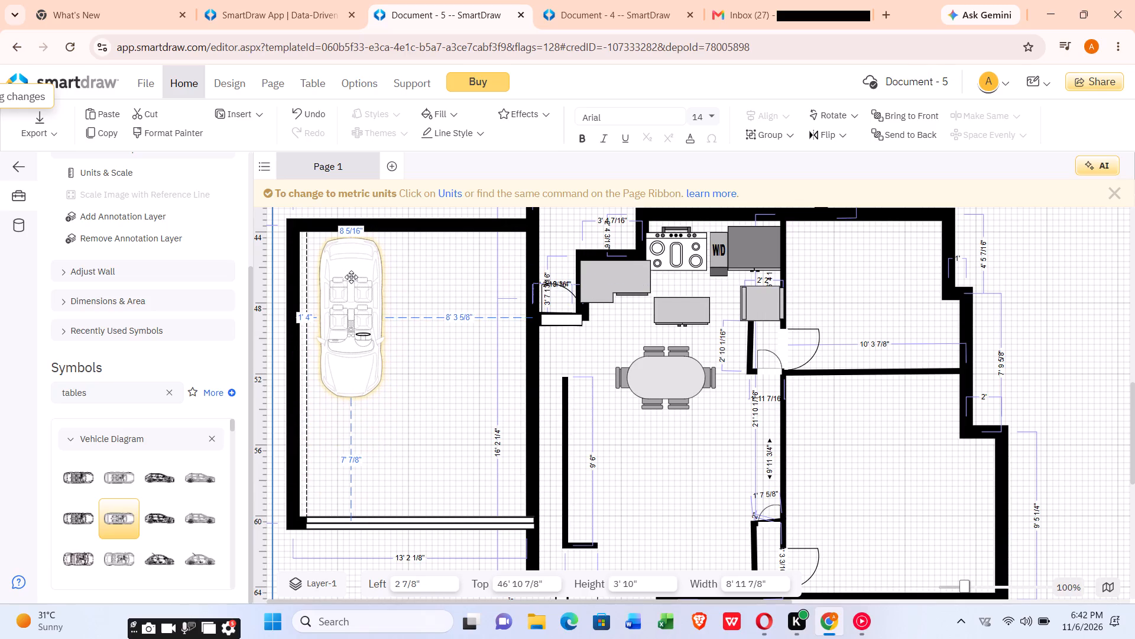
pyautogui.moveTo(351, 277); pyautogui.dragTo(344, 275)
# Bring the larger second car from below the plan up into the garage area and rotate it to nearly vertical, front end down.
pyautogui.scroll(-1, 329, 319)
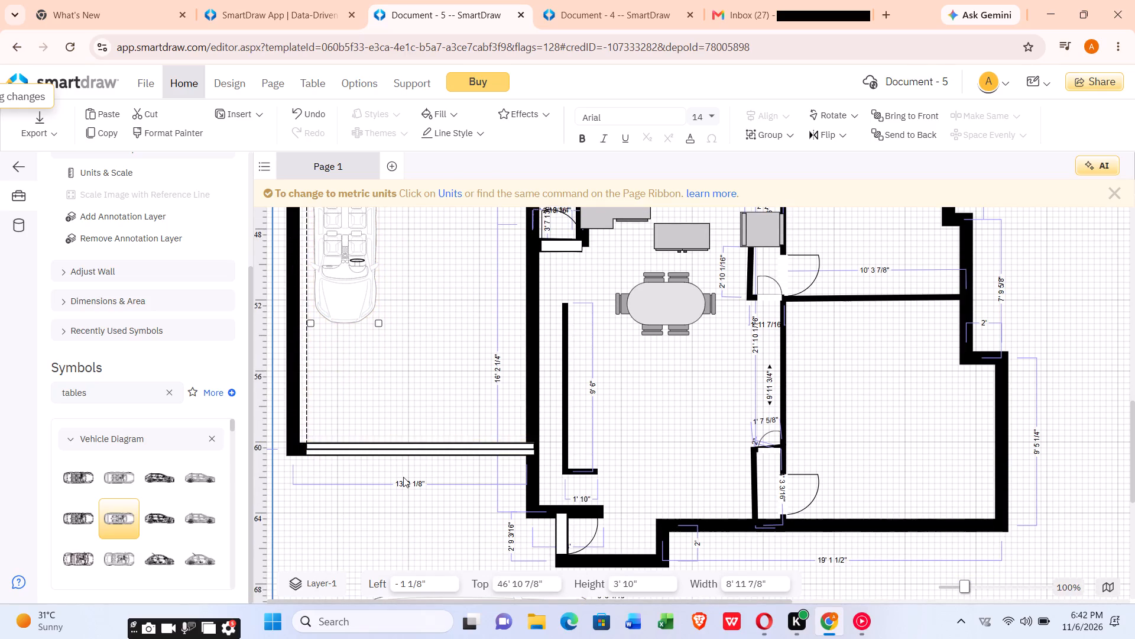
pyautogui.scroll(-3, 403, 477)
pyautogui.moveTo(439, 430); pyautogui.dragTo(459, 372)
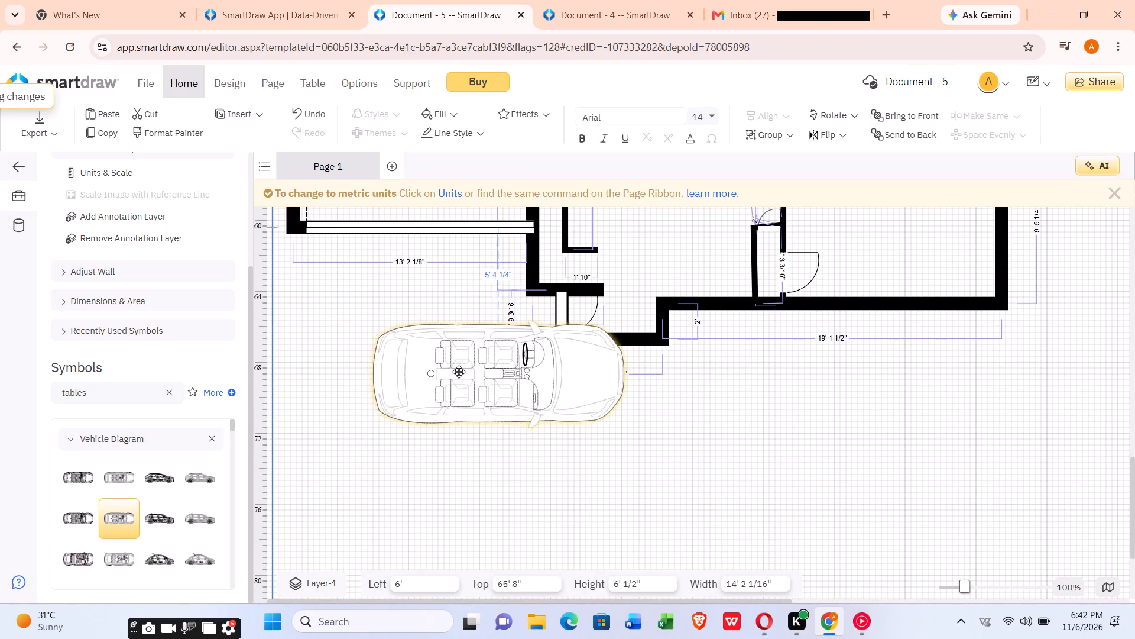
pyautogui.moveTo(459, 372); pyautogui.dragTo(452, 322)
pyautogui.scroll(3, 458, 359)
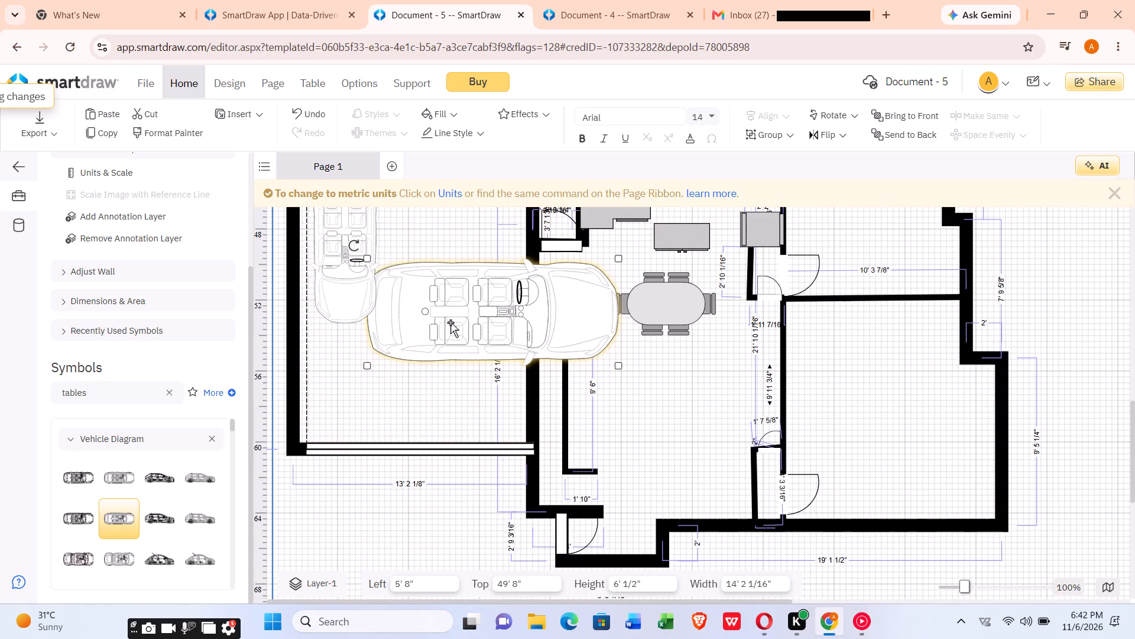
pyautogui.moveTo(352, 248); pyautogui.dragTo(420, 448)
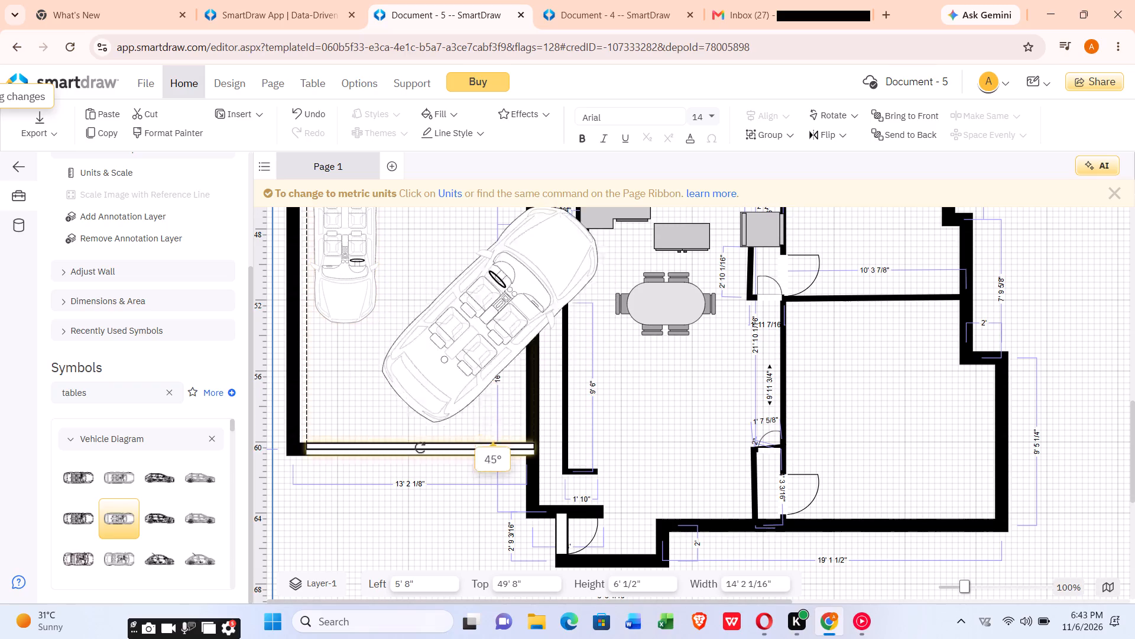
pyautogui.moveTo(420, 448); pyautogui.dragTo(523, 248)
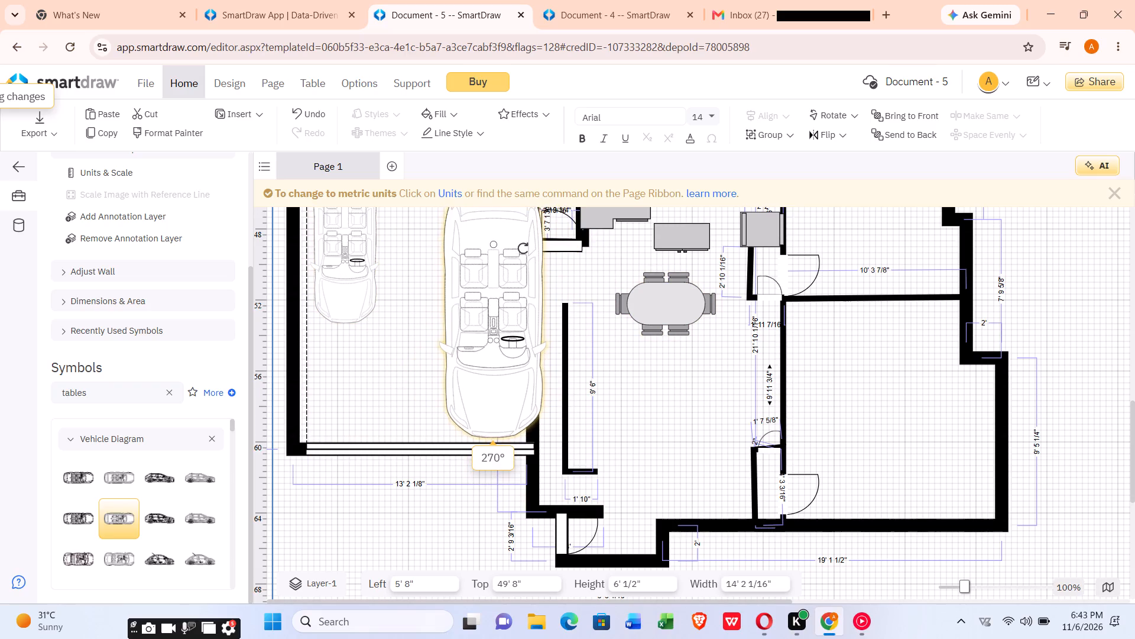
pyautogui.moveTo(523, 248); pyautogui.dragTo(510, 282)
# Reposition the larger, slightly tilted car inside the garage beside the smaller one, at about 1' 10 3/4" left, 50' 6 3/8" top.
pyautogui.moveTo(483, 288); pyautogui.dragTo(453, 300)
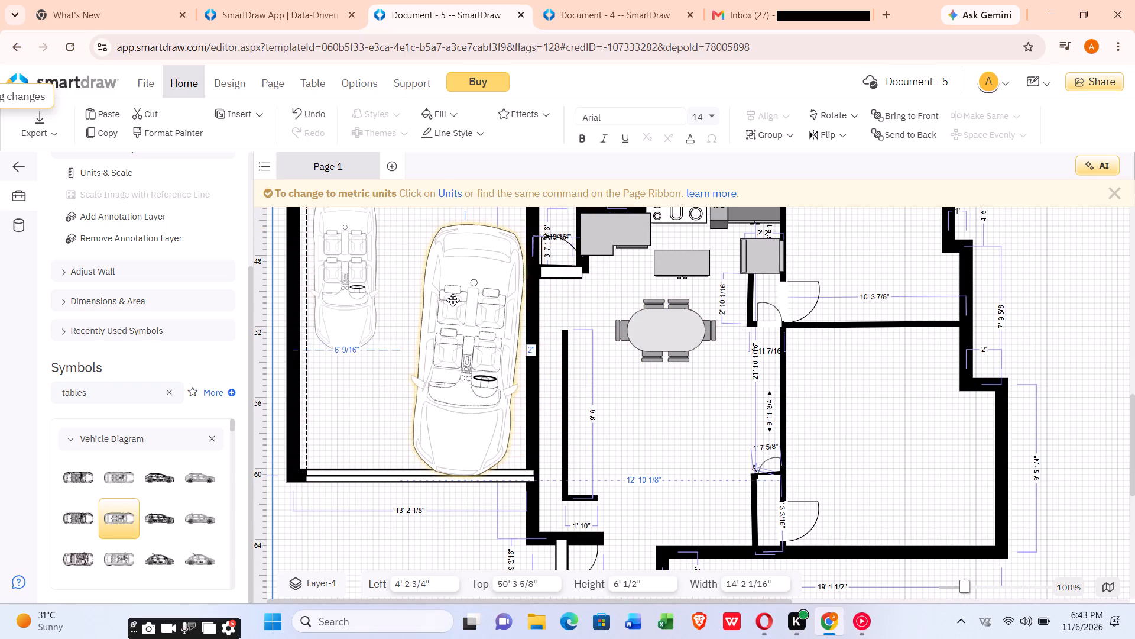
pyautogui.moveTo(453, 300); pyautogui.dragTo(431, 244)
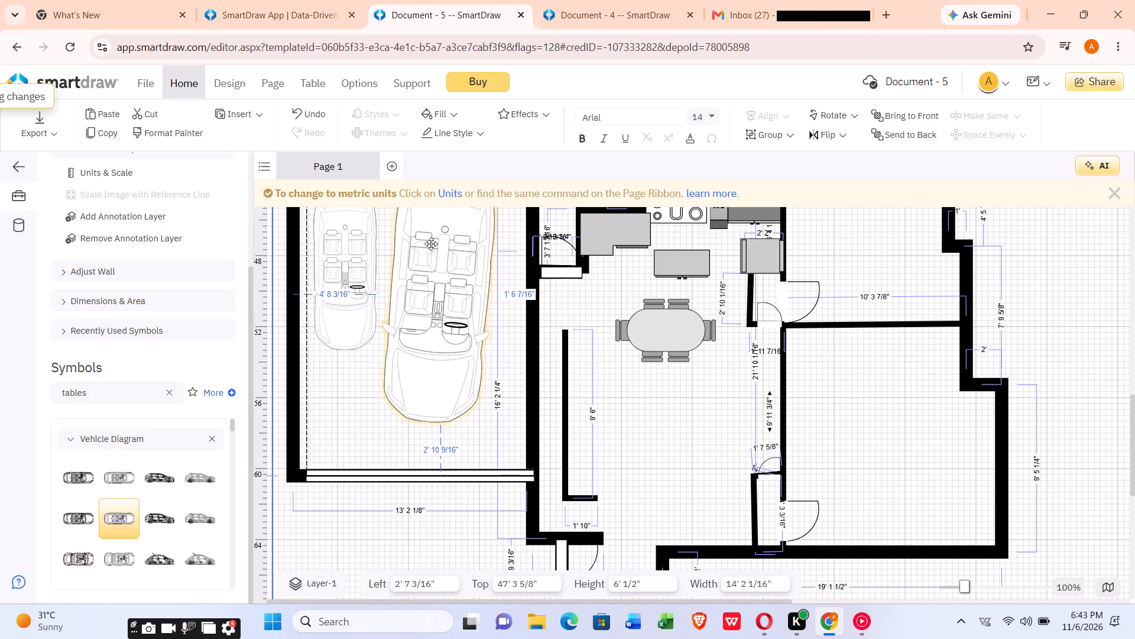
pyautogui.moveTo(431, 244); pyautogui.dragTo(426, 283)
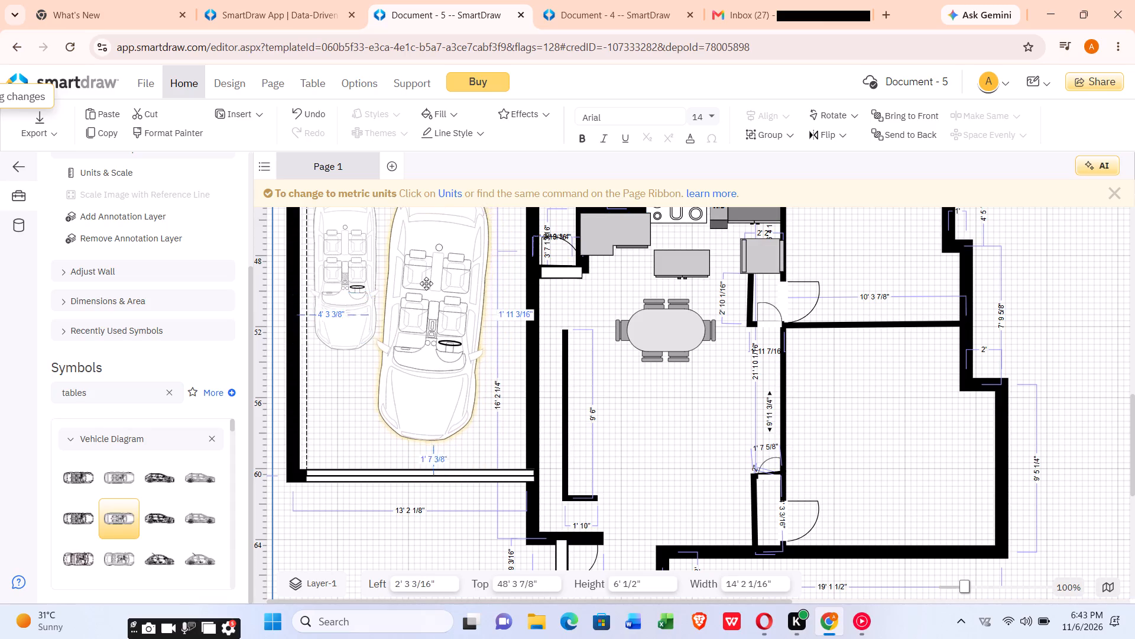
pyautogui.moveTo(426, 283); pyautogui.dragTo(462, 466)
pyautogui.scroll(3, 426, 289)
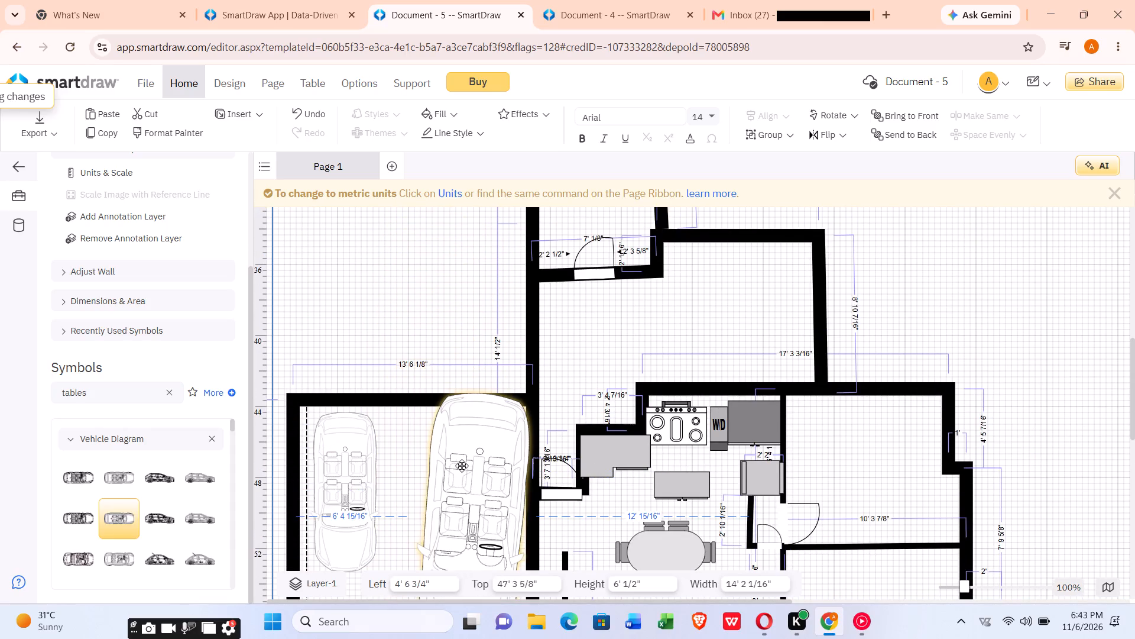
pyautogui.moveTo(462, 466); pyautogui.dragTo(439, 446)
pyautogui.scroll(-2, 450, 462)
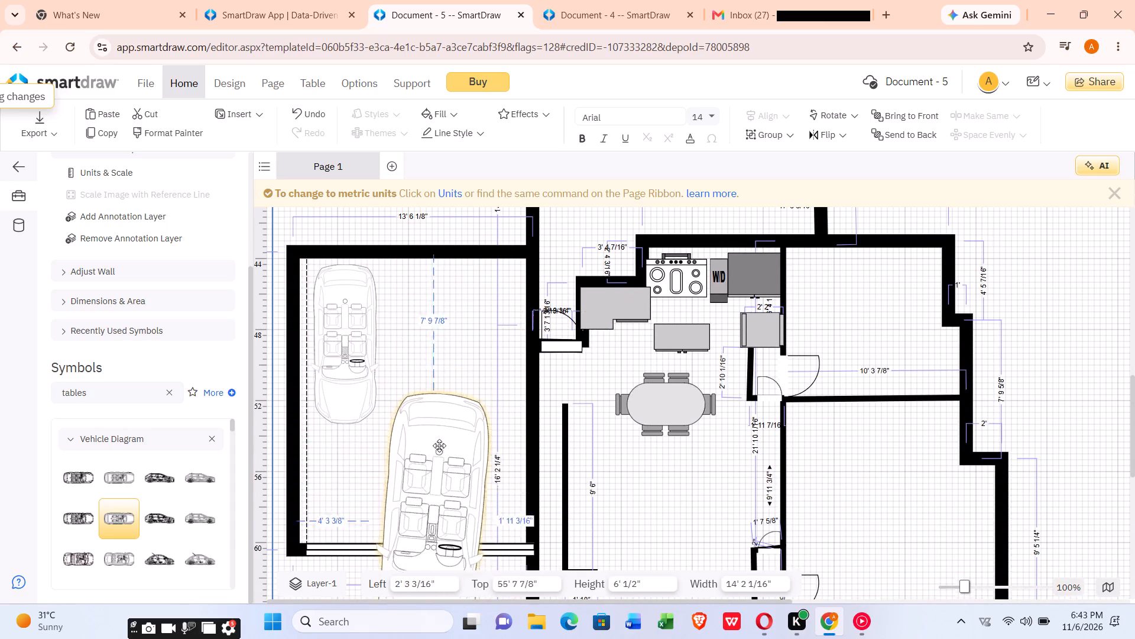
pyautogui.moveTo(439, 446); pyautogui.dragTo(415, 379)
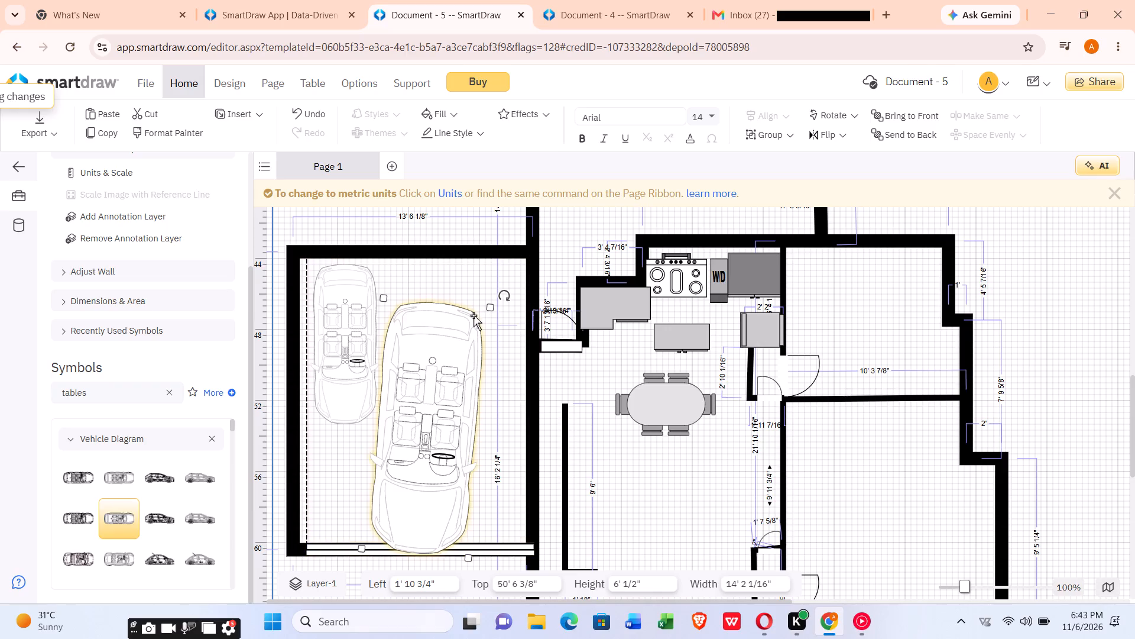
# Shrink the tilted car to about 3' 8 1/8" by 8' 7 9/16".
pyautogui.click(475, 312)
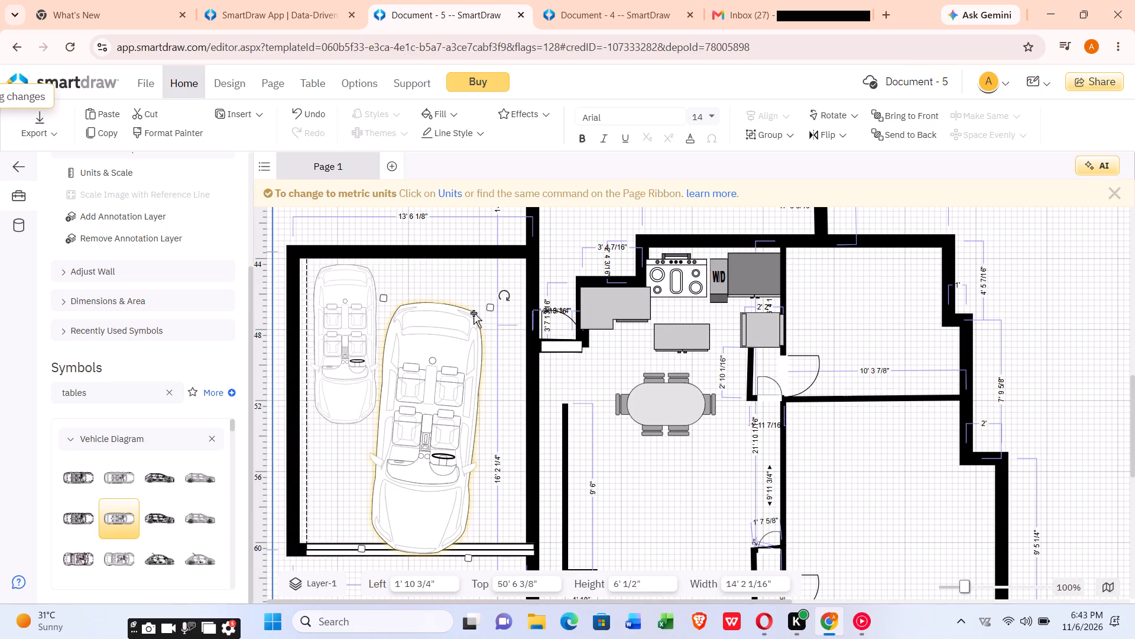
pyautogui.click(495, 302)
pyautogui.click(478, 315)
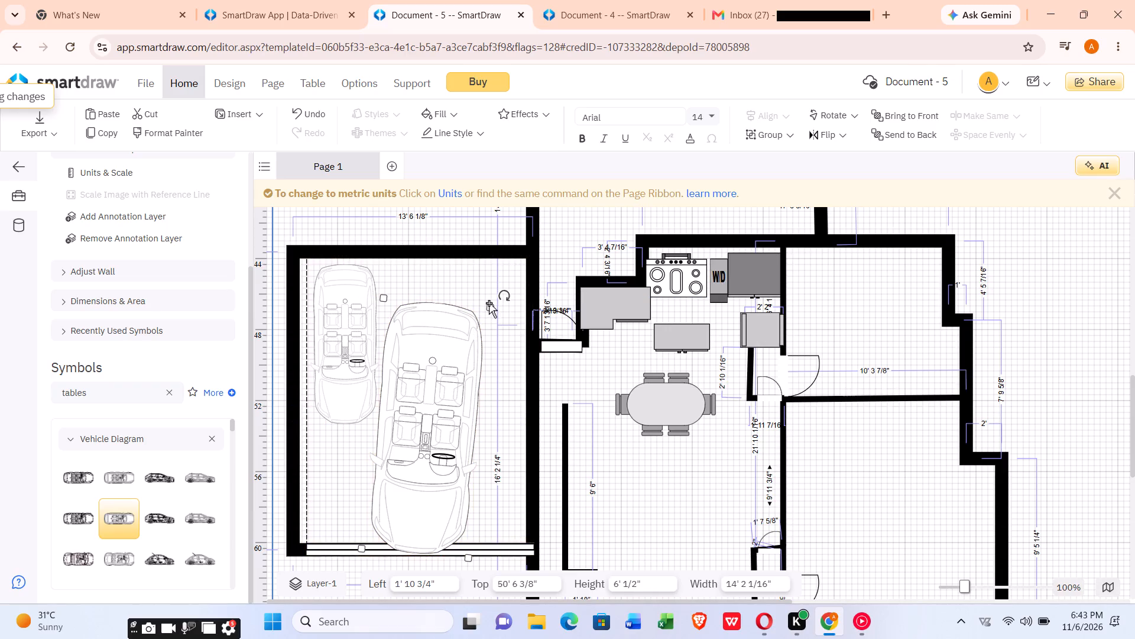
pyautogui.moveTo(489, 308); pyautogui.dragTo(446, 372)
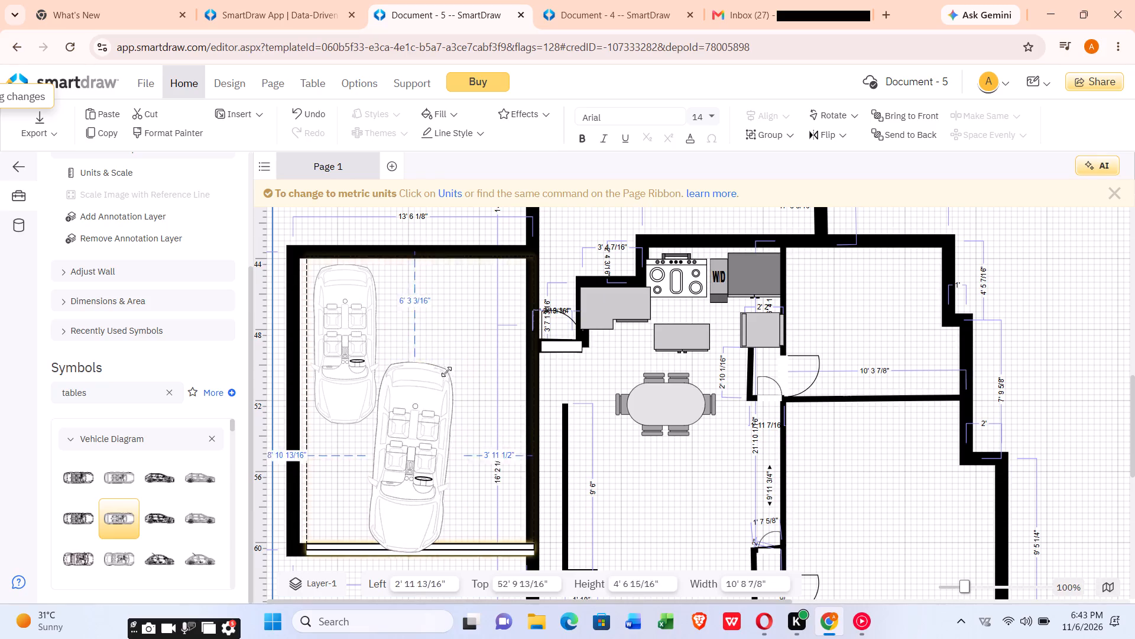
pyautogui.moveTo(446, 372); pyautogui.dragTo(427, 399)
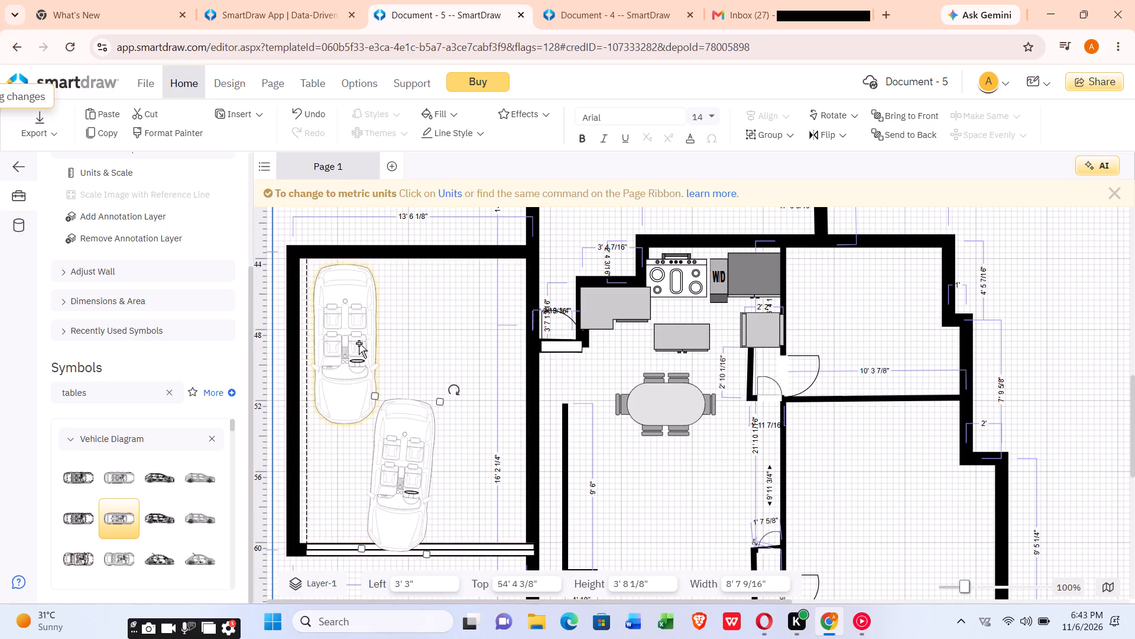
# Shift the upper car aside, then straighten the tilted car and park it in the garage's lower outer corner, about -5 1/2" left, 53' 9 15/16" top.
pyautogui.moveTo(356, 340); pyautogui.dragTo(439, 355)
pyautogui.moveTo(390, 423); pyautogui.dragTo(330, 425)
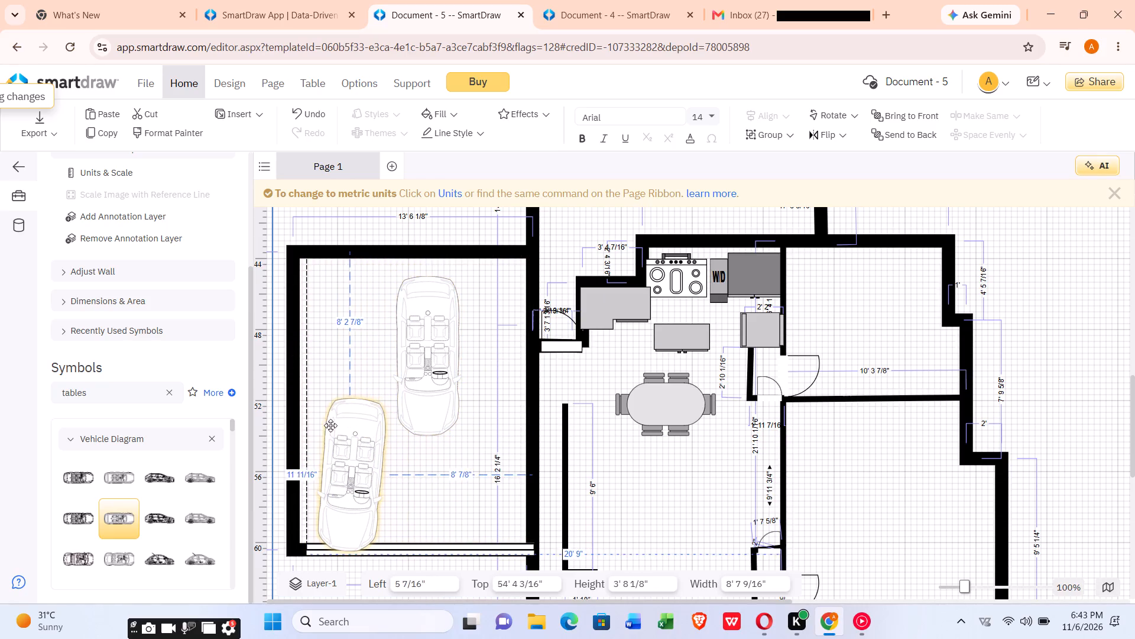
pyautogui.moveTo(330, 425); pyautogui.dragTo(309, 427)
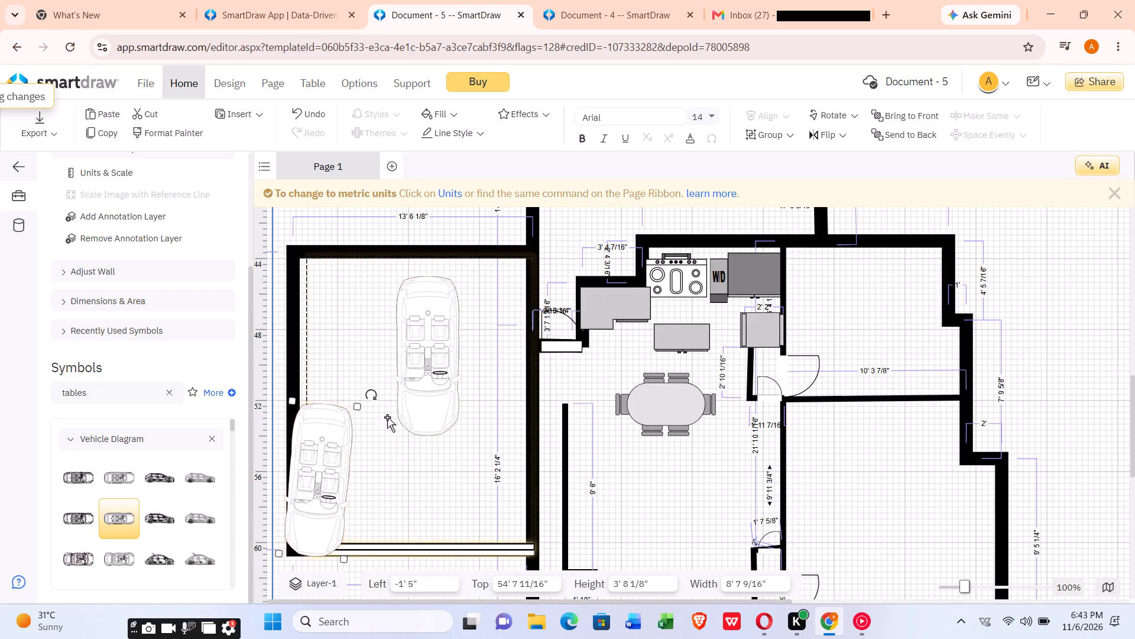
pyautogui.moveTo(377, 392); pyautogui.dragTo(391, 383)
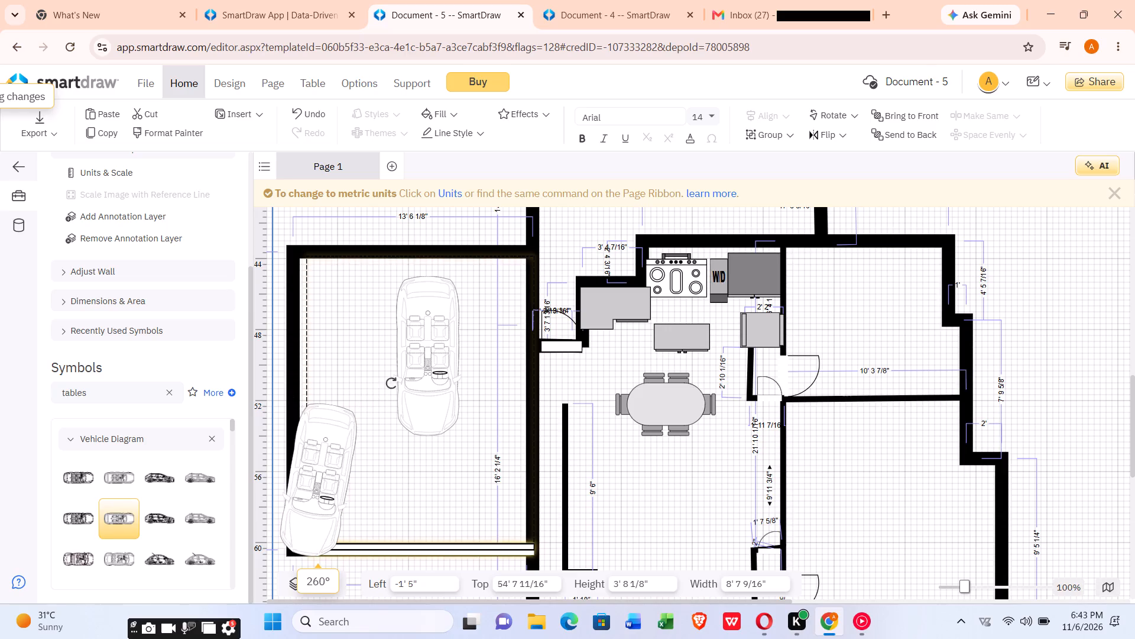
pyautogui.moveTo(391, 383); pyautogui.dragTo(352, 416)
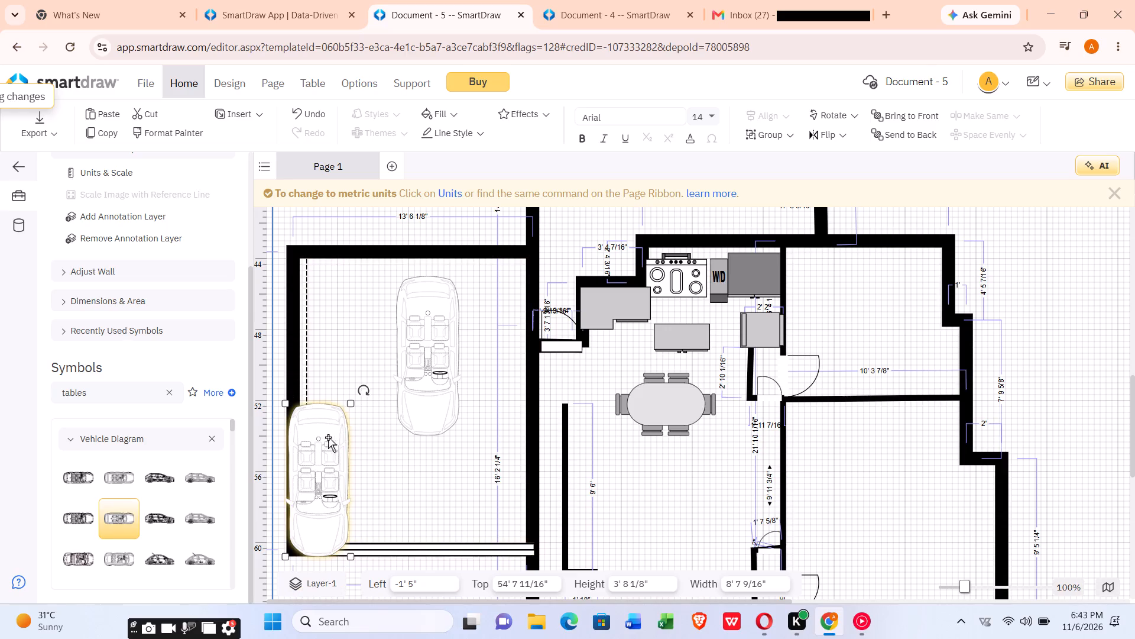
pyautogui.moveTo(328, 437); pyautogui.dragTo(346, 423)
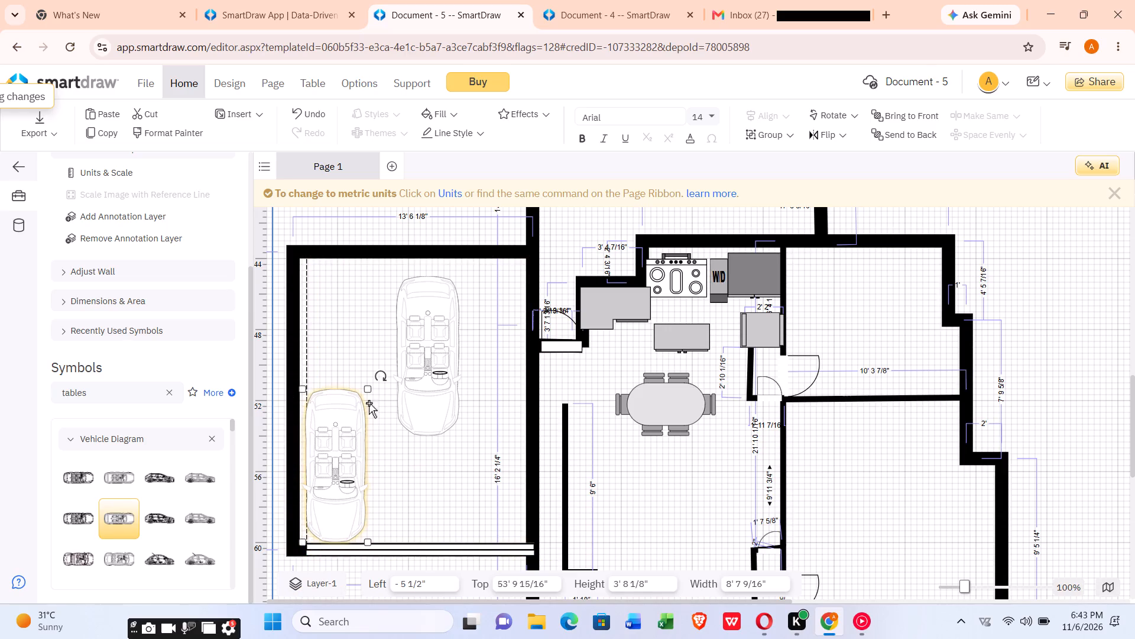
# Park the other car beside the first near the garage door, at about 5' 10 7/8" left, 53' 9 1/16" top.
pyautogui.moveTo(417, 364); pyautogui.dragTo(409, 448)
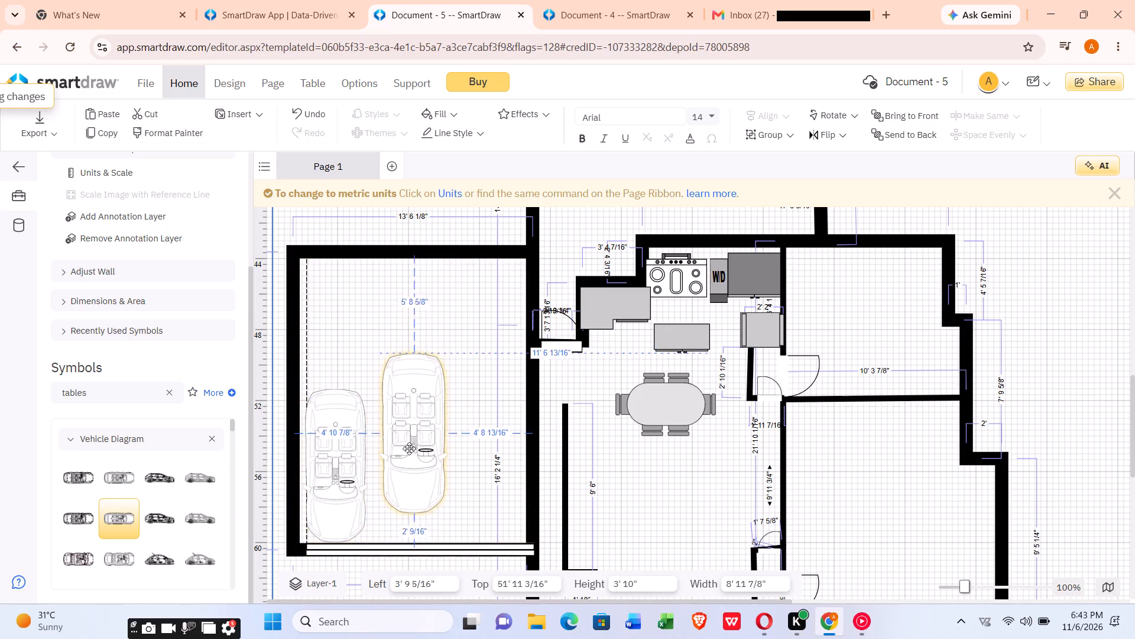
pyautogui.moveTo(409, 448); pyautogui.dragTo(463, 477)
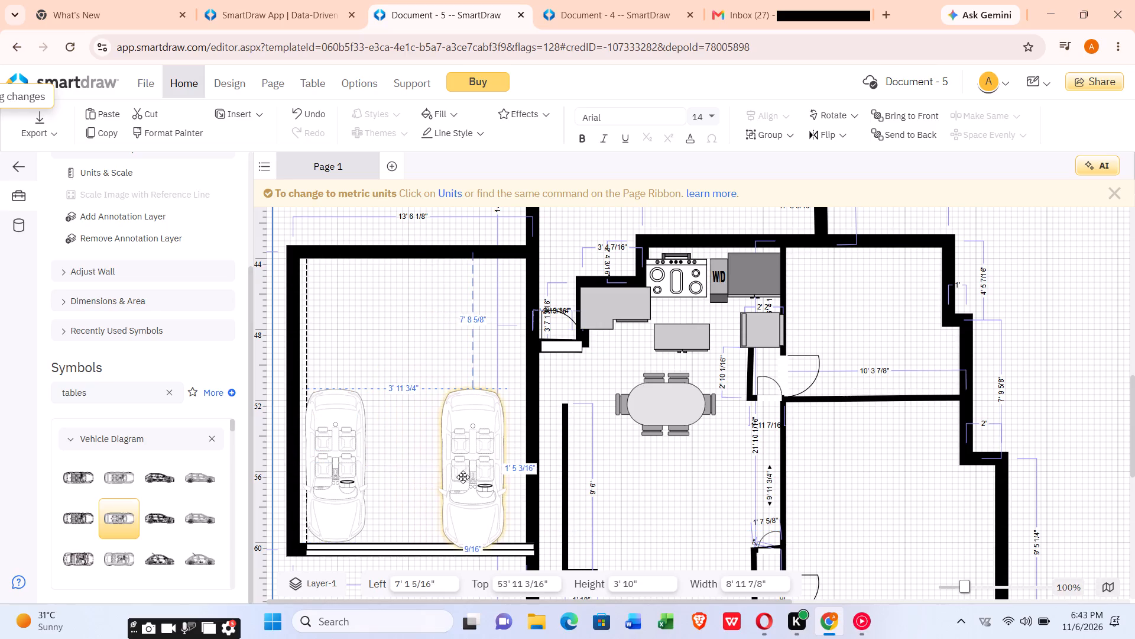
pyautogui.moveTo(463, 477); pyautogui.dragTo(440, 475)
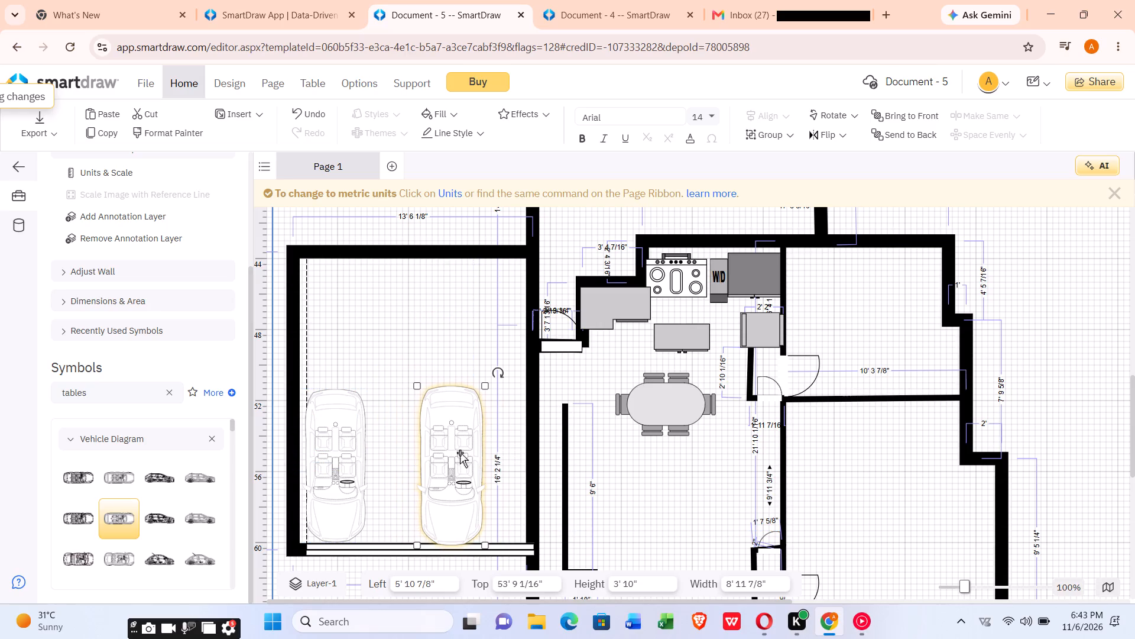
# Move the garage's upper wall down to about 46' 9 5/8" top, shortening the garage to about 13' 7 5/8" high.
pyautogui.scroll(-1, 478, 437)
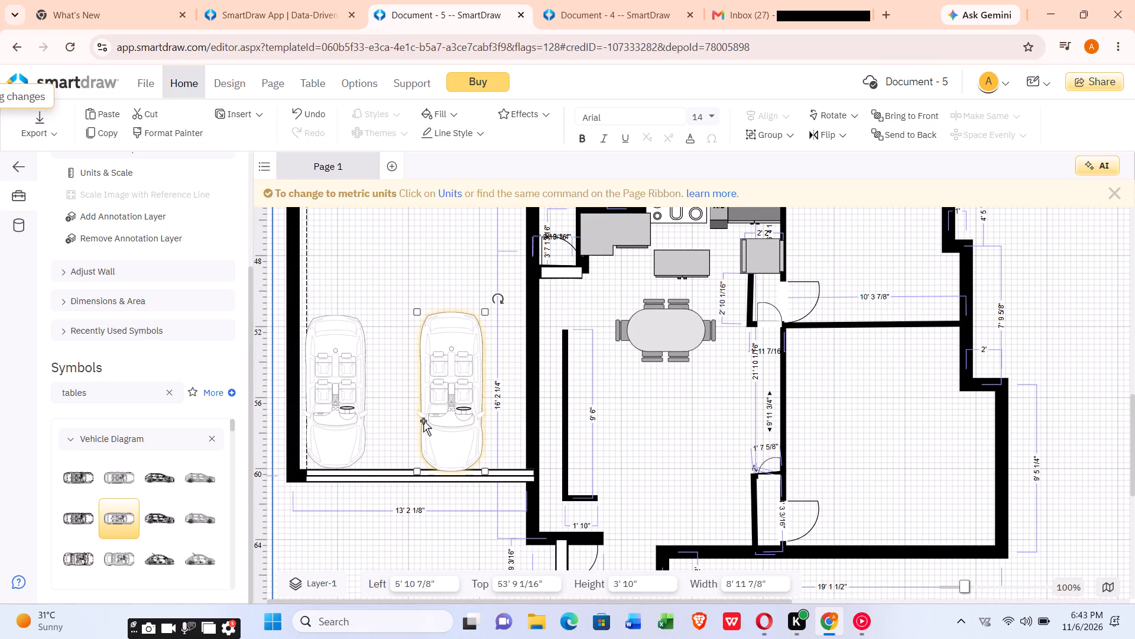
pyautogui.scroll(2, 465, 369)
pyautogui.click(423, 327)
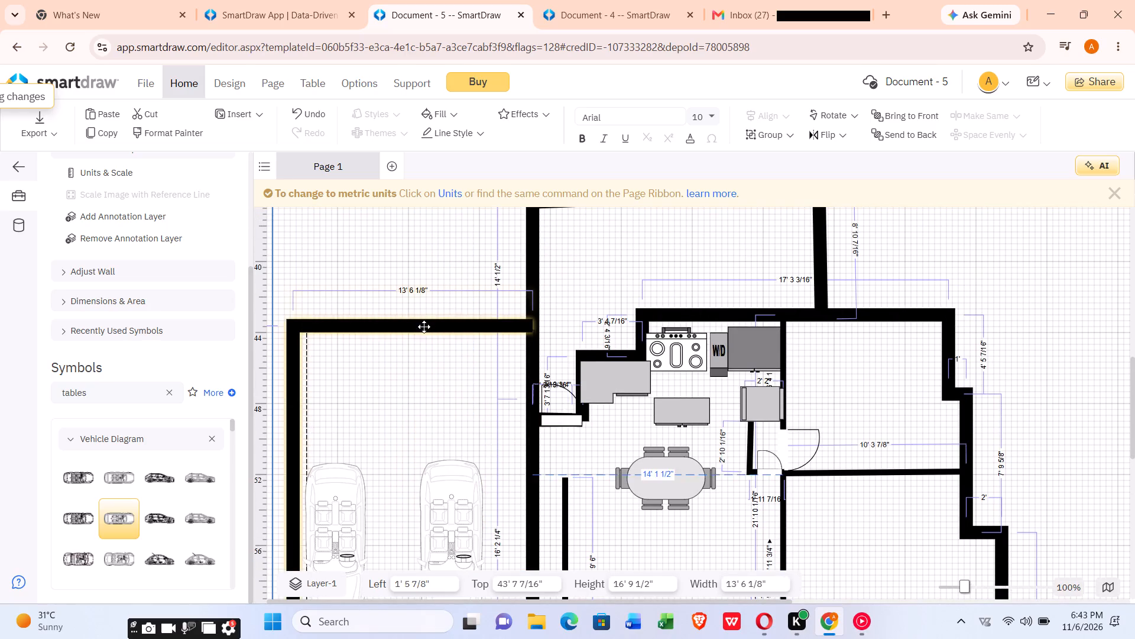
pyautogui.moveTo(413, 319); pyautogui.dragTo(407, 351)
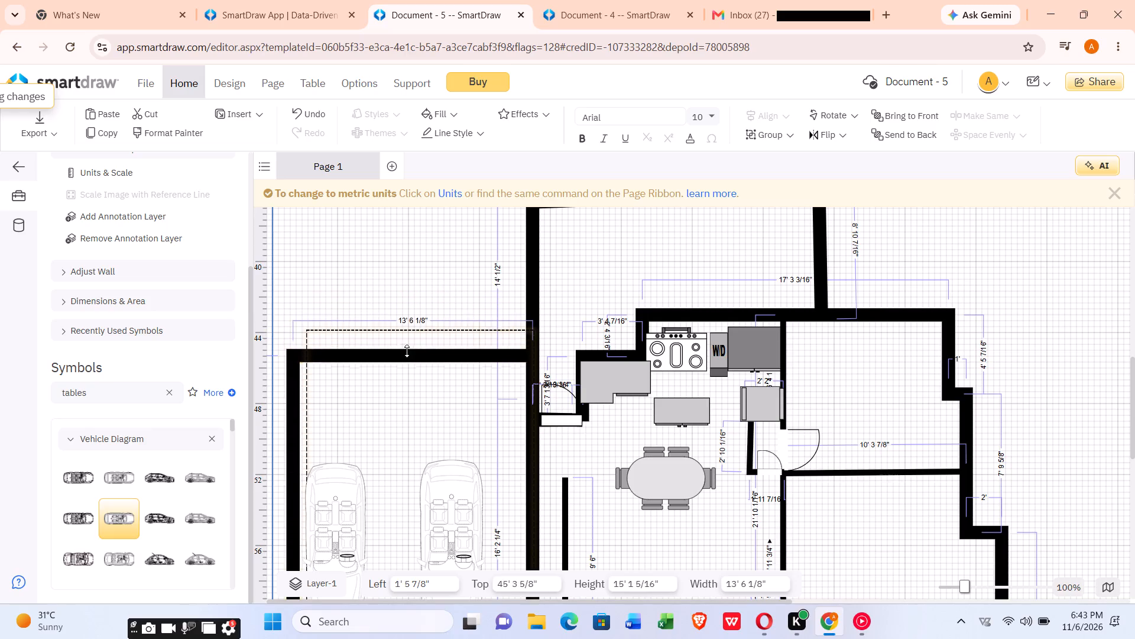
pyautogui.moveTo(407, 351); pyautogui.dragTo(411, 376)
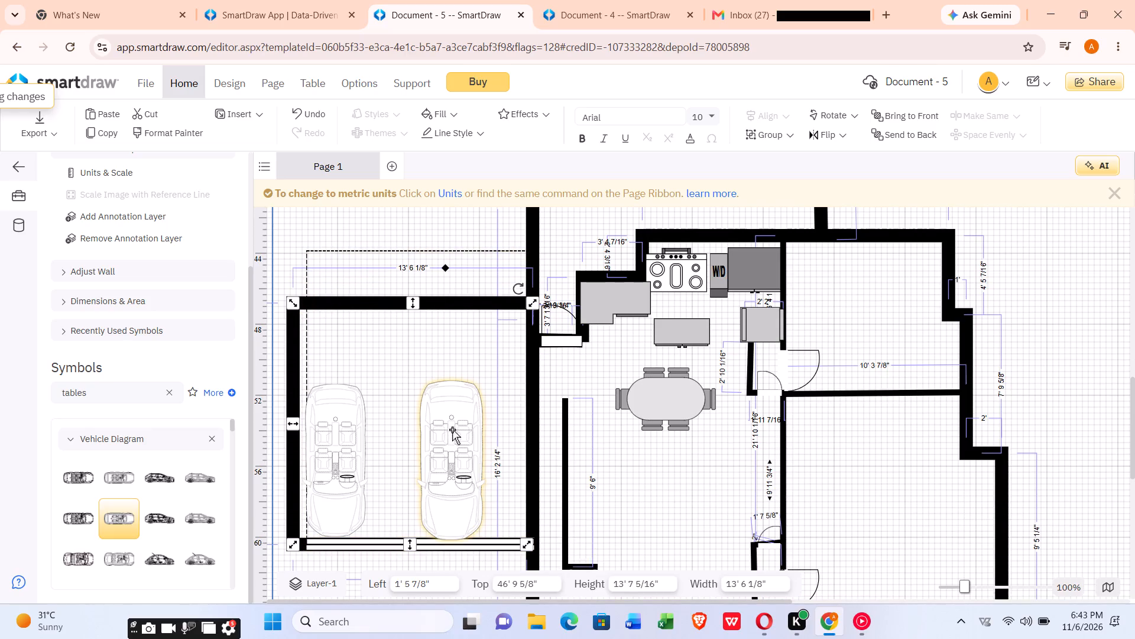
pyautogui.scroll(-1, 450, 434)
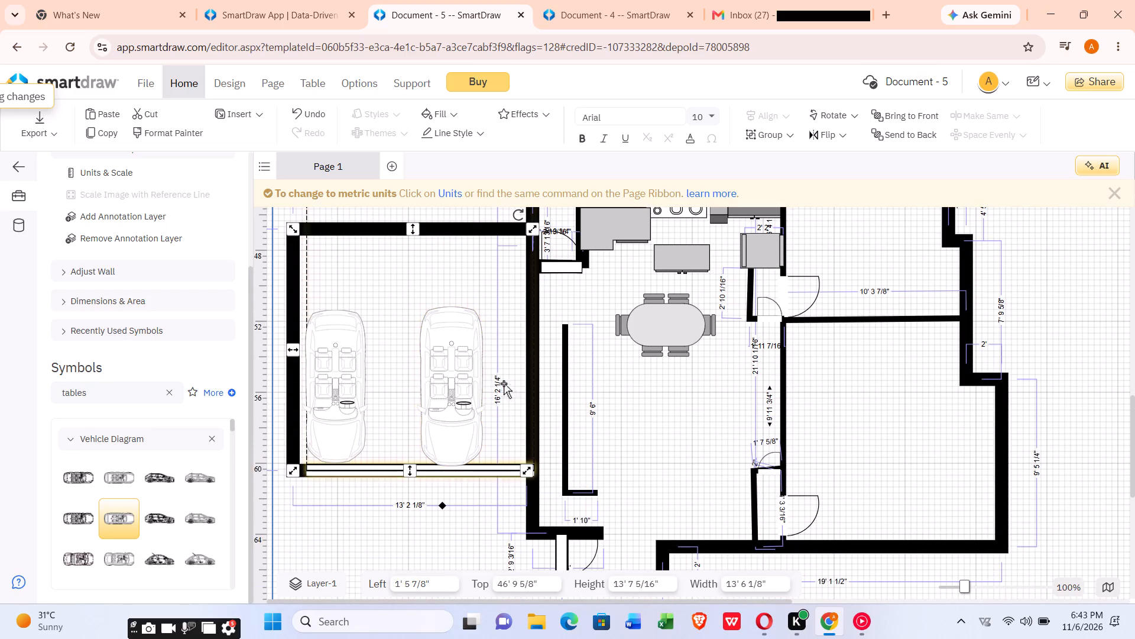
pyautogui.scroll(-2, 414, 438)
pyautogui.click(376, 467)
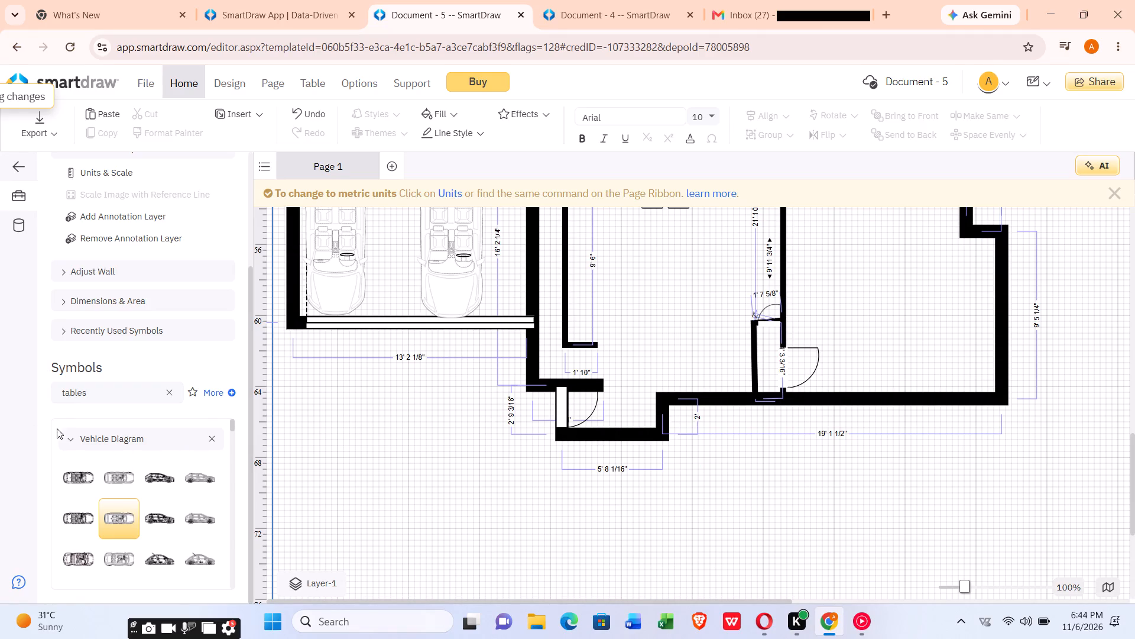
# Browse the symbol library categories and the Furniture data fields for further items for the plan.
pyautogui.click(69, 440)
pyautogui.scroll(-2, 85, 448)
pyautogui.scroll(-1, 113, 494)
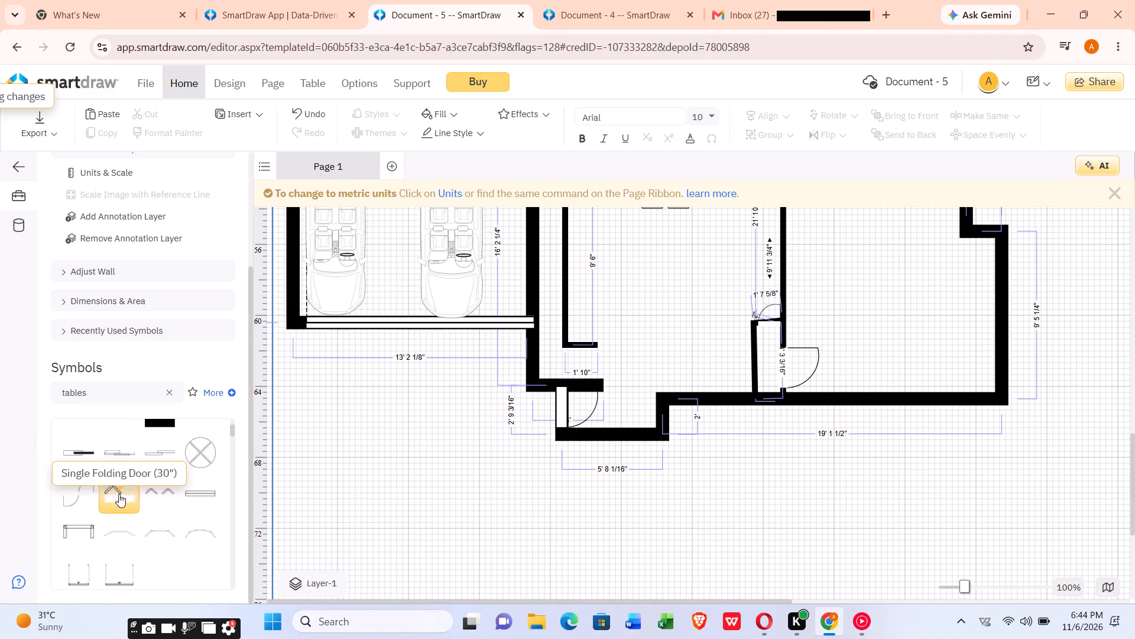
pyautogui.scroll(-2, 118, 495)
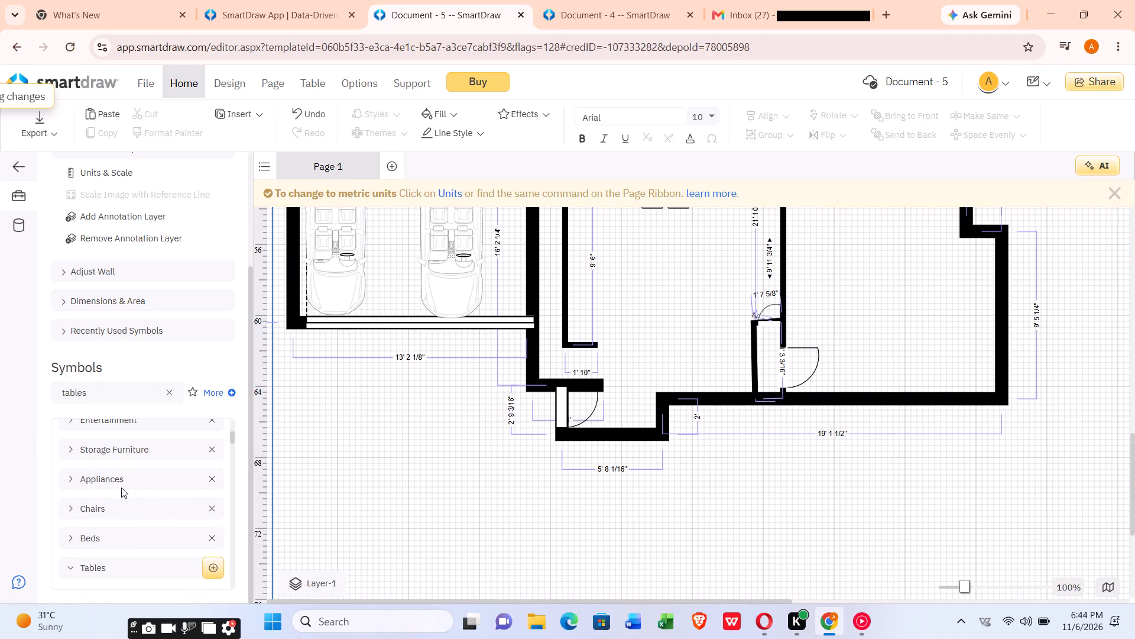
pyautogui.scroll(2, 126, 485)
pyautogui.click(19, 220)
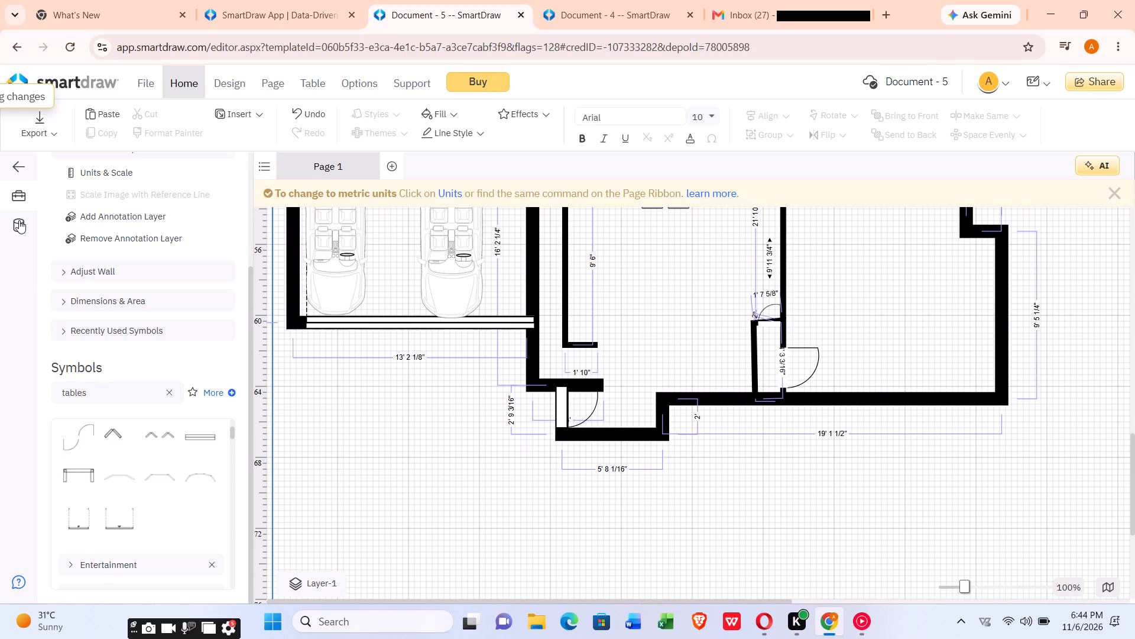
pyautogui.scroll(-3, 120, 257)
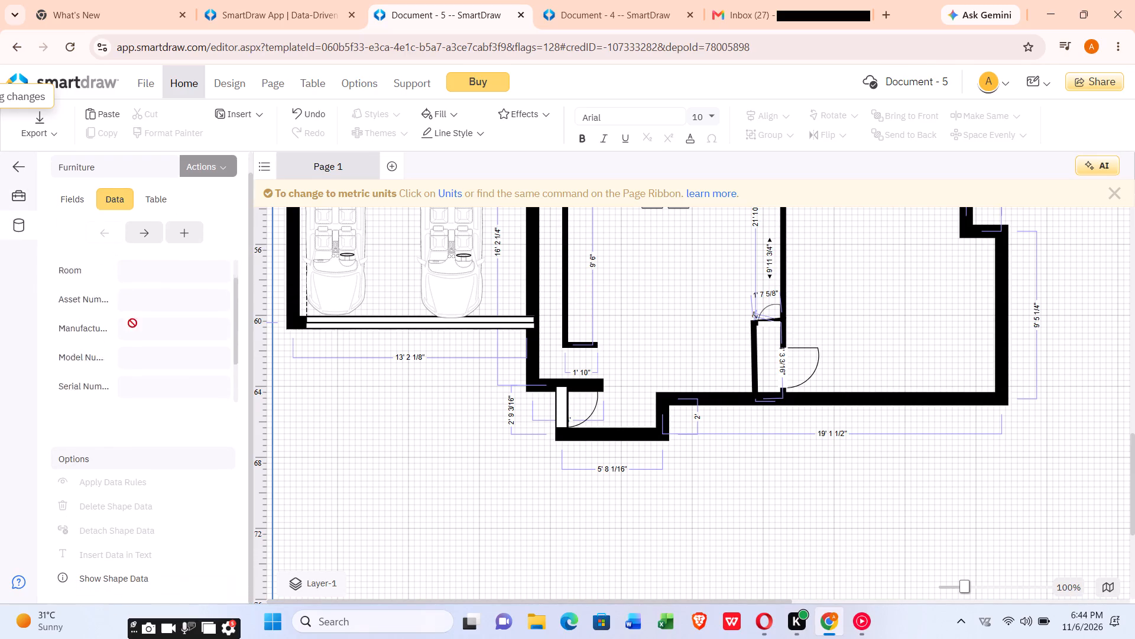
pyautogui.scroll(-3, 131, 366)
pyautogui.scroll(6, 131, 370)
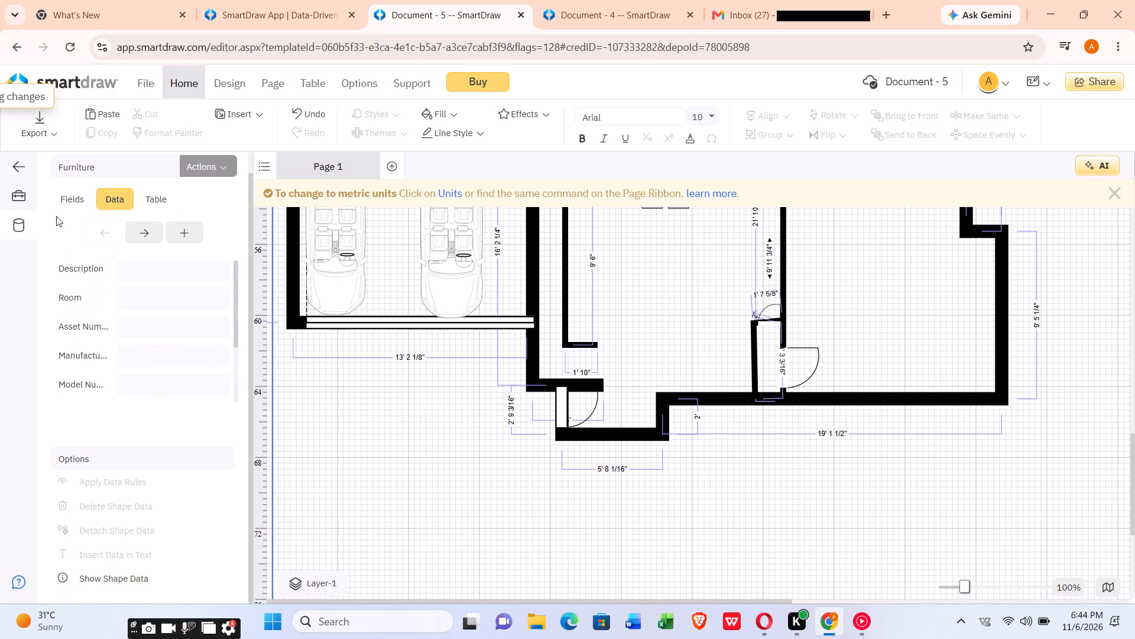
pyautogui.click(22, 193)
pyautogui.scroll(-2, 156, 266)
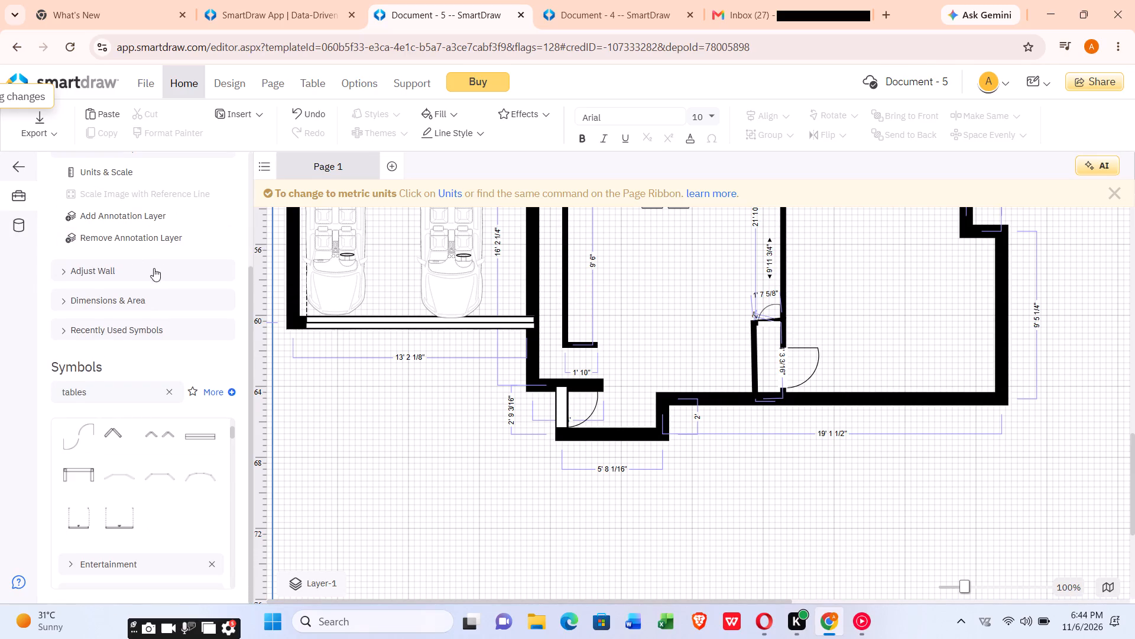
# Place a Pool Table (Colored) from the Entertainment symbols in the garage above the cars, about 2' 4" left, 46' 6" top.
pyautogui.scroll(-1, 154, 268)
pyautogui.scroll(3, 147, 272)
pyautogui.scroll(-1, 136, 298)
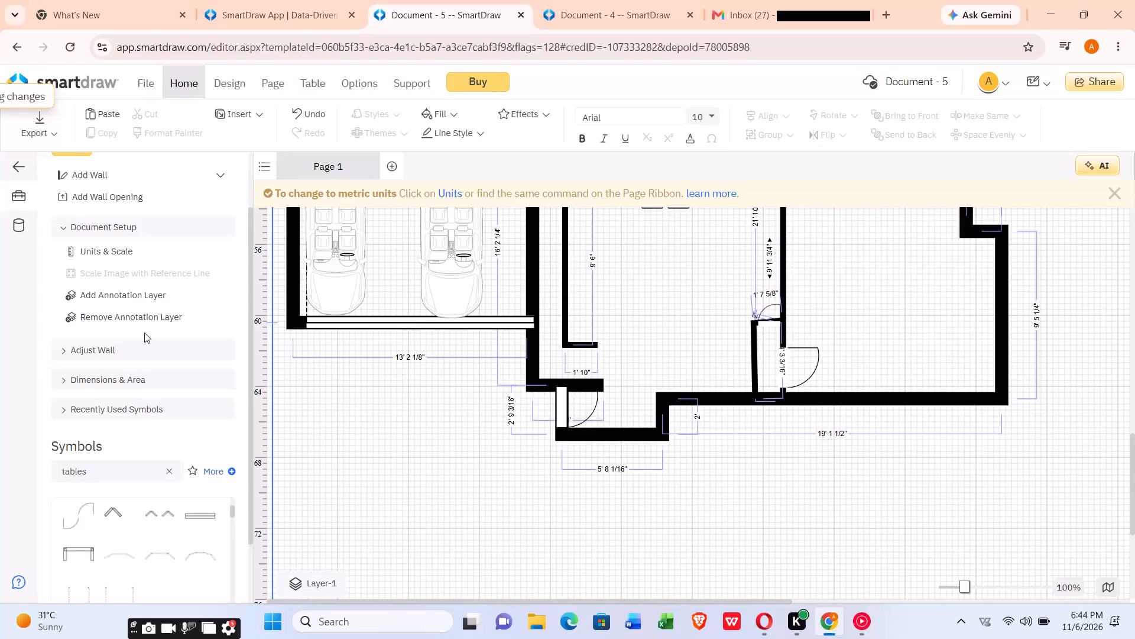
pyautogui.scroll(-7, 144, 335)
pyautogui.scroll(-3, 93, 538)
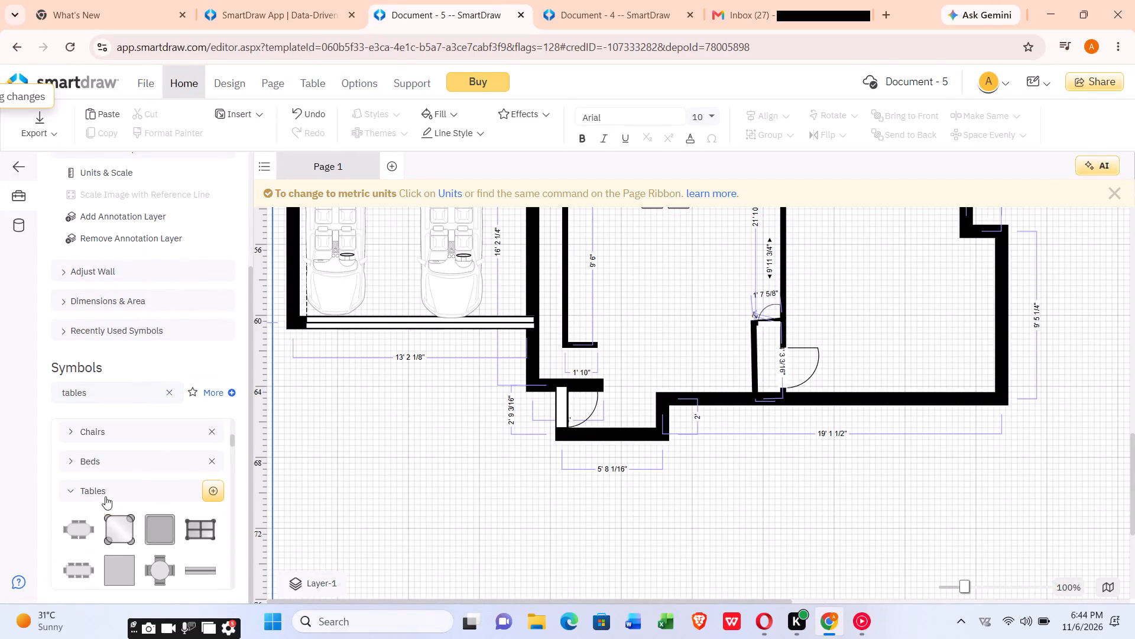
pyautogui.scroll(2, 105, 496)
pyautogui.click(66, 493)
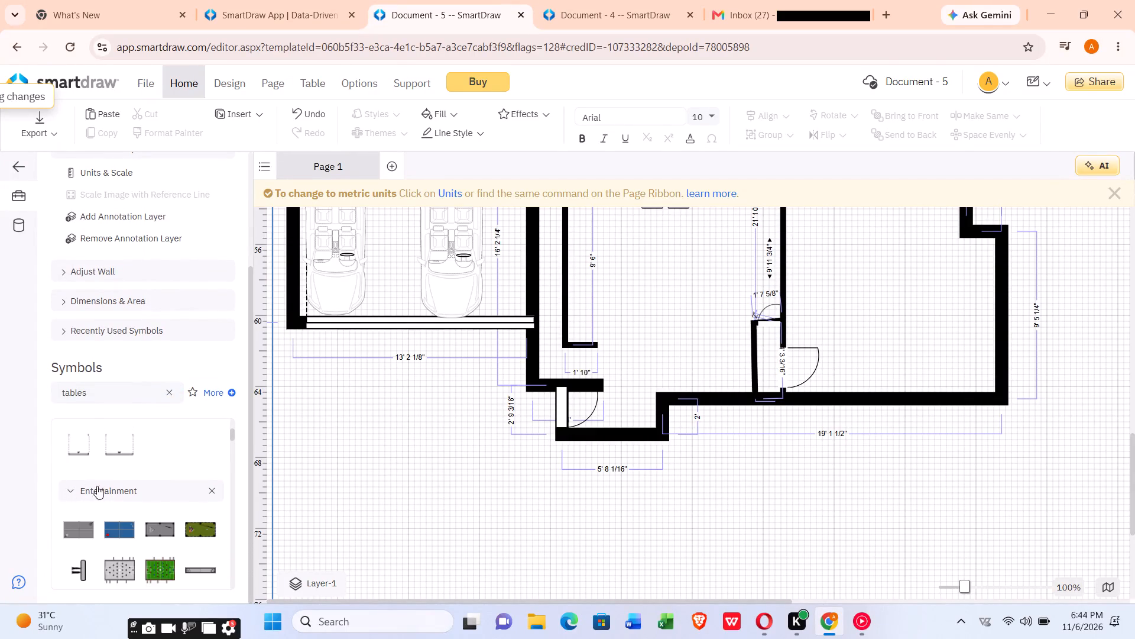
pyautogui.scroll(-1, 99, 485)
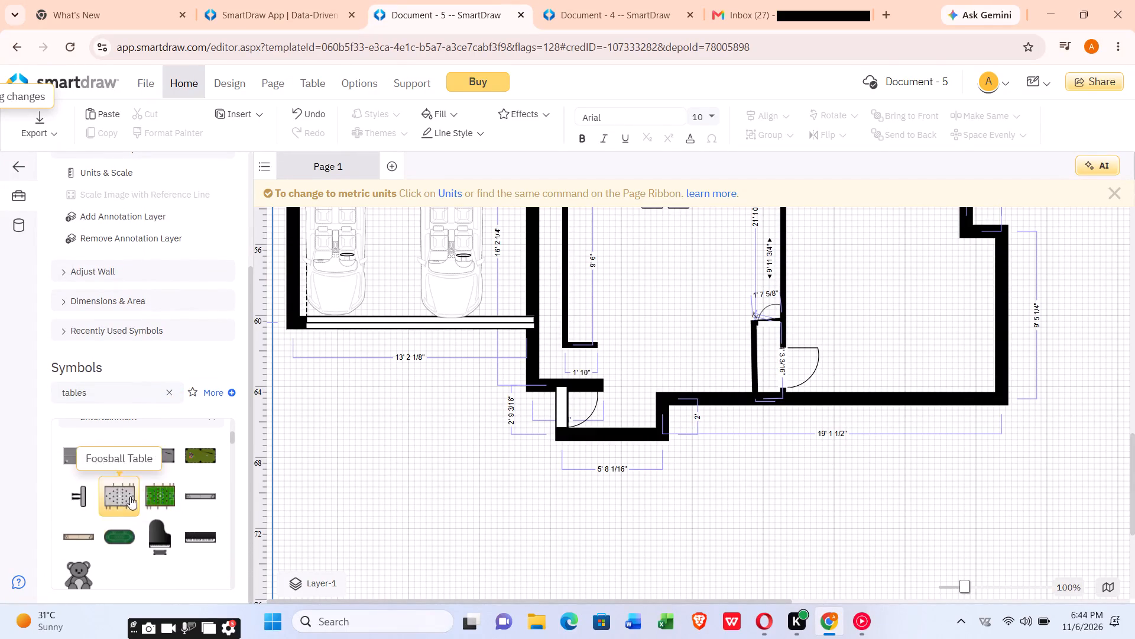
pyautogui.scroll(1, 126, 486)
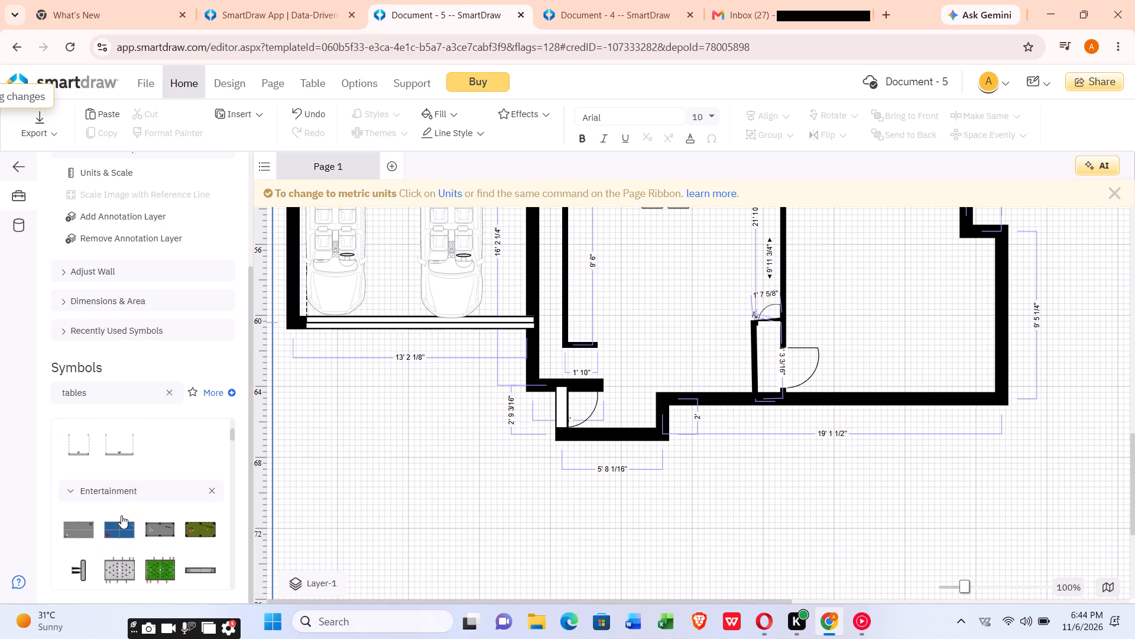
pyautogui.moveTo(123, 522); pyautogui.dragTo(180, 488)
pyautogui.moveTo(180, 488); pyautogui.dragTo(135, 524)
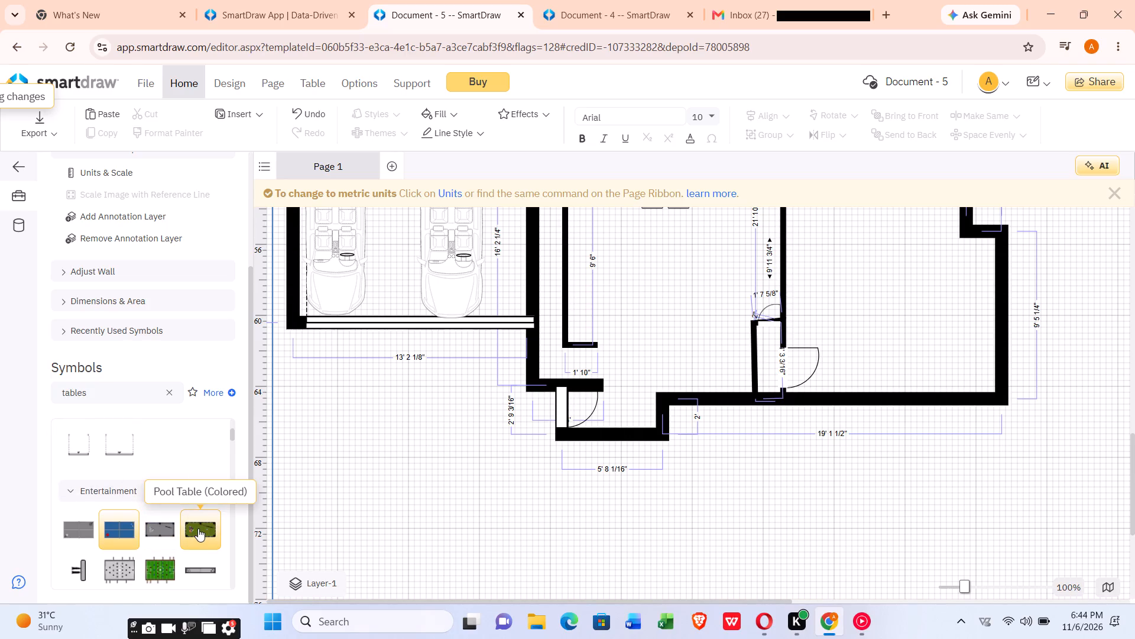
pyautogui.moveTo(198, 528); pyautogui.dragTo(370, 417)
pyautogui.scroll(1, 370, 418)
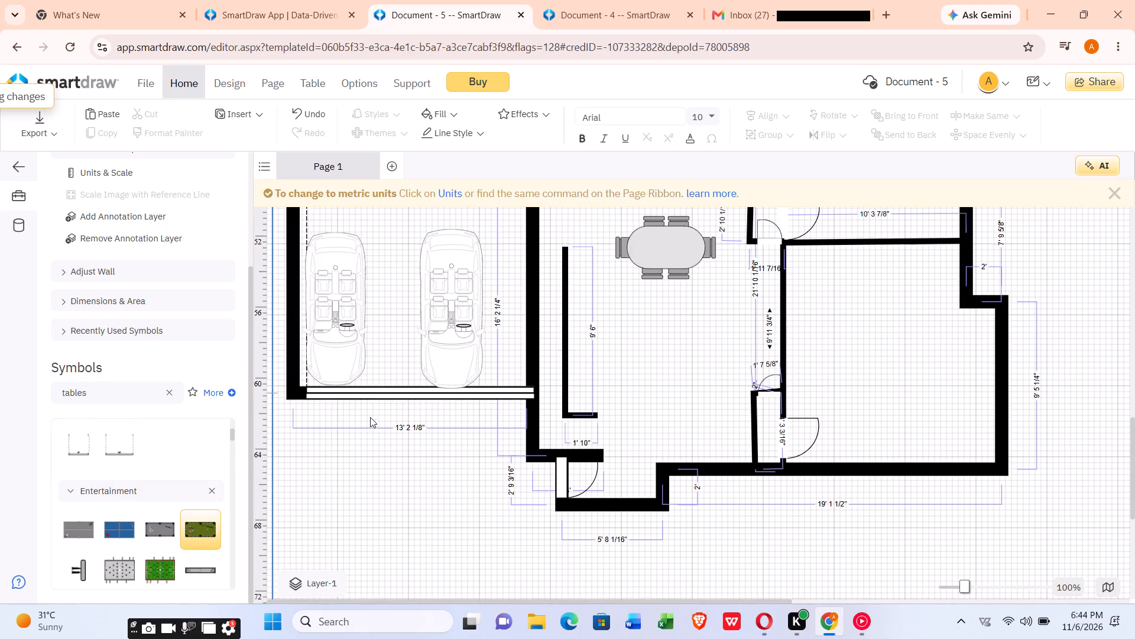
pyautogui.moveTo(370, 417); pyautogui.dragTo(390, 400)
pyautogui.scroll(3, 386, 303)
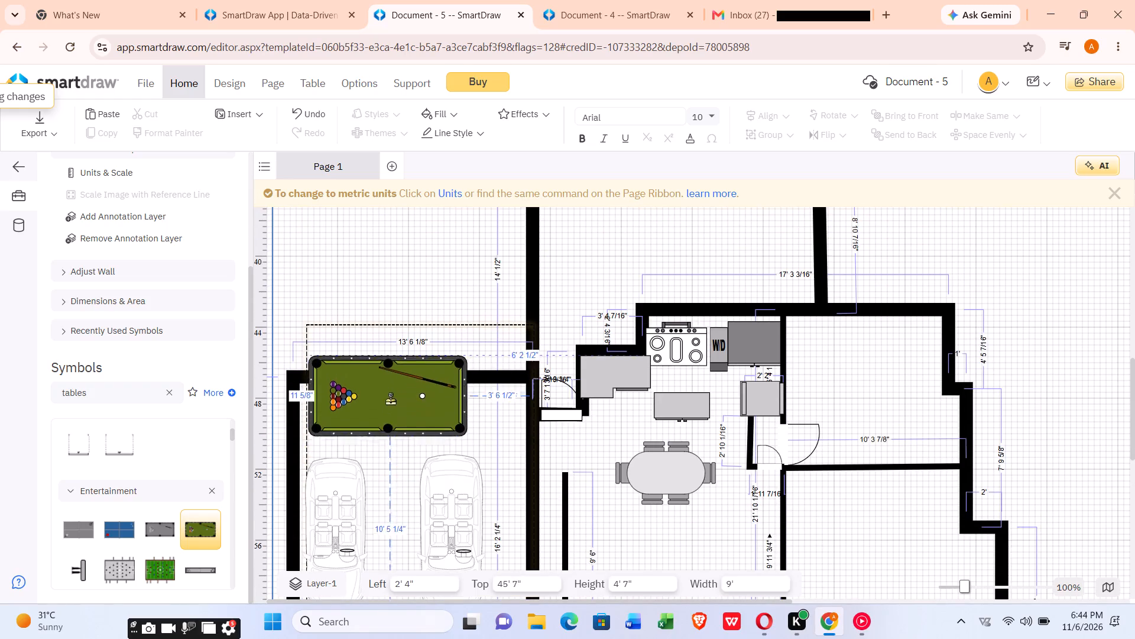
pyautogui.moveTo(390, 400); pyautogui.dragTo(390, 414)
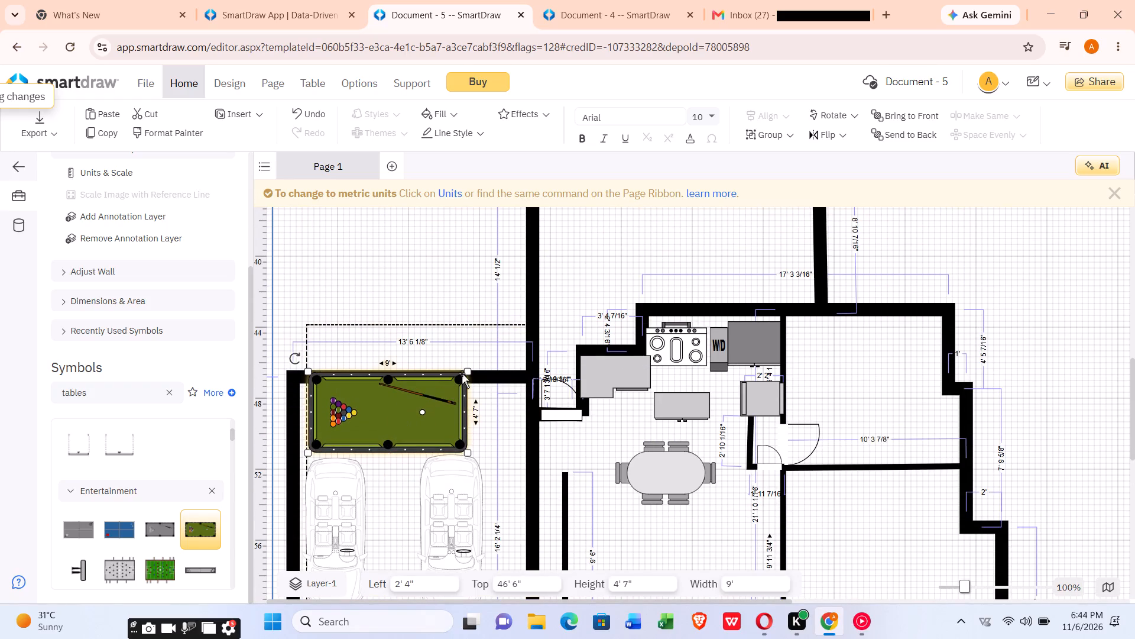
# Shrink the pool table to about 5' 8" wide and 2' 10 5/8" high.
pyautogui.moveTo(464, 370); pyautogui.dragTo(460, 378)
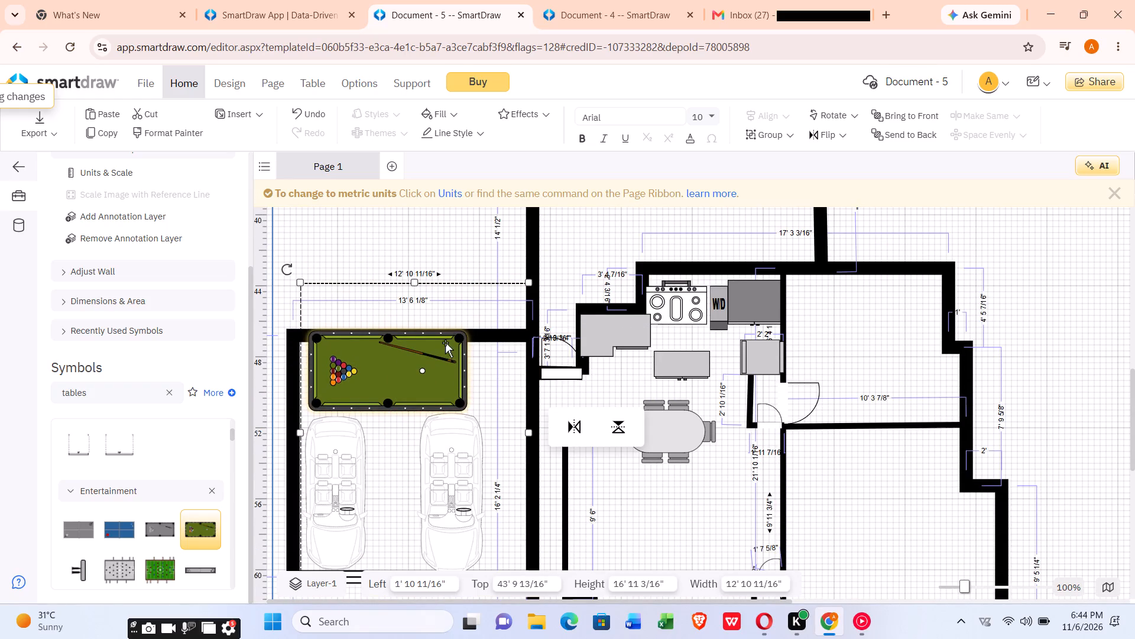
pyautogui.click(462, 334)
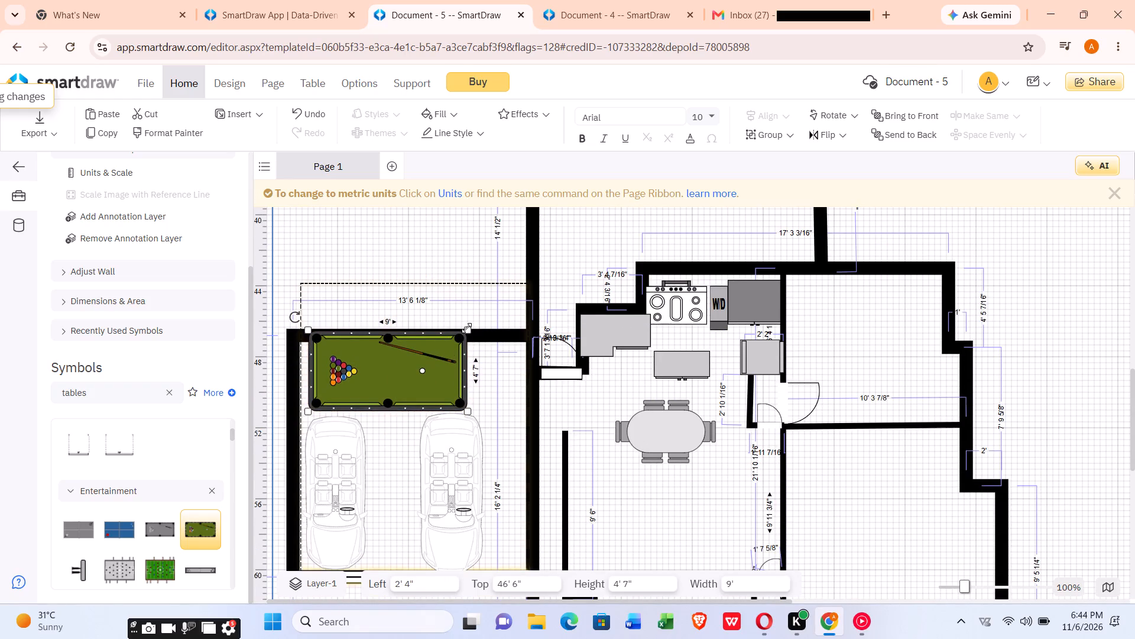
pyautogui.moveTo(466, 330); pyautogui.dragTo(408, 374)
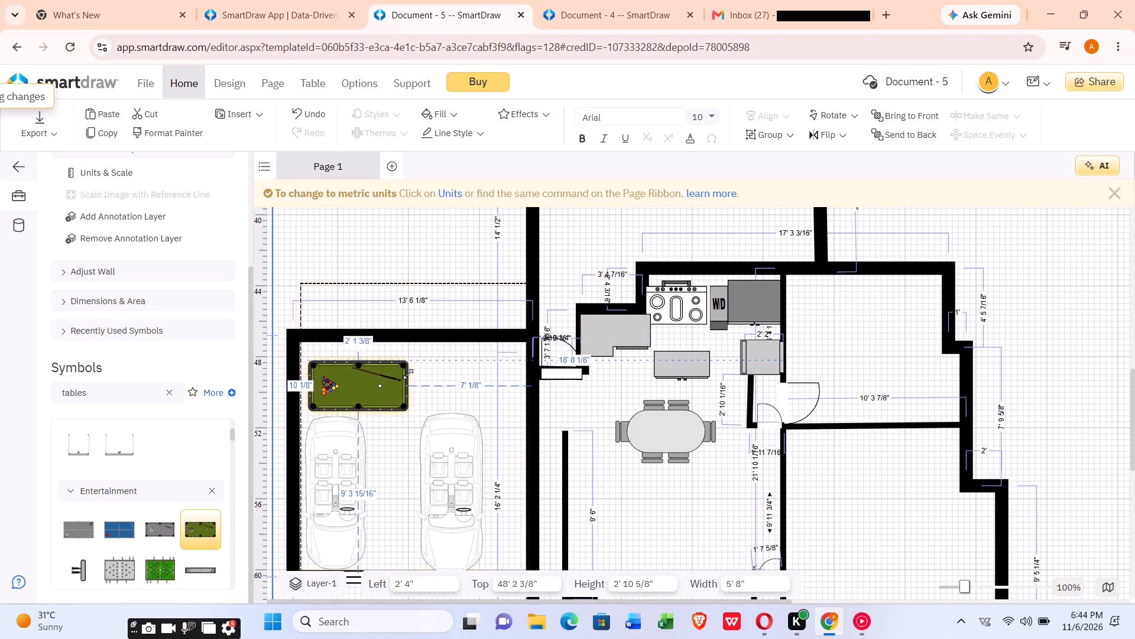
pyautogui.moveTo(408, 374); pyautogui.dragTo(407, 375)
# Move the pool table into the garage's upper outer corner, about 2' left, 47' 11/16" top.
pyautogui.moveTo(363, 372); pyautogui.dragTo(364, 361)
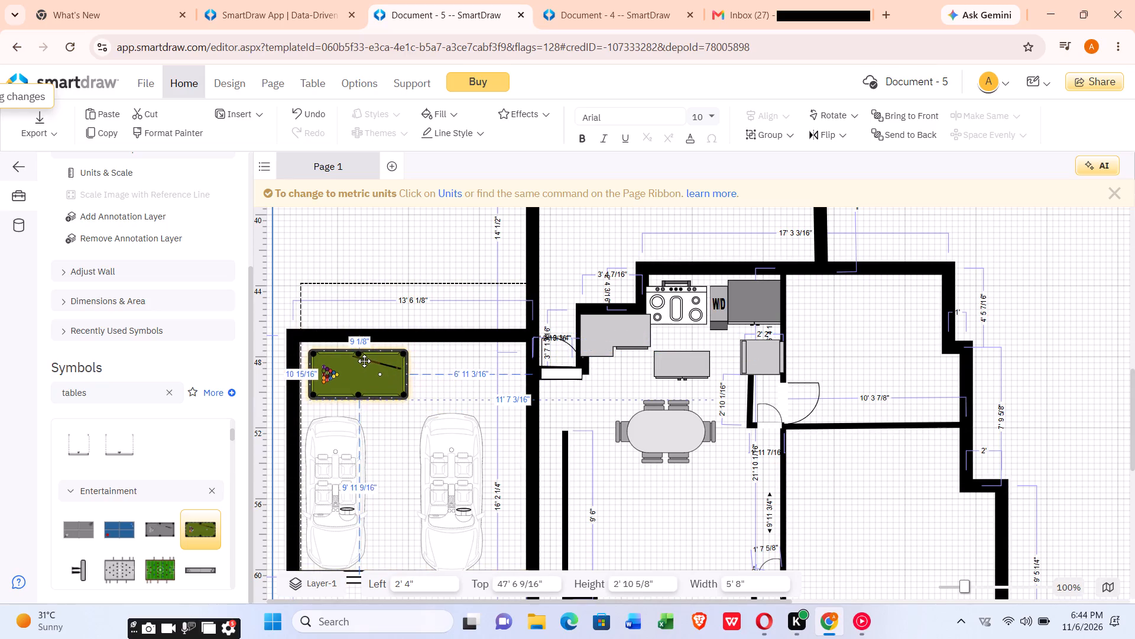
pyautogui.moveTo(364, 361); pyautogui.dragTo(354, 356)
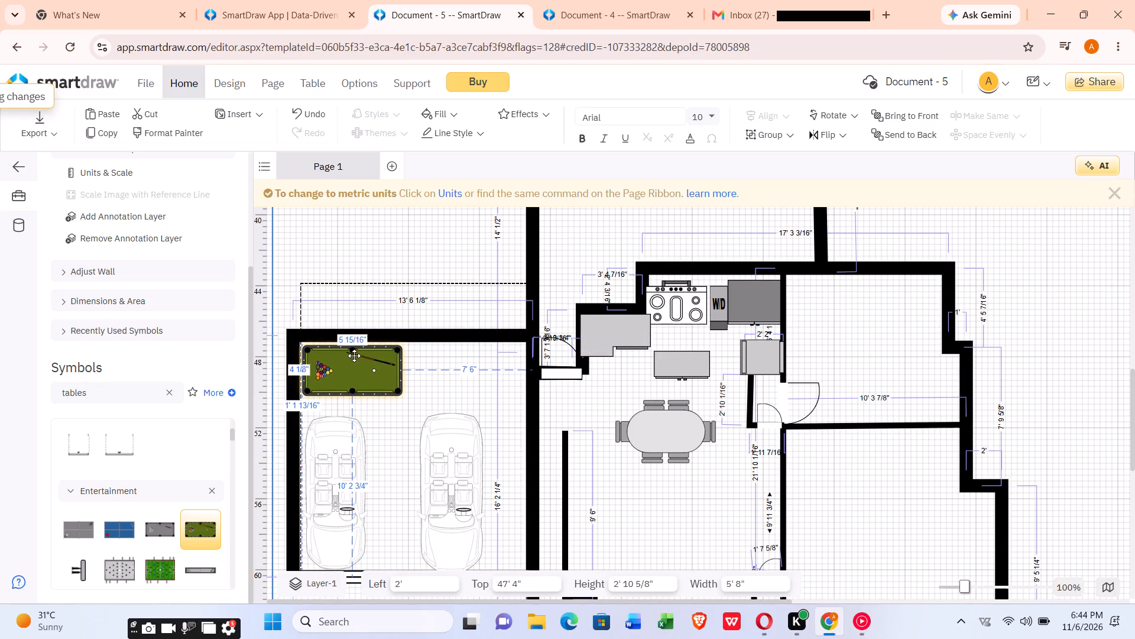
pyautogui.moveTo(354, 356); pyautogui.dragTo(354, 355)
pyautogui.click(356, 354)
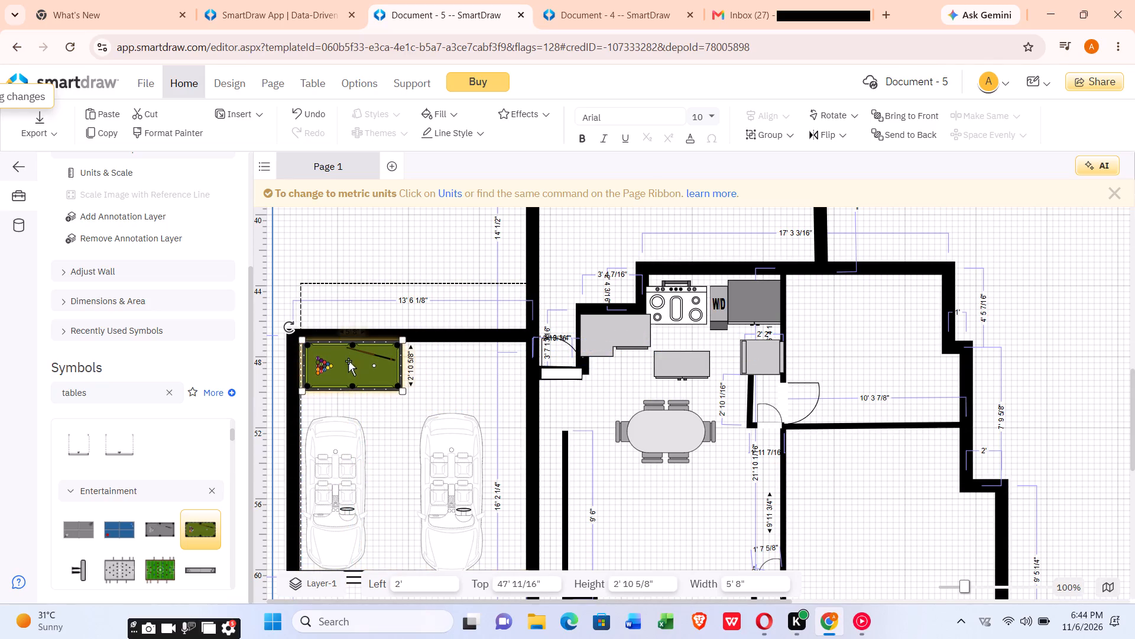
# Browse the Entertainment and Tables symbols for further items to furnish the garage.
pyautogui.scroll(-1, 209, 470)
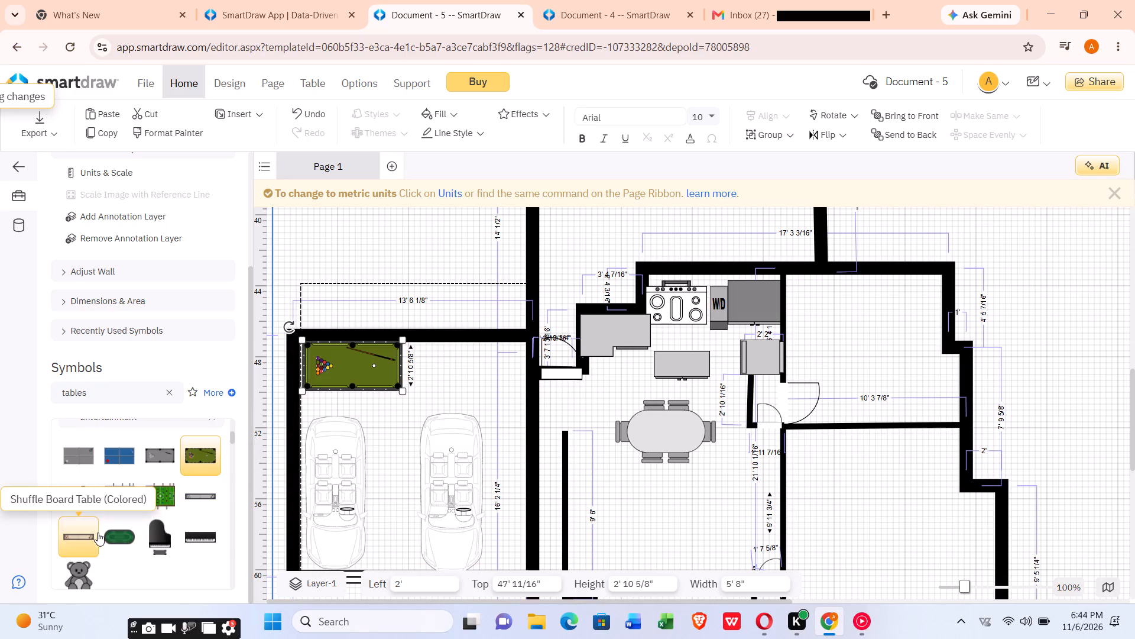
pyautogui.moveTo(115, 528); pyautogui.dragTo(144, 530)
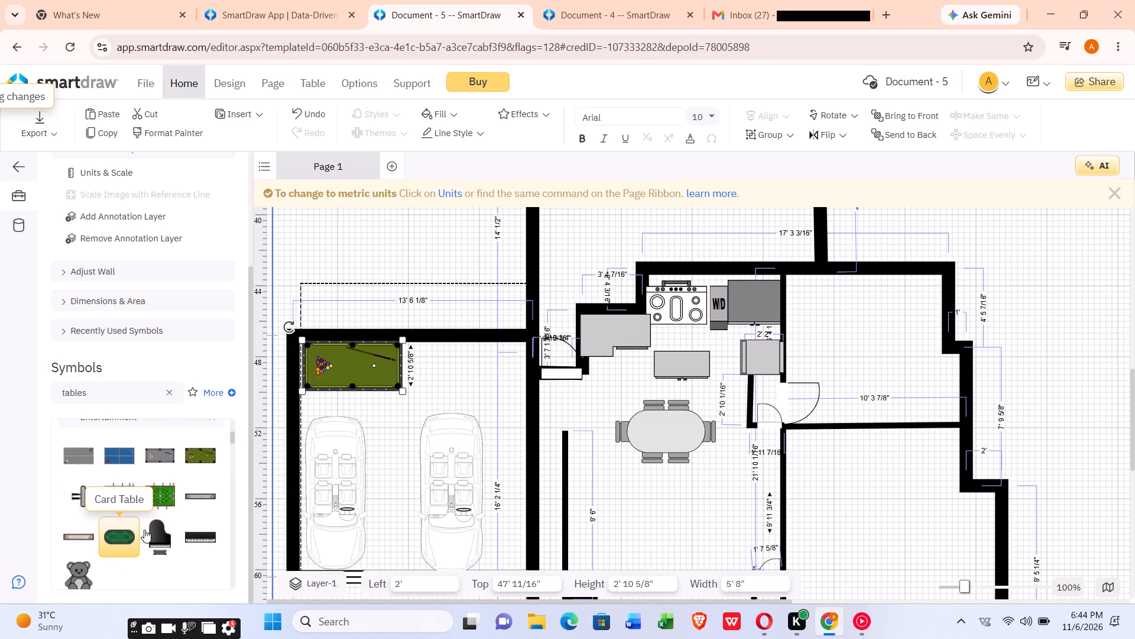
pyautogui.moveTo(144, 530); pyautogui.dragTo(134, 527)
pyautogui.scroll(1, 121, 502)
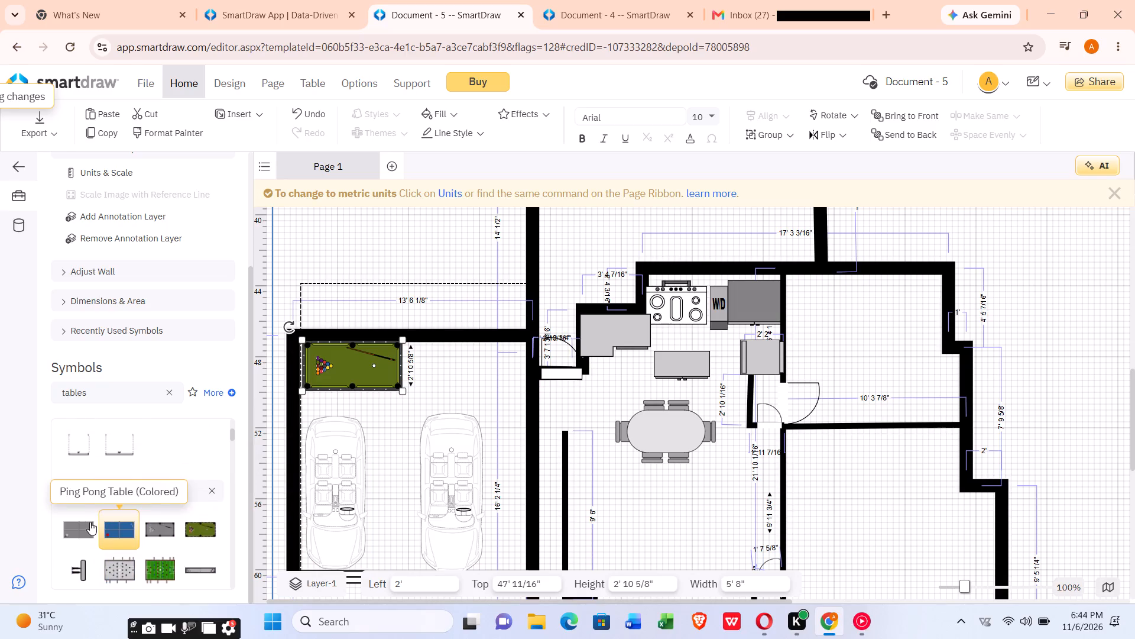
pyautogui.scroll(-1, 155, 534)
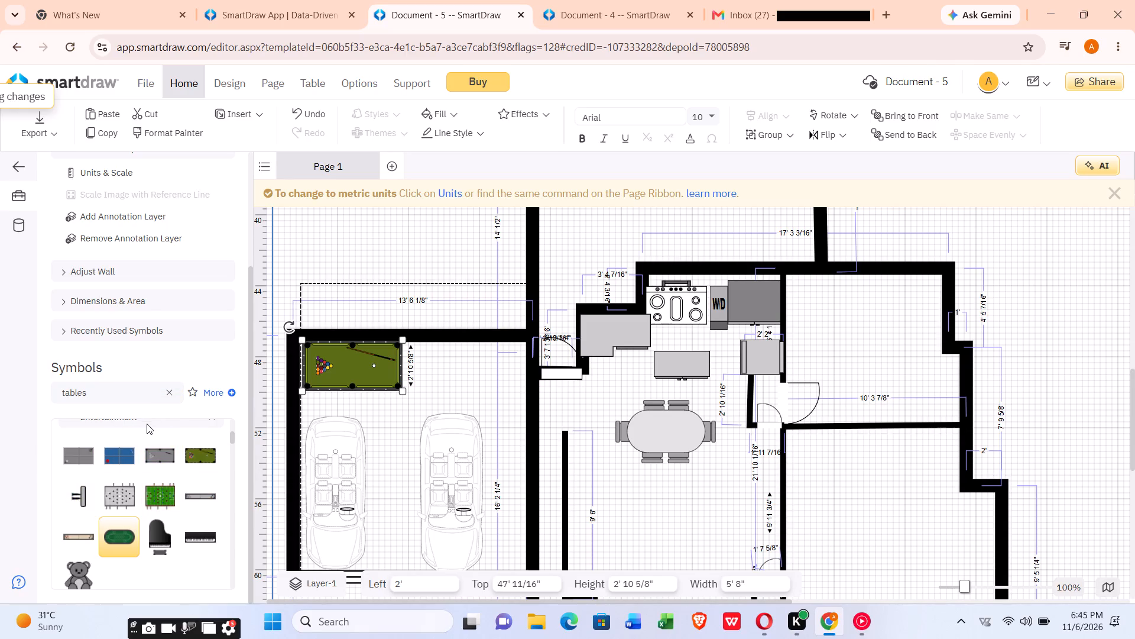
pyautogui.scroll(-1, 145, 424)
pyautogui.scroll(2, 131, 427)
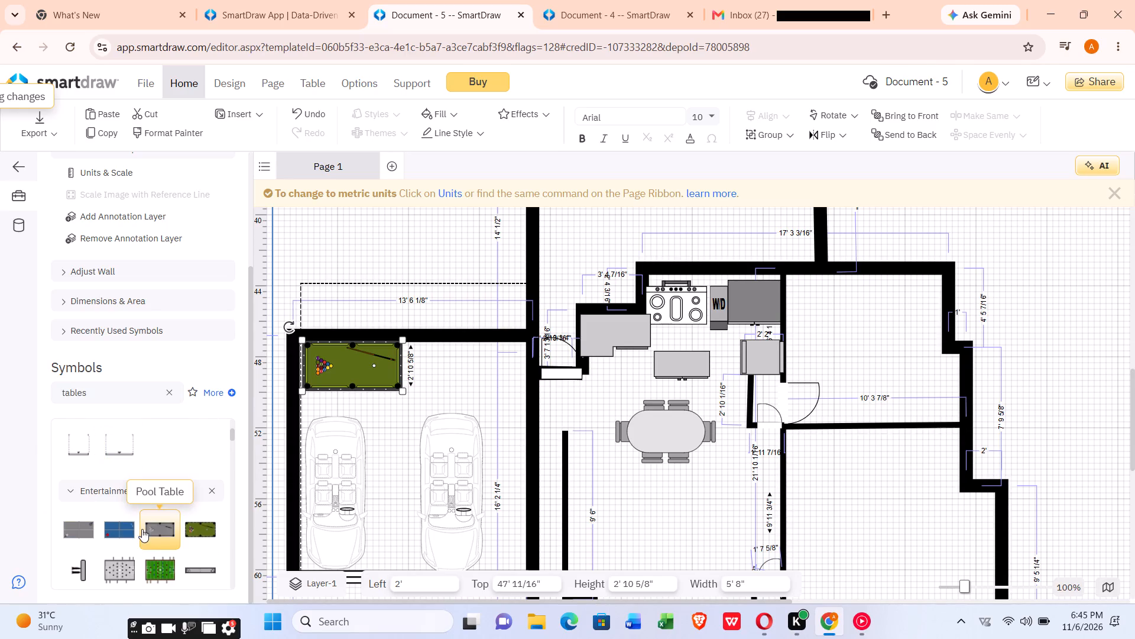
pyautogui.scroll(-2, 199, 540)
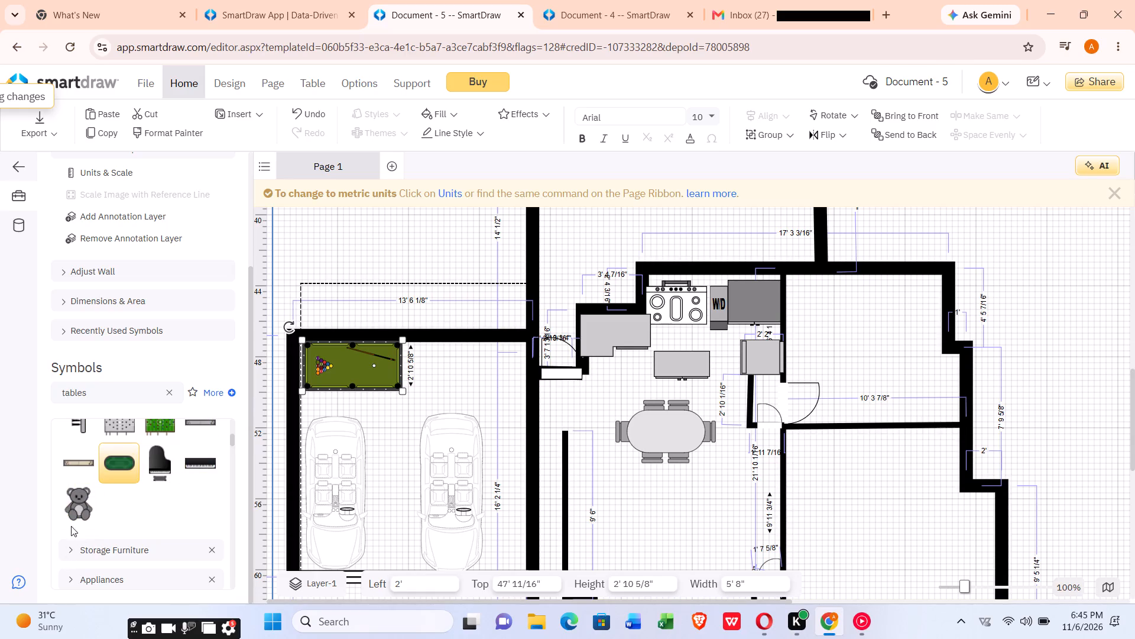
pyautogui.scroll(2, 72, 472)
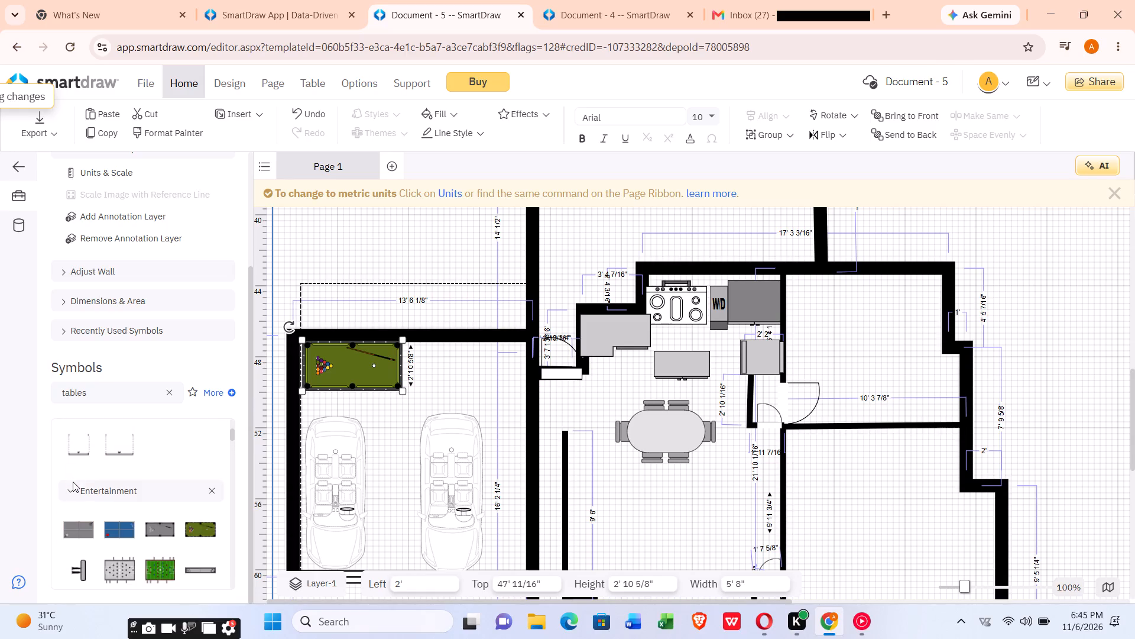
pyautogui.click(70, 490)
pyautogui.scroll(-2, 71, 491)
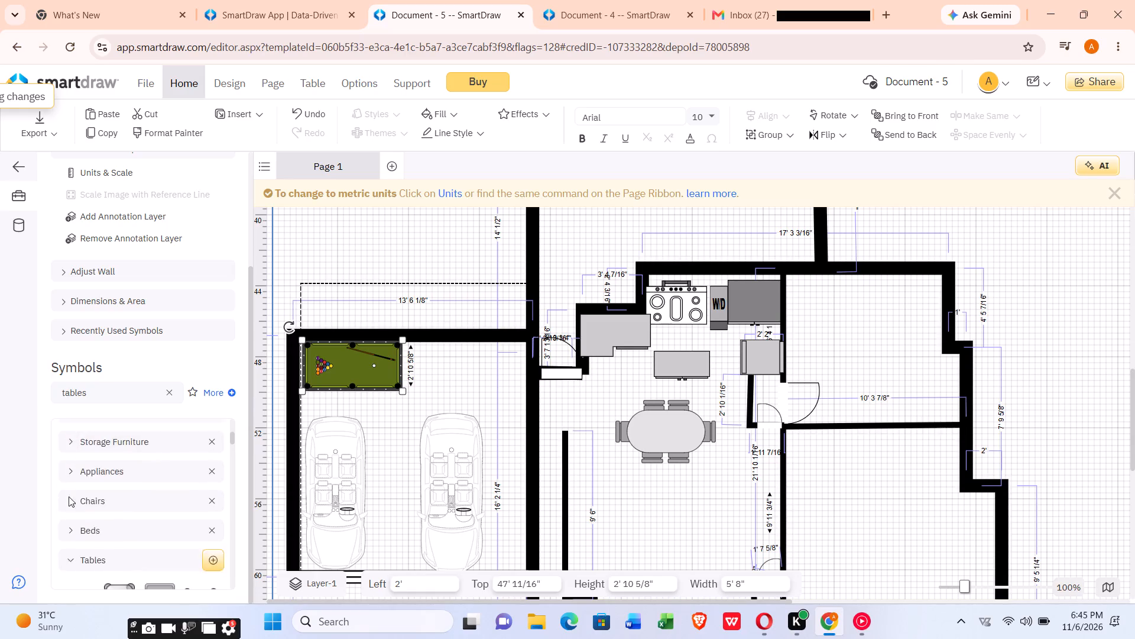
pyautogui.scroll(-2, 83, 483)
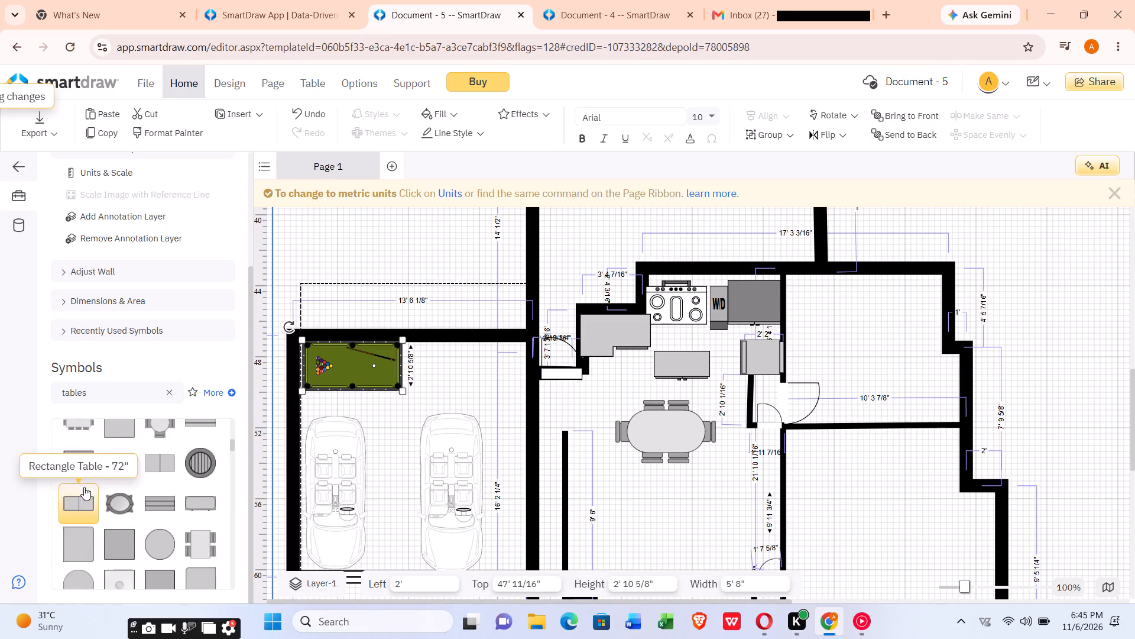
pyautogui.scroll(3, 100, 485)
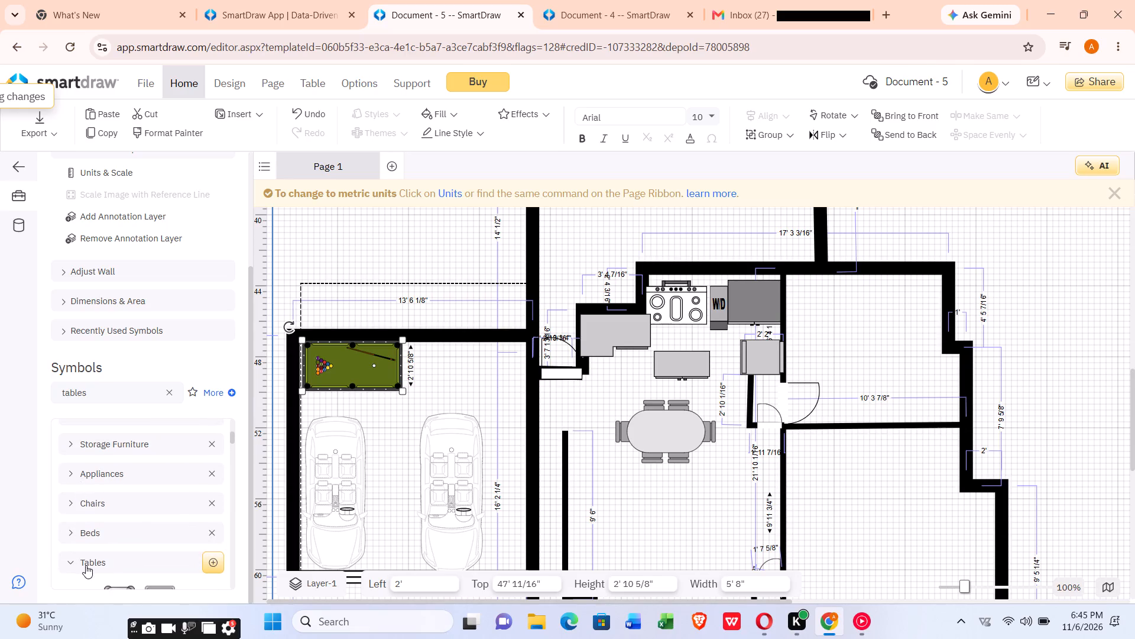
pyautogui.scroll(-1, 85, 565)
pyautogui.click(67, 487)
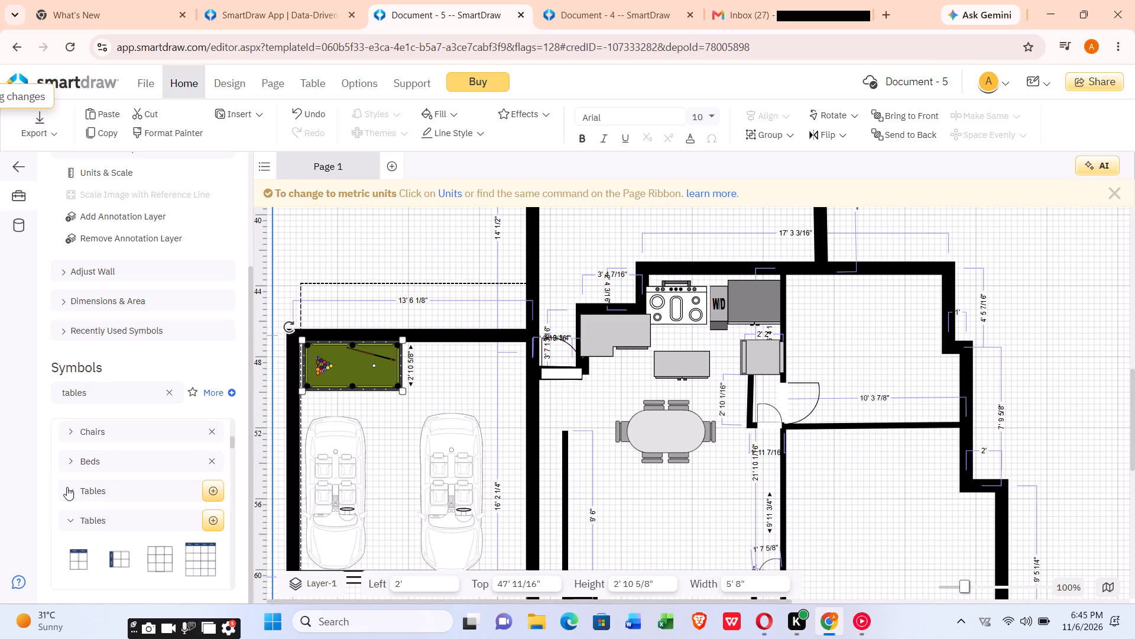
pyautogui.scroll(2, 76, 482)
pyautogui.scroll(-1, 76, 502)
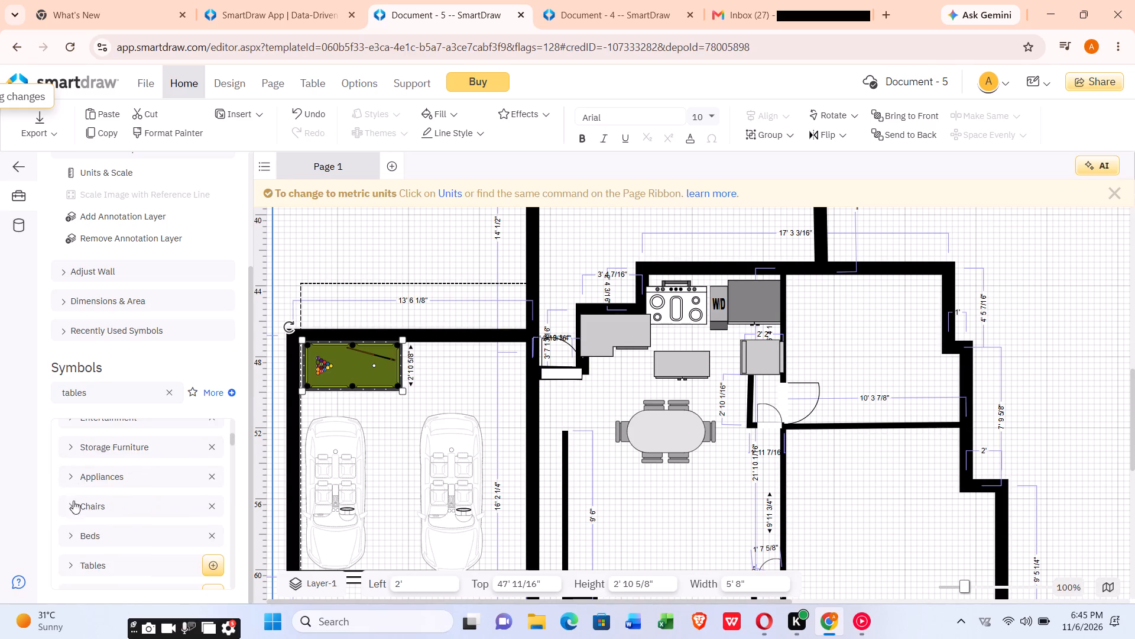
# Place a Corner Cabinet from the Storage Furniture symbols beside the pool table, about 9' 8" left, 47' 11/16" top.
pyautogui.click(76, 448)
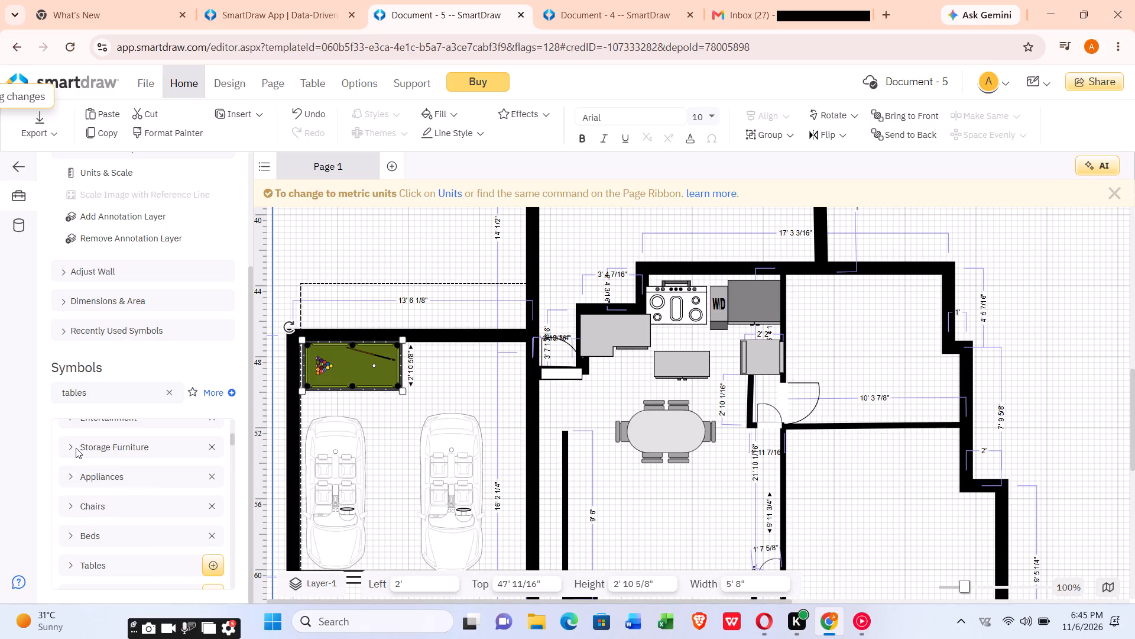
pyautogui.click(72, 442)
pyautogui.scroll(-1, 77, 443)
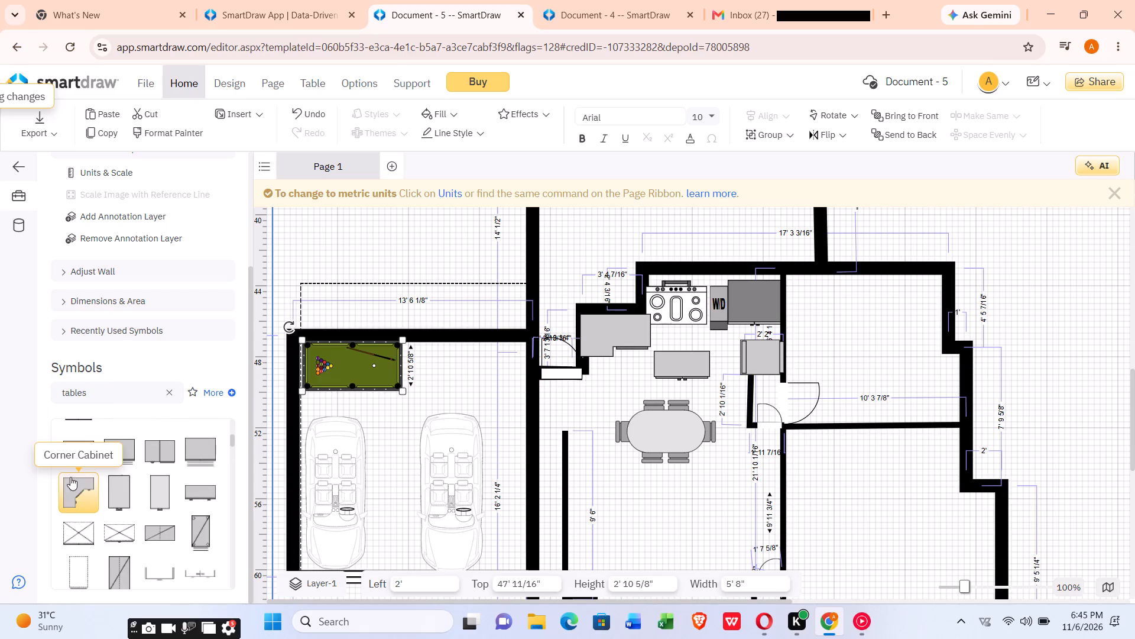
pyautogui.moveTo(73, 483); pyautogui.dragTo(408, 443)
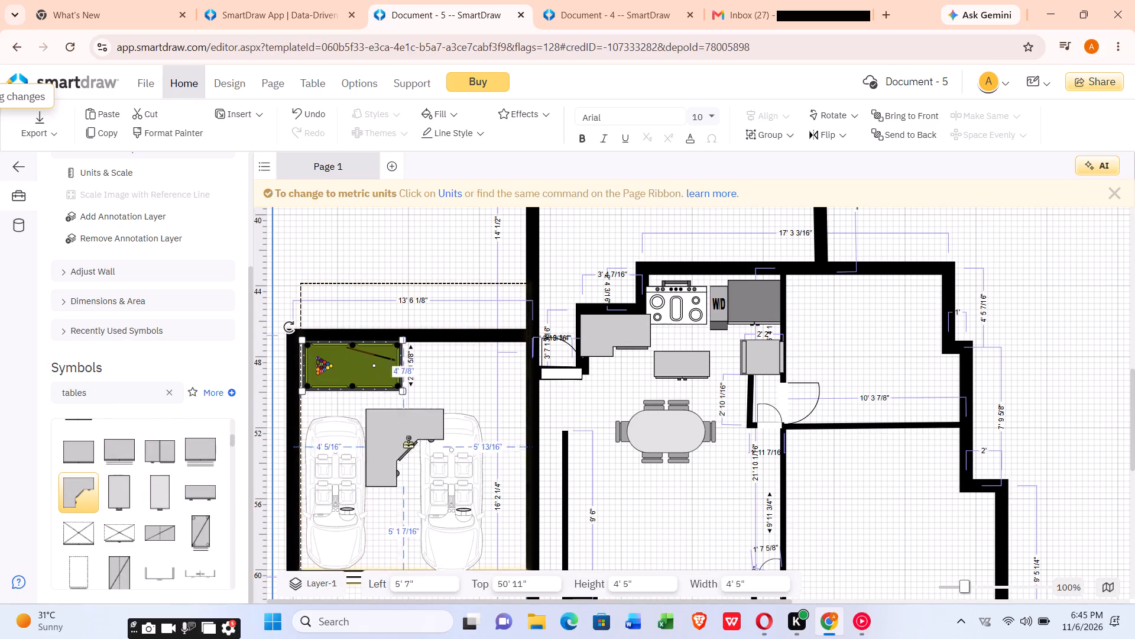
pyautogui.moveTo(408, 443); pyautogui.dragTo(479, 379)
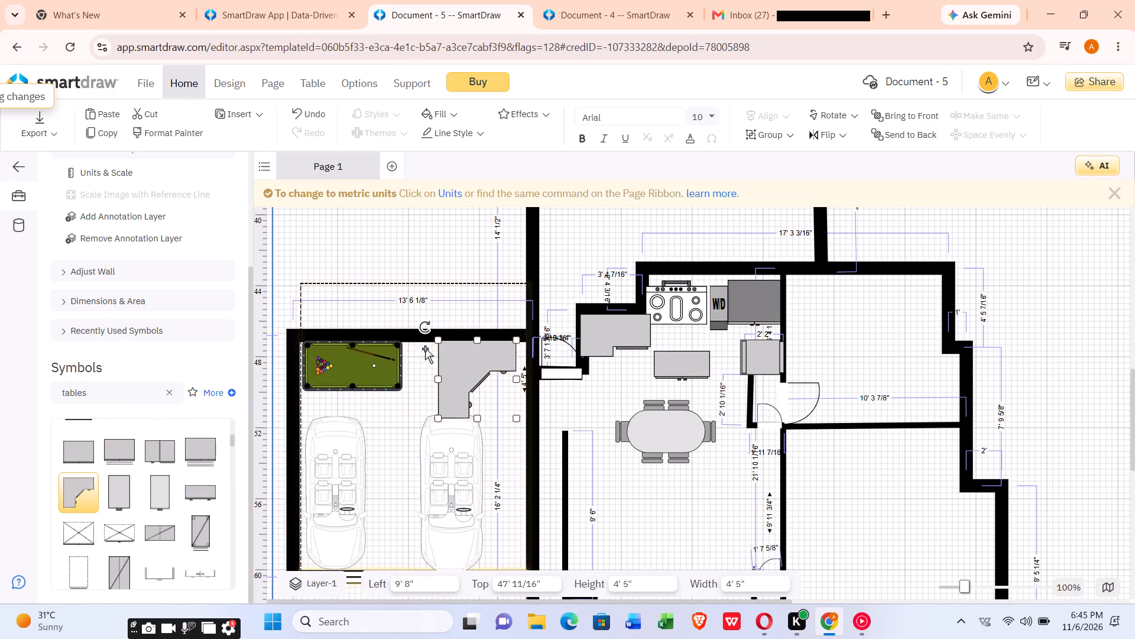
# Rotate the corner cabinet a half turn and position it at about 10' 2 1/2" left, 46' 8 1/2" top.
pyautogui.moveTo(426, 324); pyautogui.dragTo(467, 399)
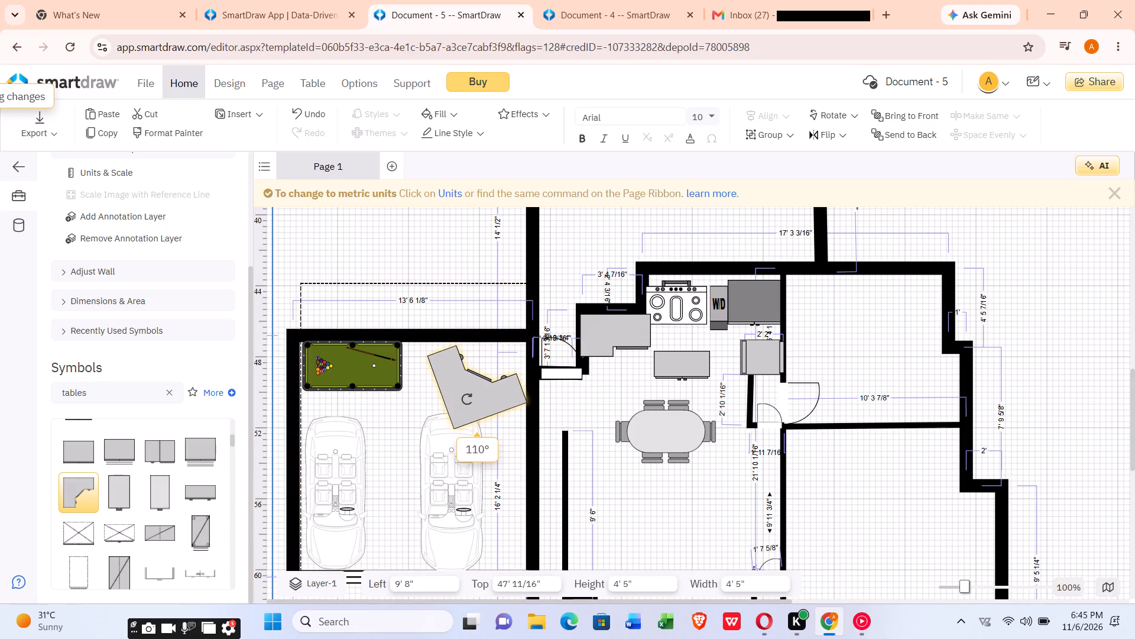
pyautogui.moveTo(467, 399); pyautogui.dragTo(498, 393)
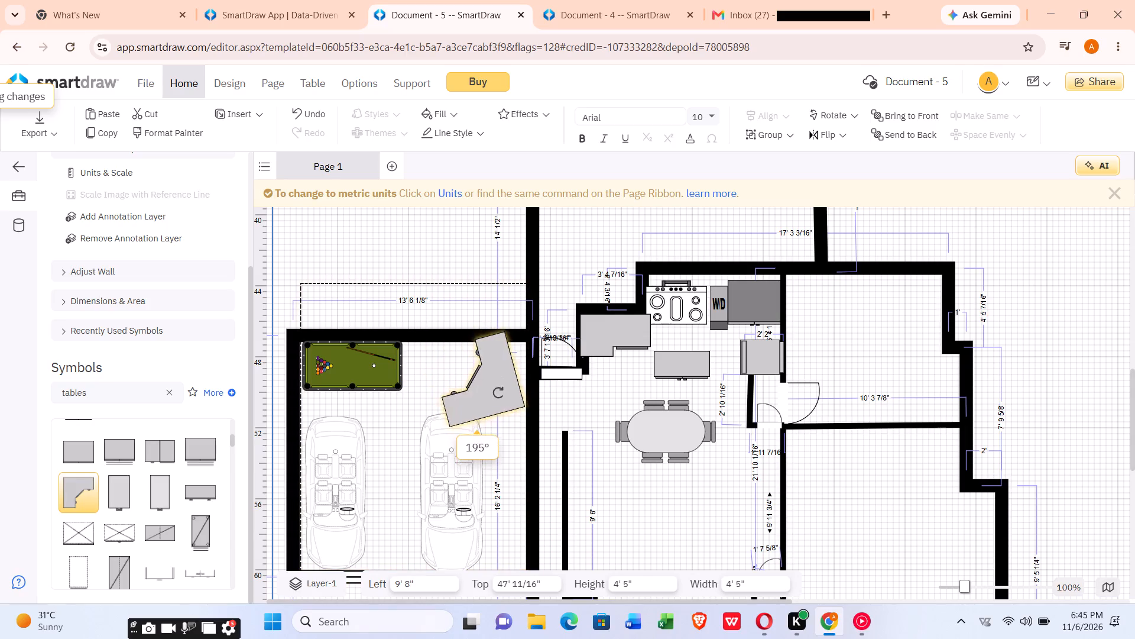
pyautogui.moveTo(498, 393); pyautogui.dragTo(494, 399)
pyautogui.moveTo(495, 390); pyautogui.dragTo(504, 384)
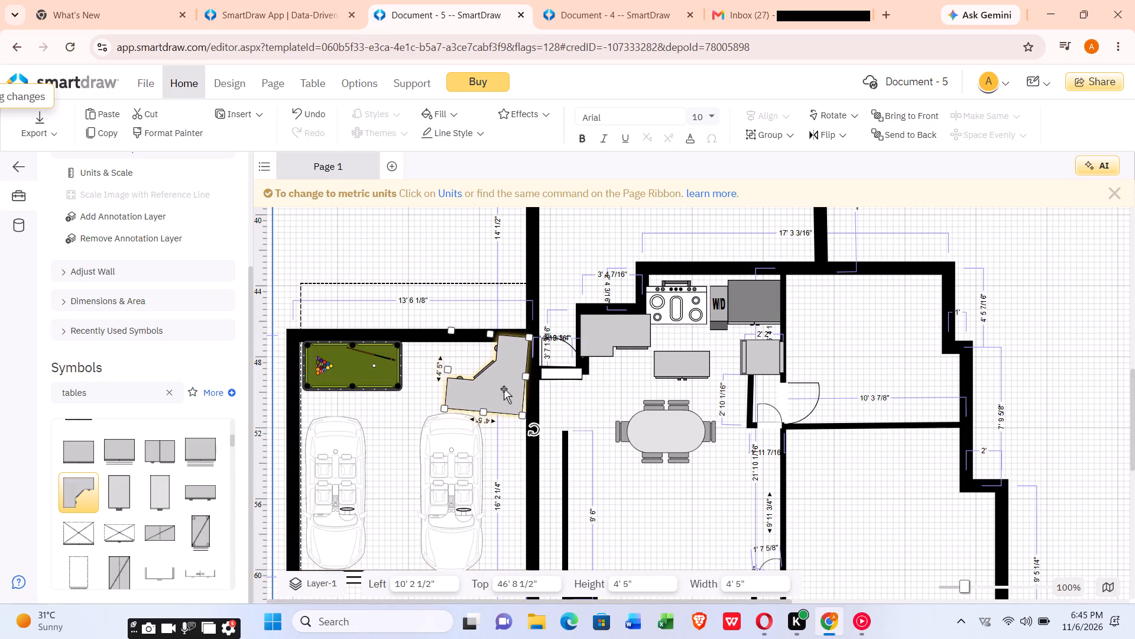
pyautogui.moveTo(533, 423); pyautogui.dragTo(531, 425)
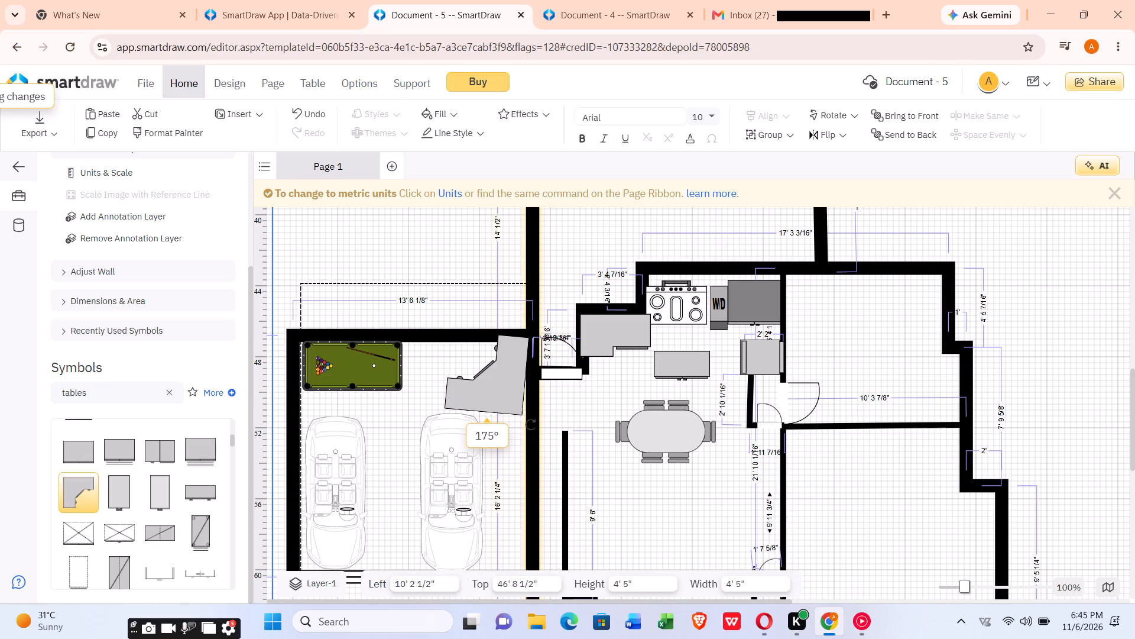
pyautogui.moveTo(531, 425); pyautogui.dragTo(532, 409)
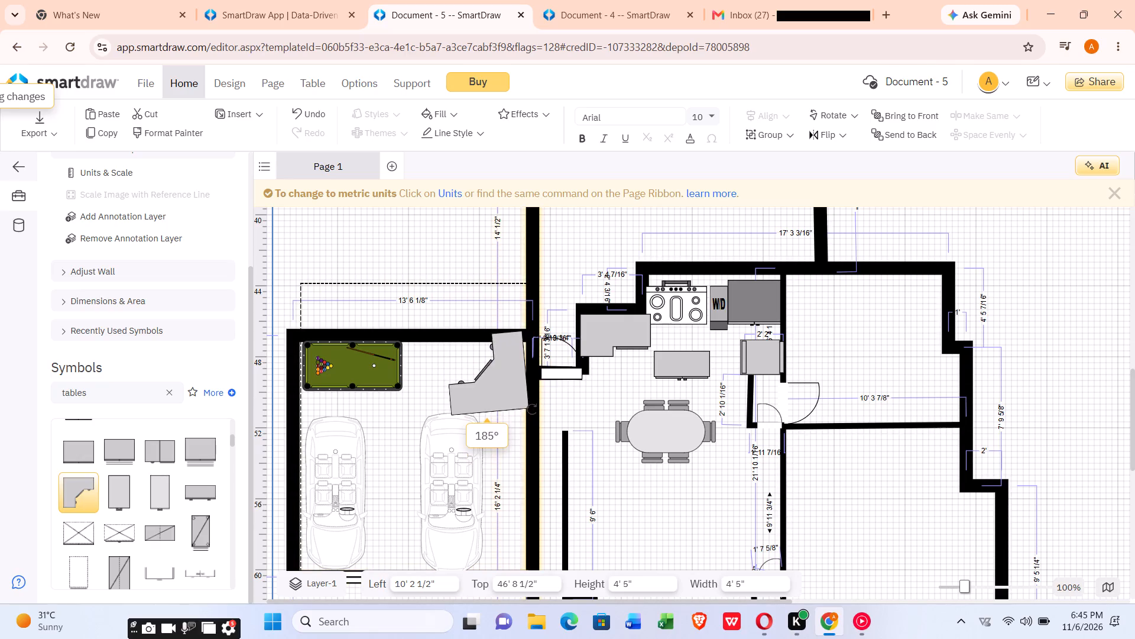
pyautogui.moveTo(532, 409); pyautogui.dragTo(533, 413)
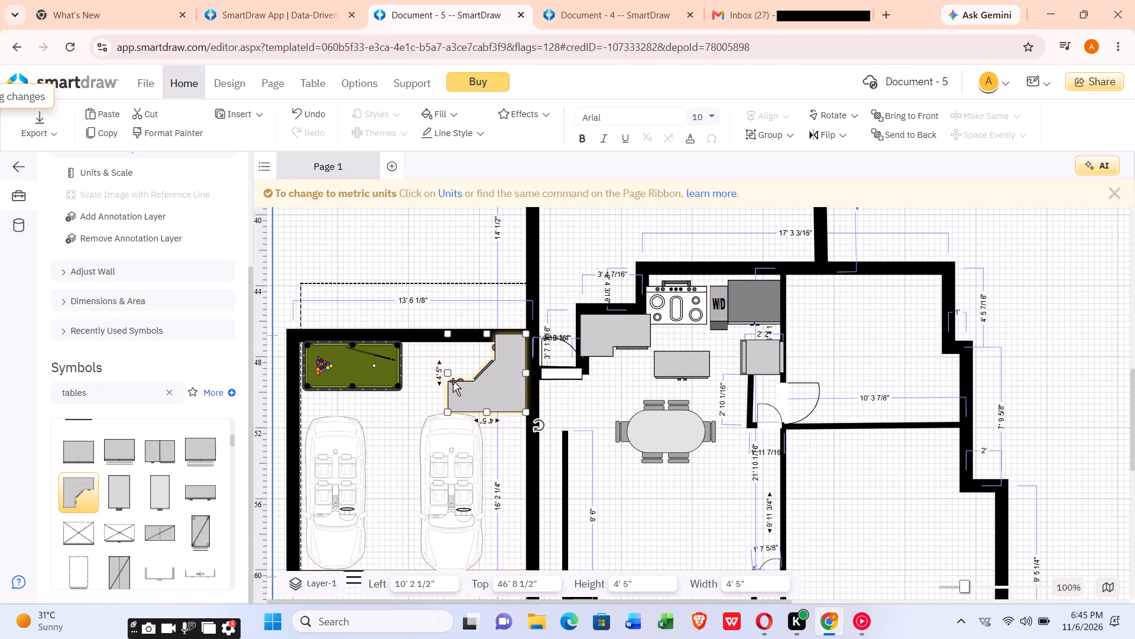
# Shrink the corner cabinet to about 2' 7 1/2" wide and 3' 1 1/2" high and fit it into the garage's upper inner corner.
pyautogui.moveTo(445, 337); pyautogui.dragTo(453, 346)
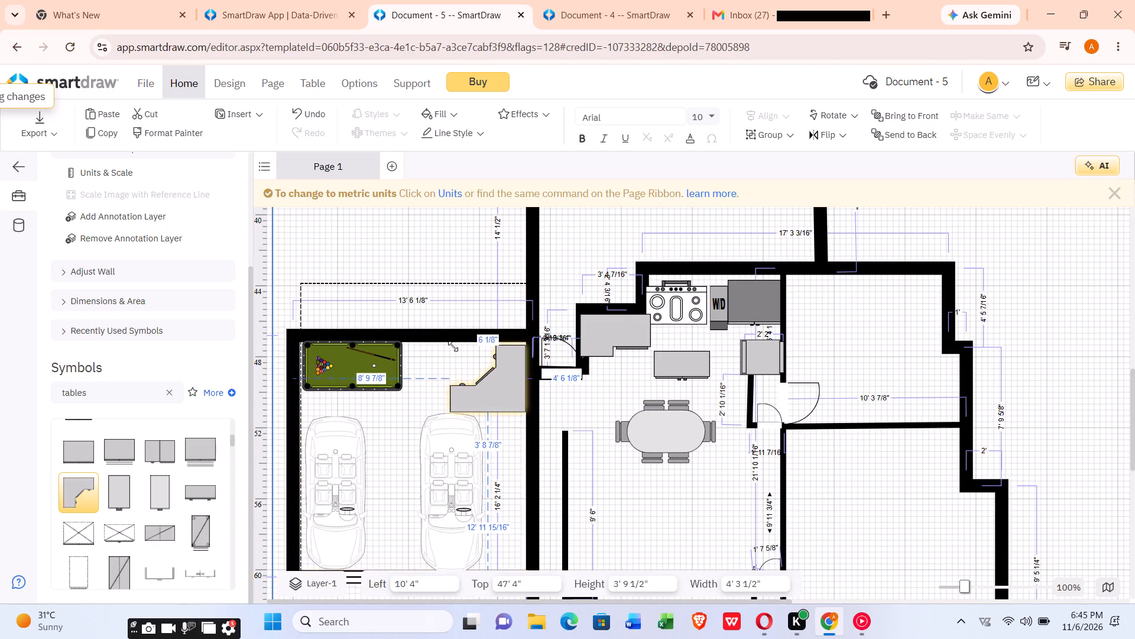
pyautogui.moveTo(453, 346); pyautogui.dragTo(479, 353)
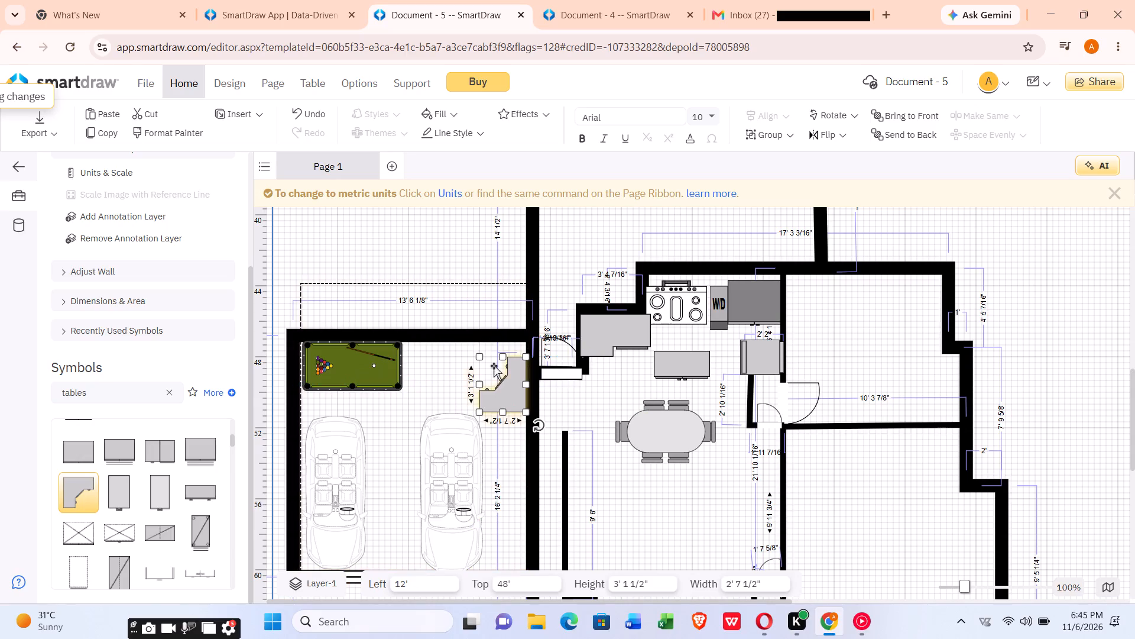
pyautogui.moveTo(513, 386); pyautogui.dragTo(517, 369)
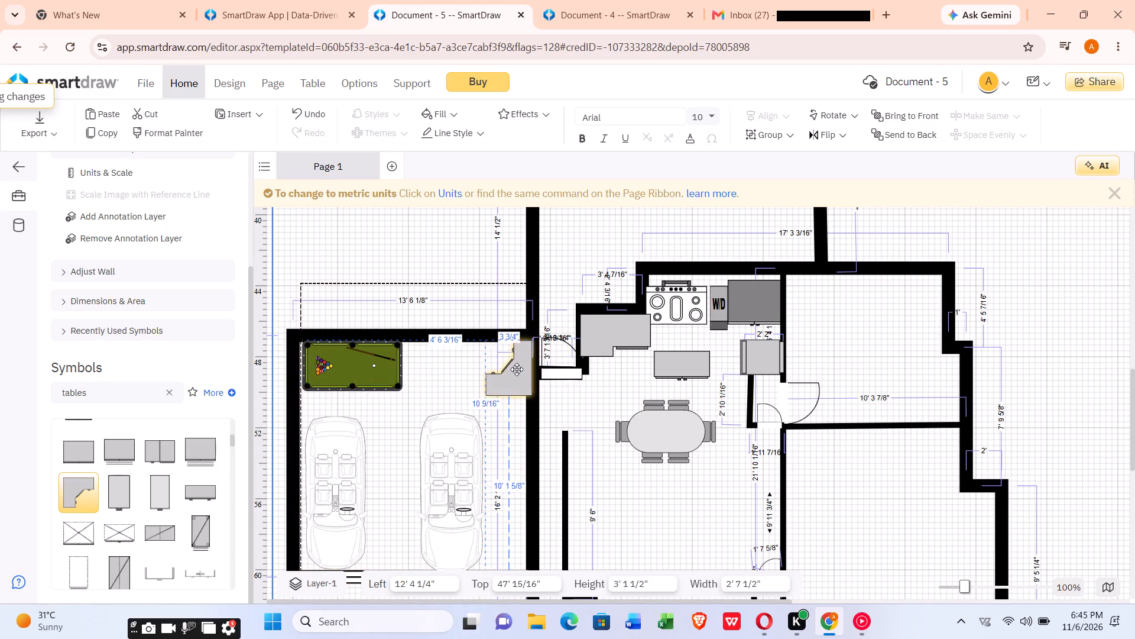
pyautogui.moveTo(517, 369); pyautogui.dragTo(517, 369)
pyautogui.click(420, 370)
# Look over the lower floor plan and browse the Storage Furniture and Doors & Windows symbols for further items.
pyautogui.scroll(-1, 503, 417)
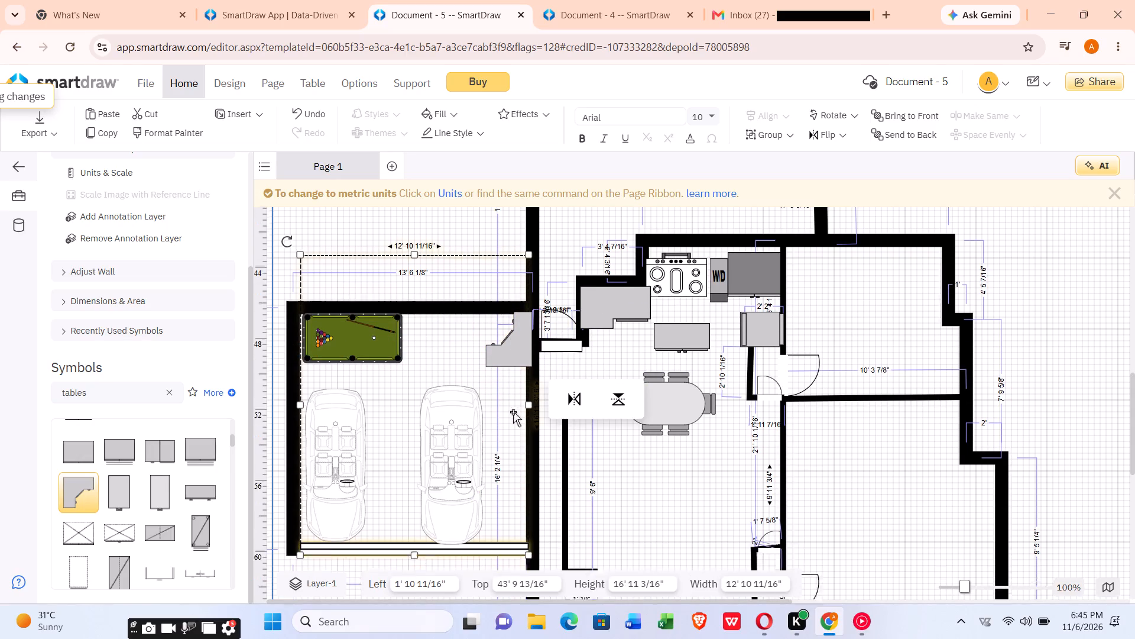
pyautogui.scroll(-1, 501, 323)
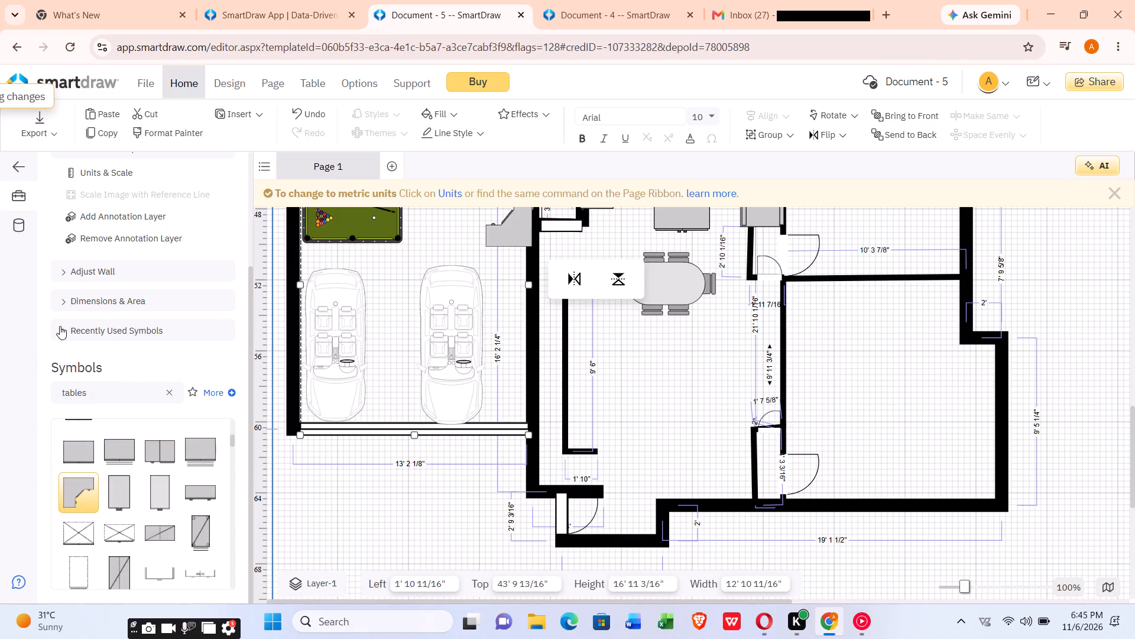
pyautogui.scroll(-1, 69, 388)
pyautogui.scroll(-1, 100, 486)
pyautogui.scroll(4, 95, 480)
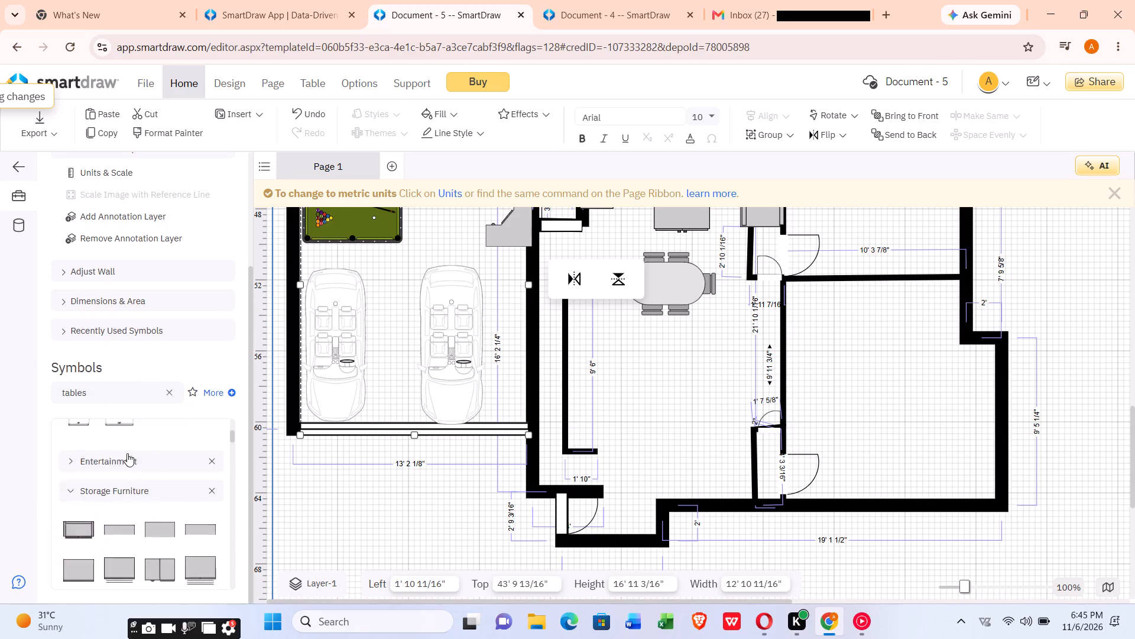
pyautogui.scroll(3, 138, 446)
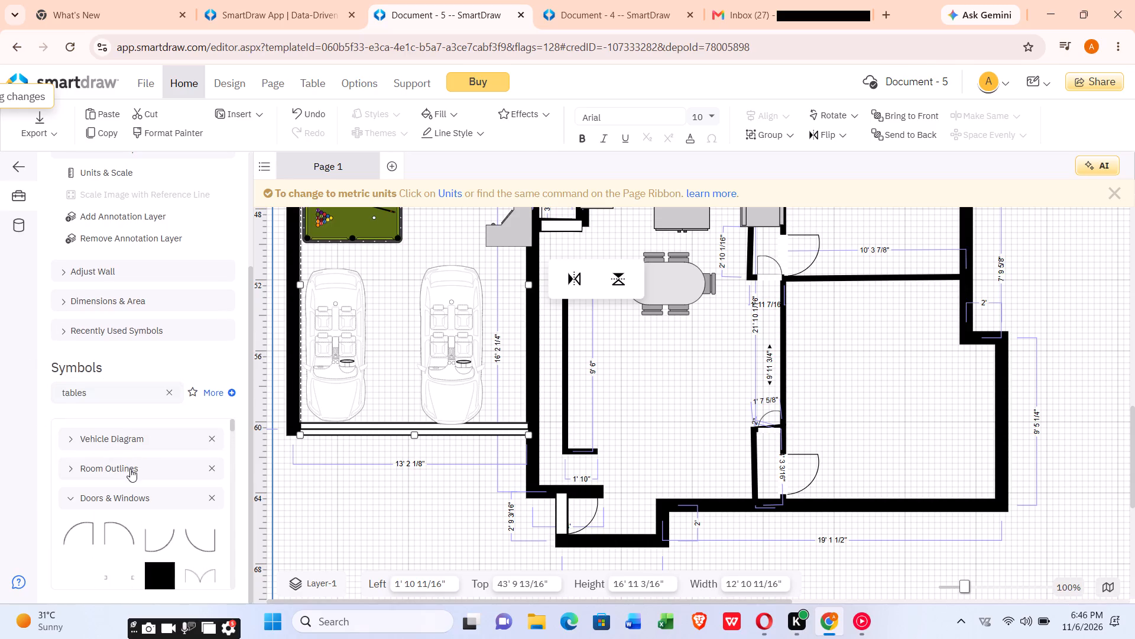
pyautogui.scroll(1, 96, 477)
pyautogui.scroll(-3, 90, 496)
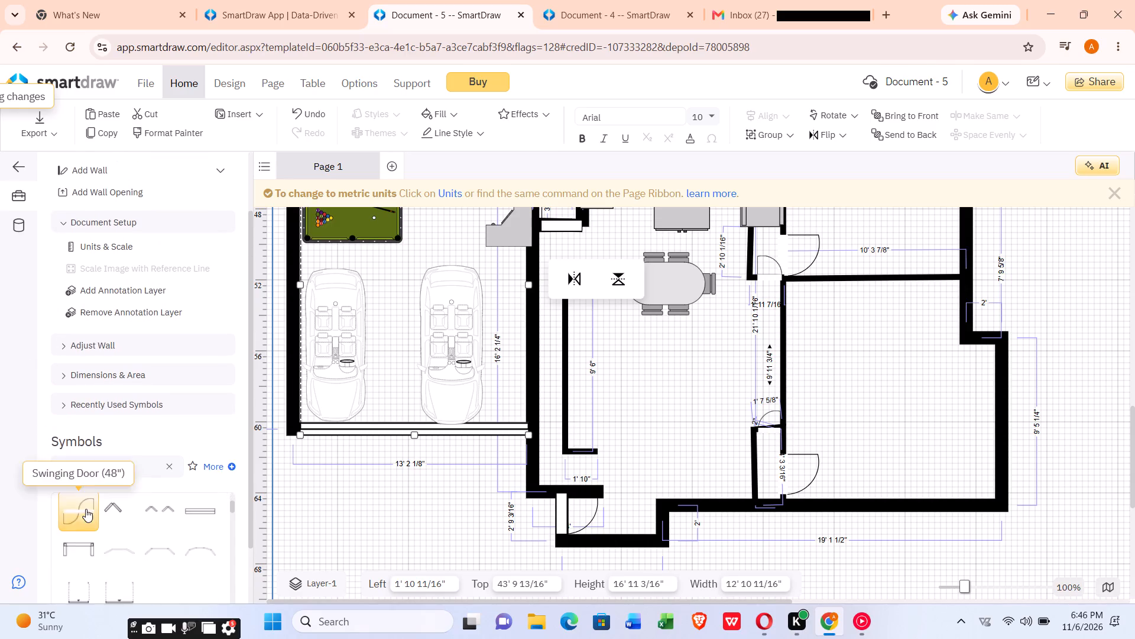
pyautogui.scroll(-4, 86, 509)
pyautogui.scroll(1, 92, 518)
pyautogui.scroll(-1, 92, 518)
pyautogui.scroll(-3, 168, 480)
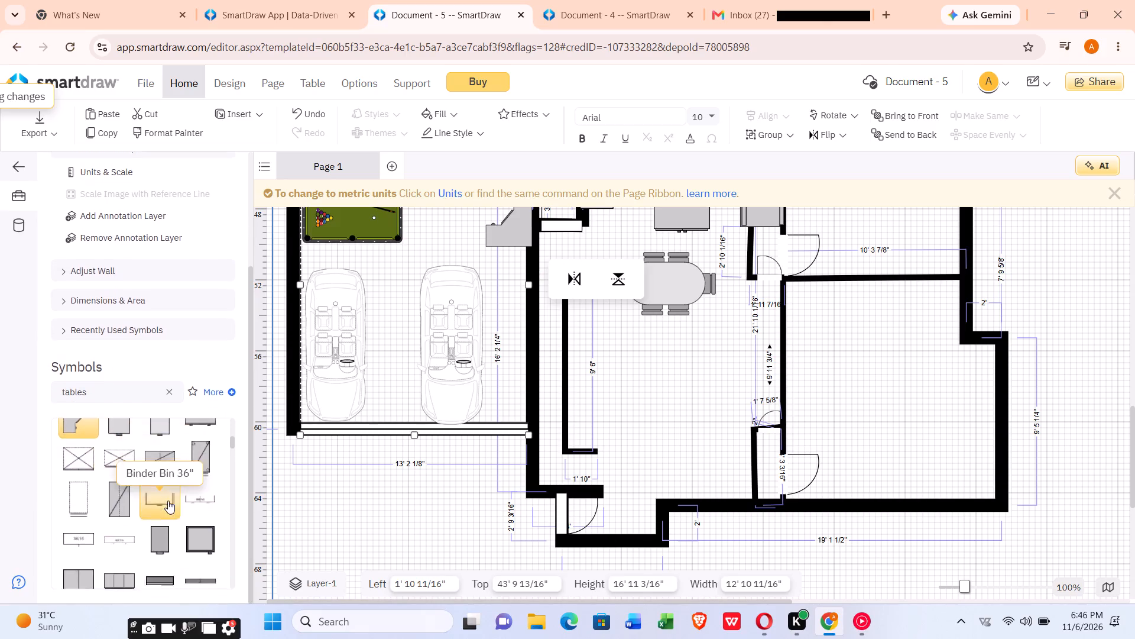
pyautogui.scroll(-4, 168, 501)
pyautogui.scroll(3, 151, 516)
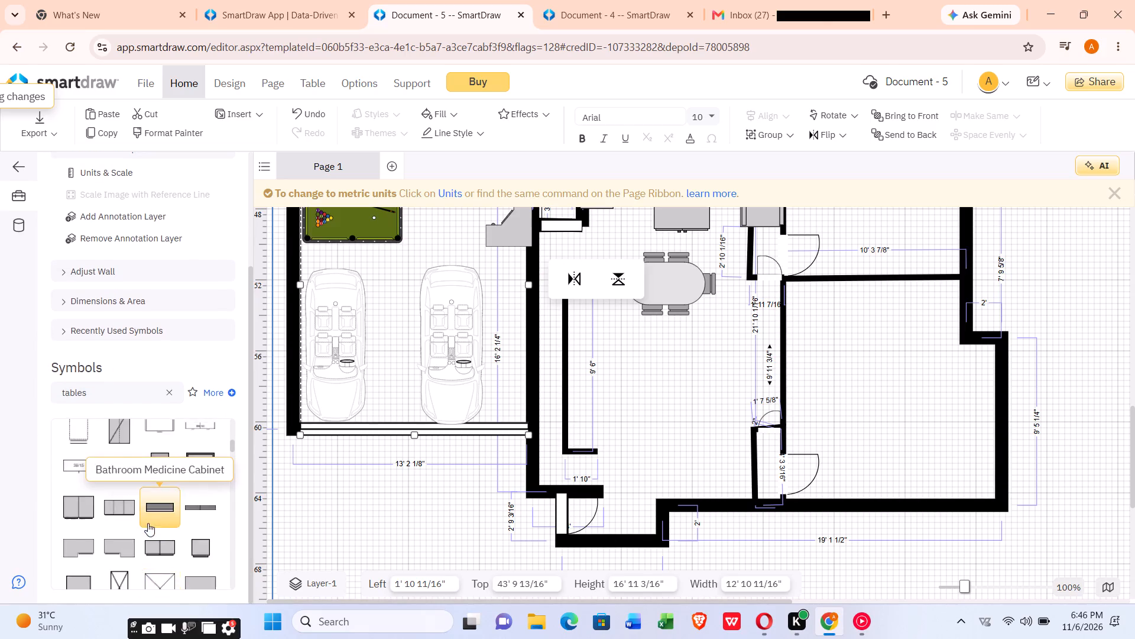
pyautogui.scroll(3, 148, 523)
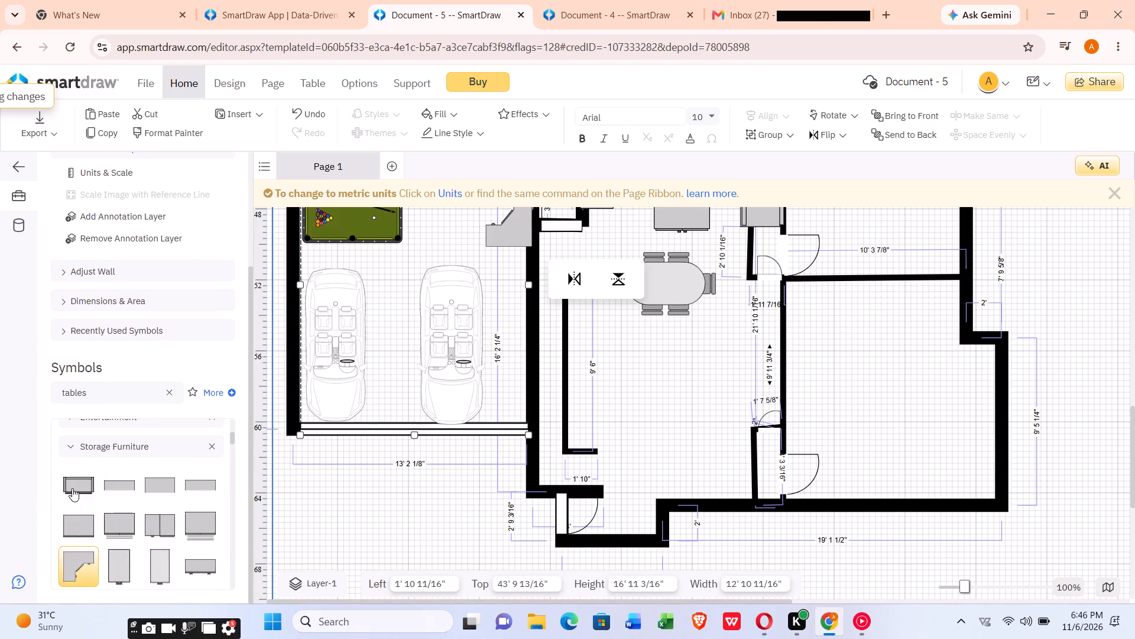
pyautogui.doubleClick(72, 448)
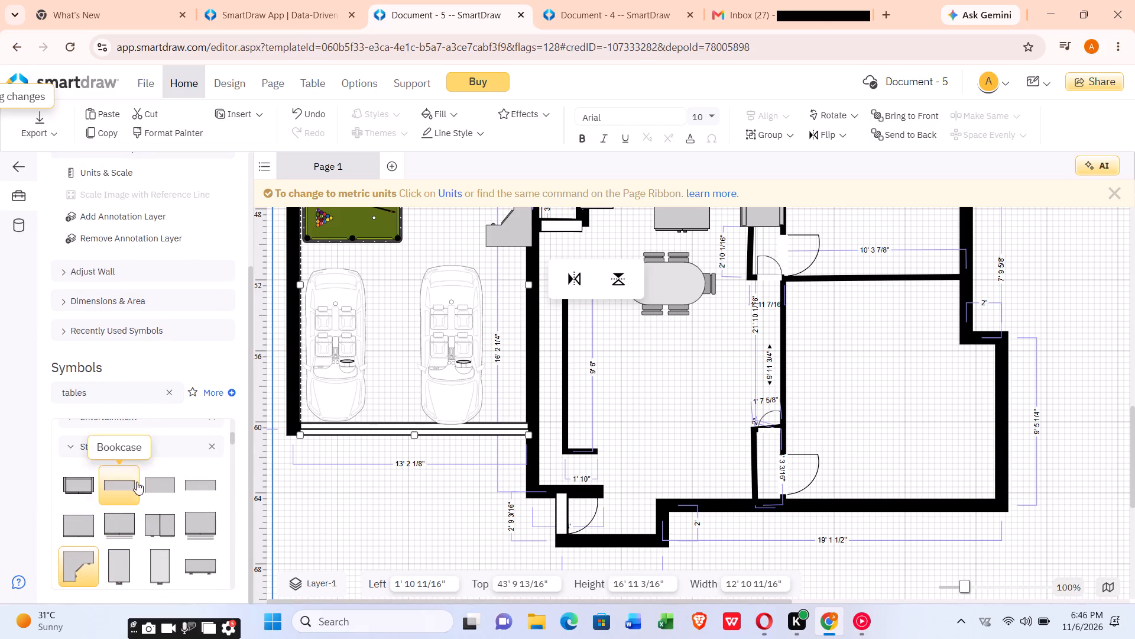
pyautogui.scroll(-2, 137, 482)
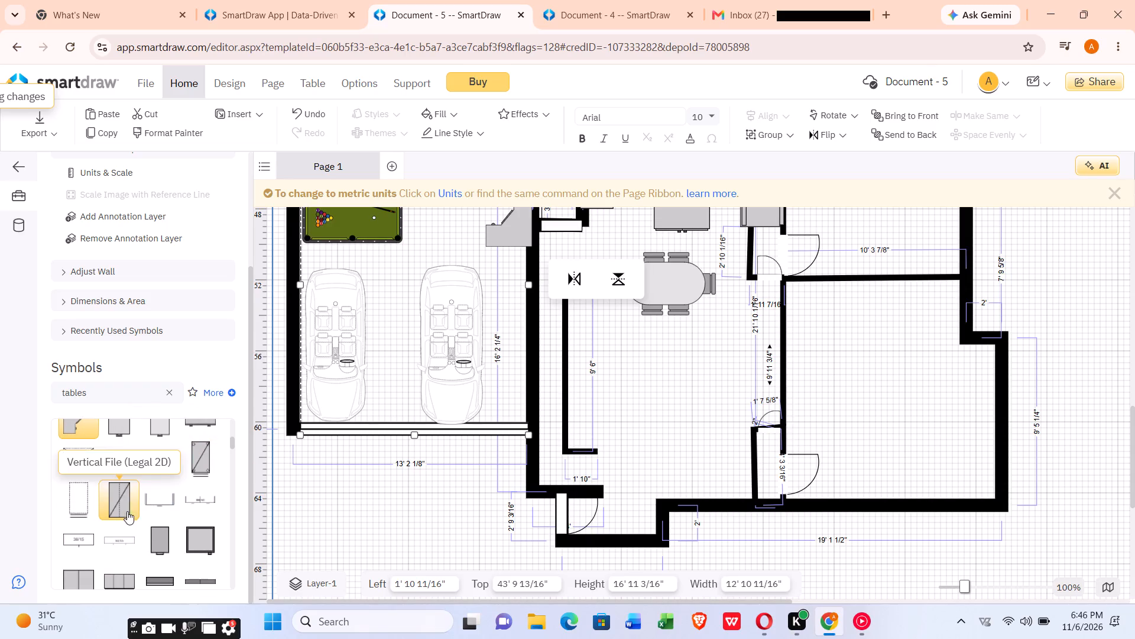
pyautogui.scroll(6, 130, 441)
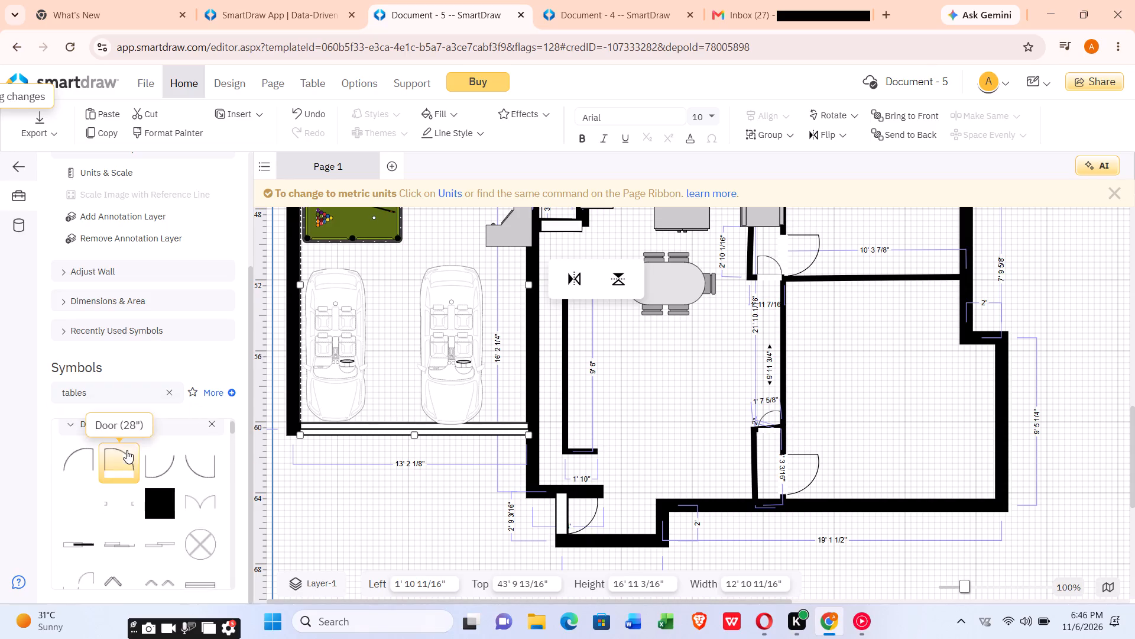
# Place a Door (28") in the wall between the garage and the house, about 155 5/8" left, 659 5/8" top.
pyautogui.scroll(1, 127, 450)
pyautogui.moveTo(126, 527); pyautogui.dragTo(368, 429)
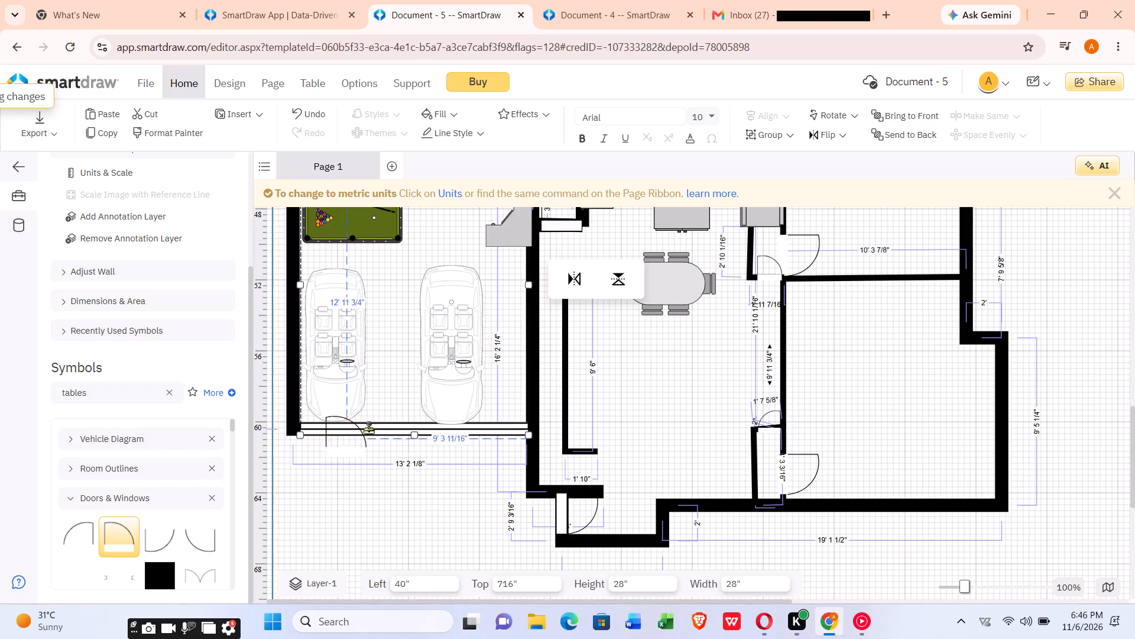
pyautogui.moveTo(368, 429); pyautogui.dragTo(534, 336)
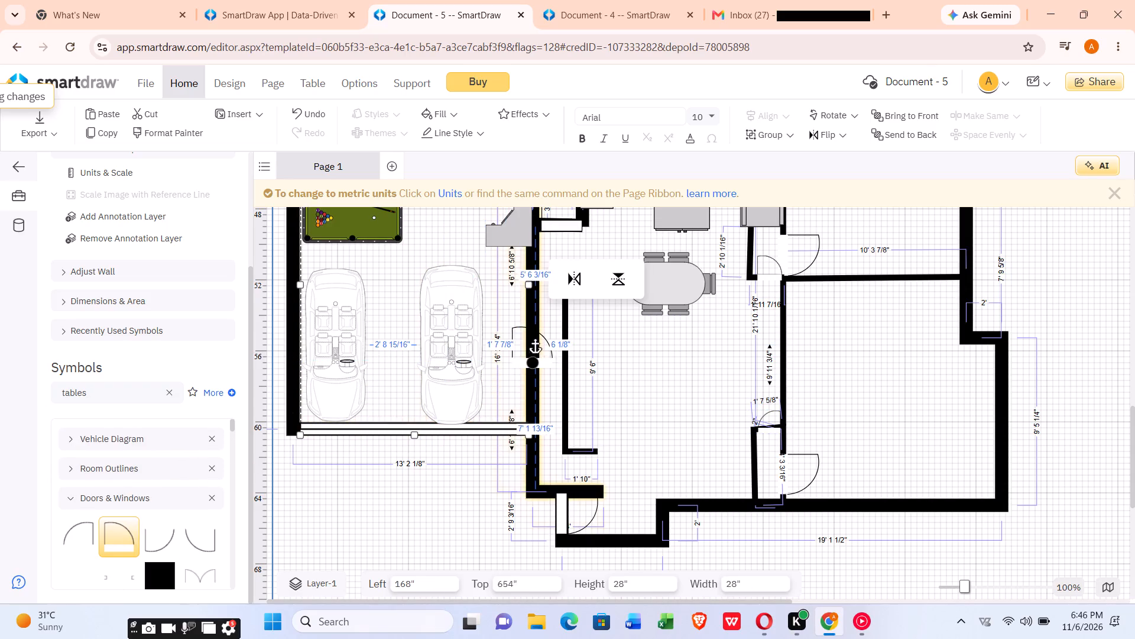
pyautogui.moveTo(534, 336); pyautogui.dragTo(530, 353)
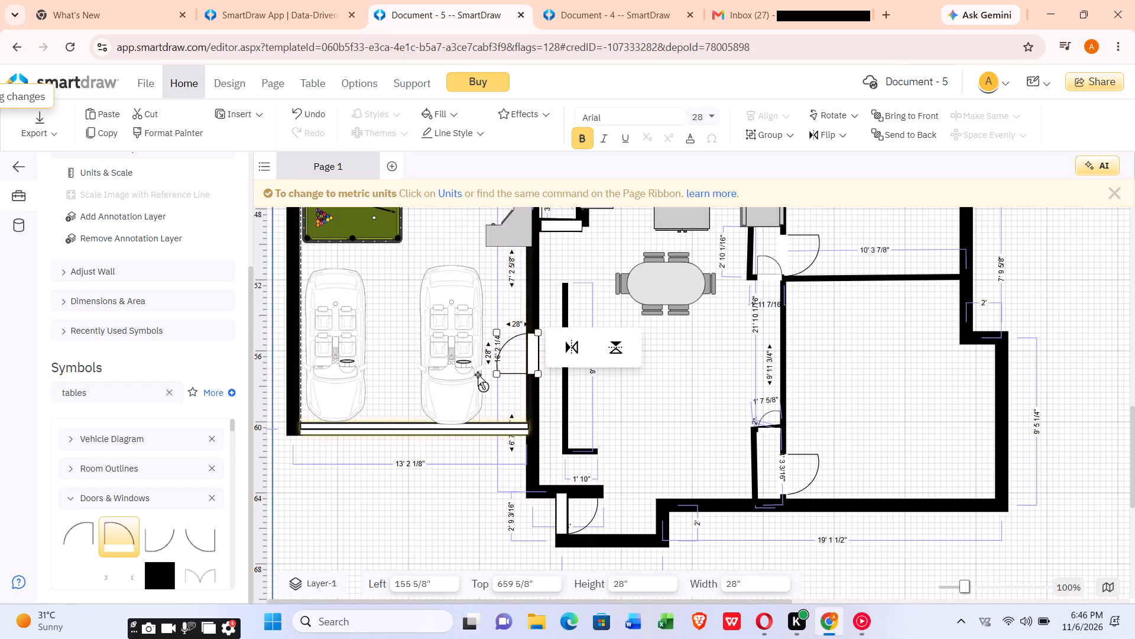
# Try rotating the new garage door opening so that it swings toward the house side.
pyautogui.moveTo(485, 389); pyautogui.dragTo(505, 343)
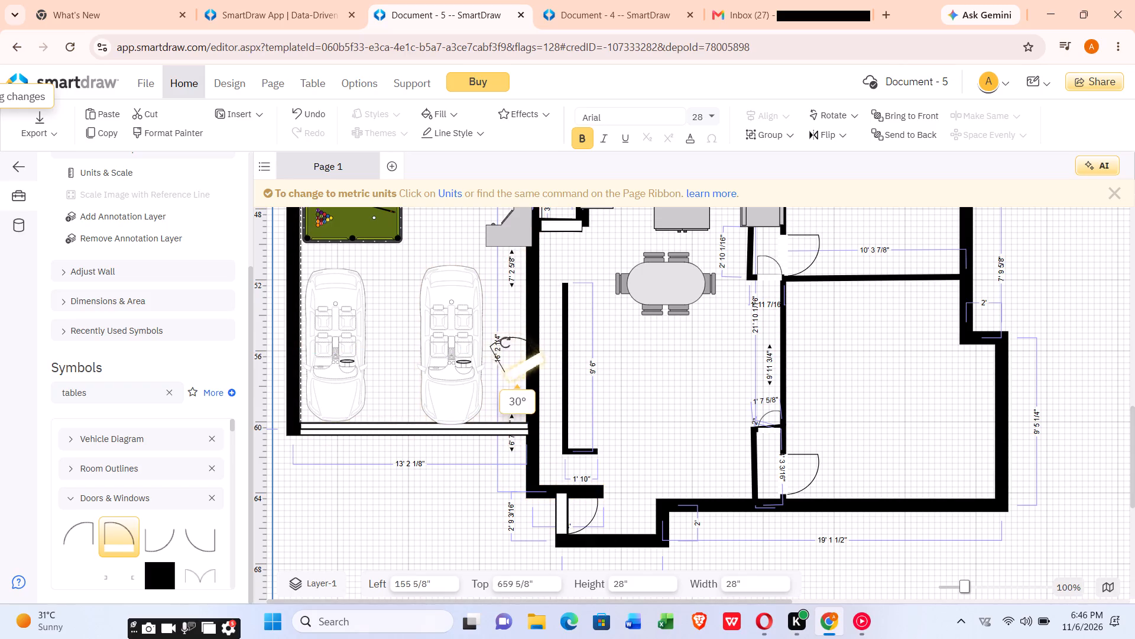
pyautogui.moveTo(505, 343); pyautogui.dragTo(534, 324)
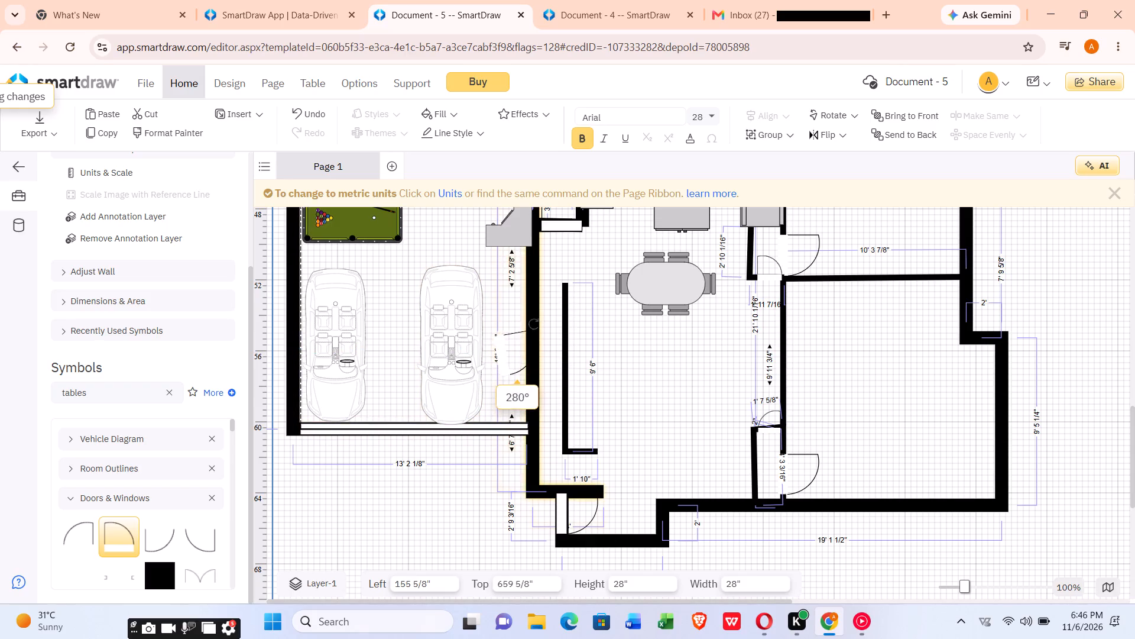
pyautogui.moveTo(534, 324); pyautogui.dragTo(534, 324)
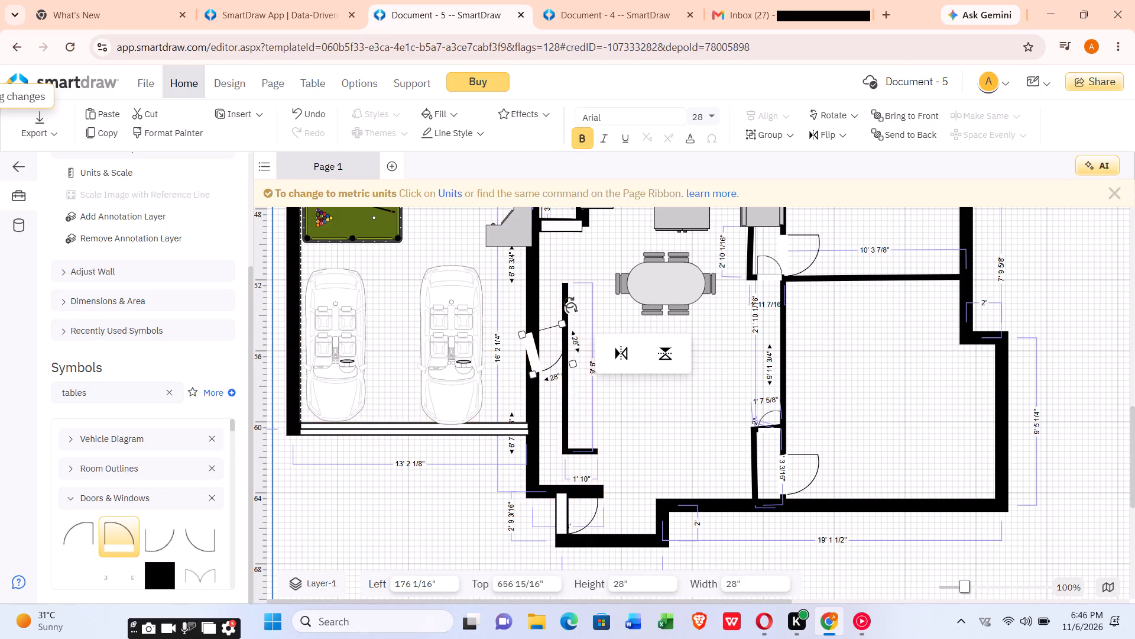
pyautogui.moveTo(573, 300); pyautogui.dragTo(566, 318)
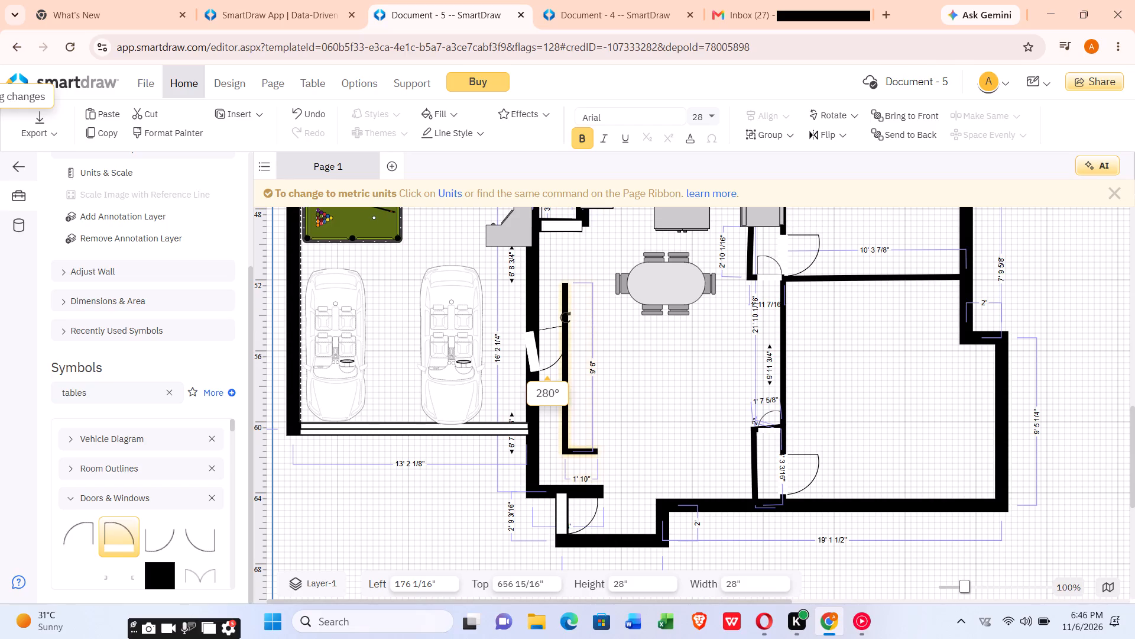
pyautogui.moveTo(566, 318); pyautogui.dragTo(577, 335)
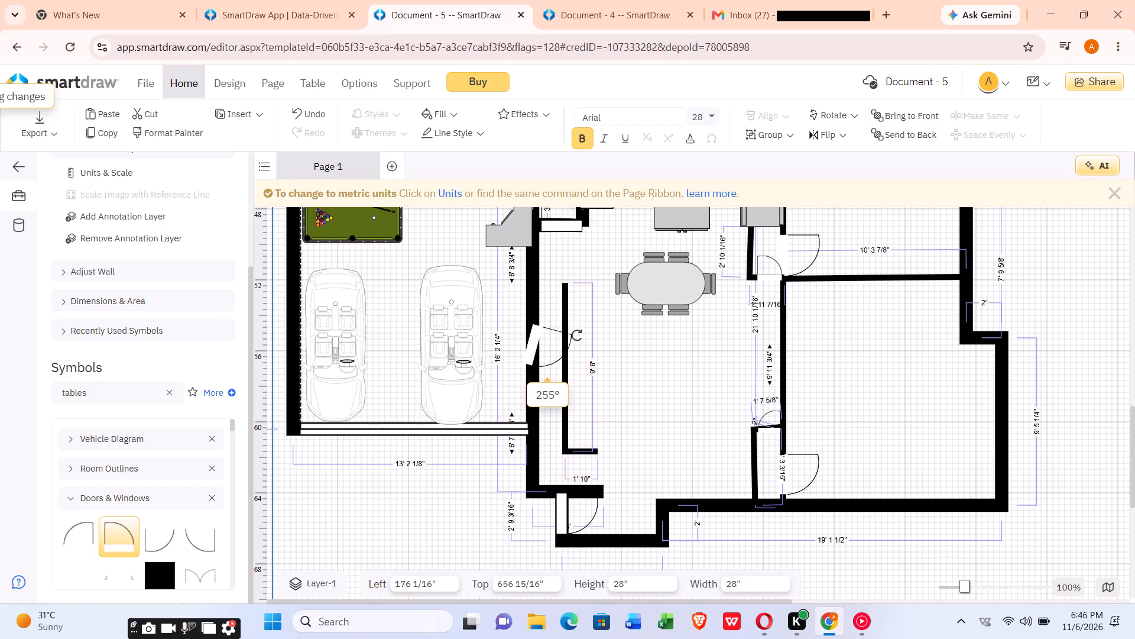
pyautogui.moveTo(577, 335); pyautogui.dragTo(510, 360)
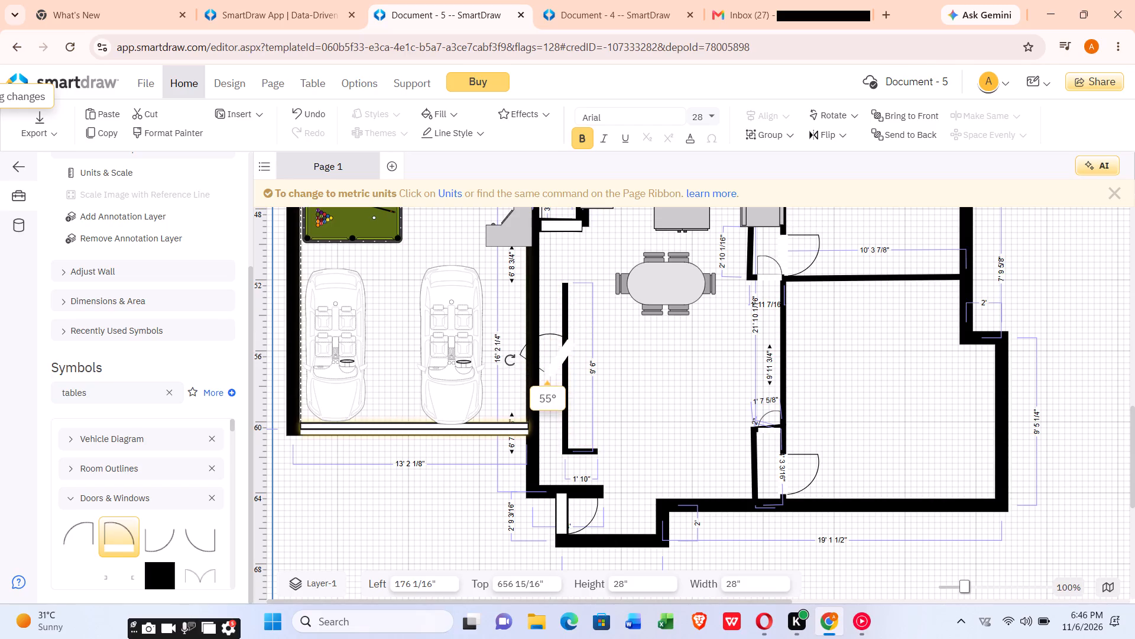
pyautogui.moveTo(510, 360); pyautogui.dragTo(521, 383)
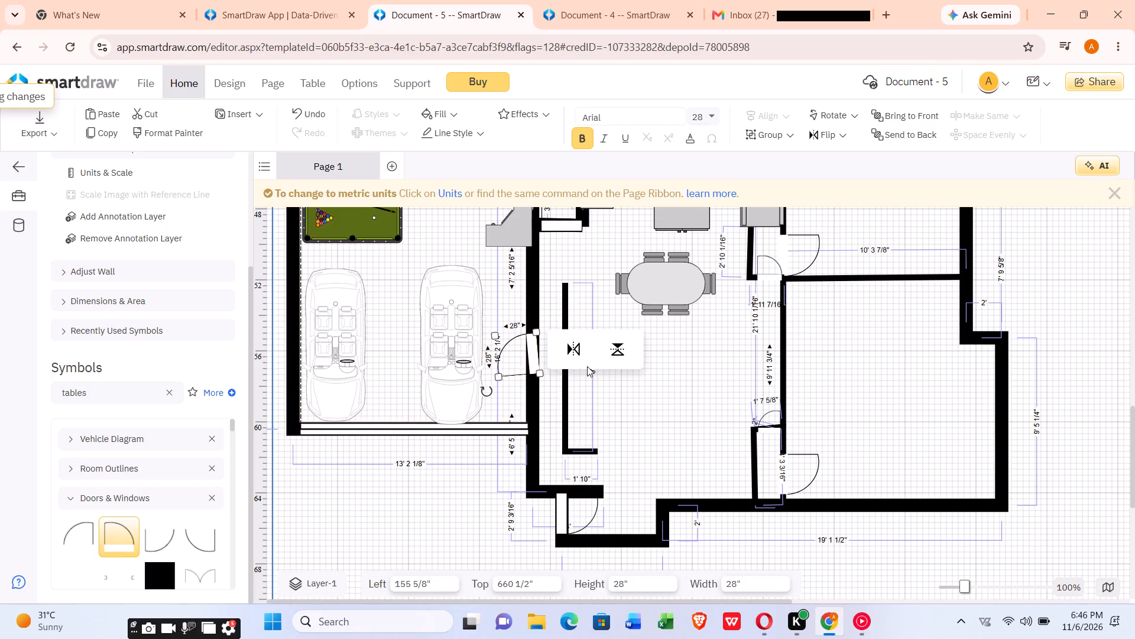
# Enlarge the new interior garage door to about 28 11/16" and square it to the wall at 90°, swinging into the garage.
pyautogui.click(543, 374)
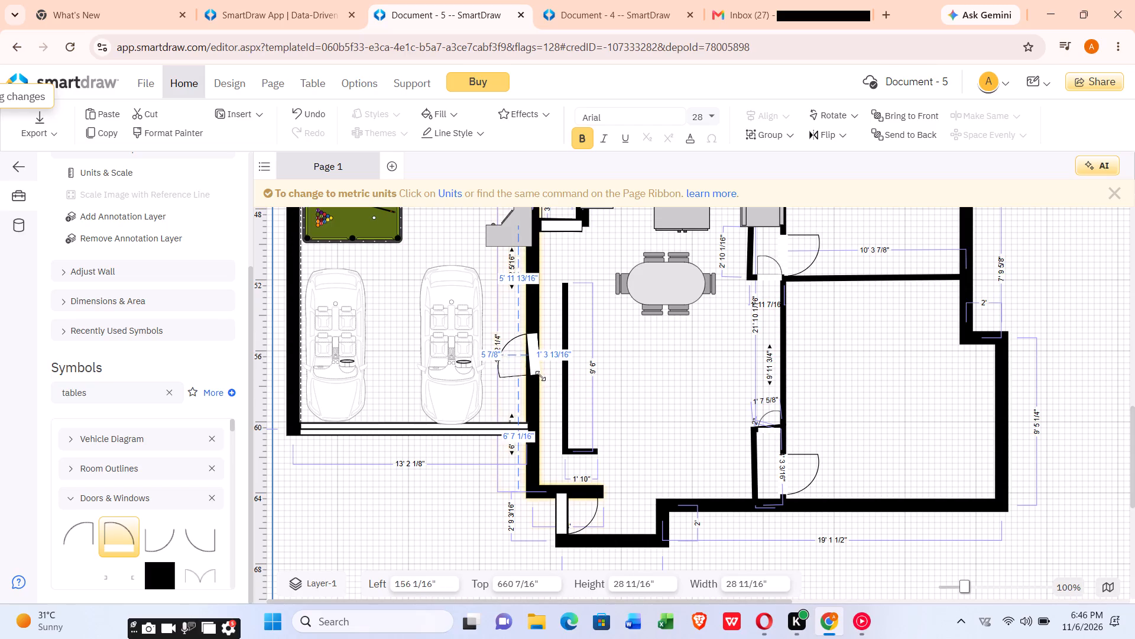
pyautogui.moveTo(484, 386); pyautogui.dragTo(489, 378)
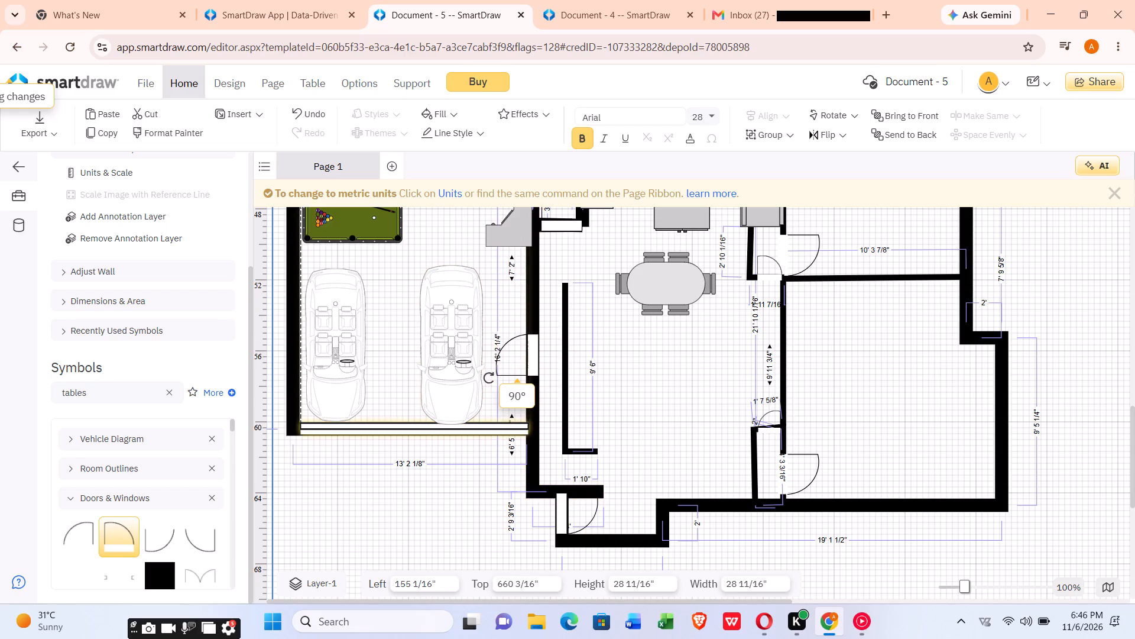
pyautogui.moveTo(489, 378); pyautogui.dragTo(488, 378)
# Browse the symbol library, collapsing the Doors & Windows and Tables categories, to find further furniture for the plan.
pyautogui.scroll(4, 0, 456)
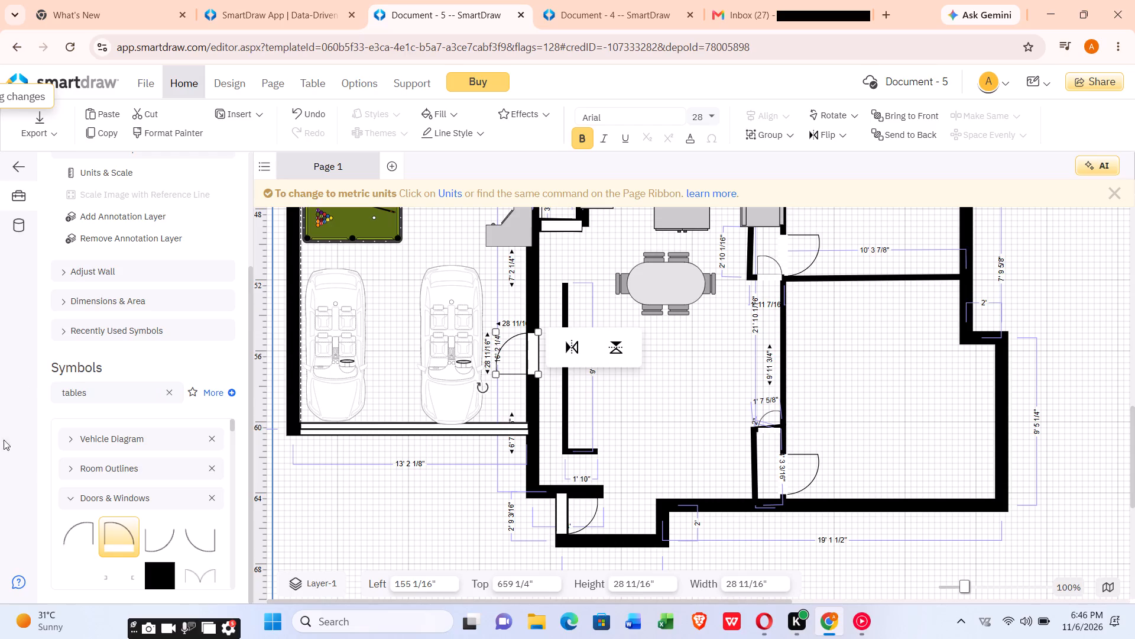
pyautogui.scroll(3, 101, 370)
pyautogui.scroll(-4, 102, 437)
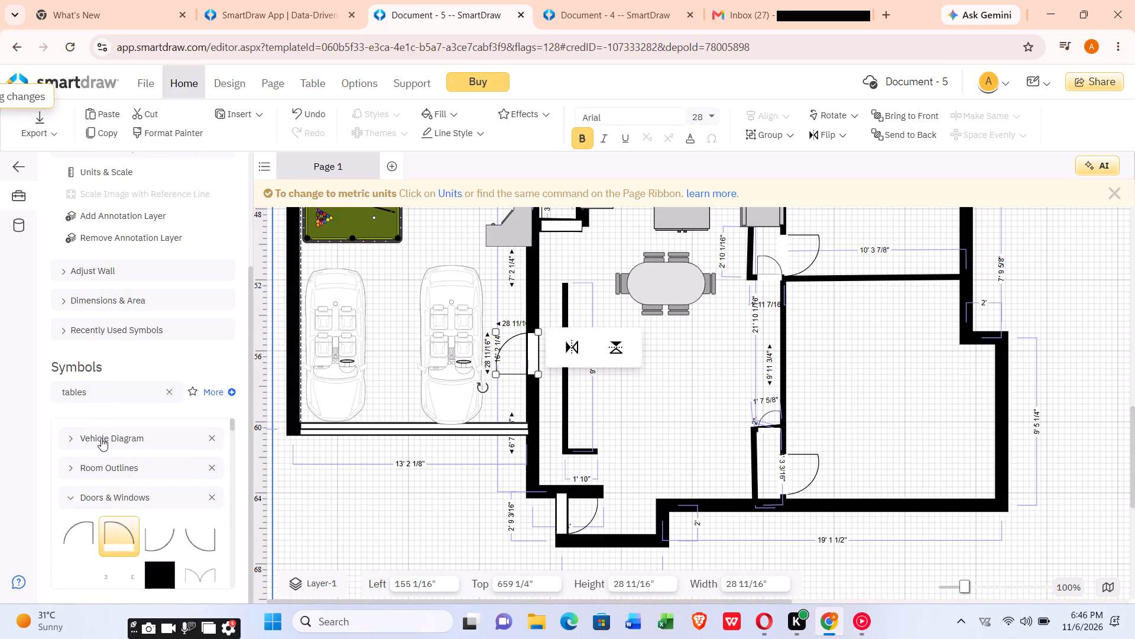
pyautogui.scroll(-1, 86, 473)
pyautogui.click(67, 426)
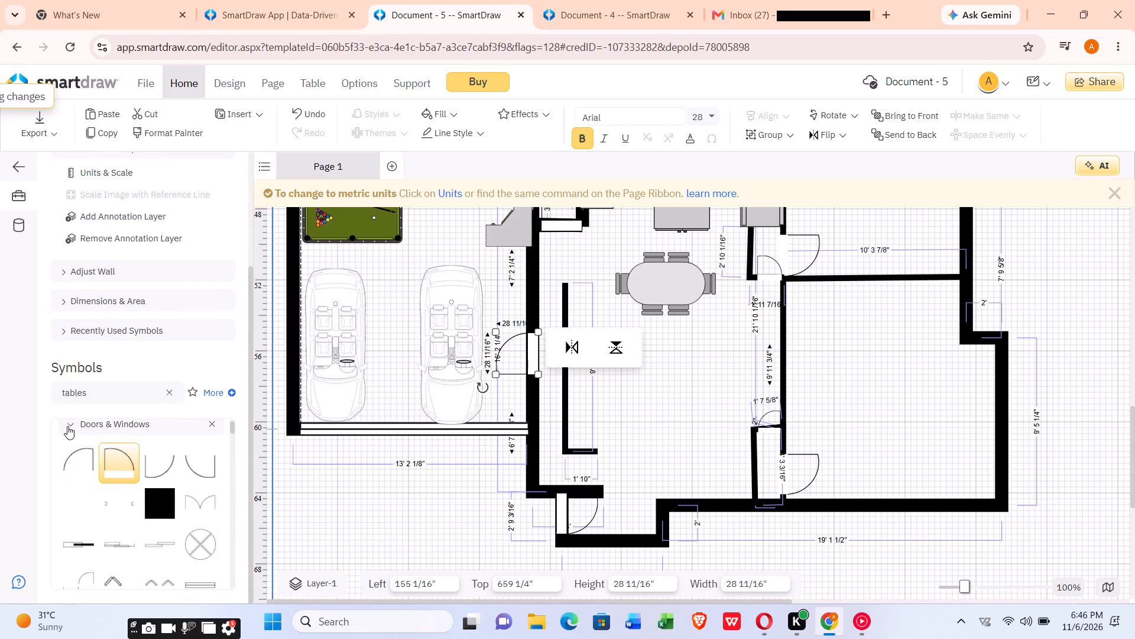
pyautogui.scroll(-6, 74, 446)
pyautogui.scroll(-3, 98, 497)
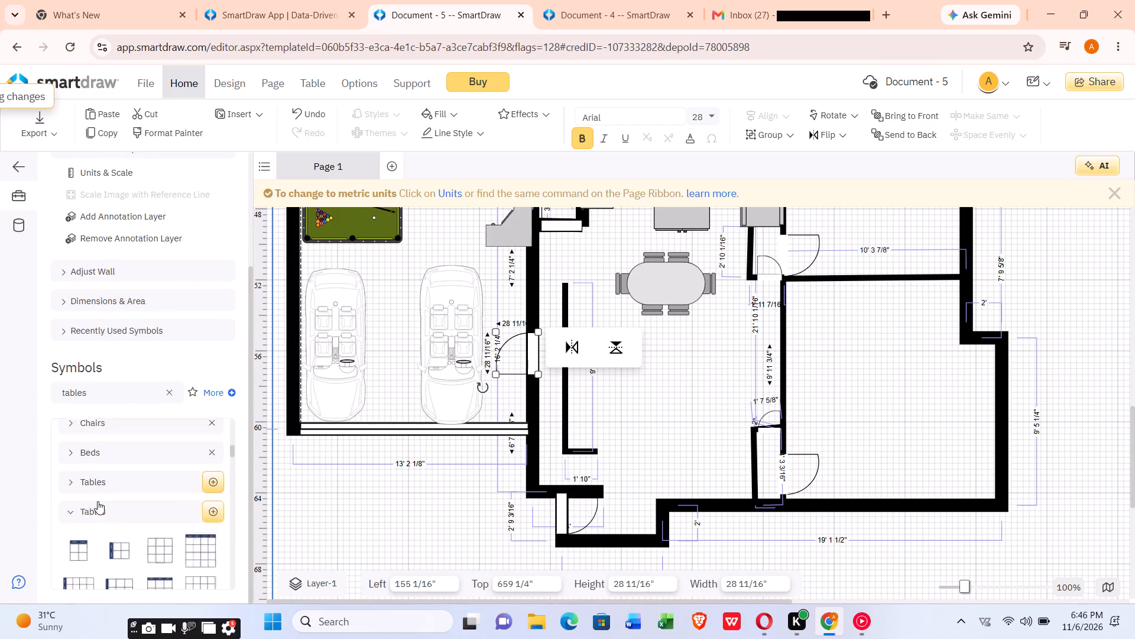
pyautogui.scroll(2, 102, 501)
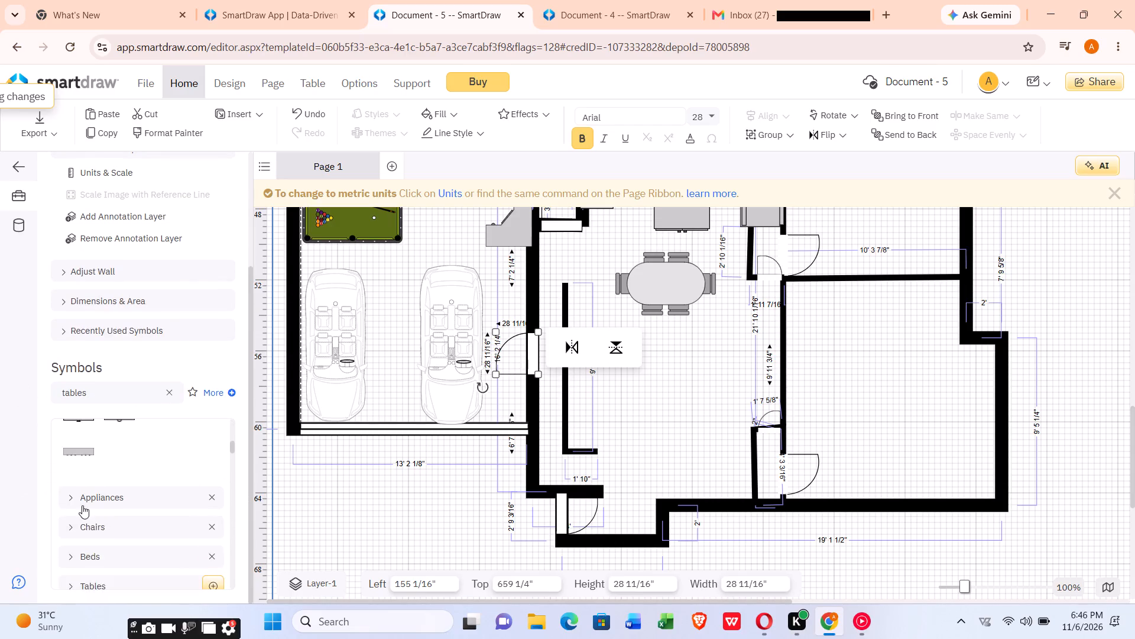
pyautogui.scroll(-1, 88, 514)
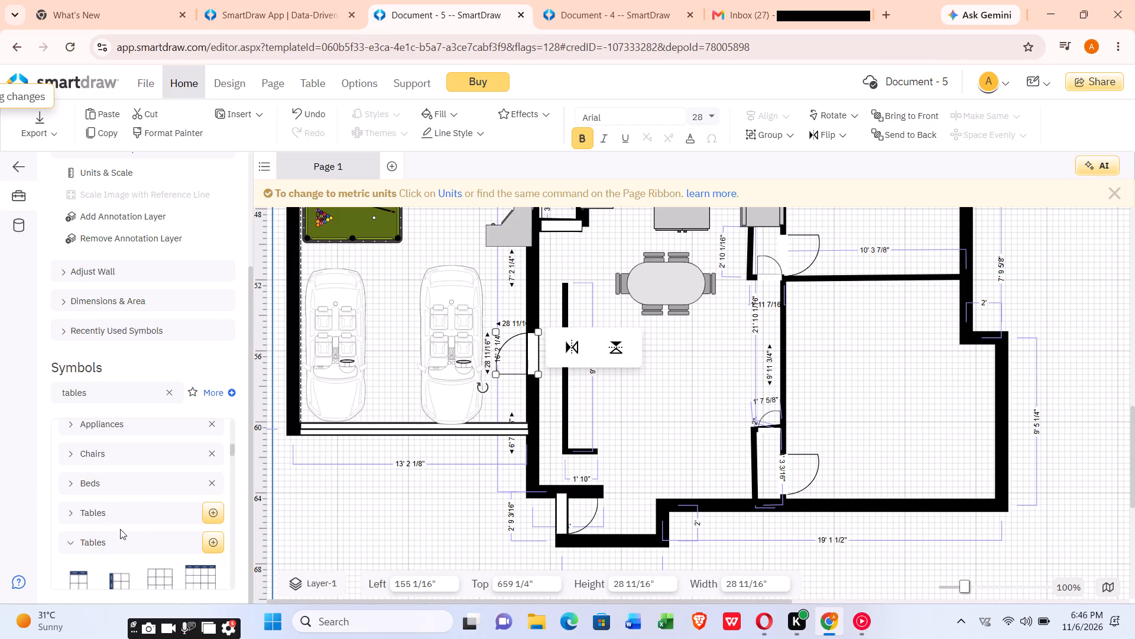
pyautogui.click(69, 543)
pyautogui.scroll(-1, 80, 544)
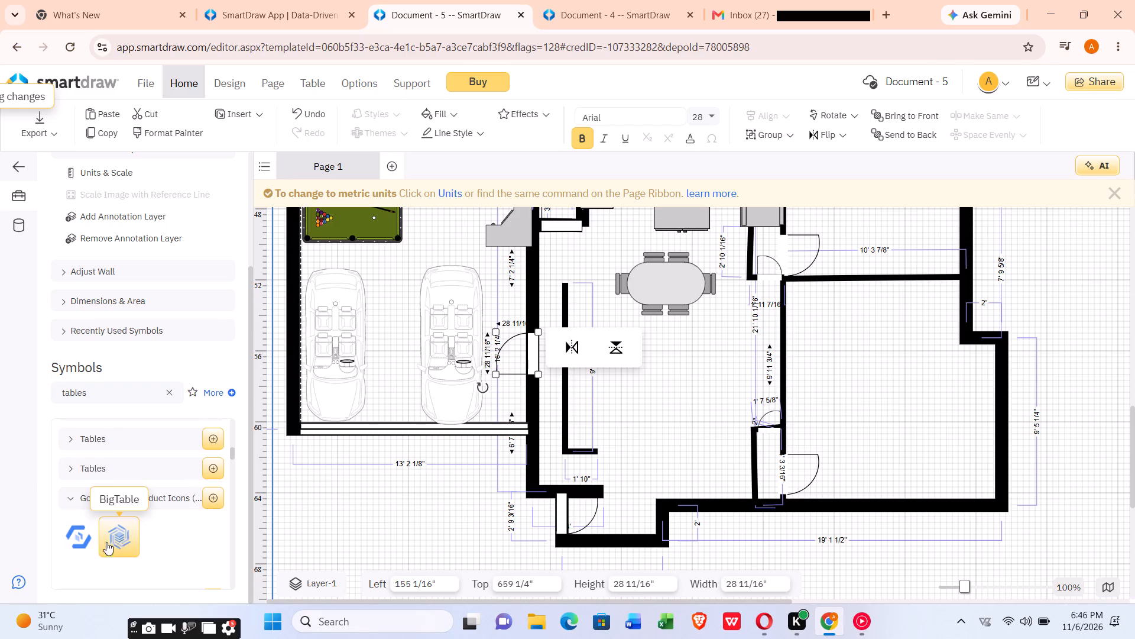
pyautogui.click(67, 435)
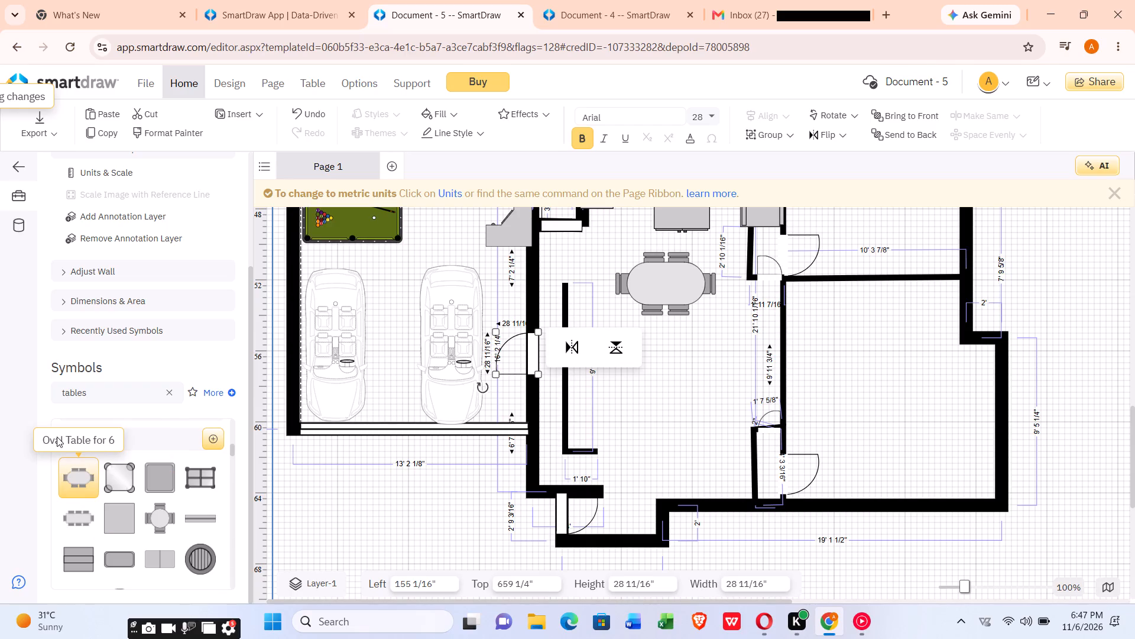
pyautogui.click(72, 438)
pyautogui.scroll(1, 64, 455)
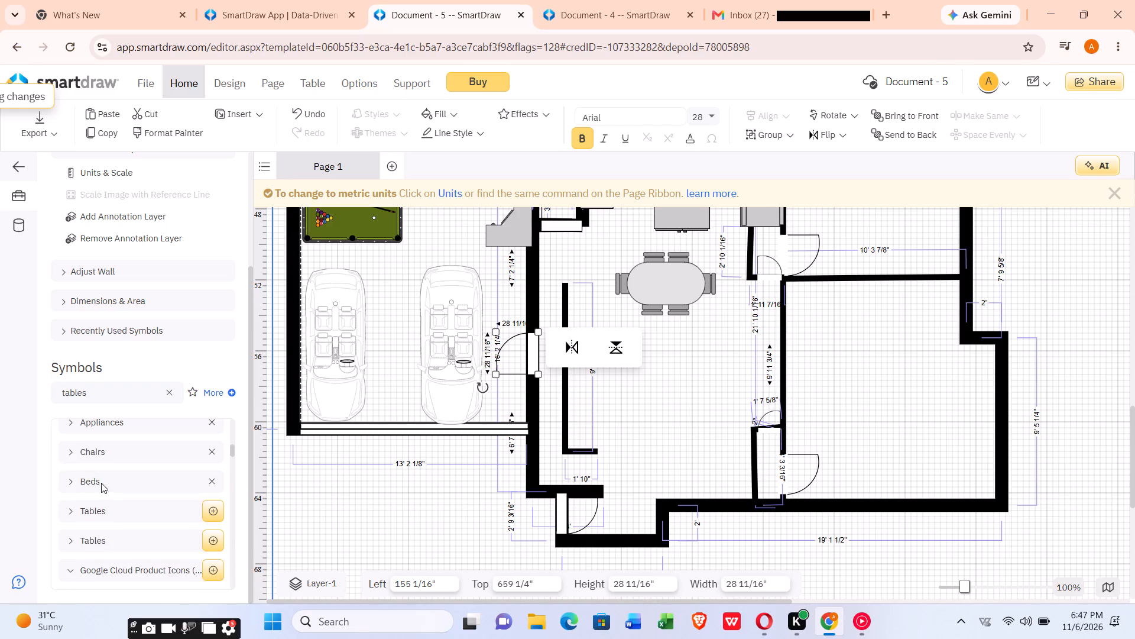
pyautogui.scroll(1, 101, 478)
# Expand the Chairs category and look through its symbols for a seat suited to the garage's corner cabinet.
pyautogui.click(142, 528)
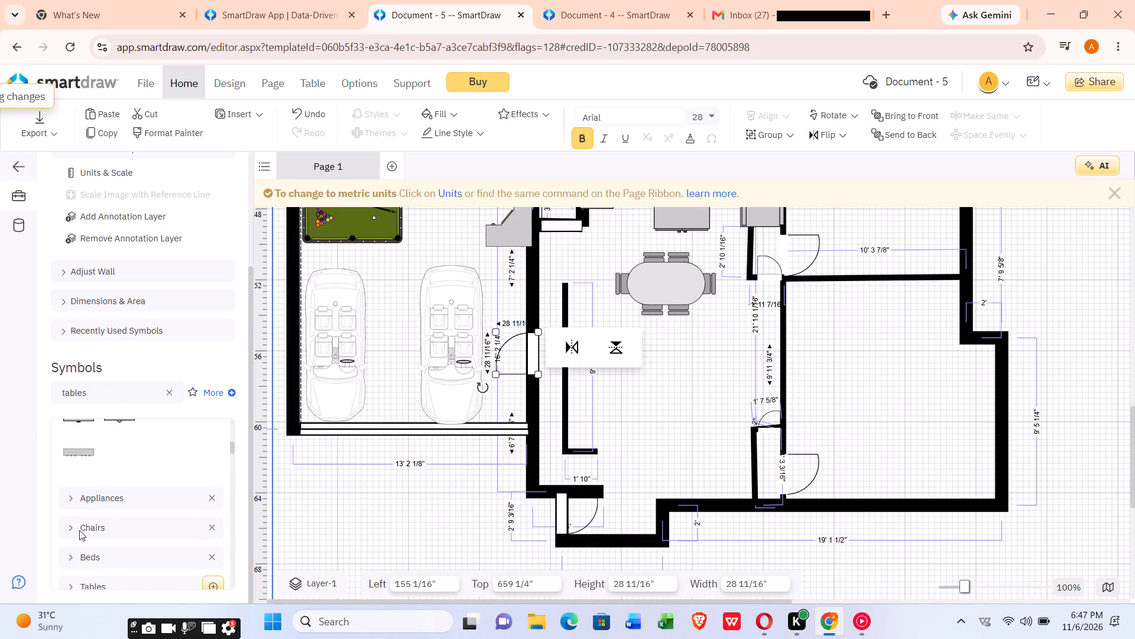
pyautogui.click(69, 526)
pyautogui.scroll(-1, 76, 524)
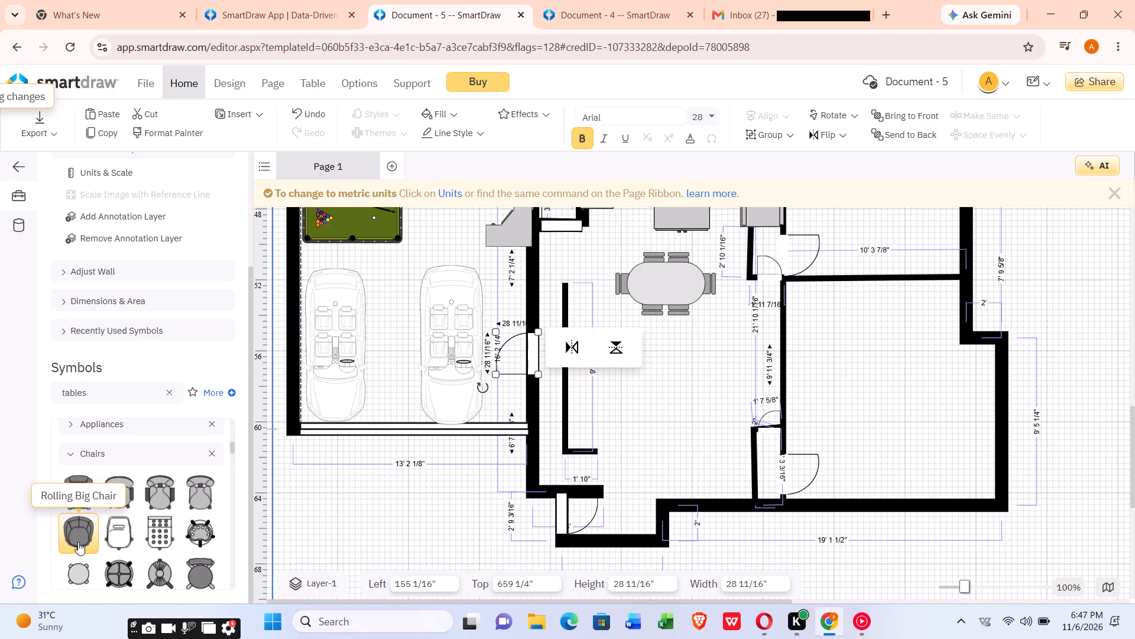
pyautogui.scroll(-2, 78, 543)
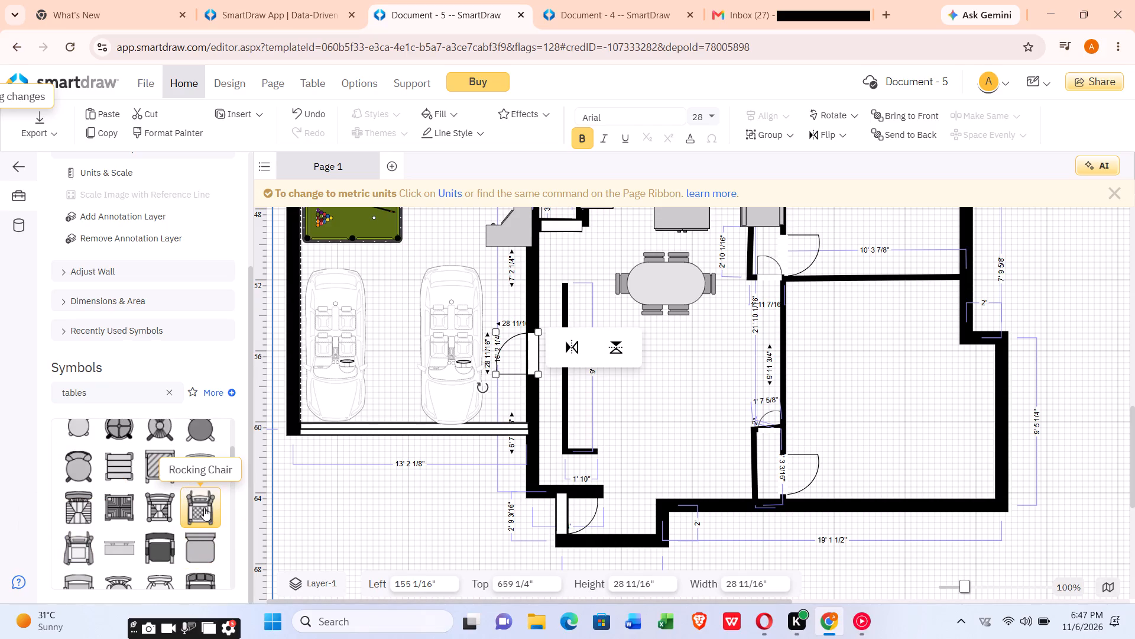
pyautogui.scroll(1, 151, 488)
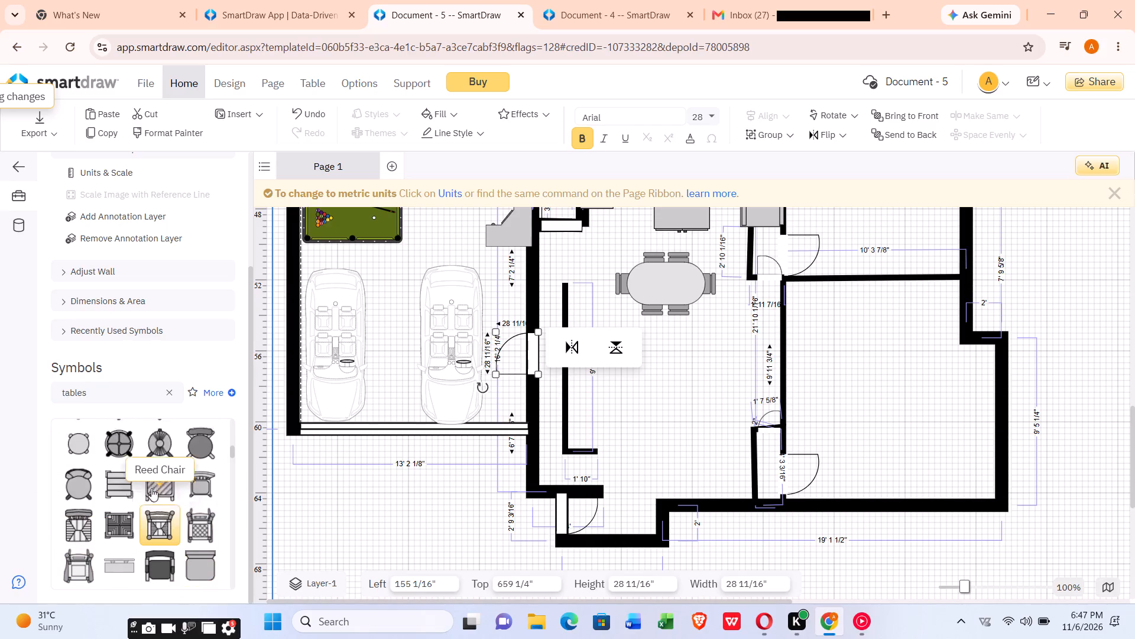
pyautogui.scroll(1, 135, 484)
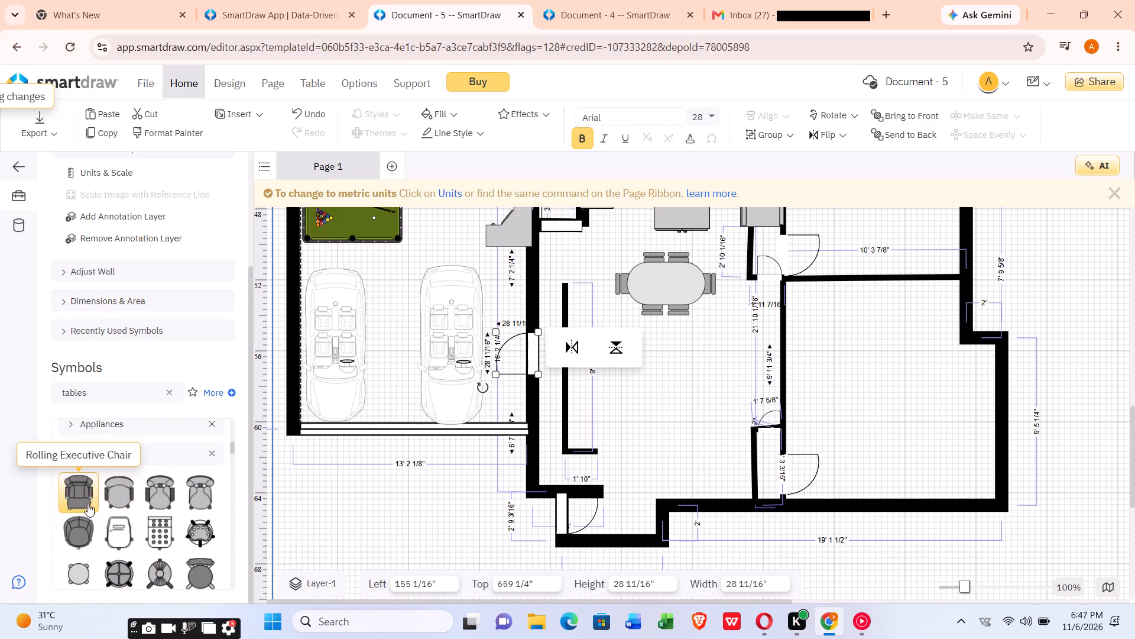
pyautogui.scroll(-2, 95, 494)
pyautogui.scroll(-1, 158, 504)
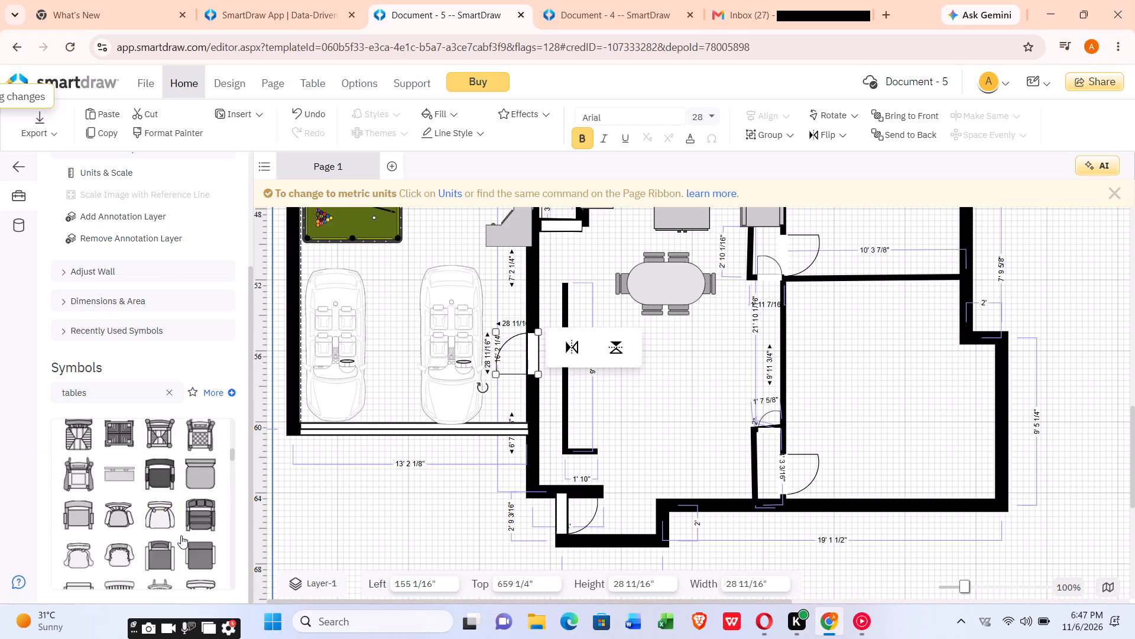
pyautogui.scroll(-1, 181, 535)
pyautogui.scroll(3, 174, 541)
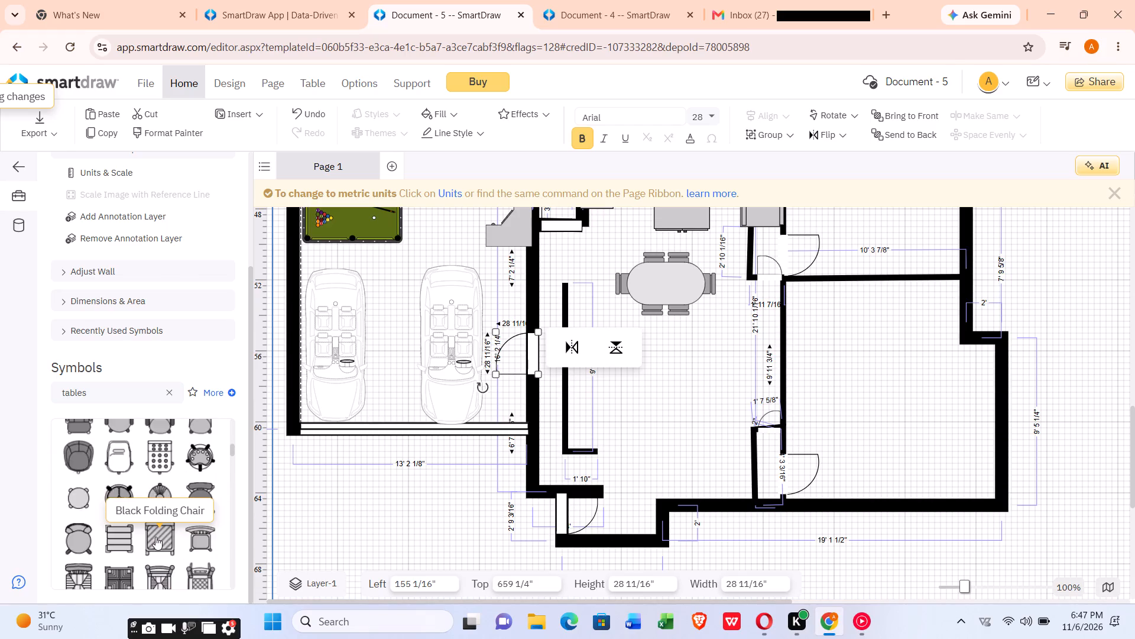
pyautogui.scroll(1, 129, 530)
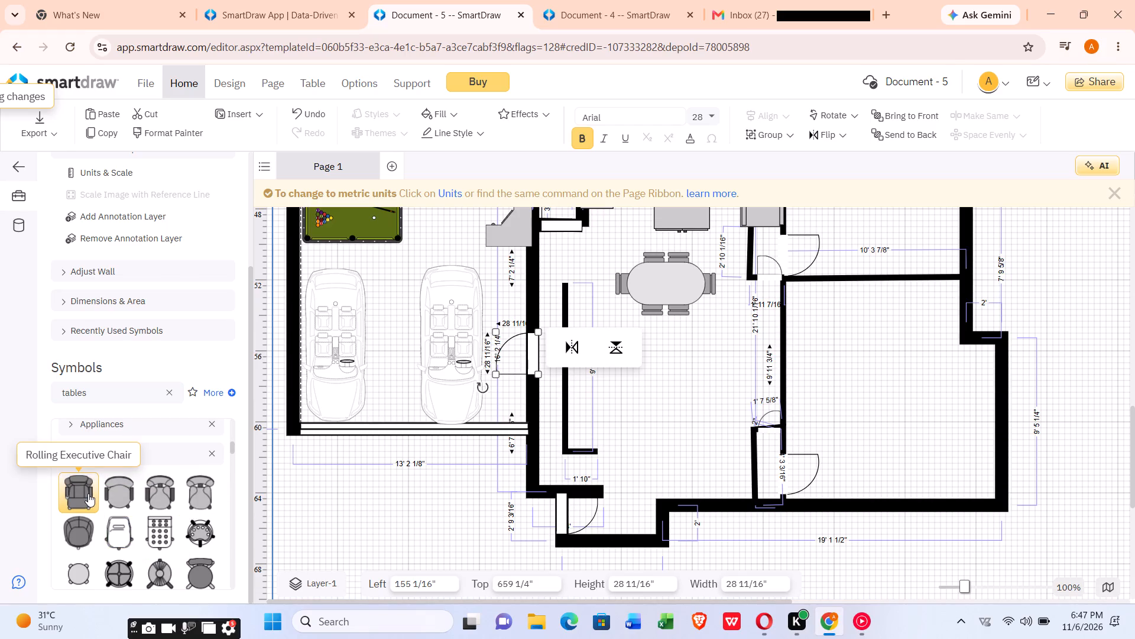
# Place a Rolling Executive Chair in the open area below the dining table and rotate it to about 165°.
pyautogui.moveTo(82, 488); pyautogui.dragTo(550, 470)
pyautogui.moveTo(550, 470); pyautogui.dragTo(677, 408)
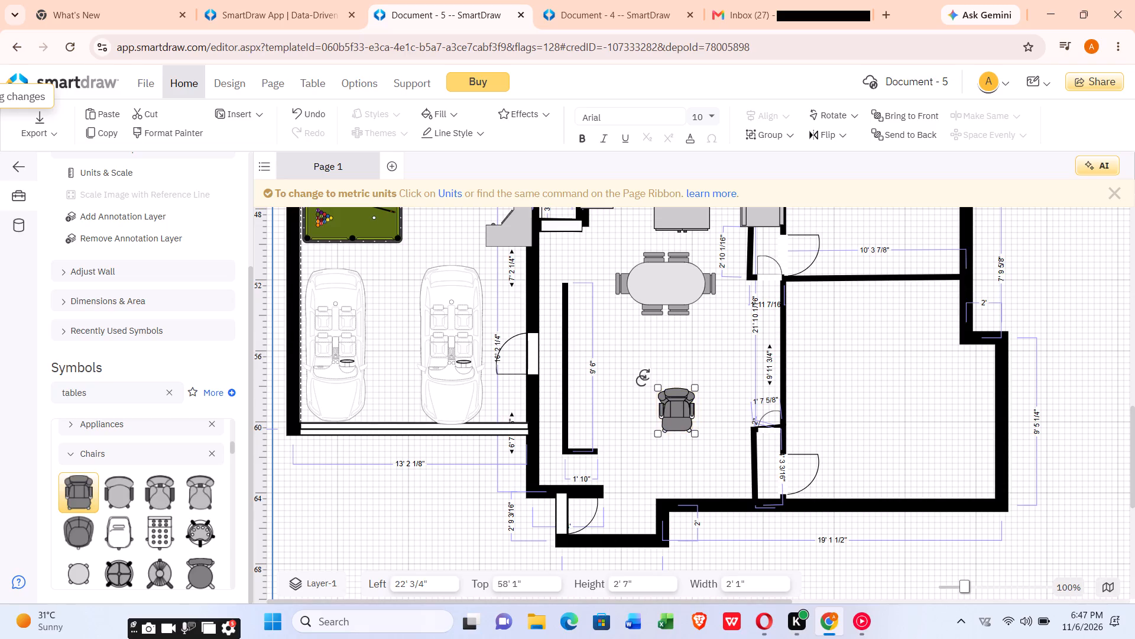
pyautogui.moveTo(641, 380); pyautogui.dragTo(706, 455)
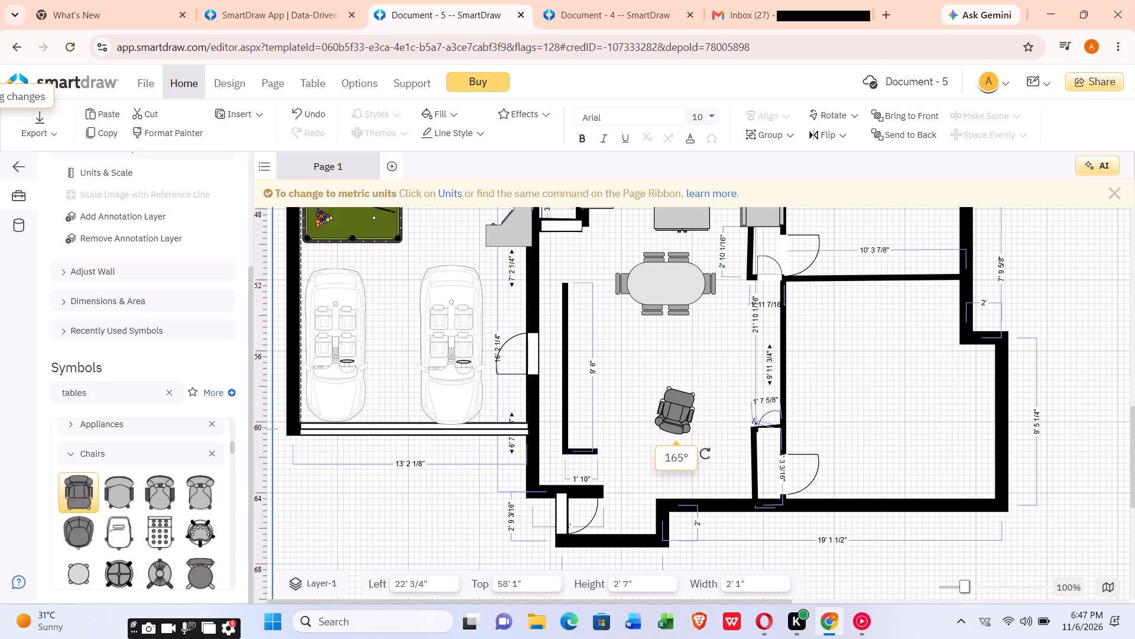
# Move the executive chair into the garage between the pool table and corner cabinet, about 9' 7 7/8" left, 47' 3/16" top.
pyautogui.moveTo(667, 409); pyautogui.dragTo(637, 464)
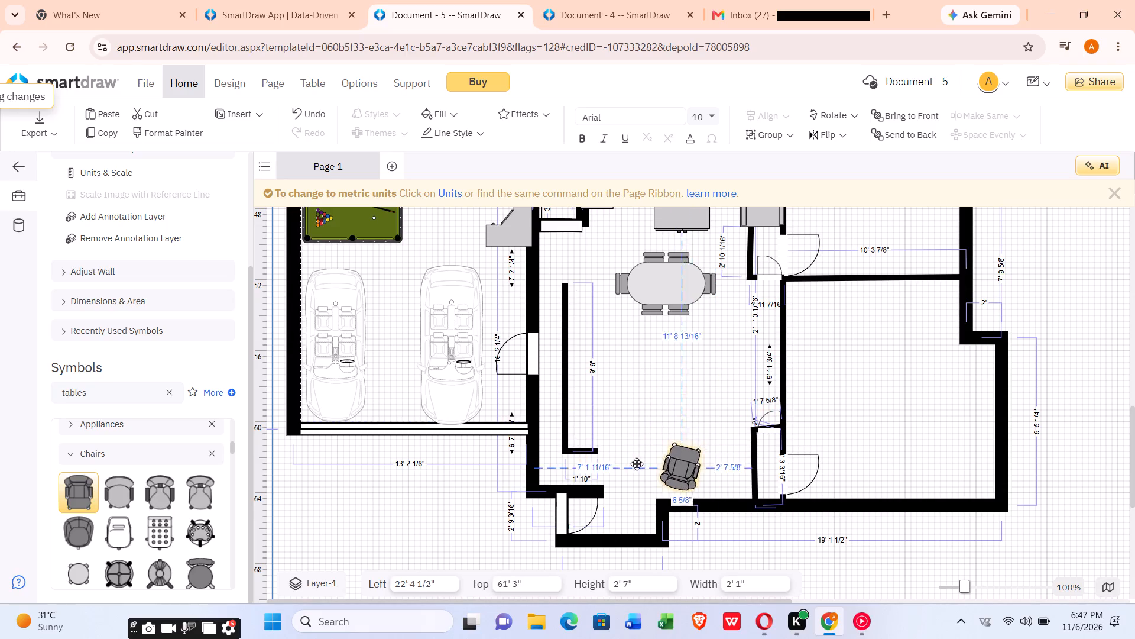
pyautogui.moveTo(637, 464); pyautogui.dragTo(493, 396)
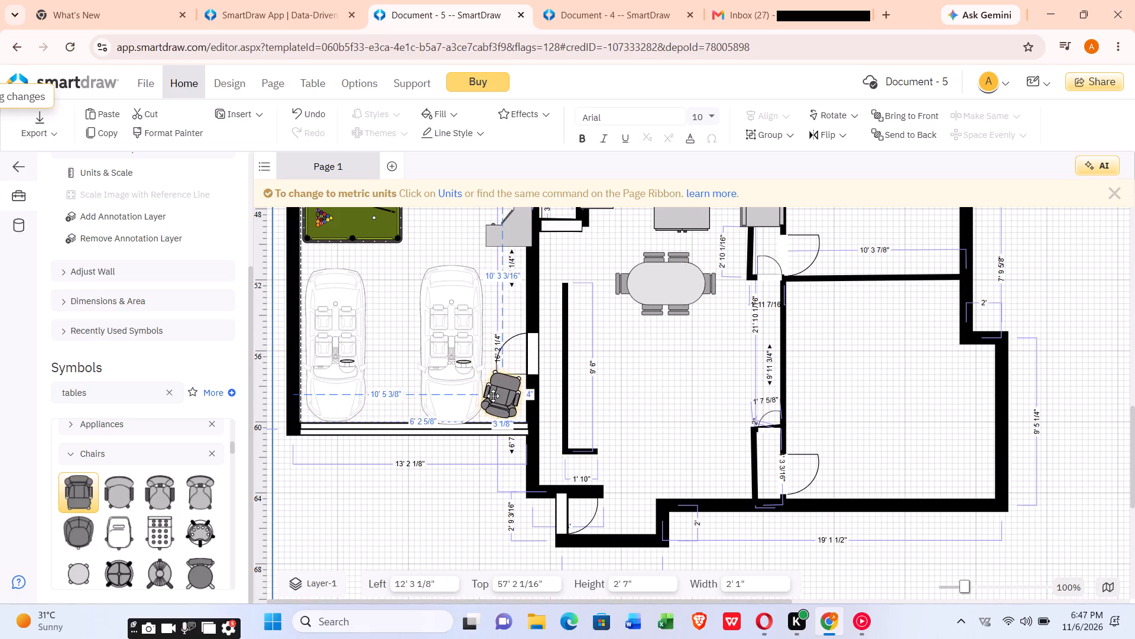
pyautogui.moveTo(493, 396); pyautogui.dragTo(462, 371)
pyautogui.scroll(3, 459, 328)
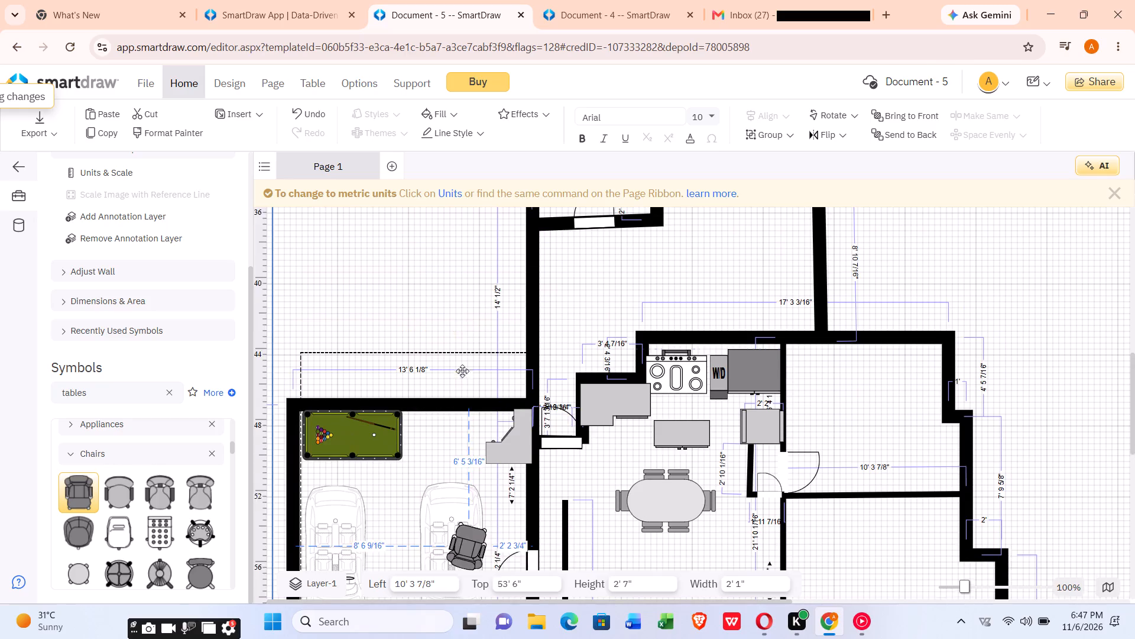
pyautogui.moveTo(462, 371); pyautogui.dragTo(447, 448)
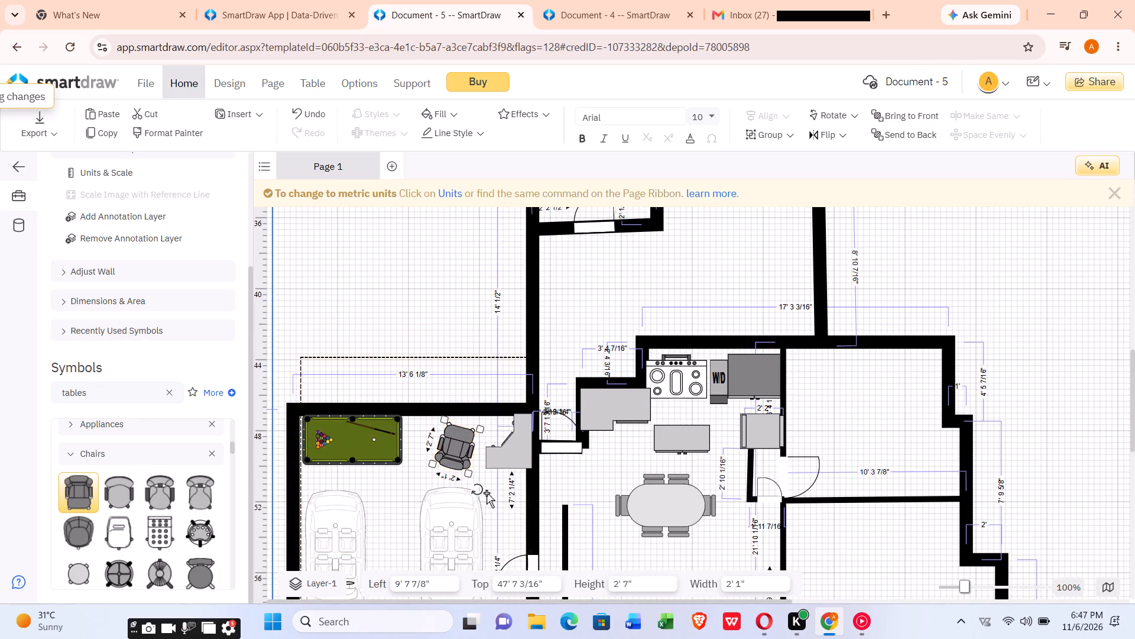
# Turn the executive chair toward the garage's corner cabinet and fit it against the cabinet's angled front, close to the upper wall.
pyautogui.moveTo(478, 483); pyautogui.dragTo(423, 473)
pyautogui.moveTo(460, 449); pyautogui.dragTo(487, 440)
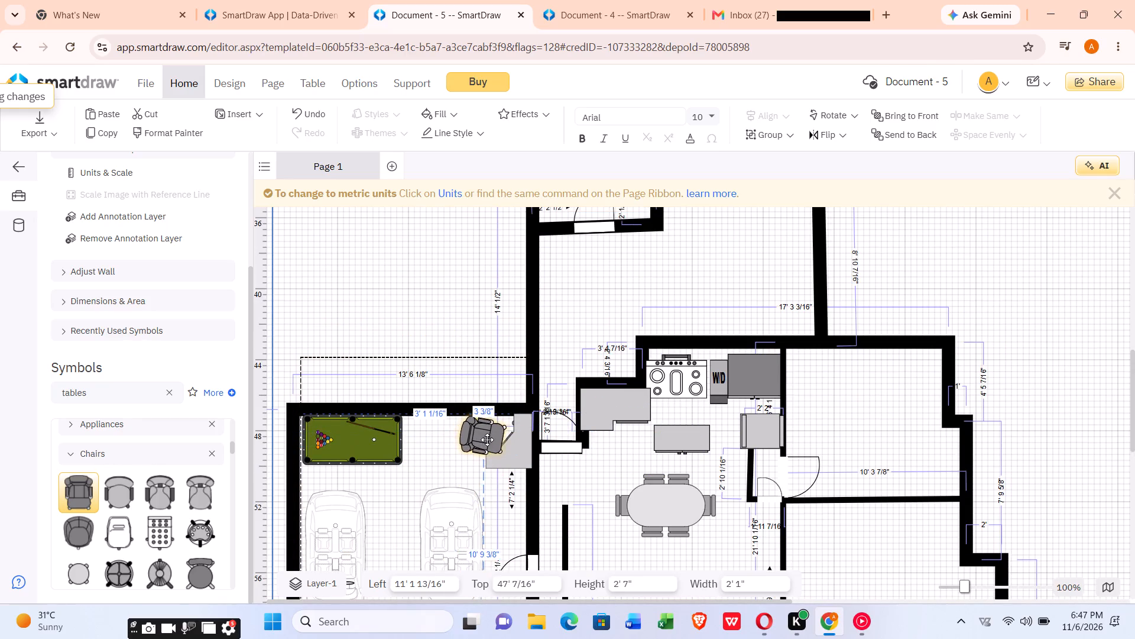
pyautogui.moveTo(487, 440); pyautogui.dragTo(488, 438)
pyautogui.click(463, 463)
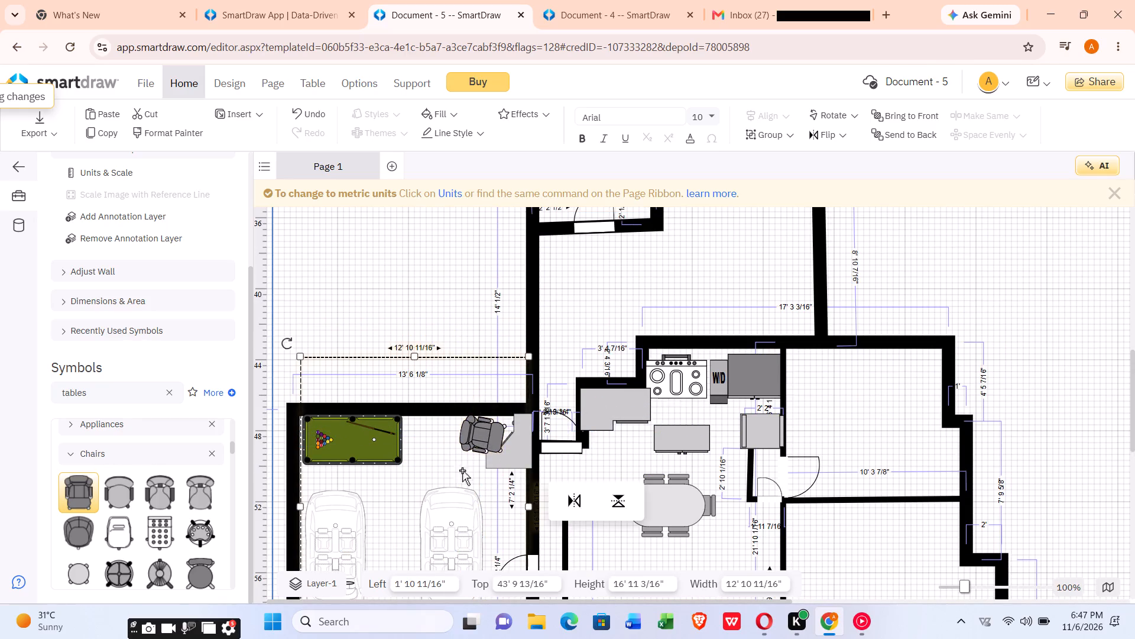
pyautogui.moveTo(488, 438); pyautogui.dragTo(485, 433)
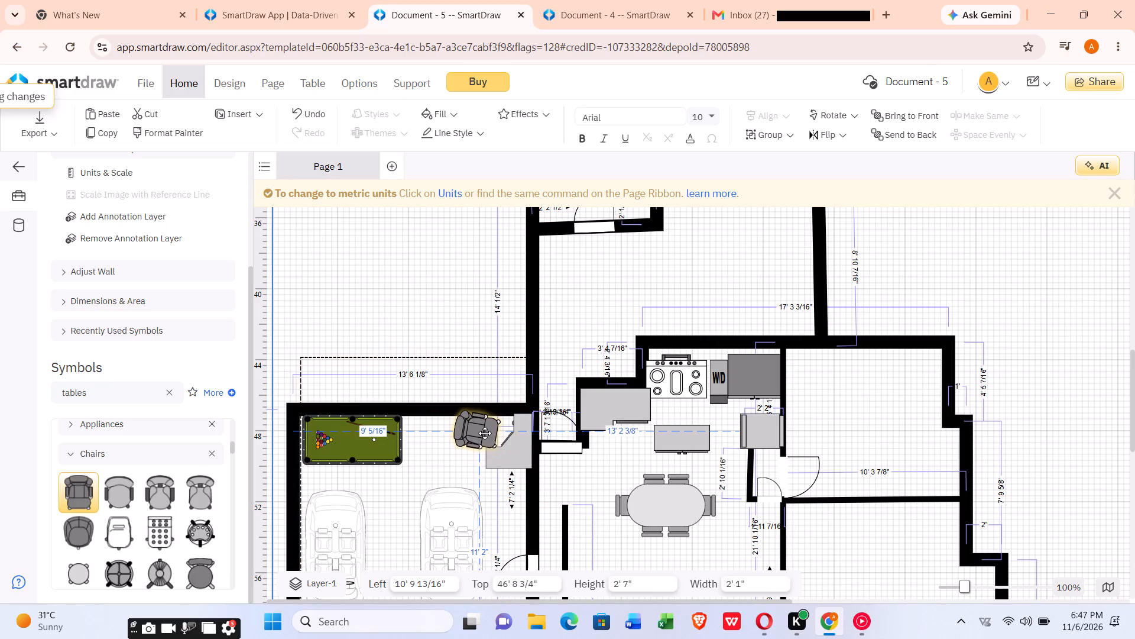
pyautogui.moveTo(485, 433); pyautogui.dragTo(487, 431)
pyautogui.click(450, 456)
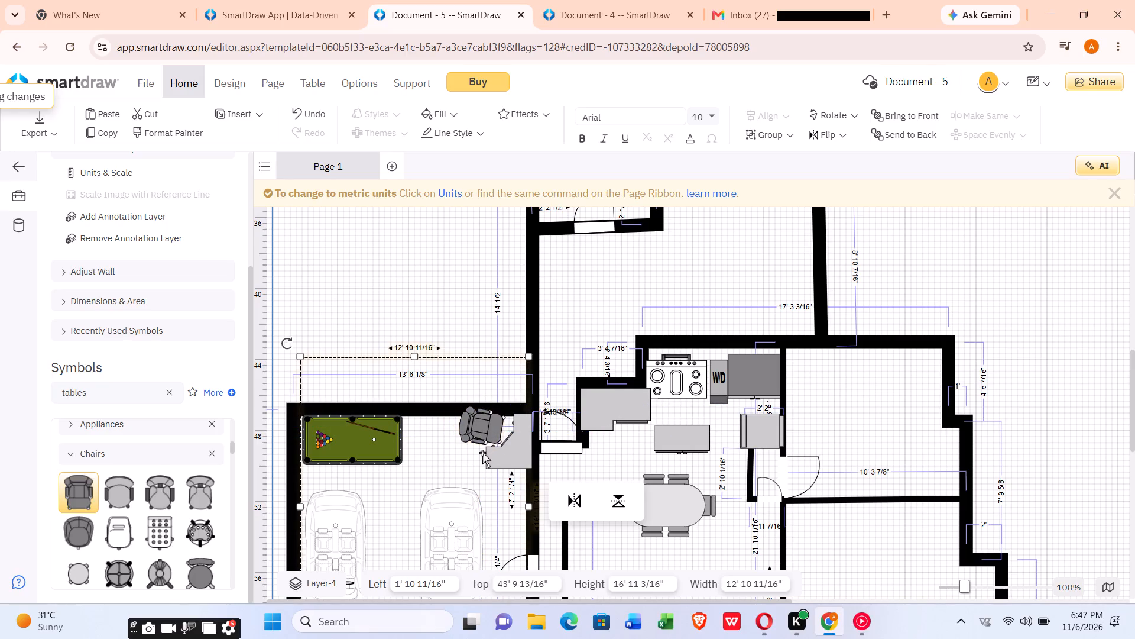
# Look over the lower part of the floor plan and browse the Chairs symbols for more seating.
pyautogui.scroll(-3, 541, 470)
pyautogui.scroll(1, 468, 500)
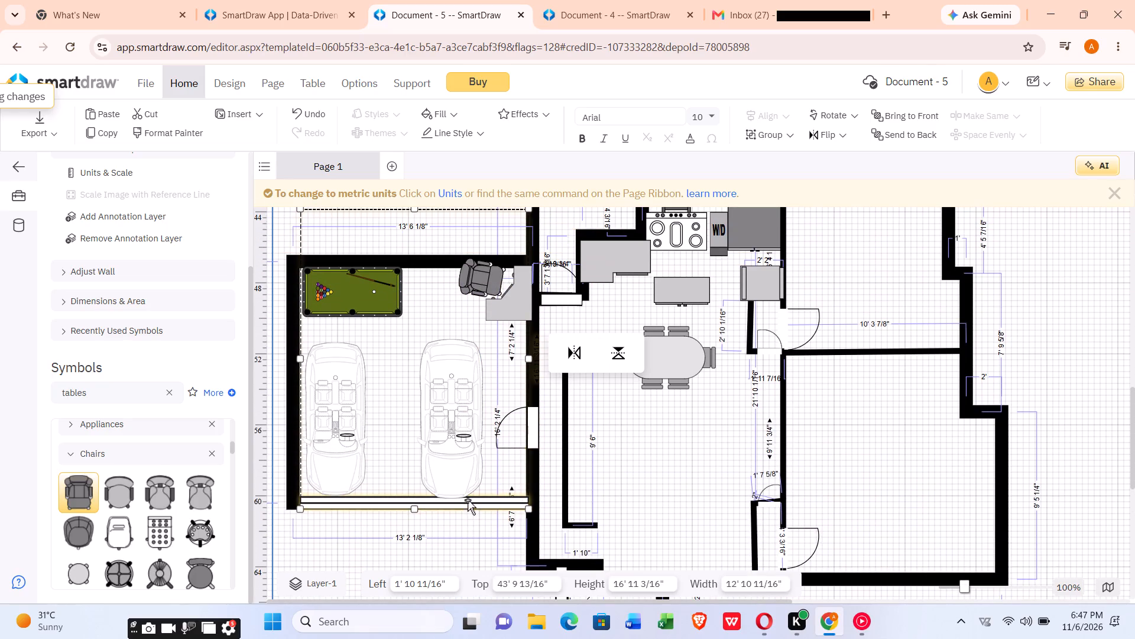
pyautogui.scroll(-1, 288, 546)
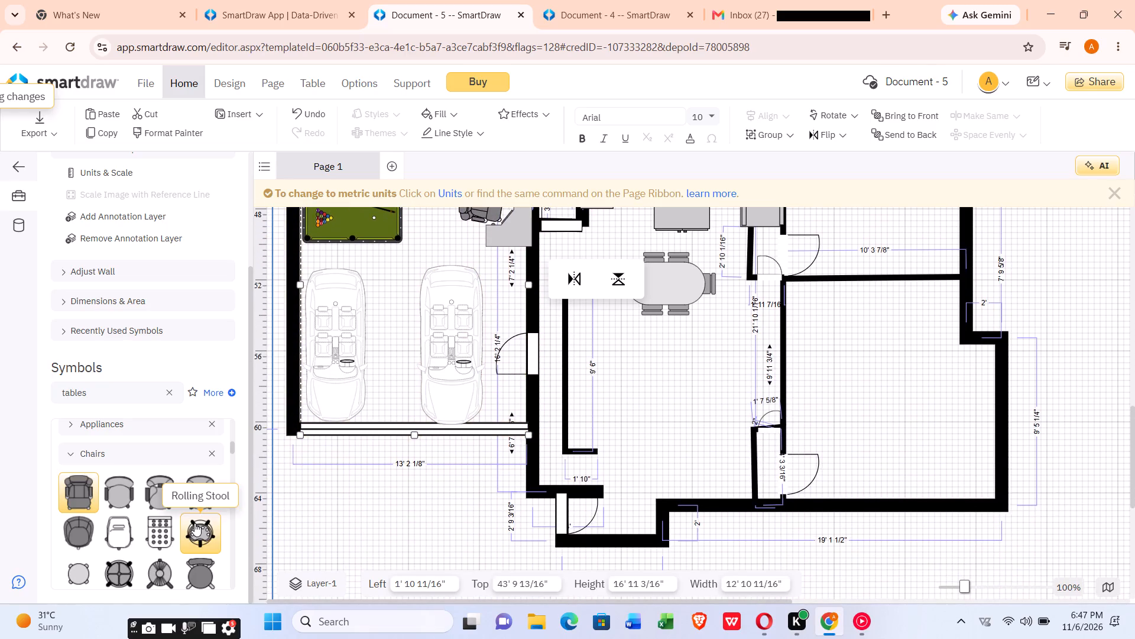
pyautogui.scroll(-1, 194, 523)
pyautogui.scroll(-2, 138, 519)
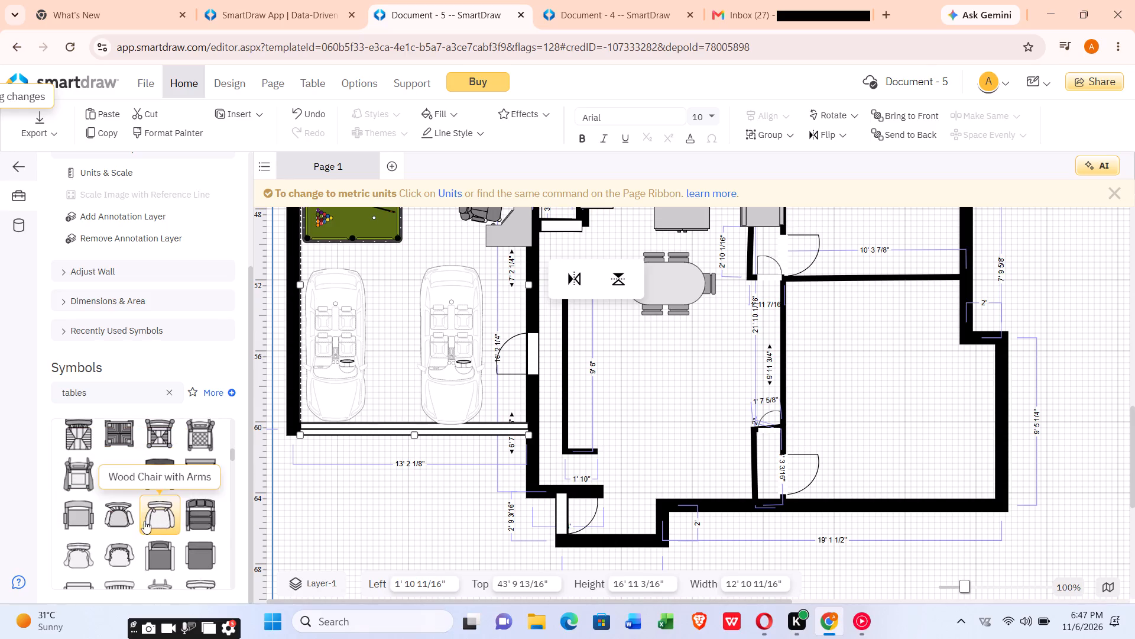
pyautogui.scroll(-1, 128, 510)
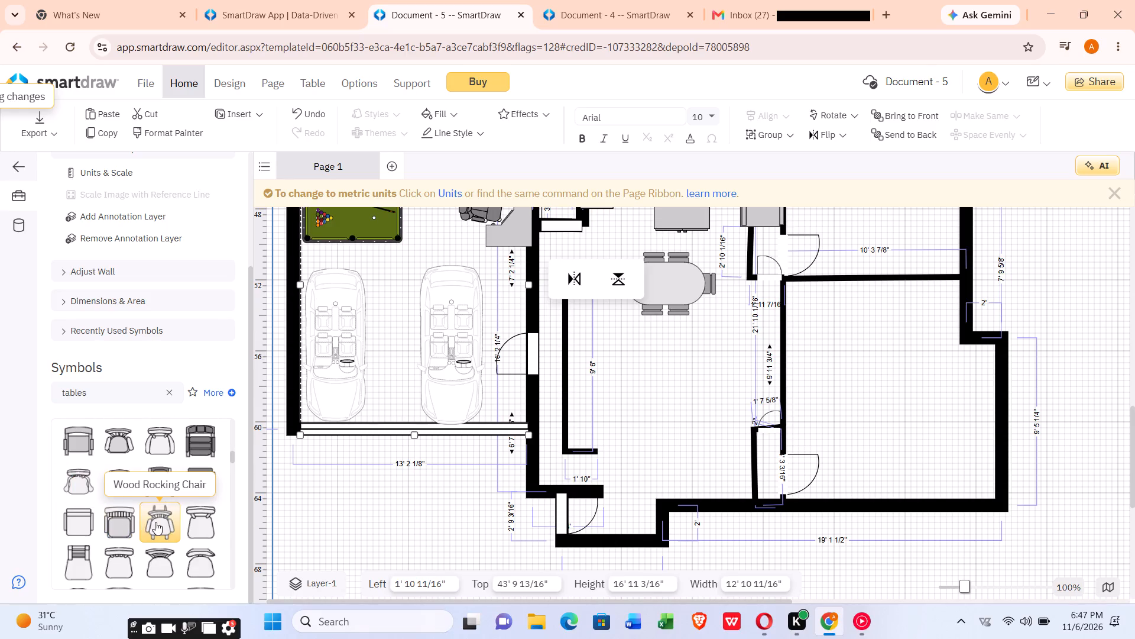
pyautogui.scroll(-2, 189, 514)
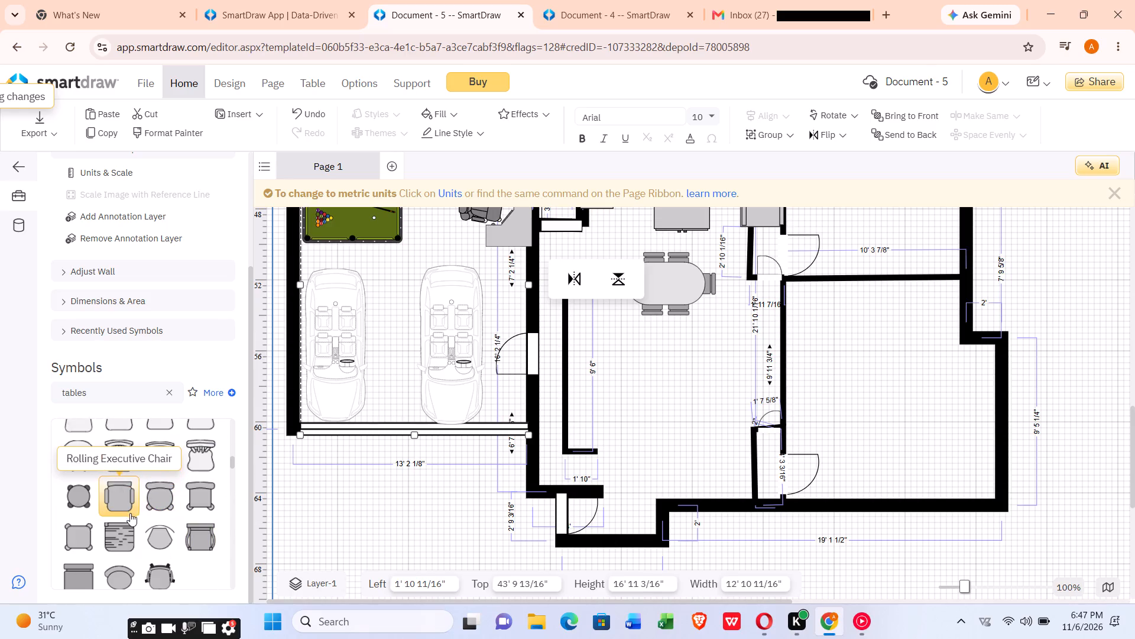
pyautogui.scroll(-2, 73, 500)
pyautogui.scroll(1, 84, 506)
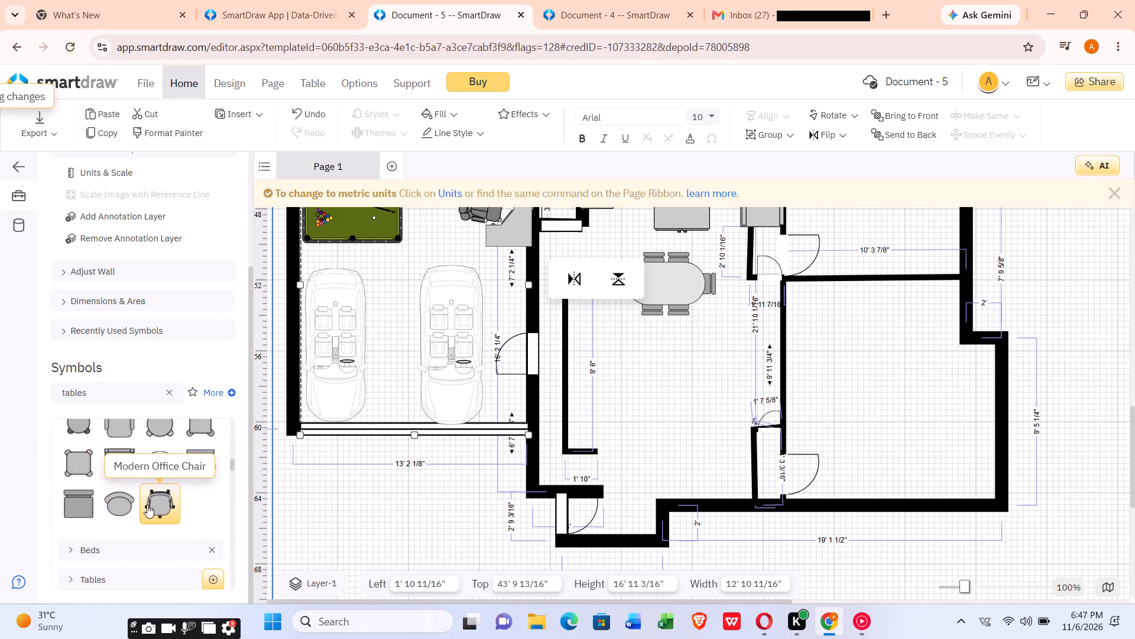
pyautogui.scroll(2, 149, 504)
# Search the symbols for "sofas" in place of the current search term.
pyautogui.click(88, 394)
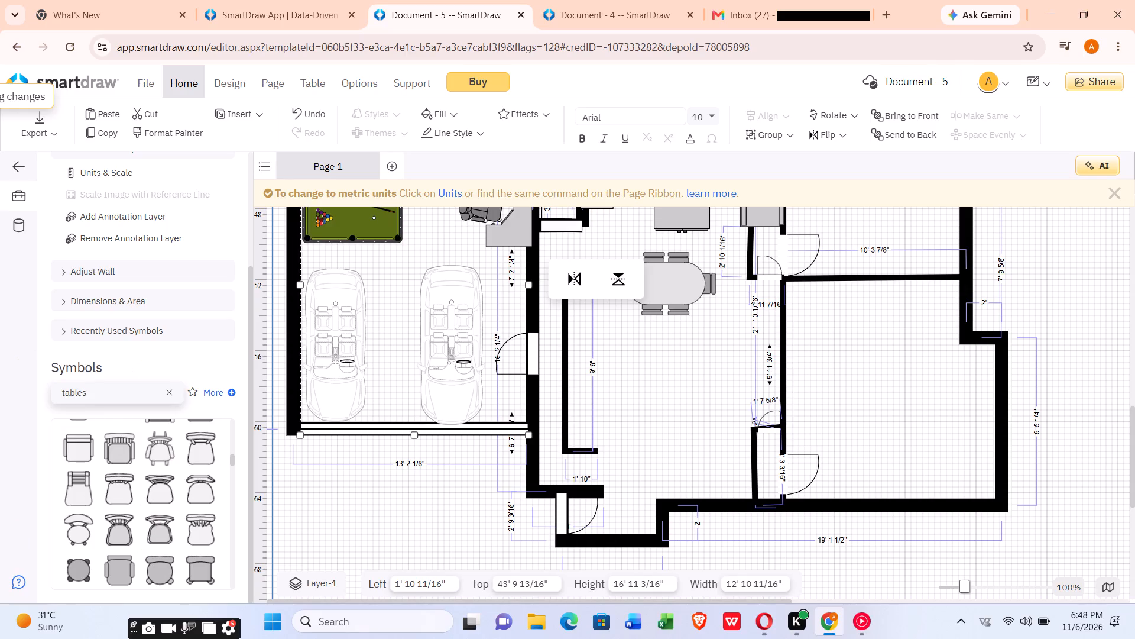
pyautogui.press('BackSpace')
pyautogui.press('BackSpace')
pyautogui.press('BackSpace')
pyautogui.press('BackSpace')
pyautogui.press('BackSpace')
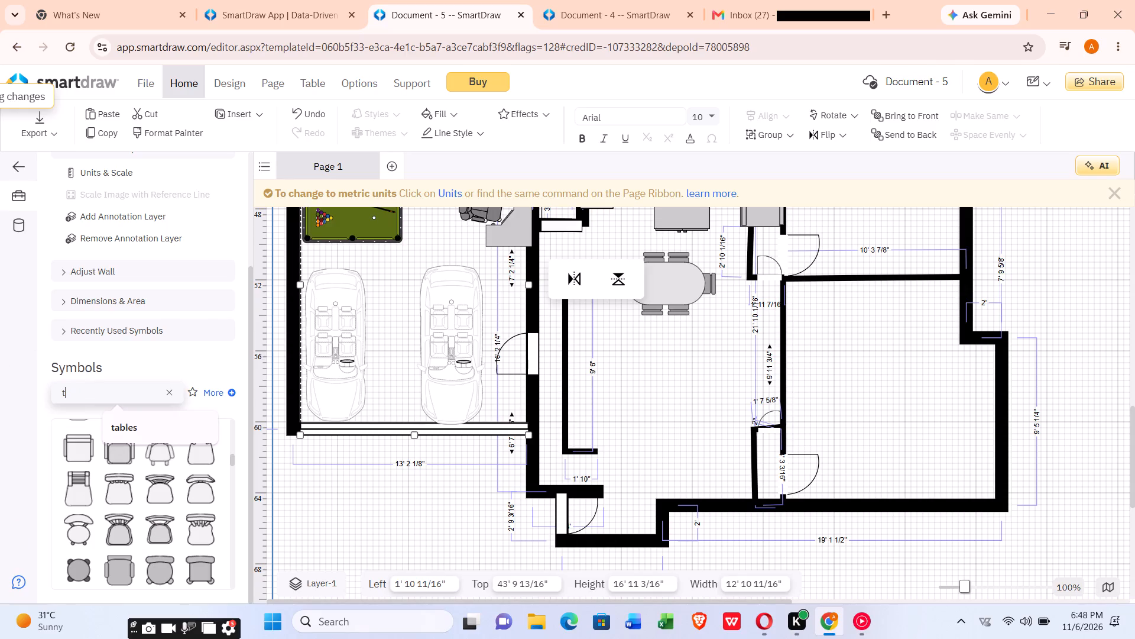
pyautogui.press('BackSpace')
pyautogui.write('sofas')
pyautogui.press('Return')
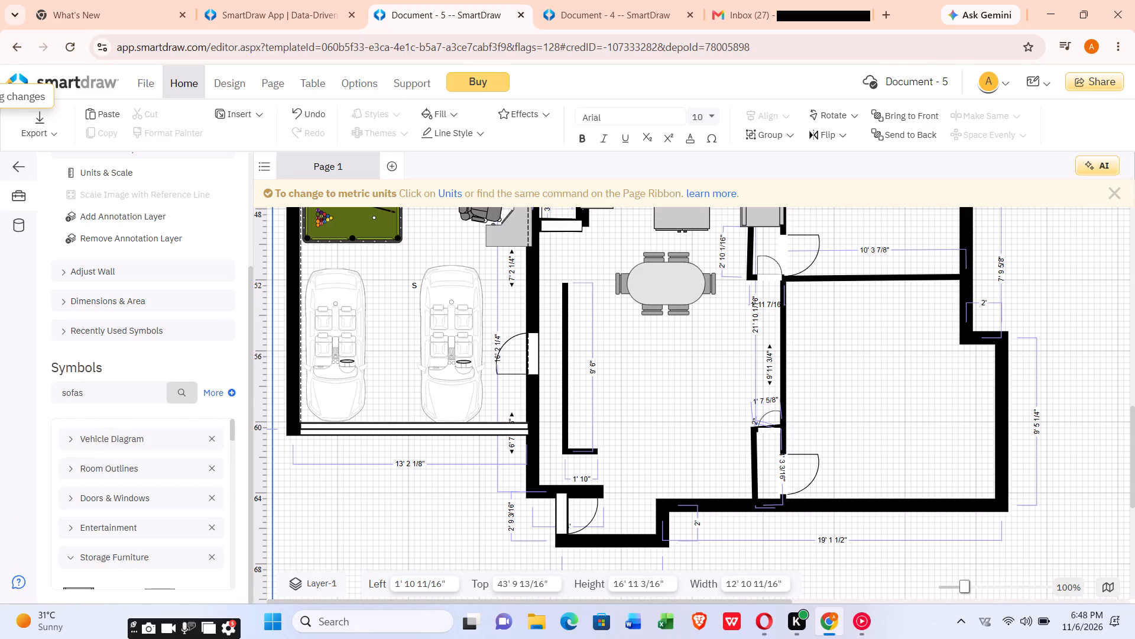
# Look through the chair symbols in both Chairs categories for a seat suited to the open room below the dining table.
pyautogui.scroll(1, 88, 394)
pyautogui.scroll(-1, 88, 394)
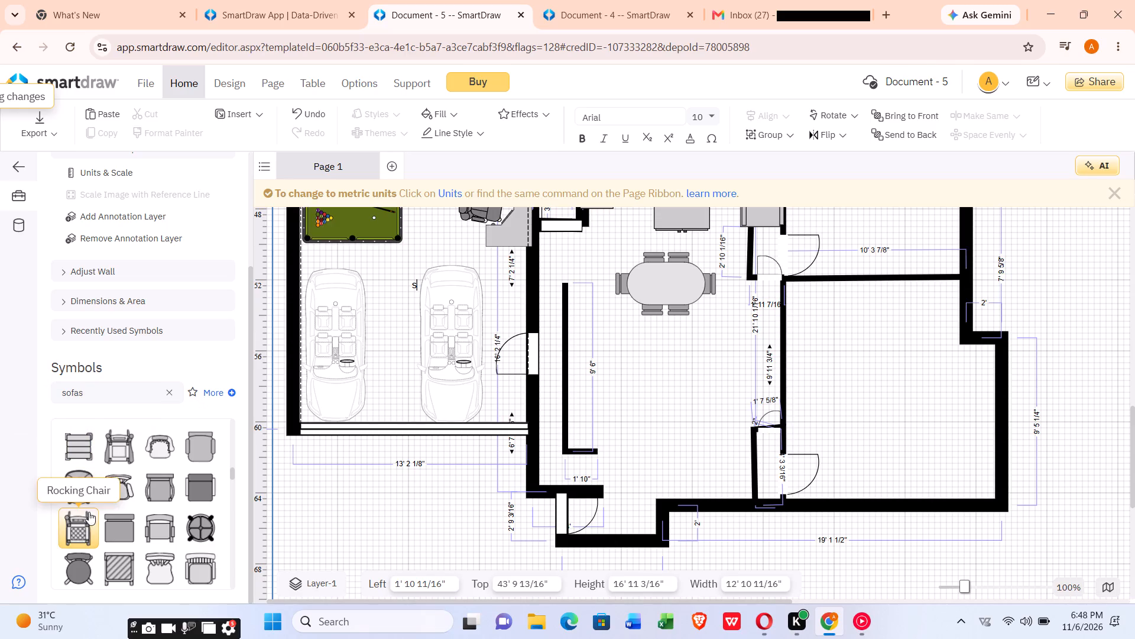
pyautogui.scroll(-2, 265, 625)
pyautogui.scroll(-3, 117, 535)
pyautogui.scroll(1, 117, 534)
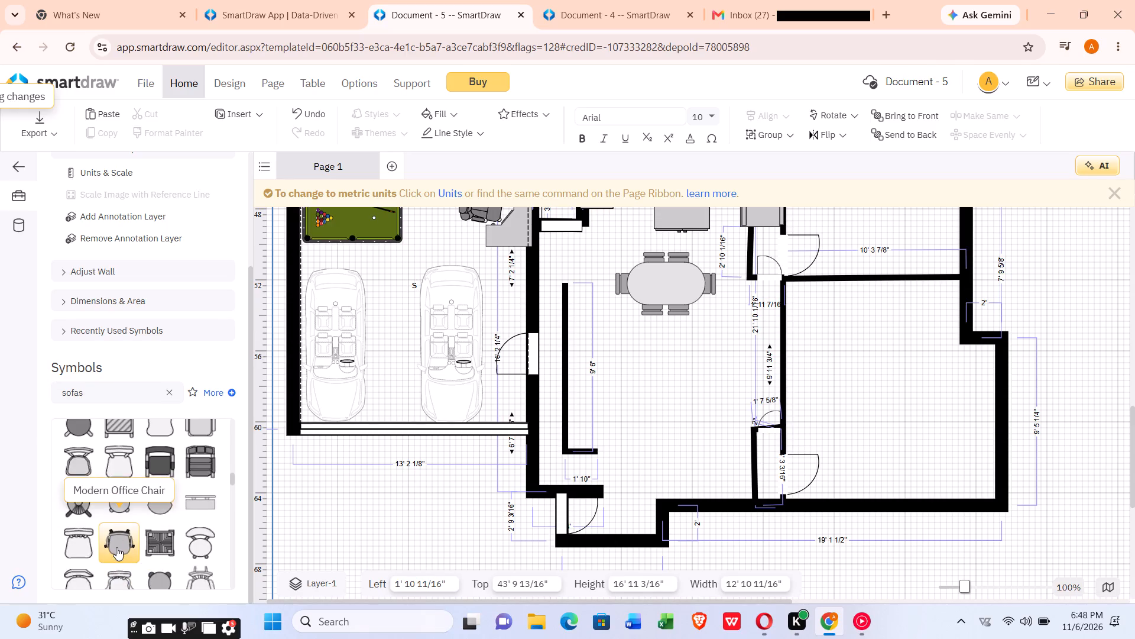
pyautogui.scroll(-3, 116, 551)
pyautogui.scroll(2, 116, 565)
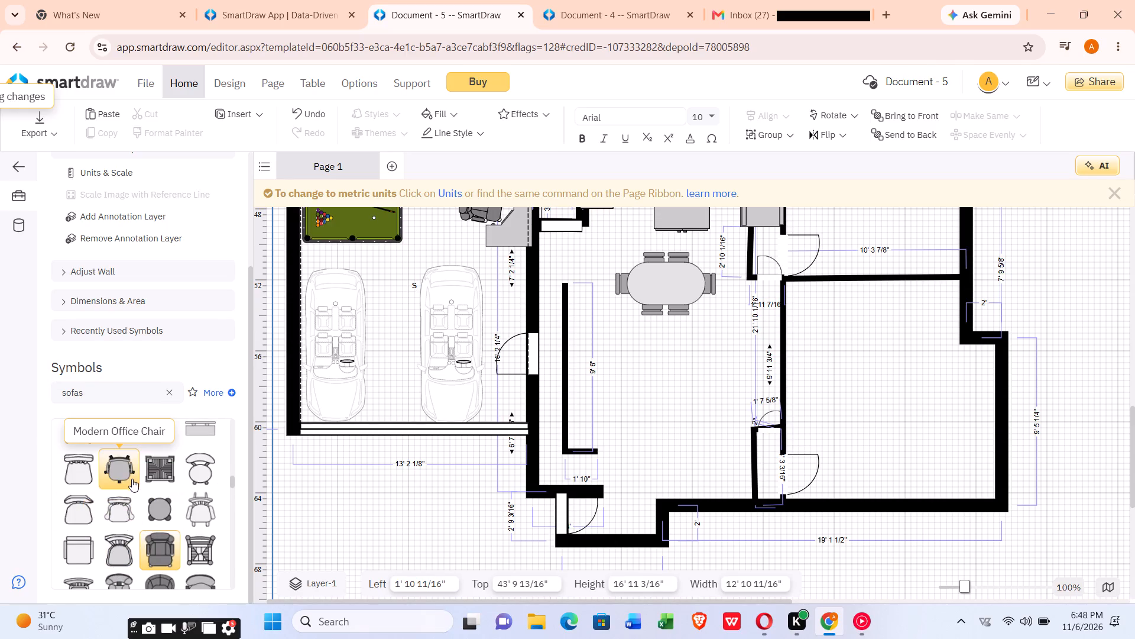
pyautogui.scroll(1, 132, 477)
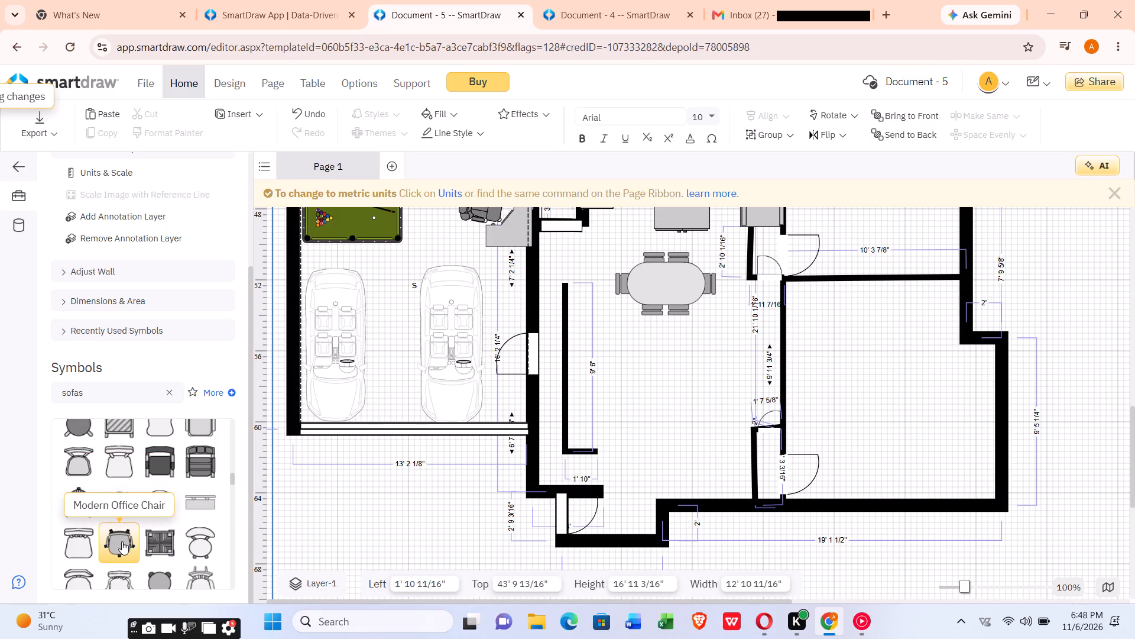
pyautogui.scroll(1, 122, 541)
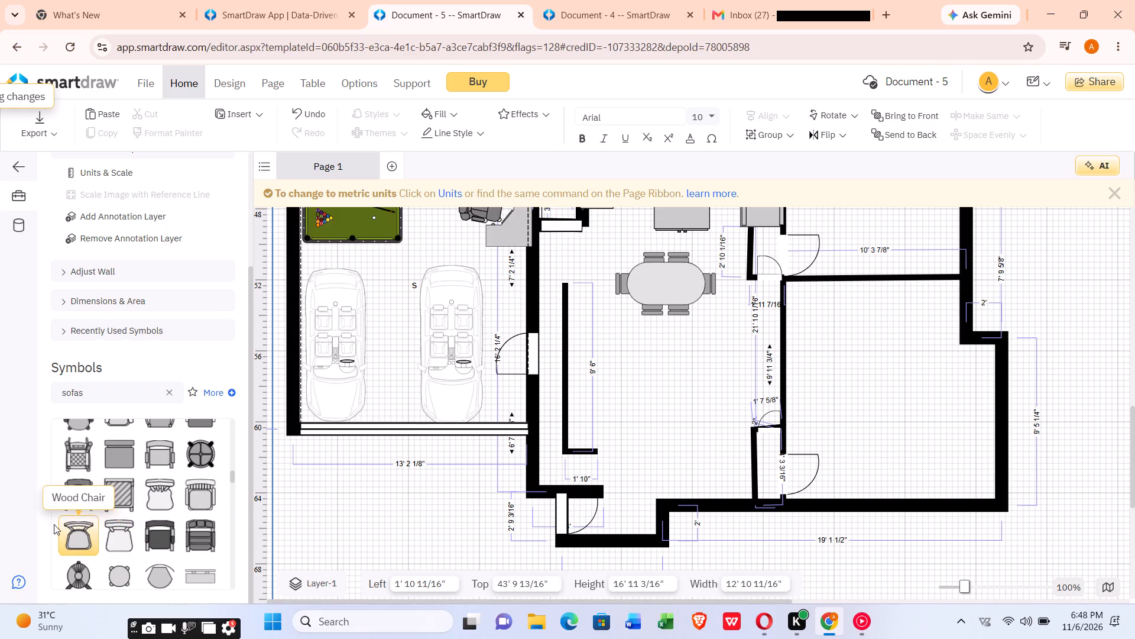
pyautogui.scroll(3, 170, 527)
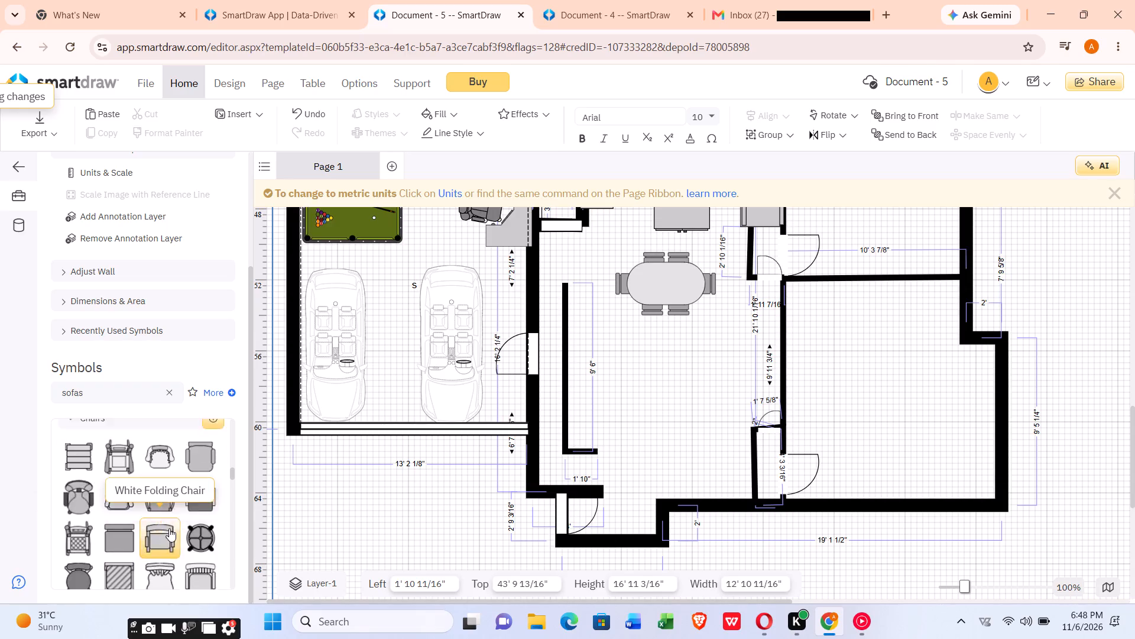
pyautogui.scroll(3, 169, 528)
pyautogui.scroll(-1, 161, 540)
pyautogui.scroll(2, 161, 541)
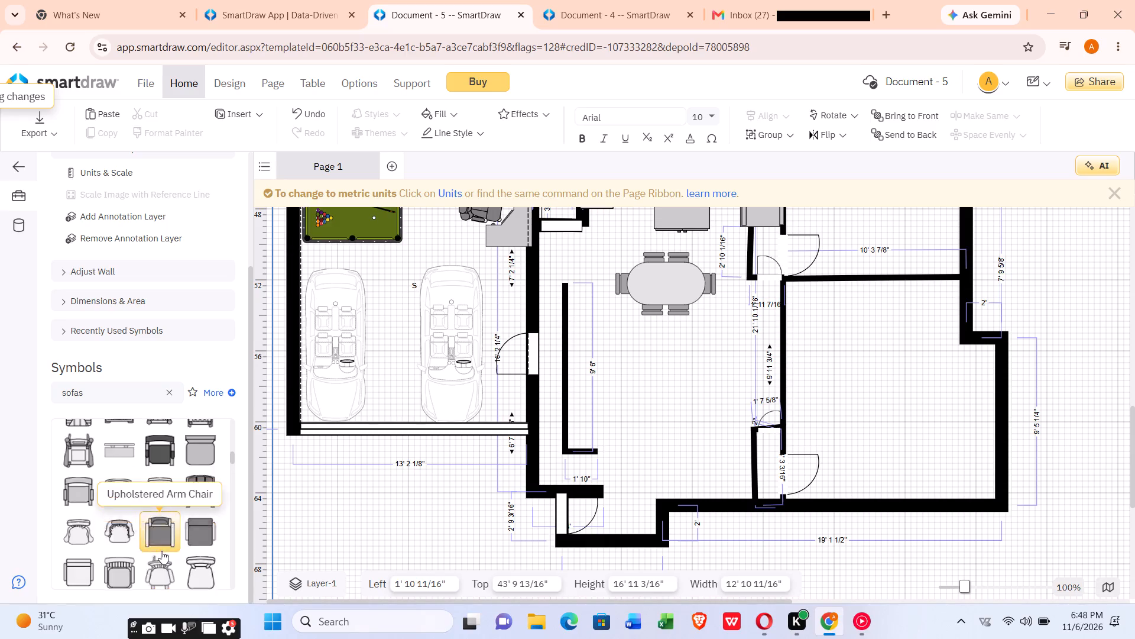
pyautogui.scroll(2, 161, 554)
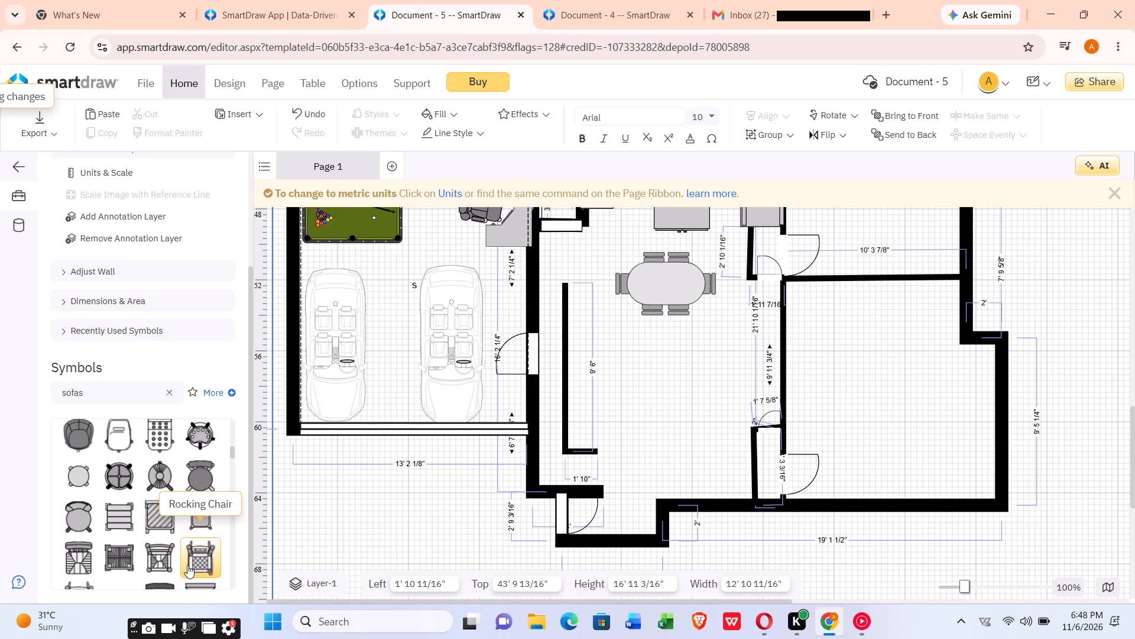
pyautogui.scroll(-1, 96, 545)
pyautogui.scroll(2, 96, 545)
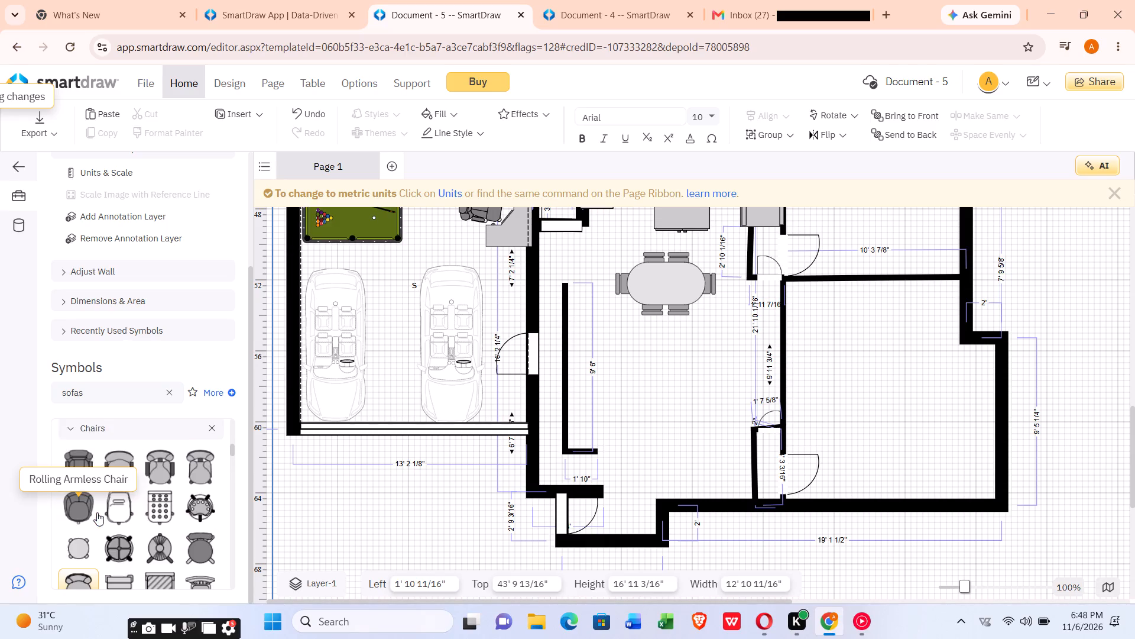
pyautogui.scroll(1, 97, 512)
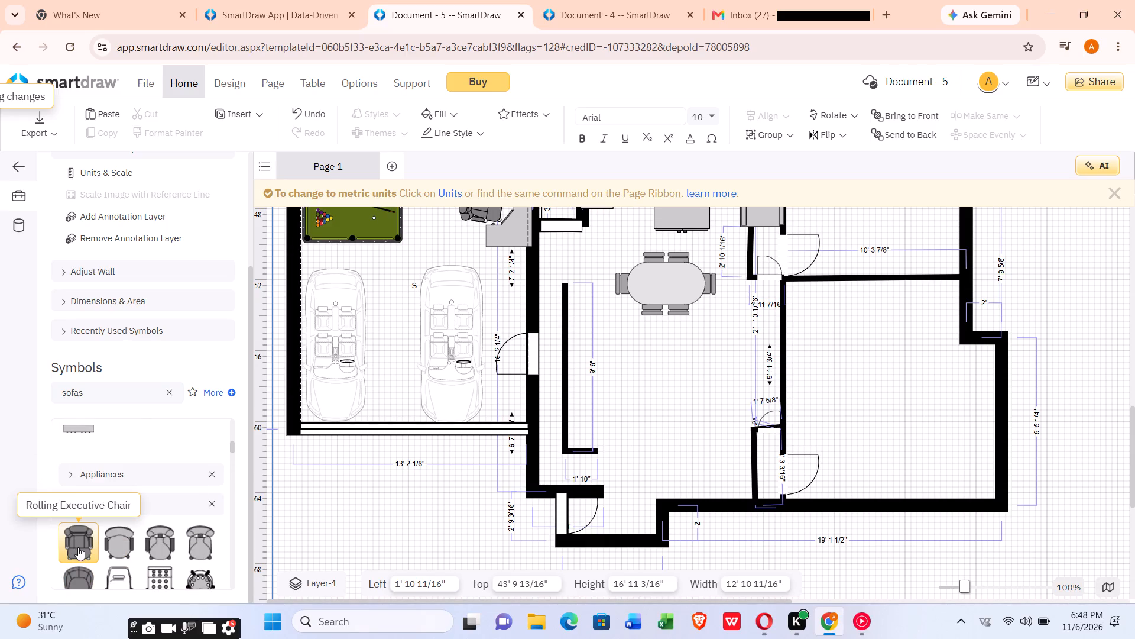
pyautogui.scroll(-1, 78, 561)
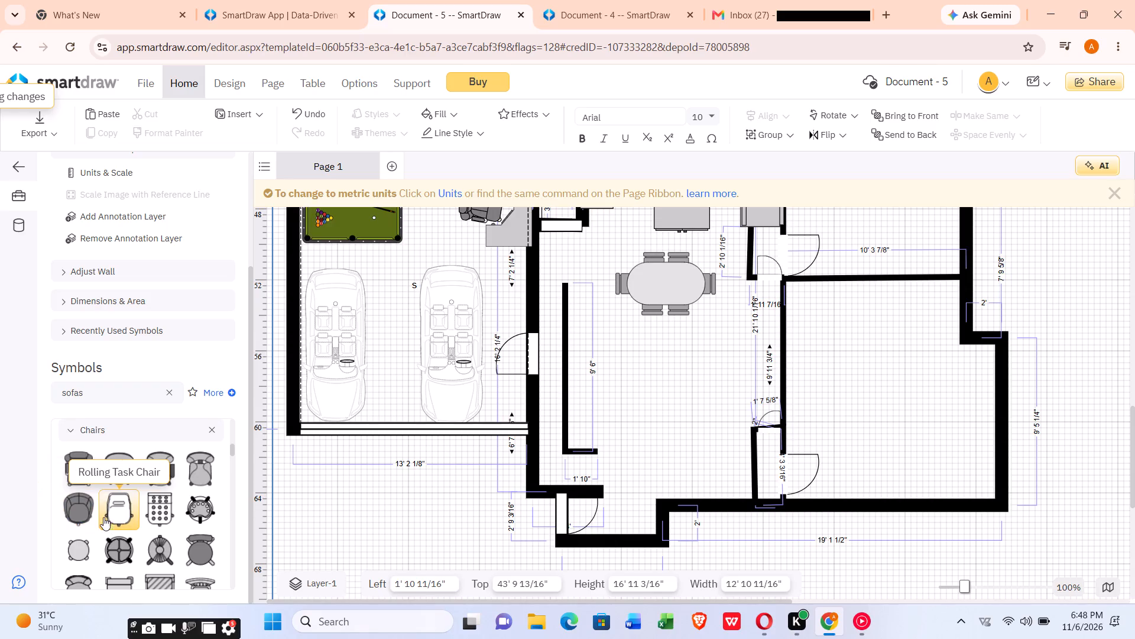
pyautogui.moveTo(91, 509); pyautogui.dragTo(90, 504)
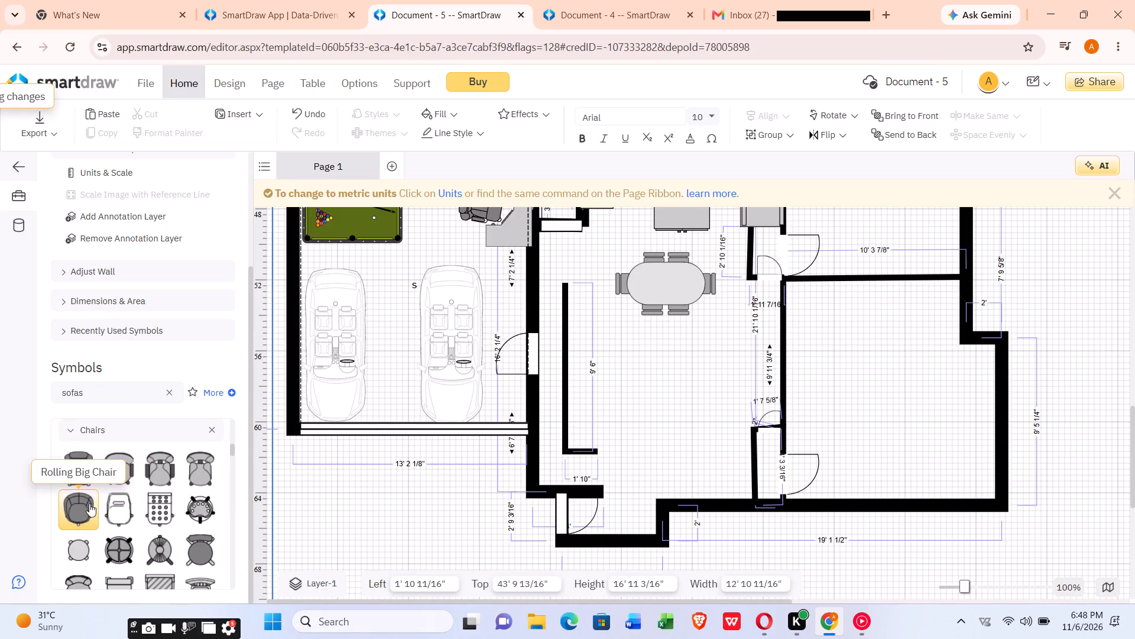
pyautogui.scroll(-1, 119, 504)
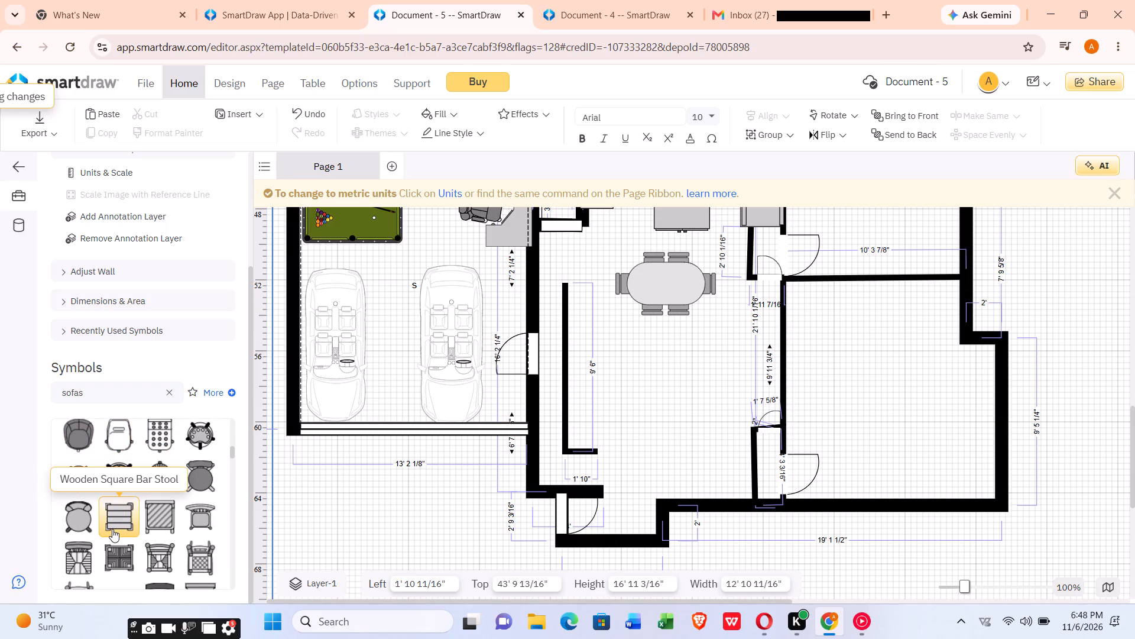
pyautogui.scroll(-2, 118, 551)
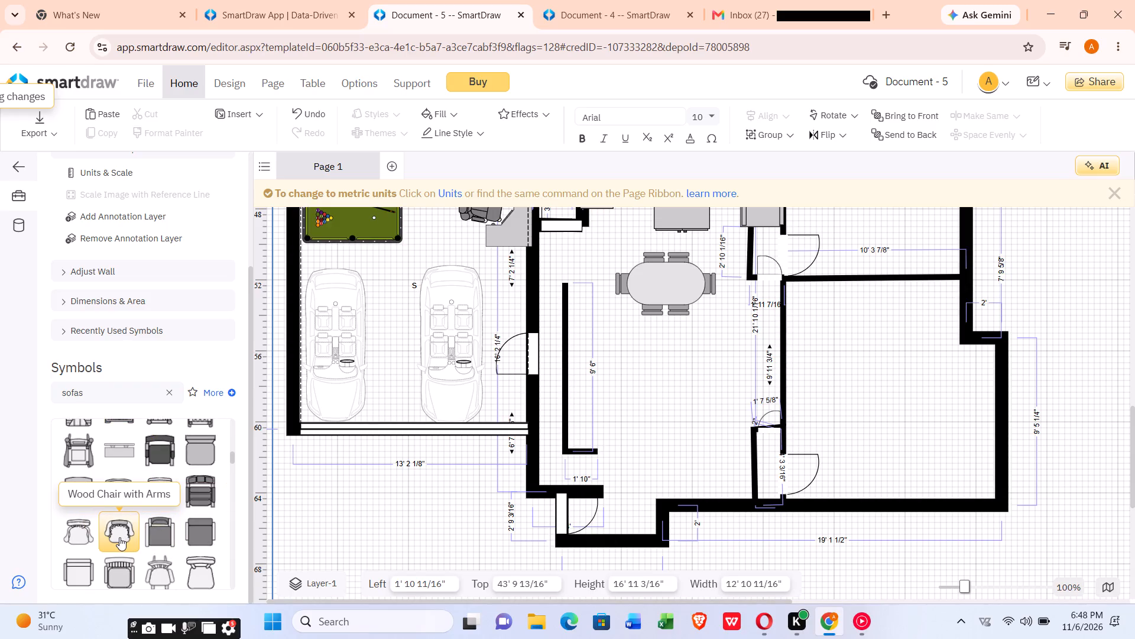
pyautogui.scroll(-1, 125, 558)
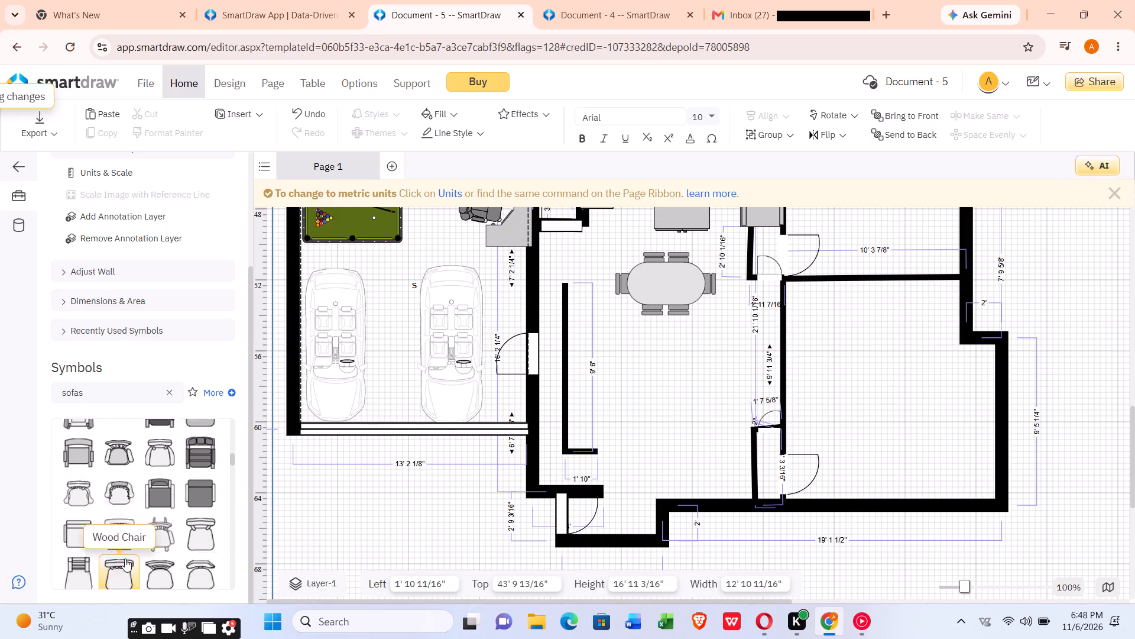
pyautogui.scroll(-2, 125, 561)
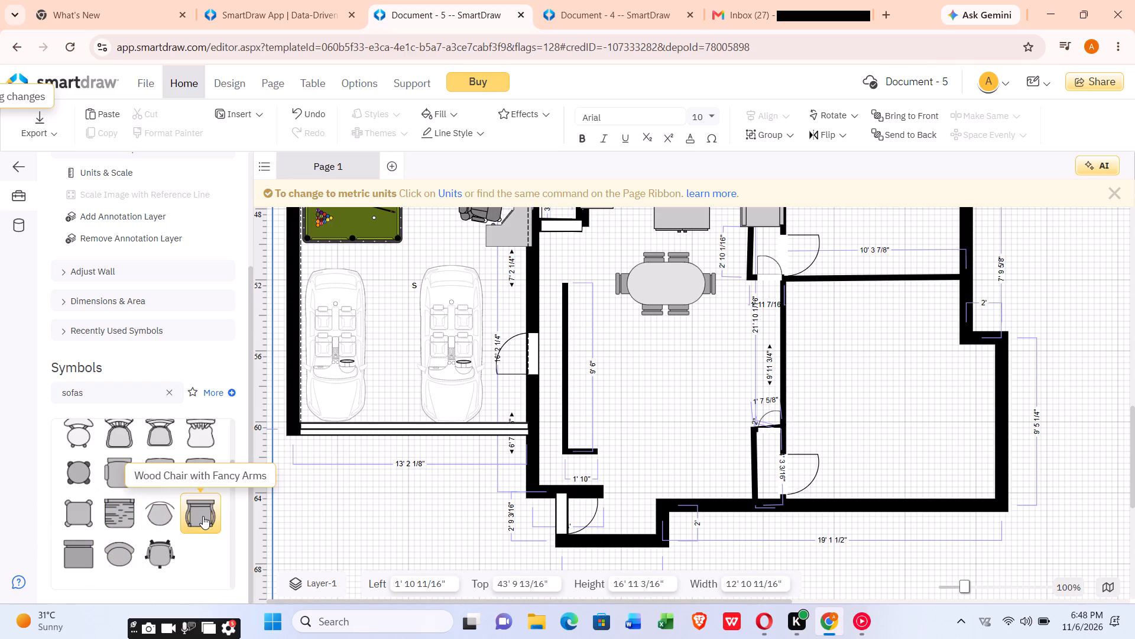
pyautogui.scroll(1, 202, 517)
pyautogui.scroll(-3, 199, 531)
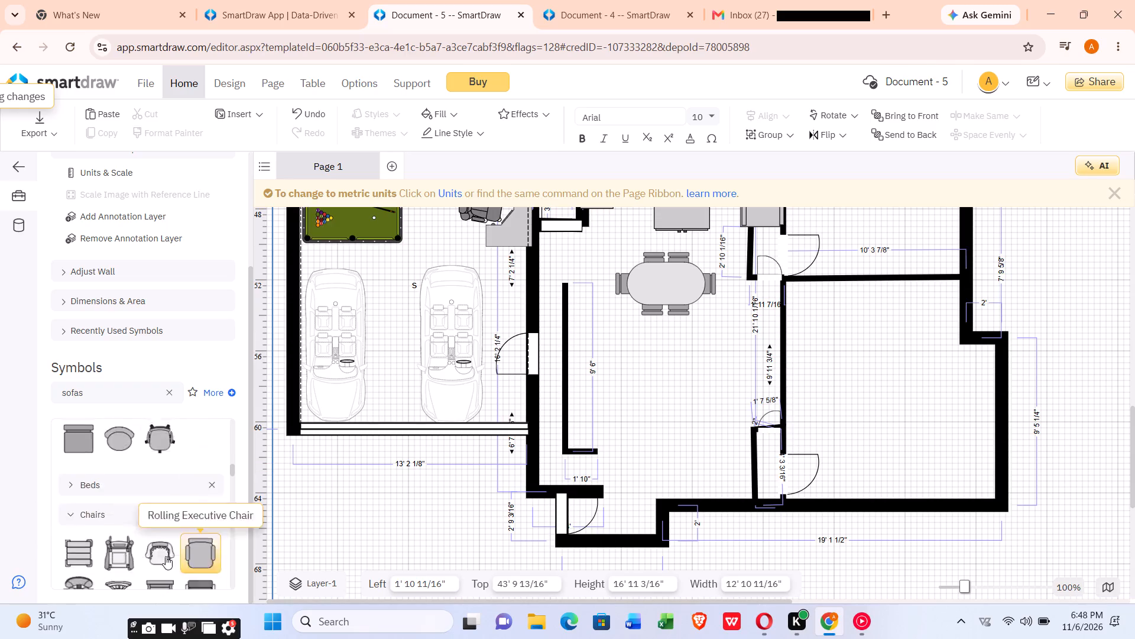
pyautogui.scroll(-1, 148, 558)
pyautogui.scroll(-2, 93, 568)
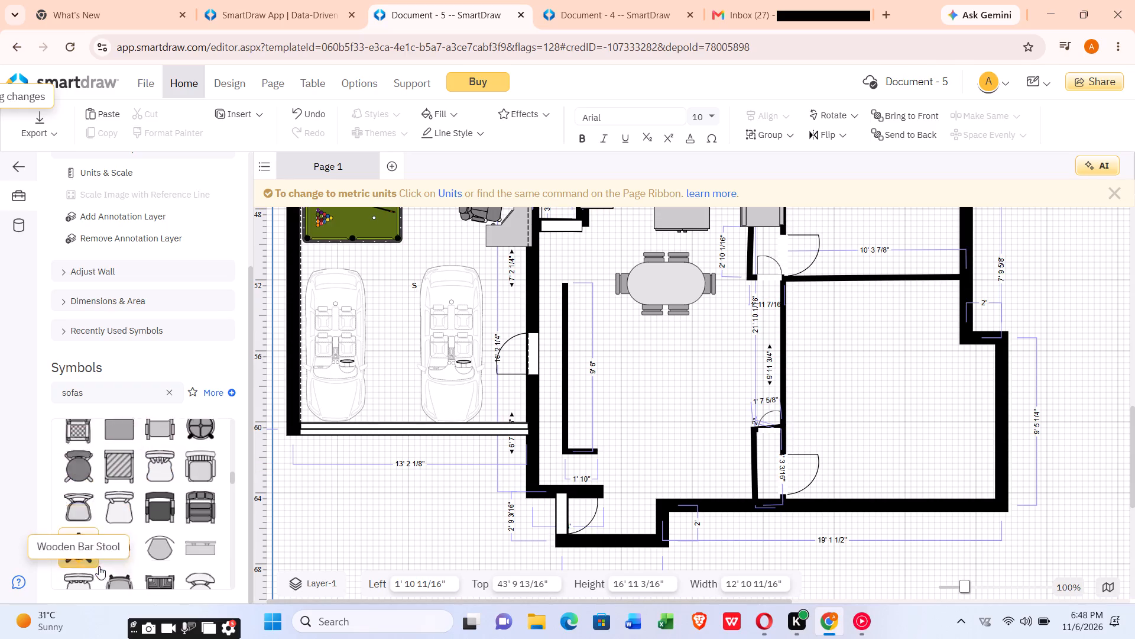
pyautogui.scroll(-2, 165, 496)
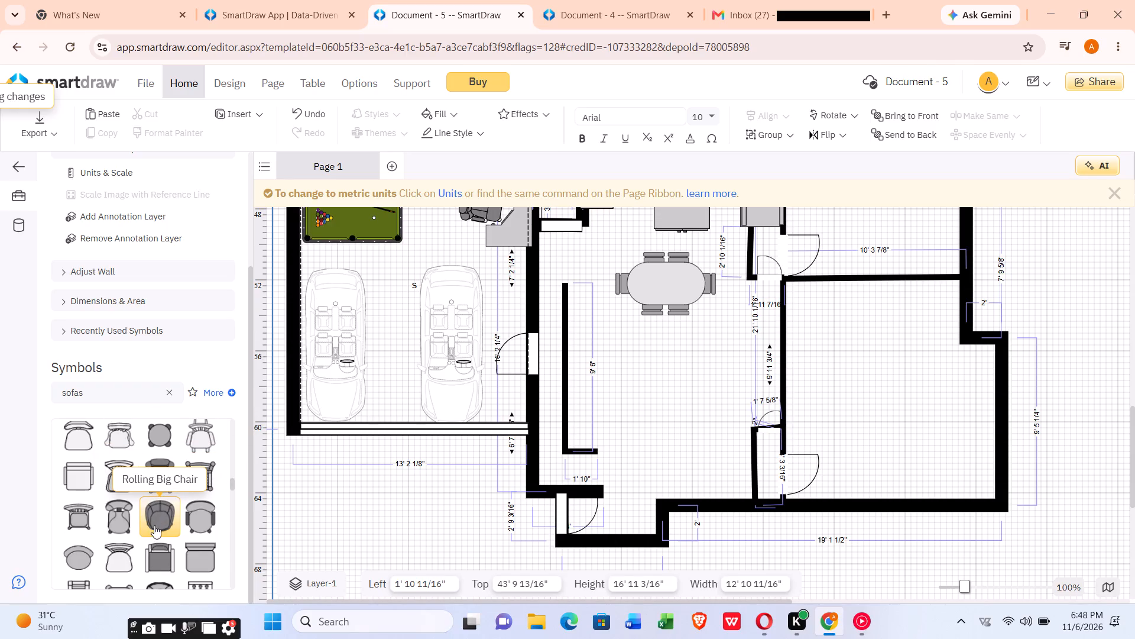
pyautogui.scroll(-1, 162, 515)
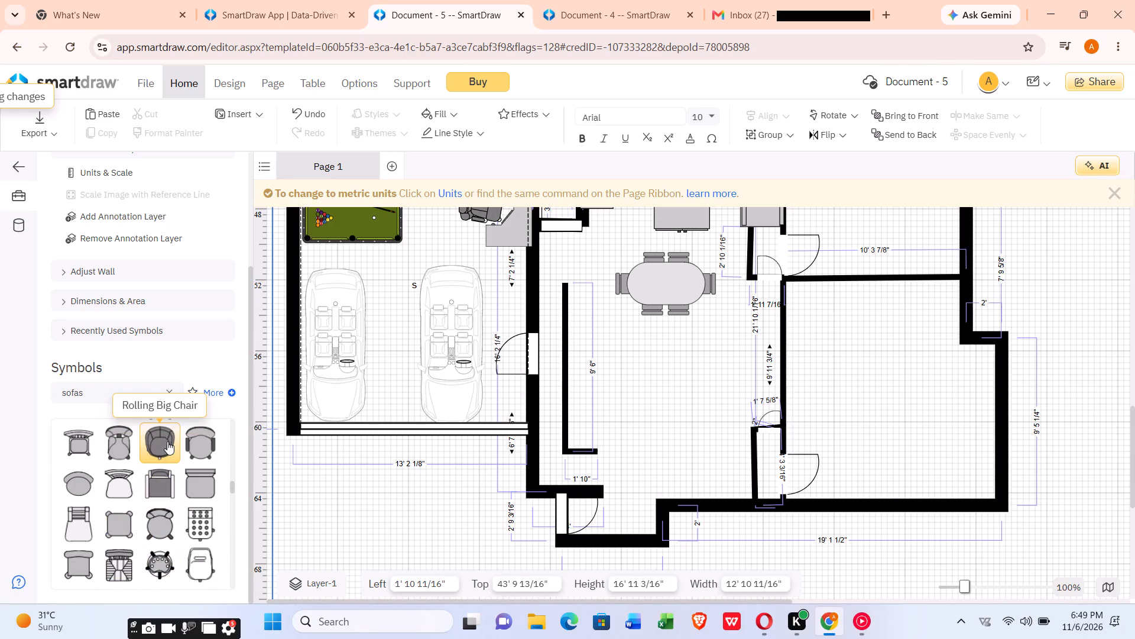
# Place a Rolling Big Chair in the open room below the dining table, near the lower wall, at 22' 5" left, 61' 8" top.
pyautogui.moveTo(167, 441); pyautogui.dragTo(180, 446)
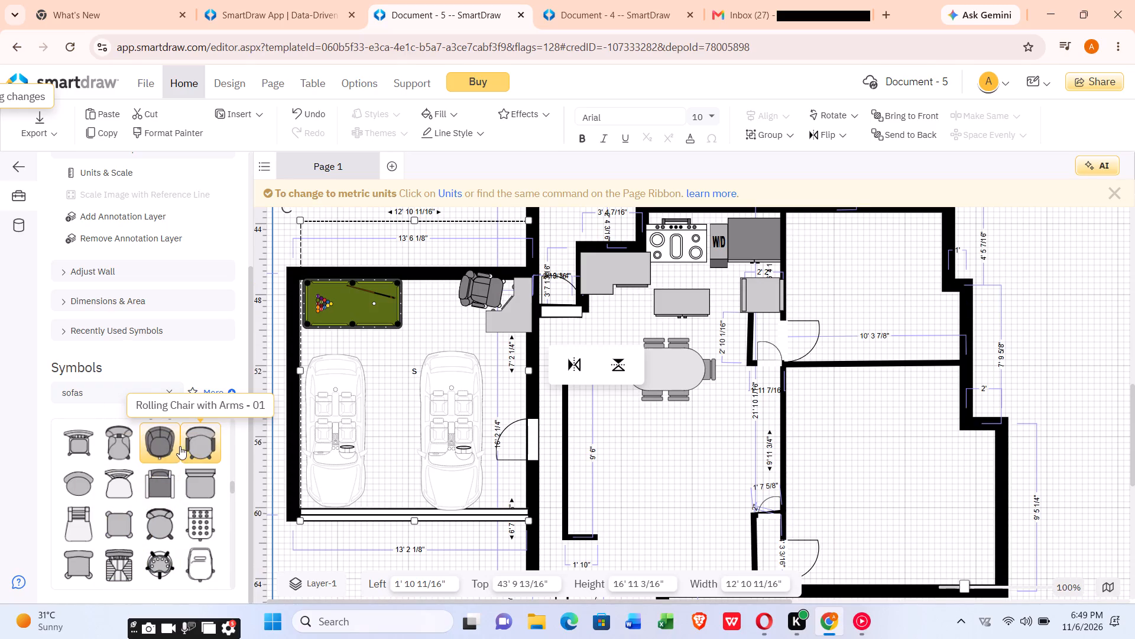
pyautogui.moveTo(161, 441); pyautogui.dragTo(620, 496)
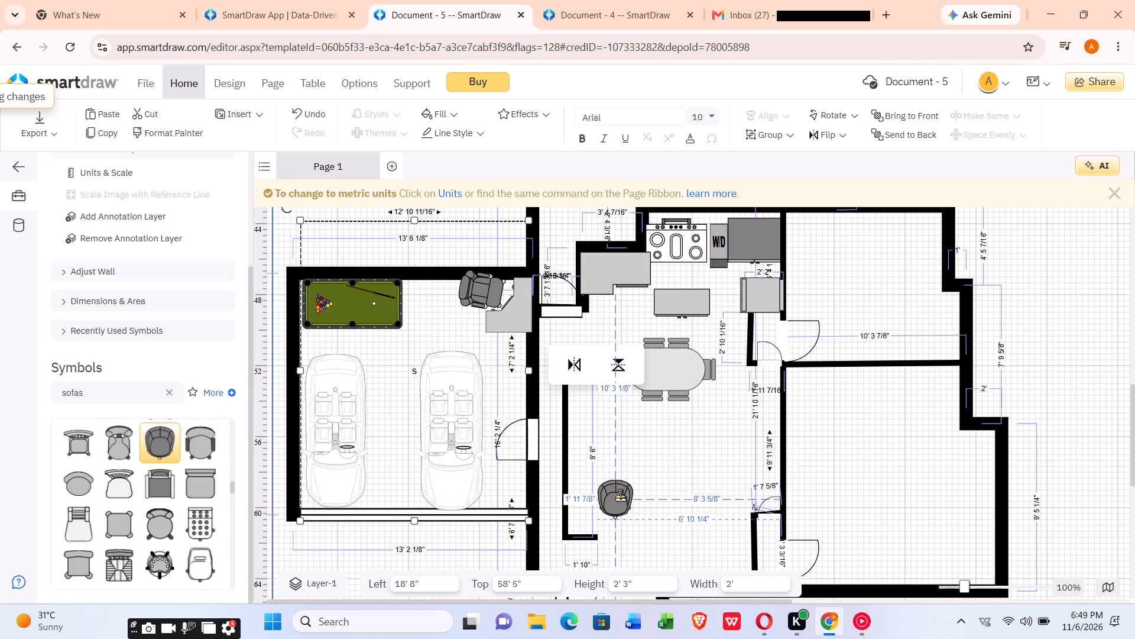
pyautogui.moveTo(620, 496); pyautogui.dragTo(678, 496)
pyautogui.scroll(-1, 669, 519)
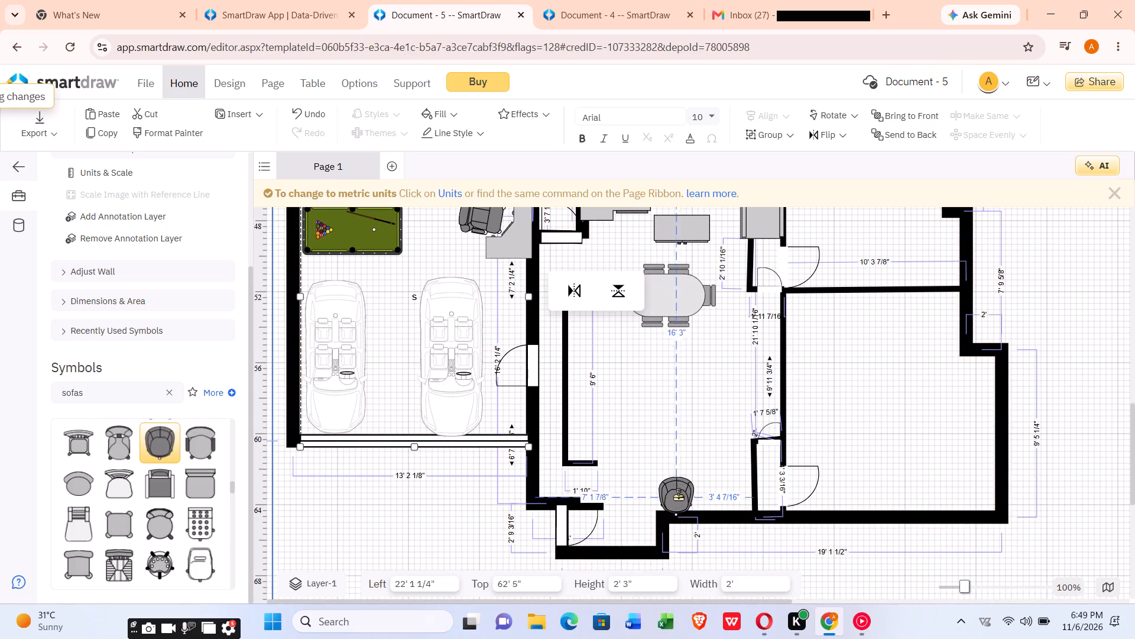
pyautogui.moveTo(678, 496); pyautogui.dragTo(681, 482)
# Rotate the Rolling Big Chair by roughly half a turn so that it is reversed and nearly upright.
pyautogui.moveTo(647, 444); pyautogui.dragTo(646, 473)
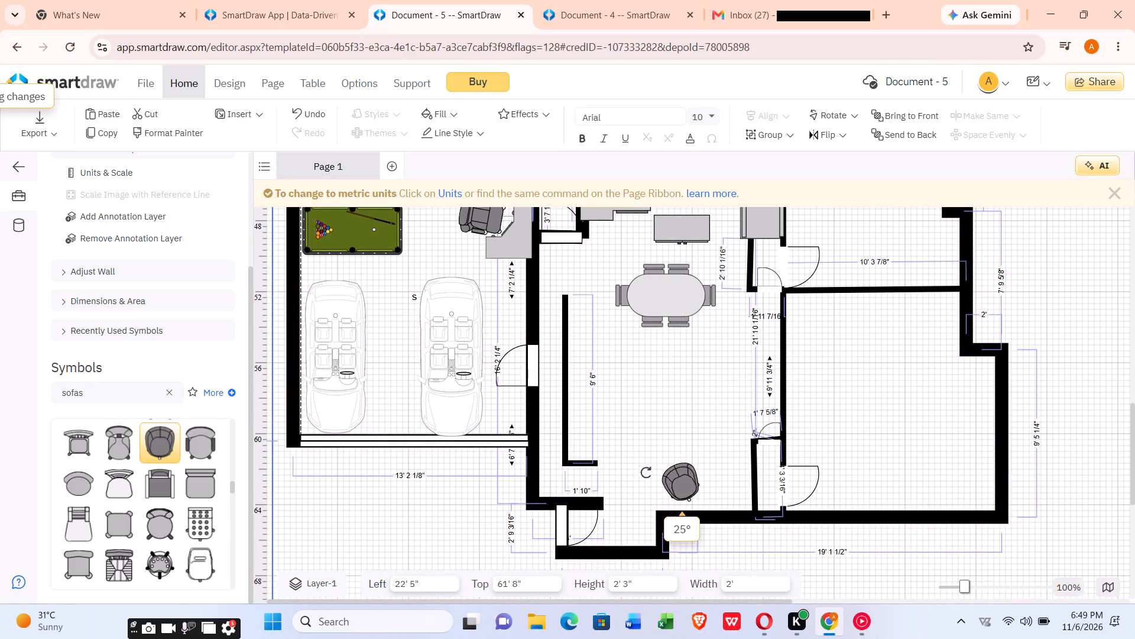
pyautogui.moveTo(646, 473); pyautogui.dragTo(773, 528)
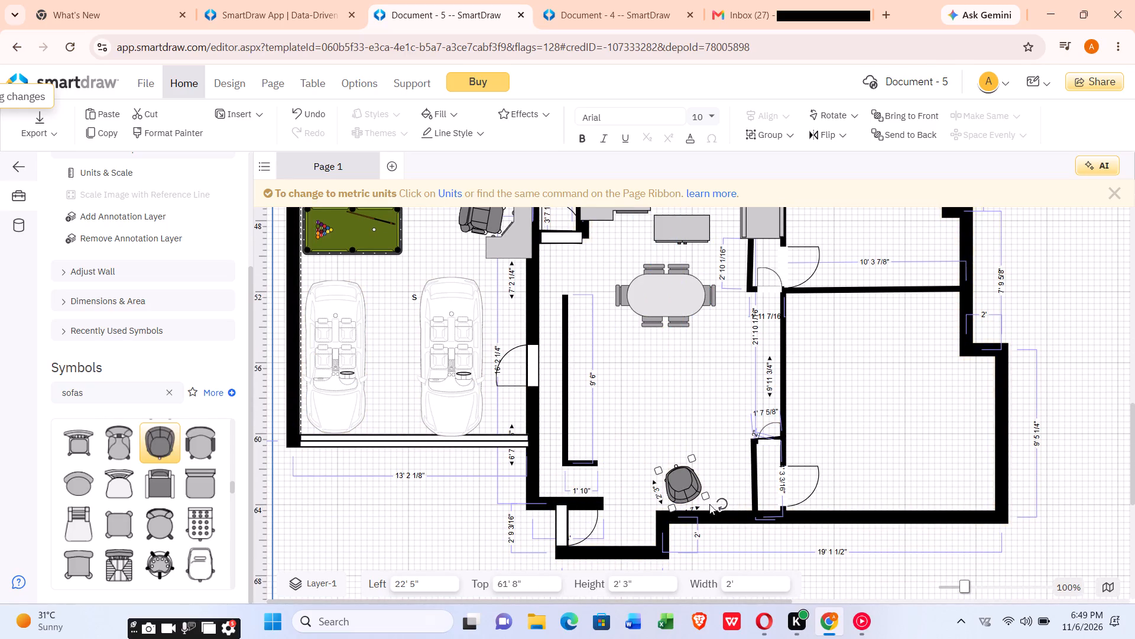
pyautogui.moveTo(719, 501); pyautogui.dragTo(718, 515)
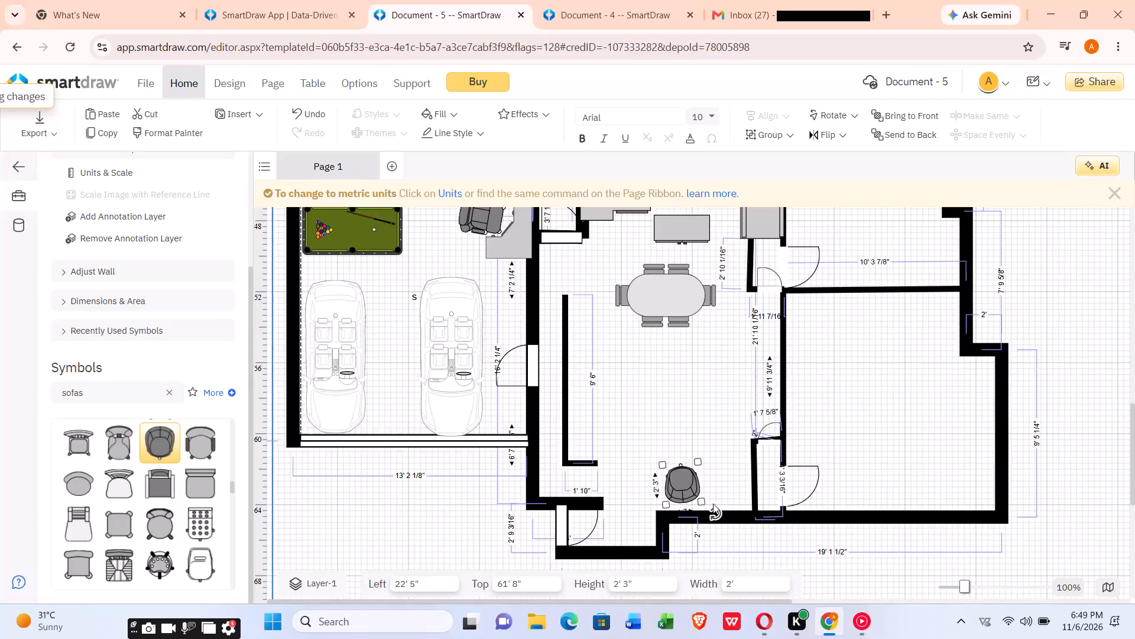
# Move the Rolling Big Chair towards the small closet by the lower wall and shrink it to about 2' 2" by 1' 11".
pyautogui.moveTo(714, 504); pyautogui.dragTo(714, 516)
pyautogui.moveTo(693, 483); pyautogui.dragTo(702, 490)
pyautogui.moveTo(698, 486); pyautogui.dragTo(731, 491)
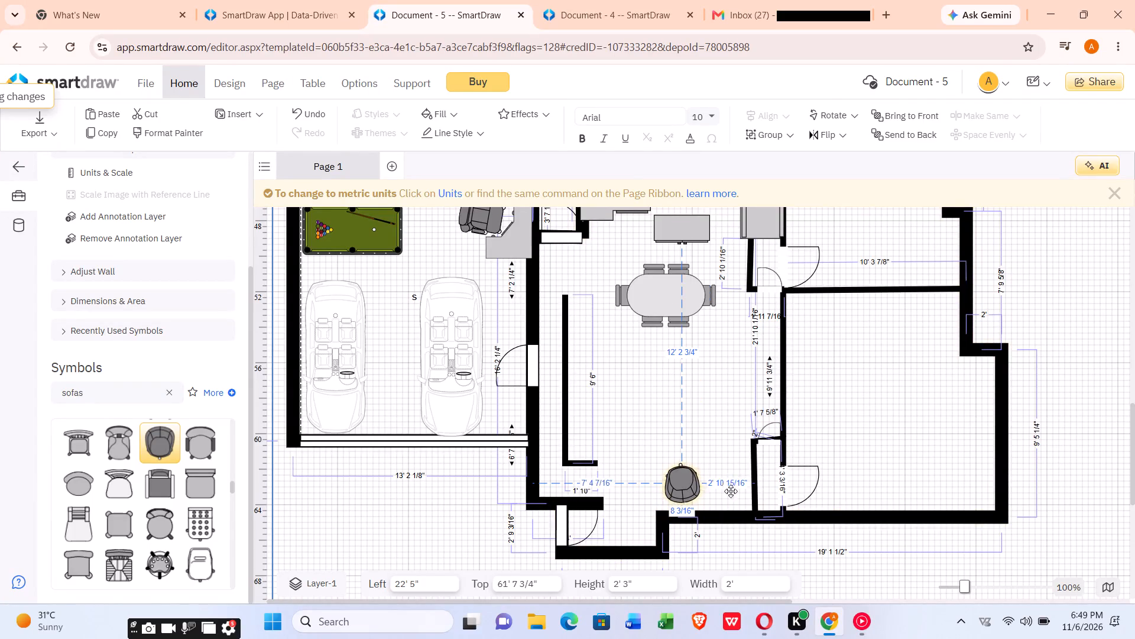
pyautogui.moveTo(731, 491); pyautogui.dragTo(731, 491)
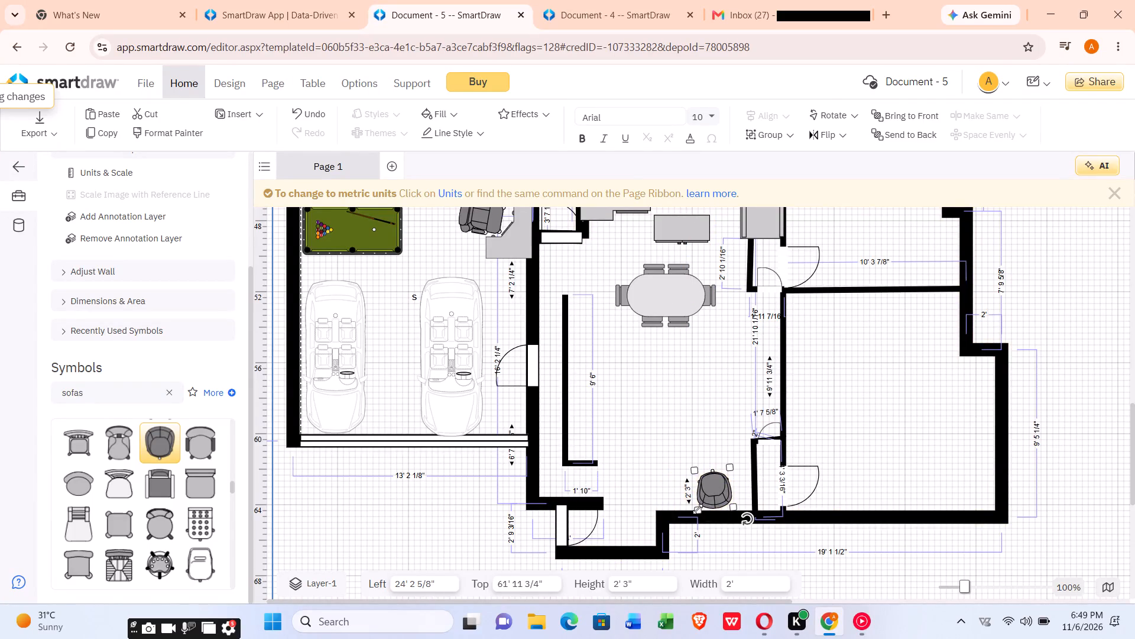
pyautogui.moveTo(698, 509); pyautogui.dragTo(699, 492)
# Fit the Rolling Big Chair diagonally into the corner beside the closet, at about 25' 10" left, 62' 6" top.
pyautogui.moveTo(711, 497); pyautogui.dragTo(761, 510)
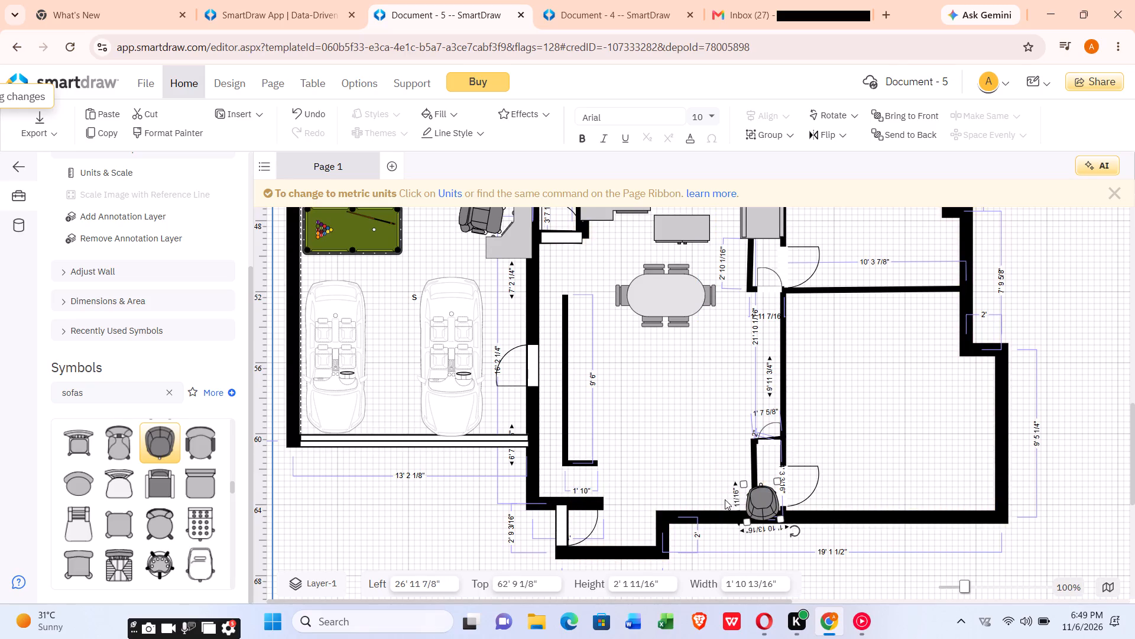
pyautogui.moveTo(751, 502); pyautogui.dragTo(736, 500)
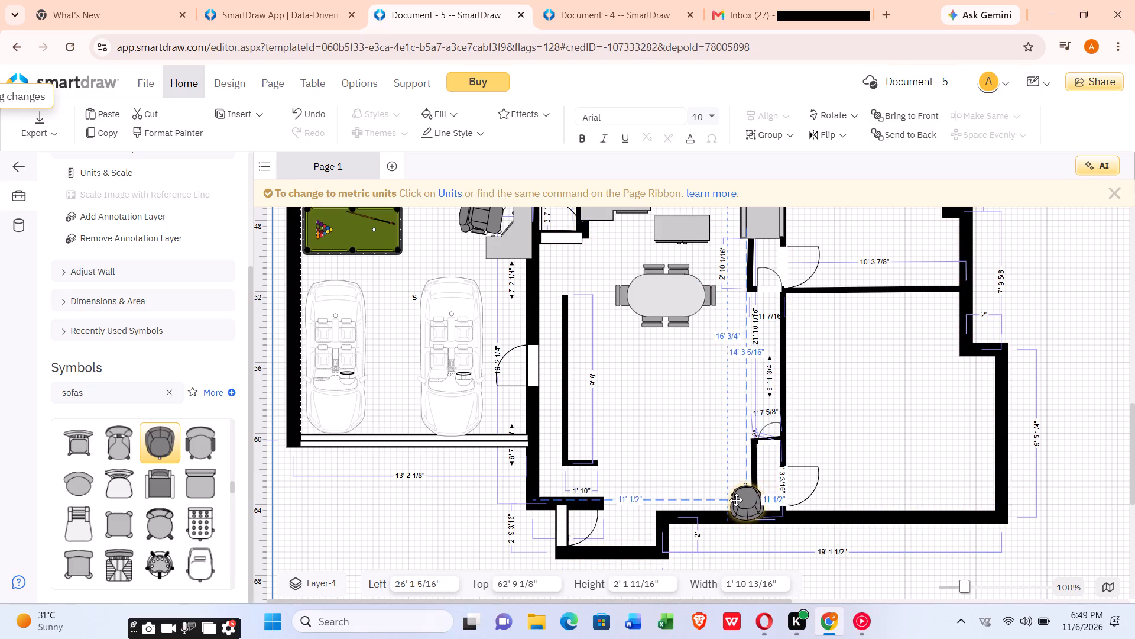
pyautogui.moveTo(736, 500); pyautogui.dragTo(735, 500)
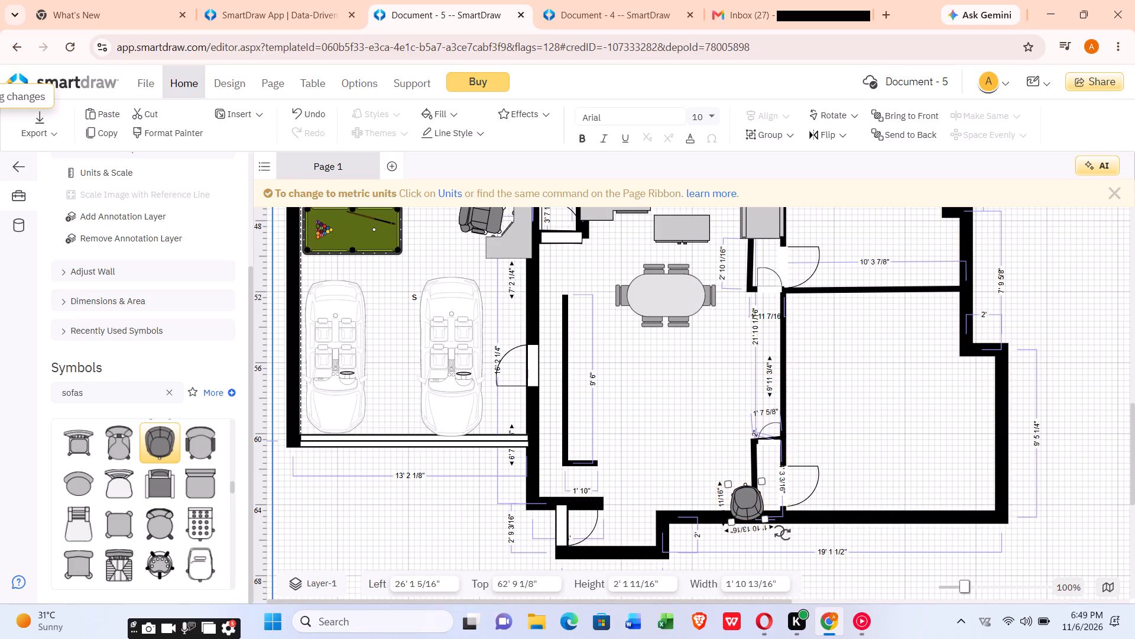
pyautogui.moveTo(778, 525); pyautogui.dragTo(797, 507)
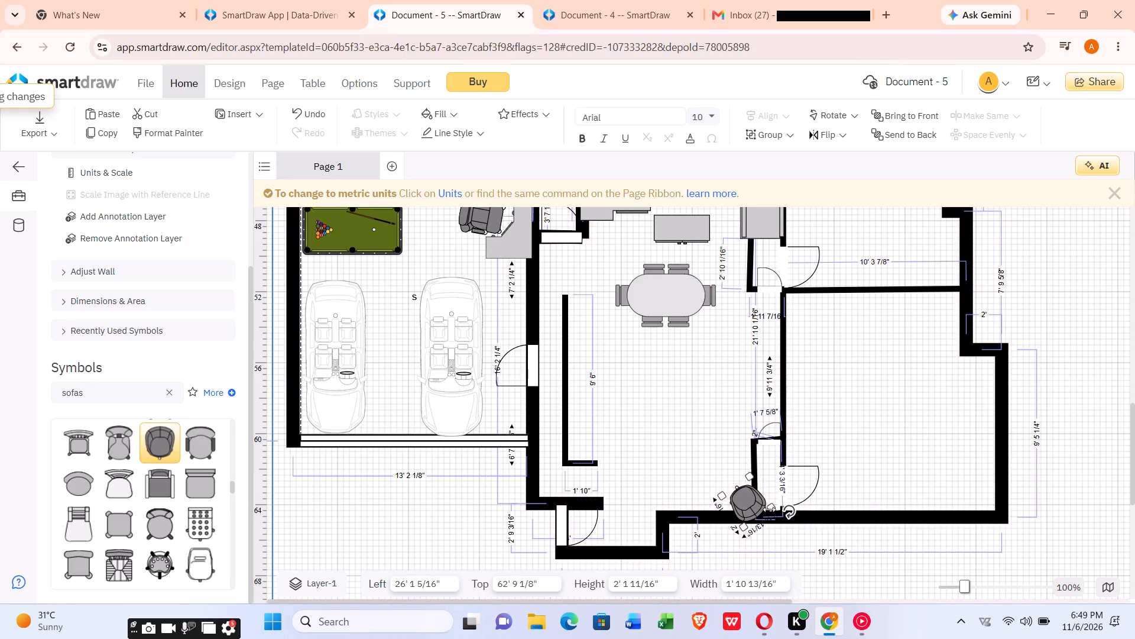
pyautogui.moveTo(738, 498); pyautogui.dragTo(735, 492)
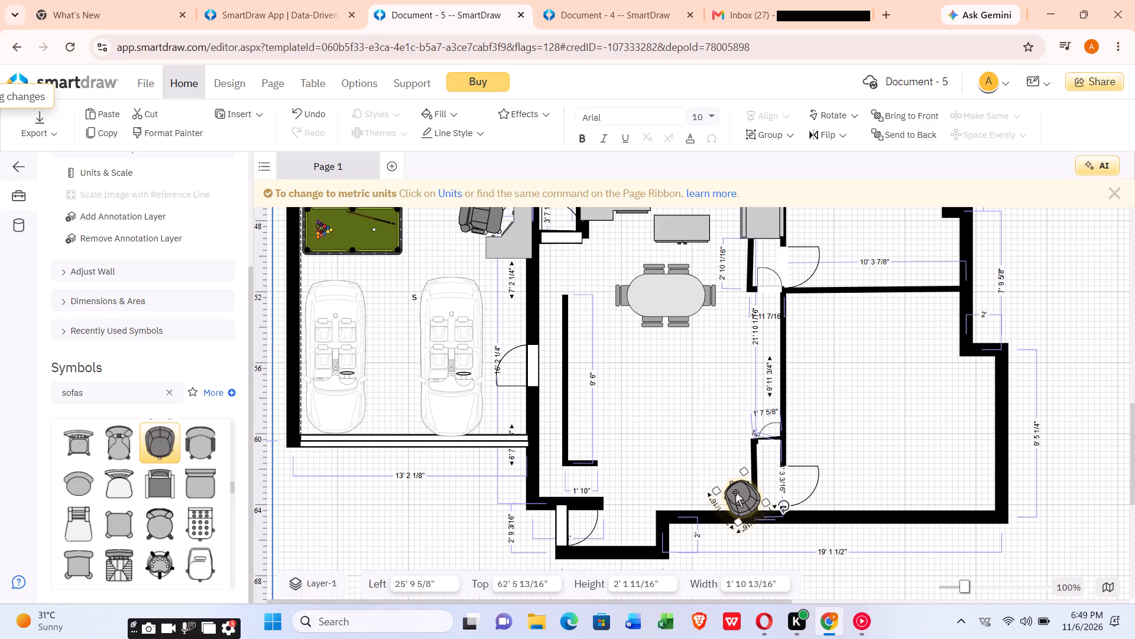
# Look through the Couches & Sofas symbols for a sofa that suits the open room's lower corner.
pyautogui.scroll(2, 677, 506)
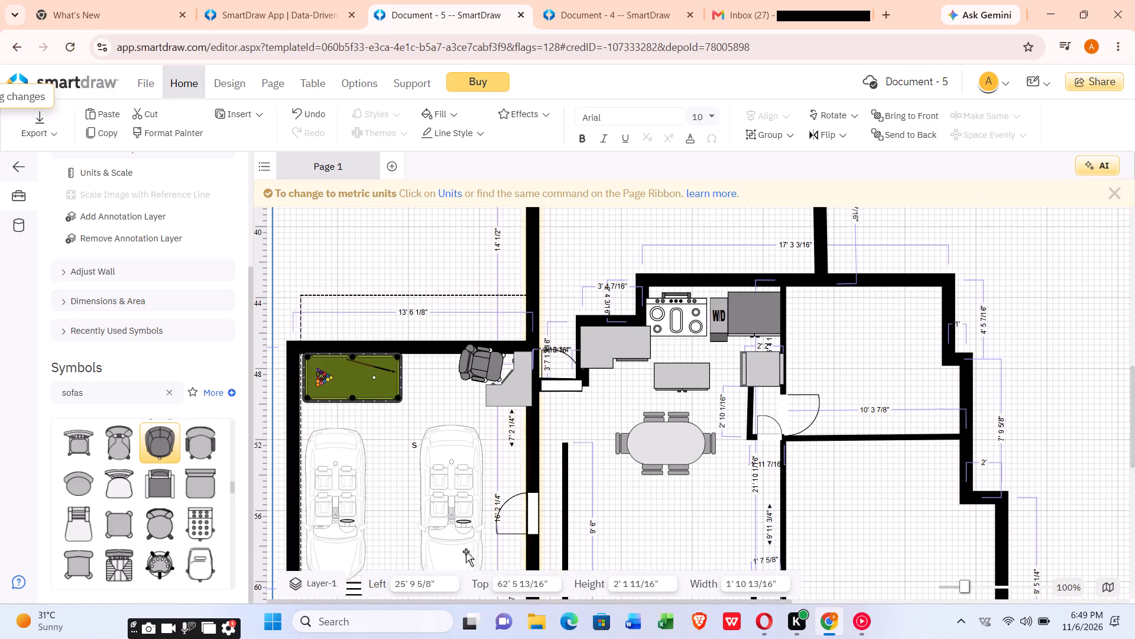
pyautogui.scroll(-1, 464, 551)
pyautogui.scroll(-4, 152, 488)
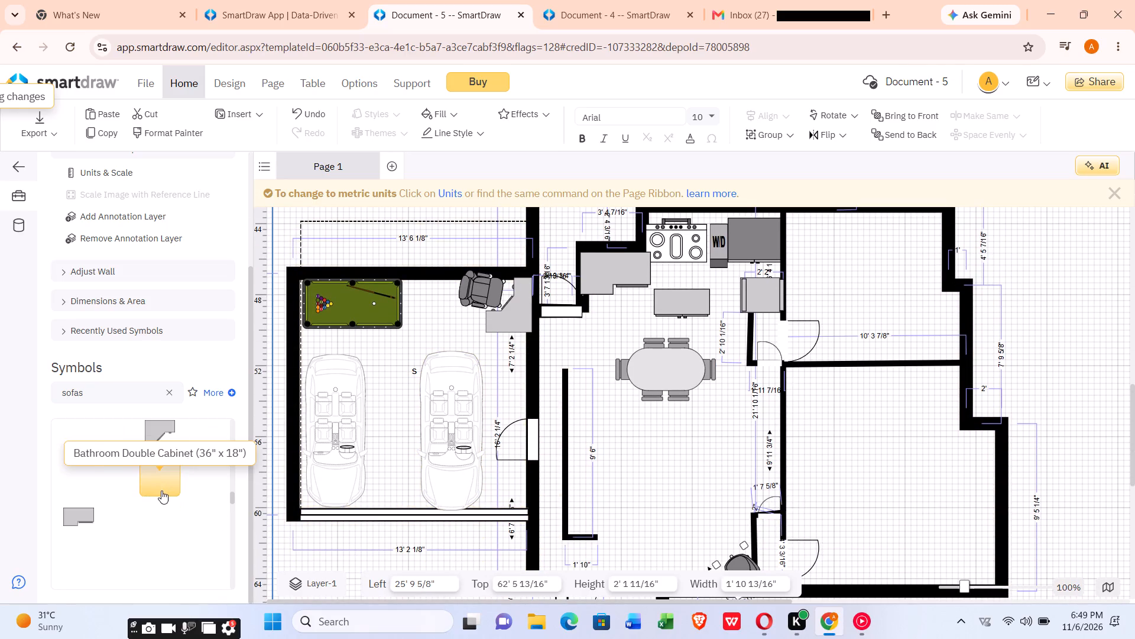
pyautogui.scroll(-4, 161, 490)
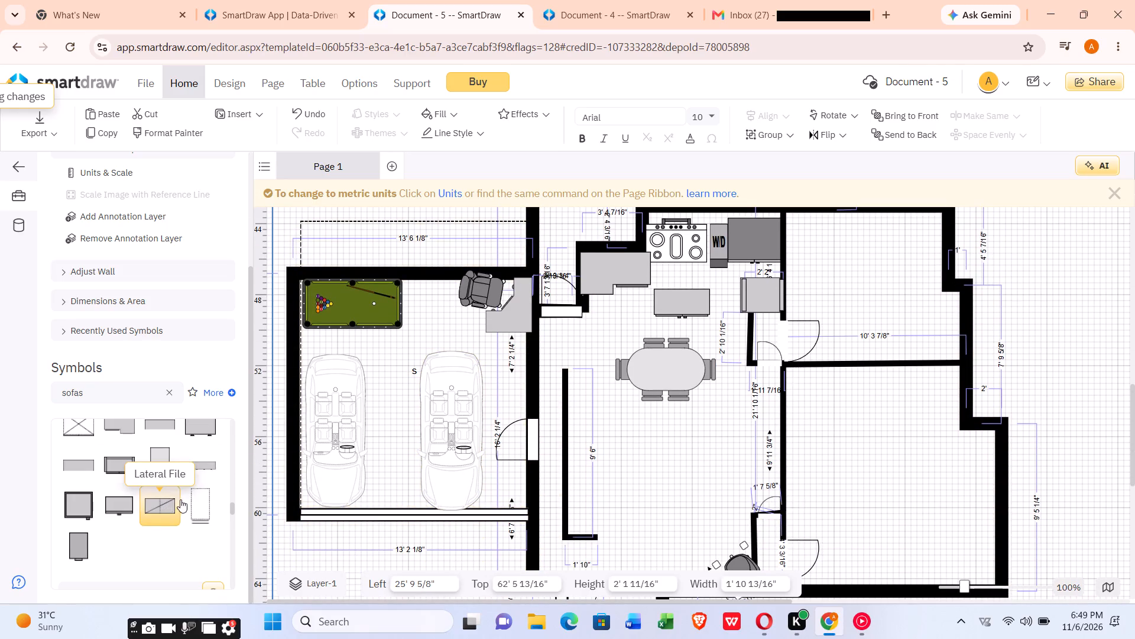
pyautogui.scroll(-6, 180, 499)
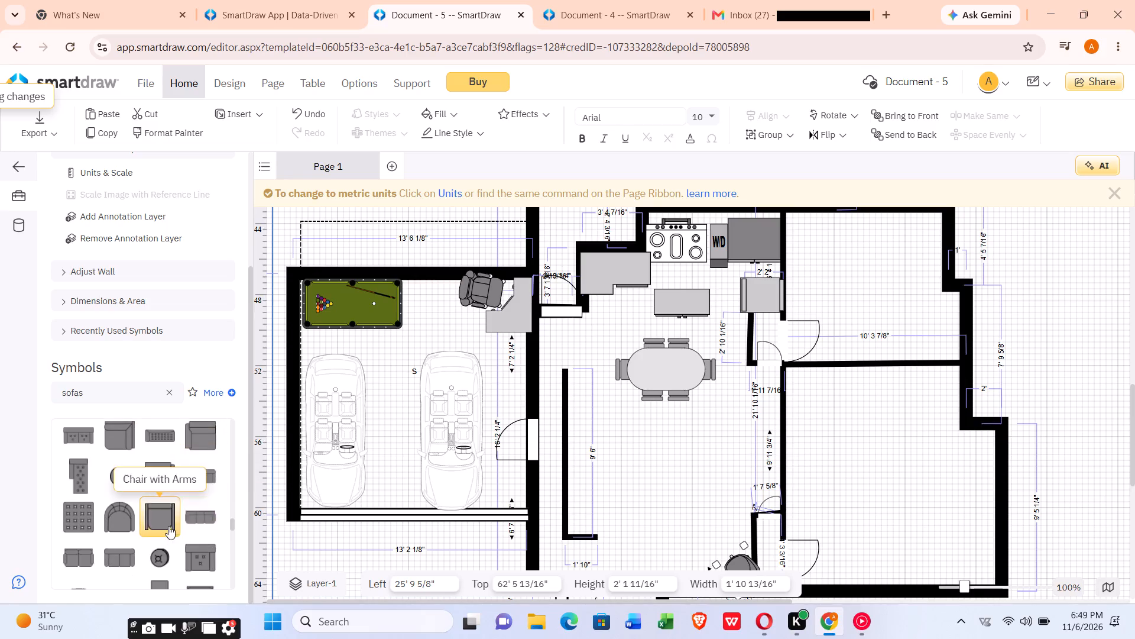
pyautogui.scroll(2, 153, 443)
pyautogui.scroll(-1, 135, 546)
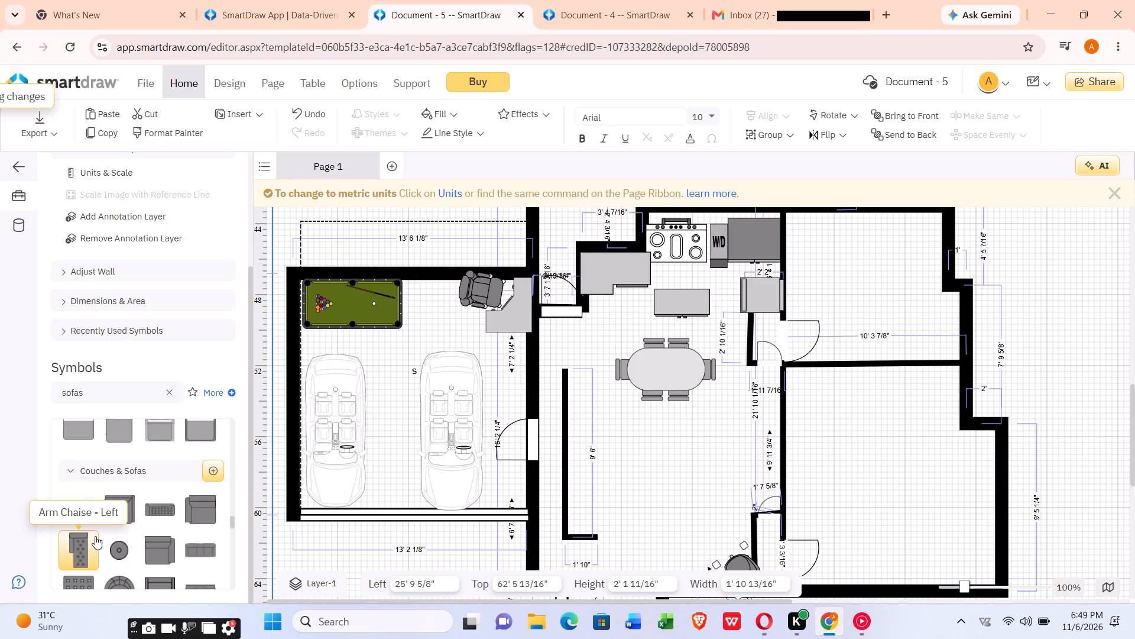
pyautogui.scroll(-1, 85, 542)
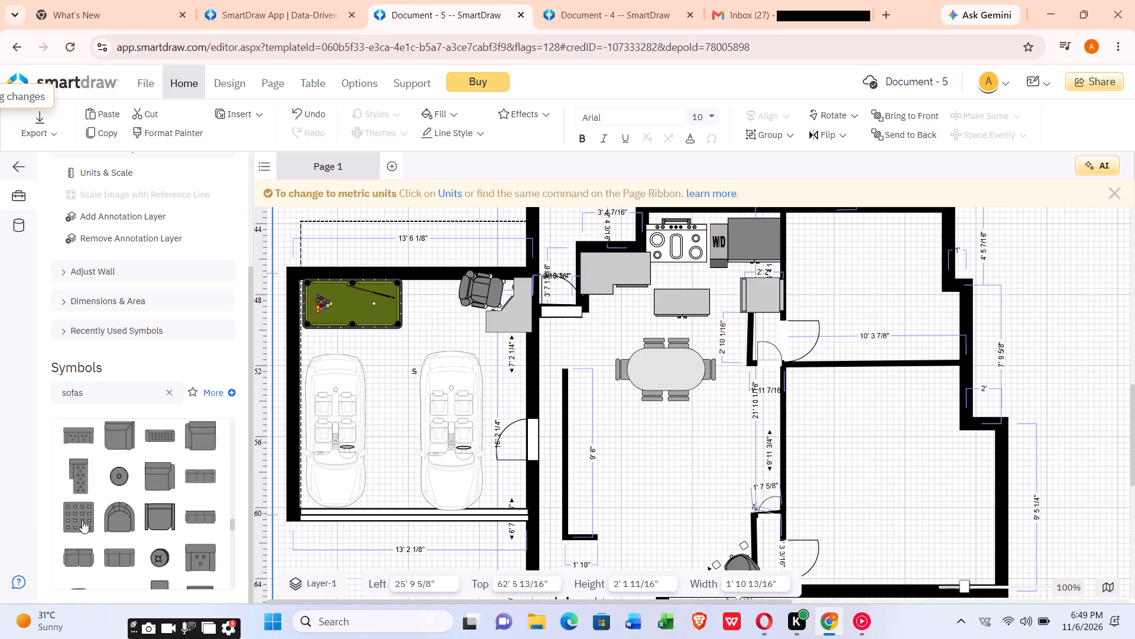
pyautogui.scroll(-1, 102, 518)
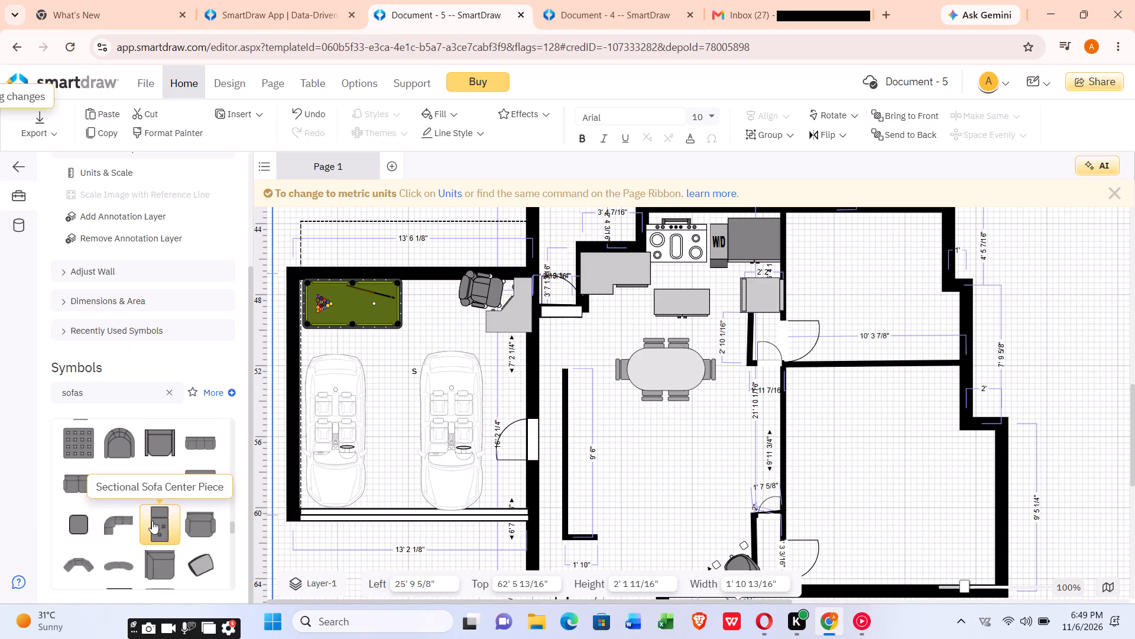
pyautogui.scroll(1, 124, 508)
pyautogui.scroll(-2, 123, 515)
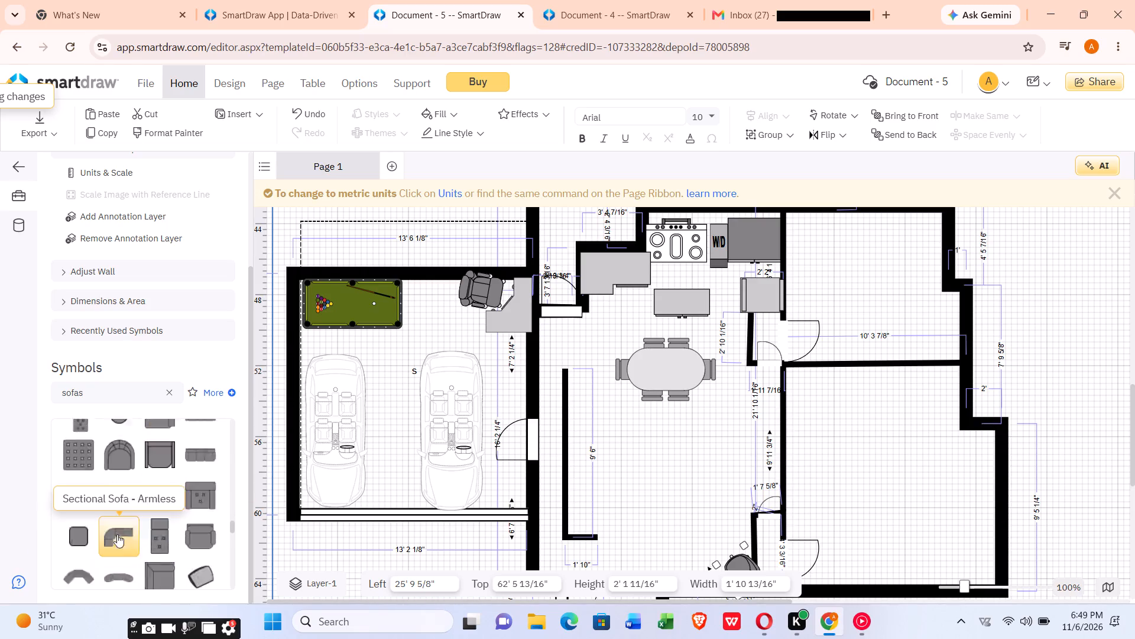
pyautogui.scroll(-1, 172, 547)
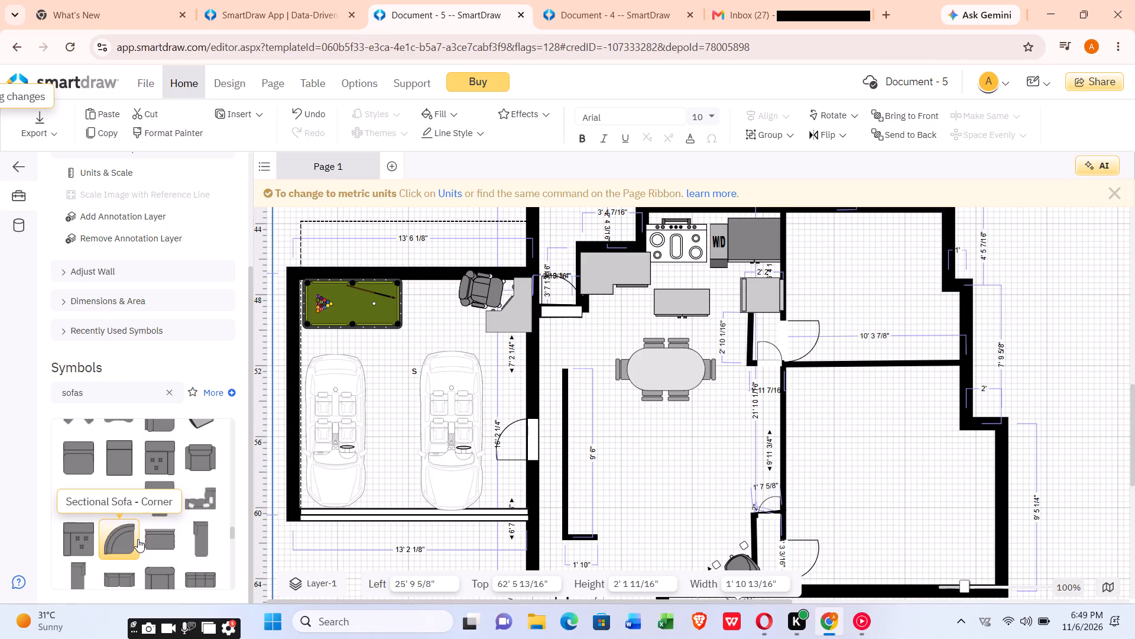
# Place a Sectional Sofa - Corner in the open room below the dining table, at 22' 7" left, 57' 4" top.
pyautogui.moveTo(127, 543); pyautogui.dragTo(703, 497)
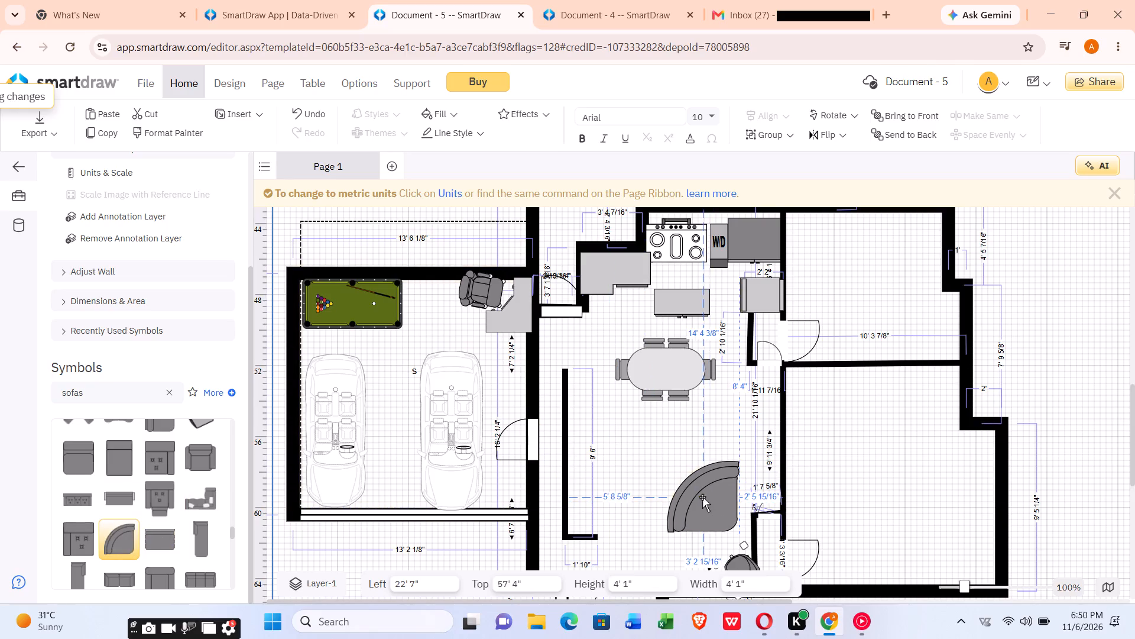
# Delete the Rolling Big Chair from the corner beside the closet.
pyautogui.scroll(-2, 695, 501)
pyautogui.rightClick(733, 415)
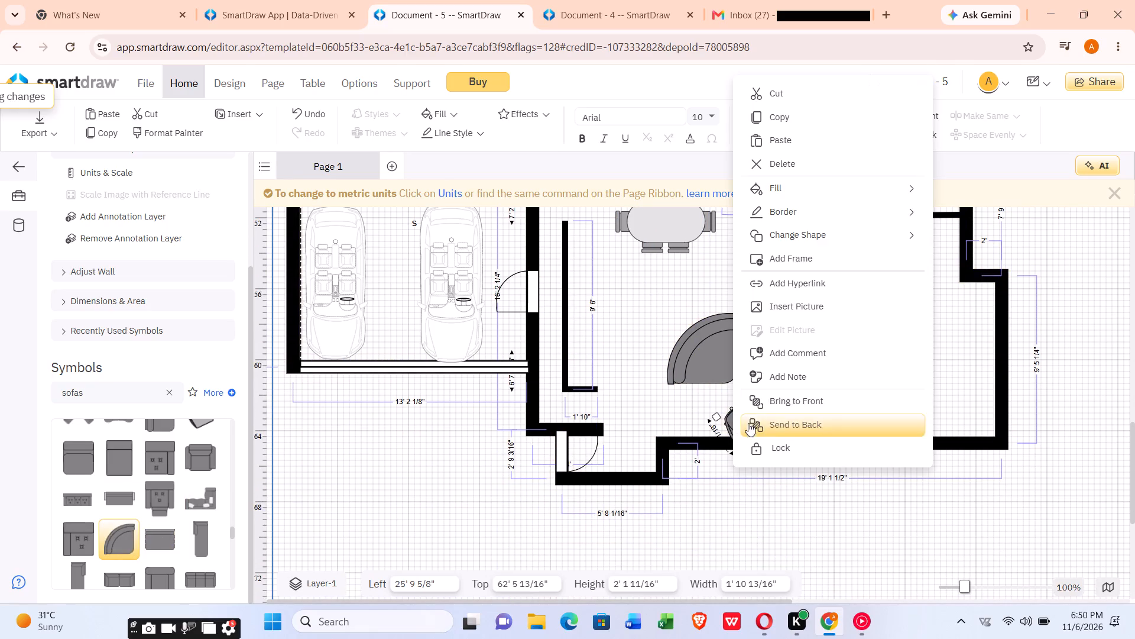
pyautogui.click(819, 169)
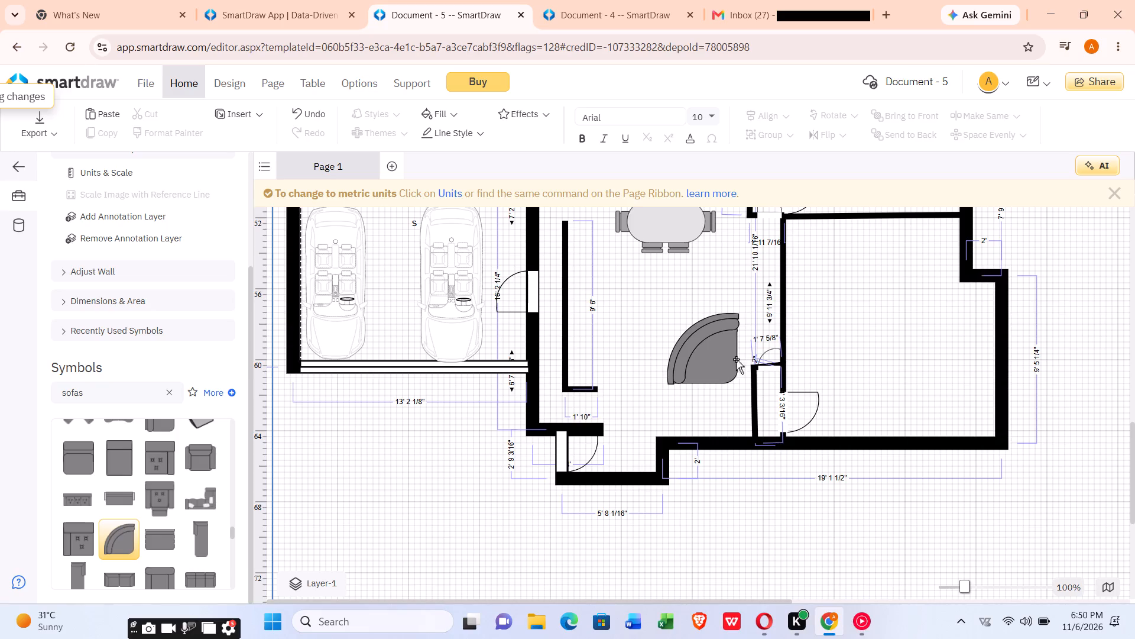
# Turn the corner sofa by roughly half a turn and move it beside the closet, at about 24' left, 61' 4" top.
pyautogui.moveTo(698, 363); pyautogui.dragTo(718, 392)
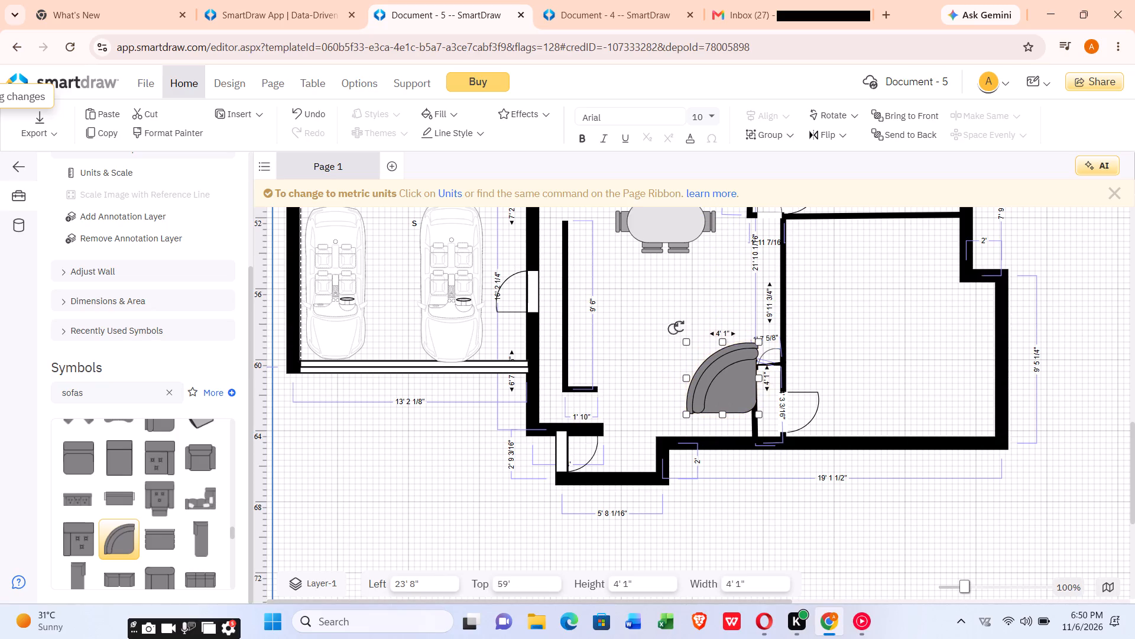
pyautogui.moveTo(672, 325); pyautogui.dragTo(770, 441)
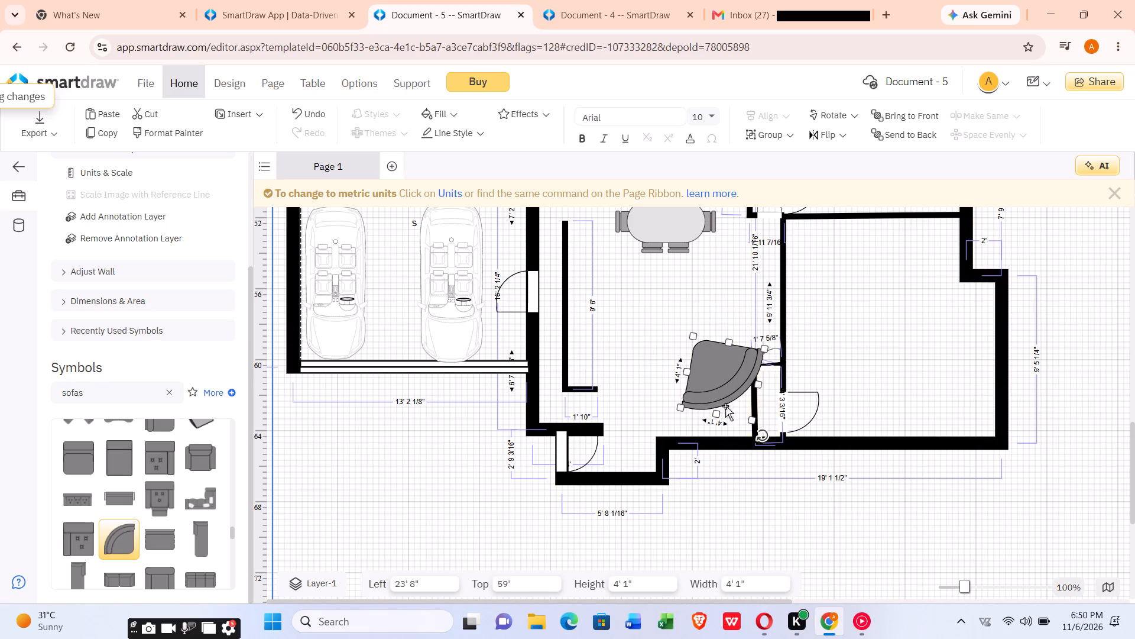
pyautogui.moveTo(714, 389); pyautogui.dragTo(721, 433)
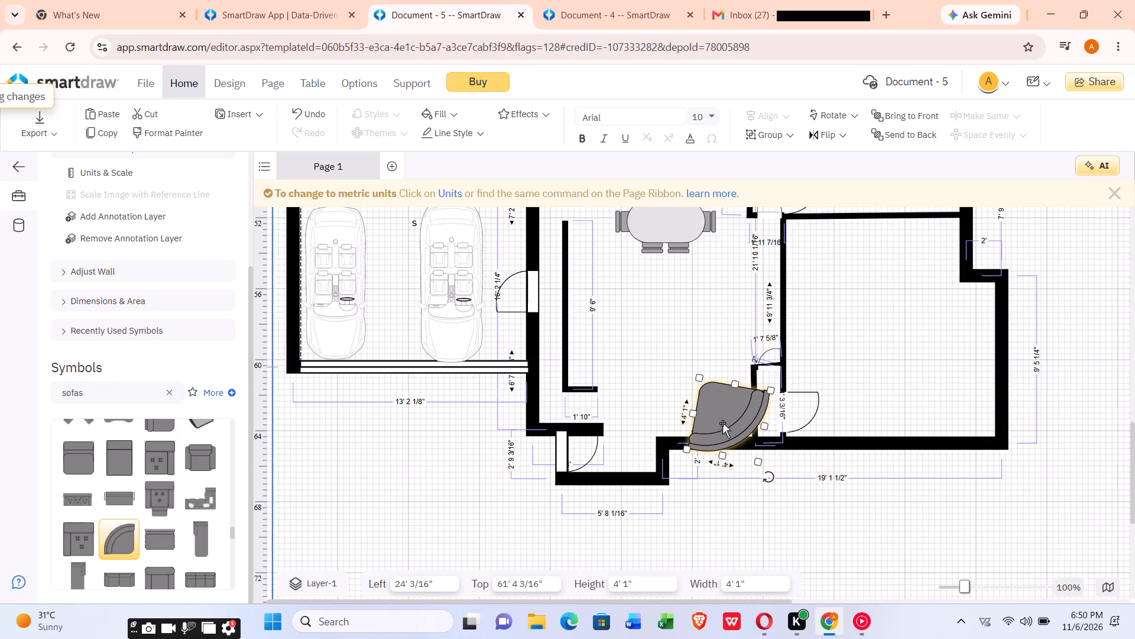
# Rotate the corner sofa roughly 30 degrees counterclockwise so its curved back follows the closet wall.
pyautogui.moveTo(784, 473); pyautogui.dragTo(784, 472)
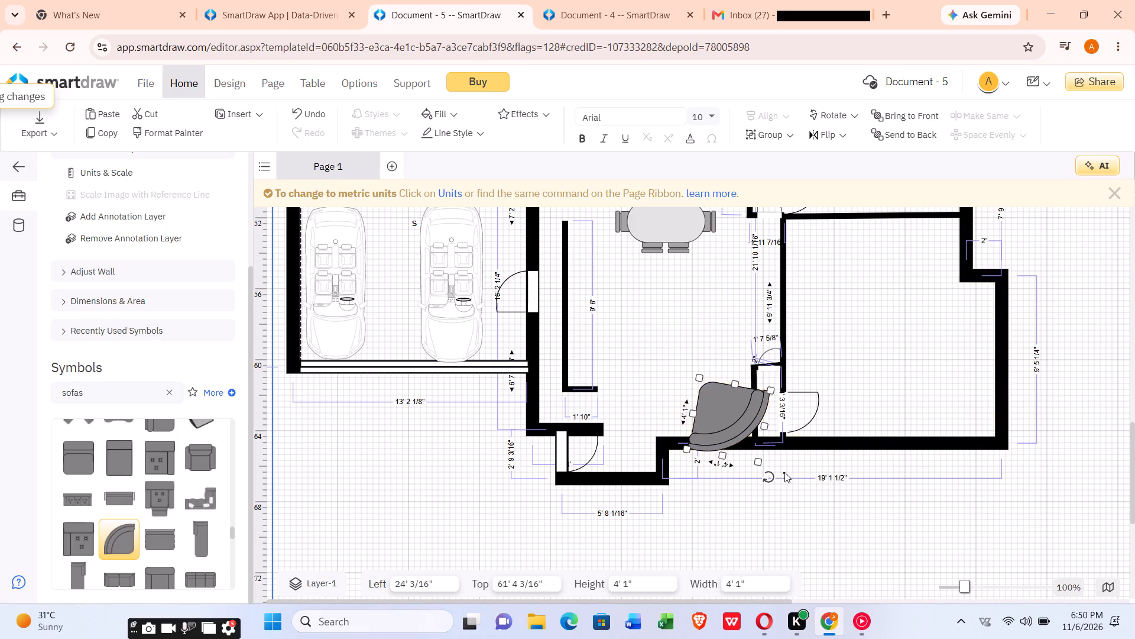
pyautogui.moveTo(784, 472); pyautogui.dragTo(767, 476)
pyautogui.moveTo(767, 476); pyautogui.dragTo(773, 472)
pyautogui.click(721, 438)
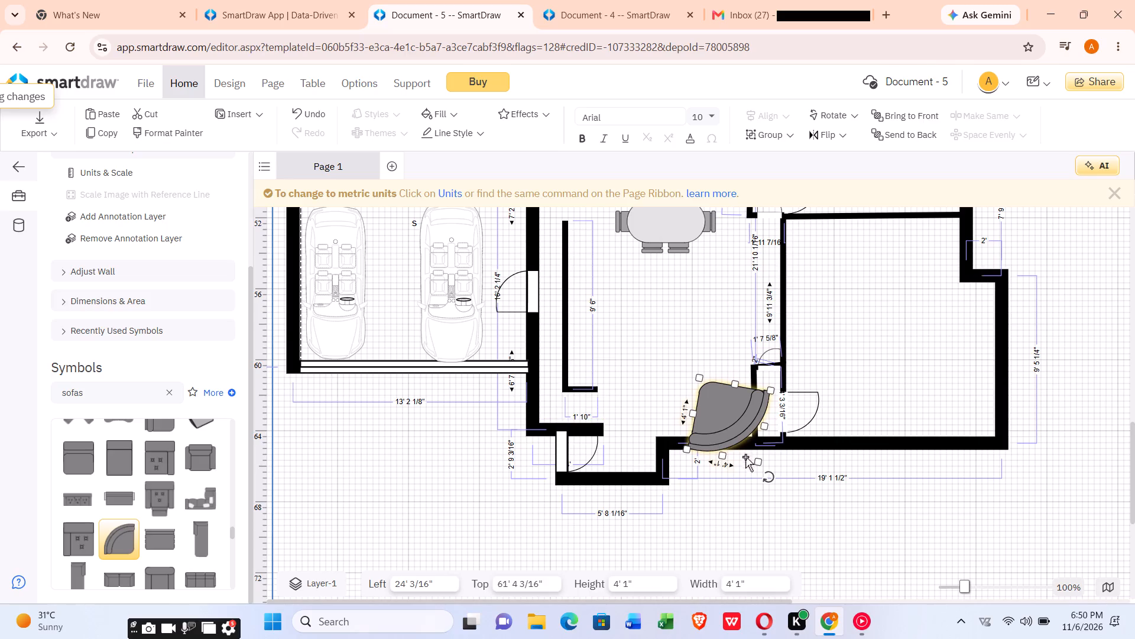
pyautogui.moveTo(763, 472); pyautogui.dragTo(784, 461)
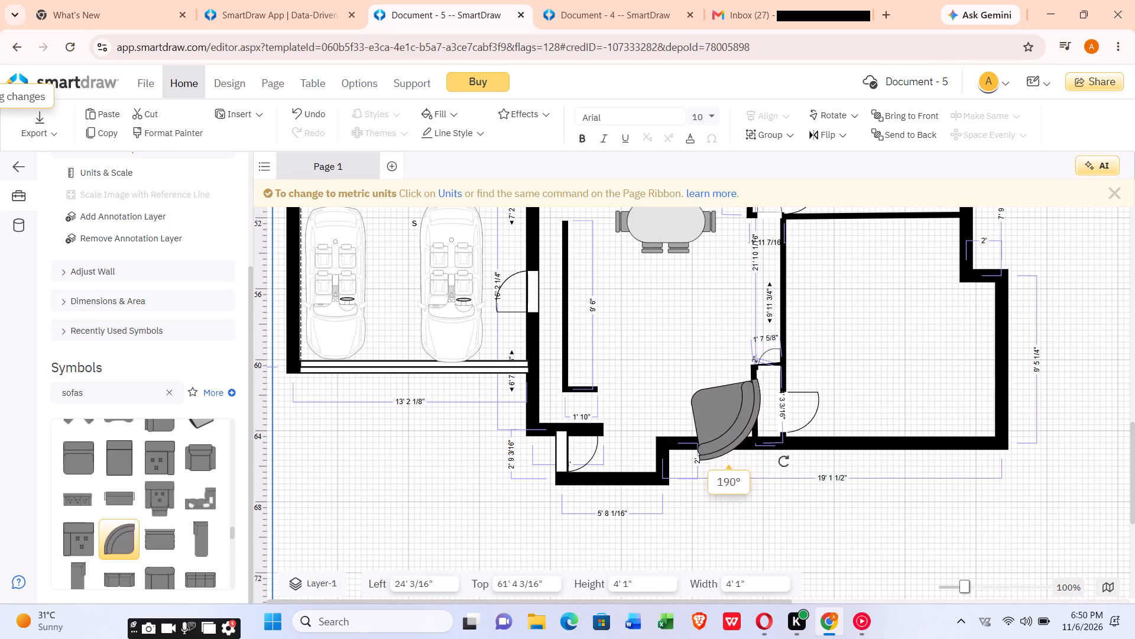
pyautogui.moveTo(784, 461); pyautogui.dragTo(774, 446)
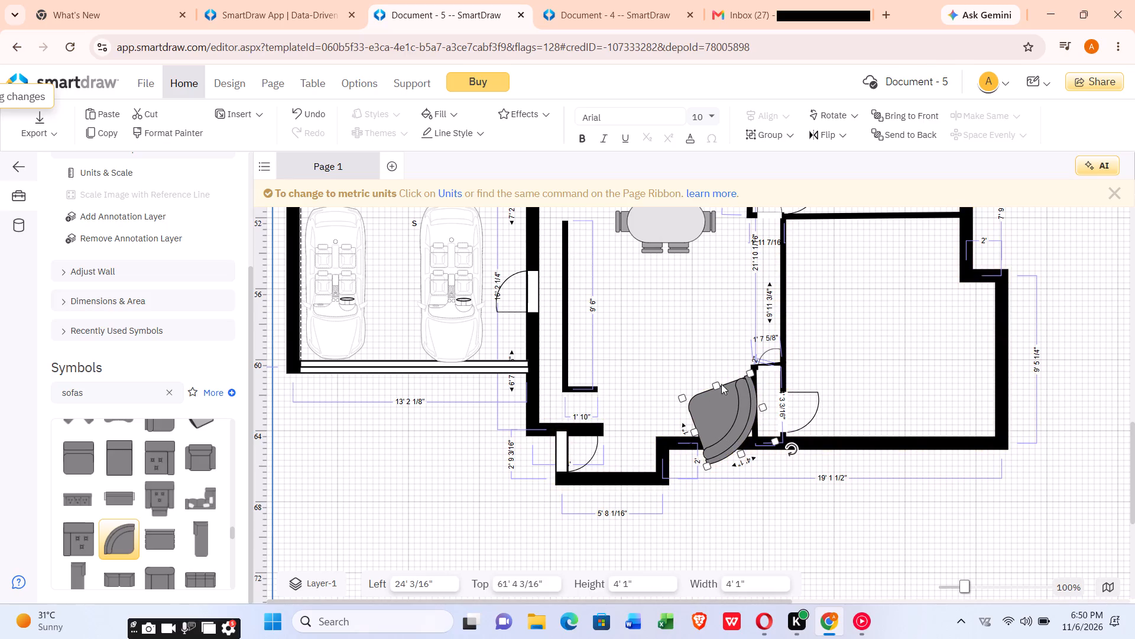
# Shrink the corner sofa to about 3' 6" high by 2' 8" wide, within the corner beside the closet.
pyautogui.click(703, 462)
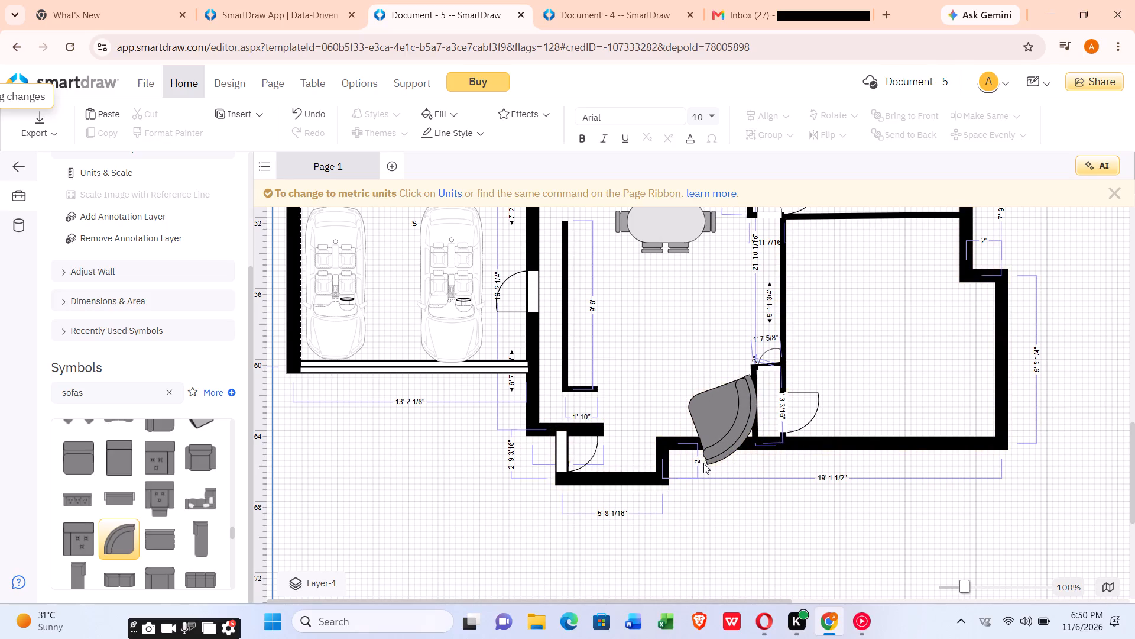
pyautogui.click(718, 438)
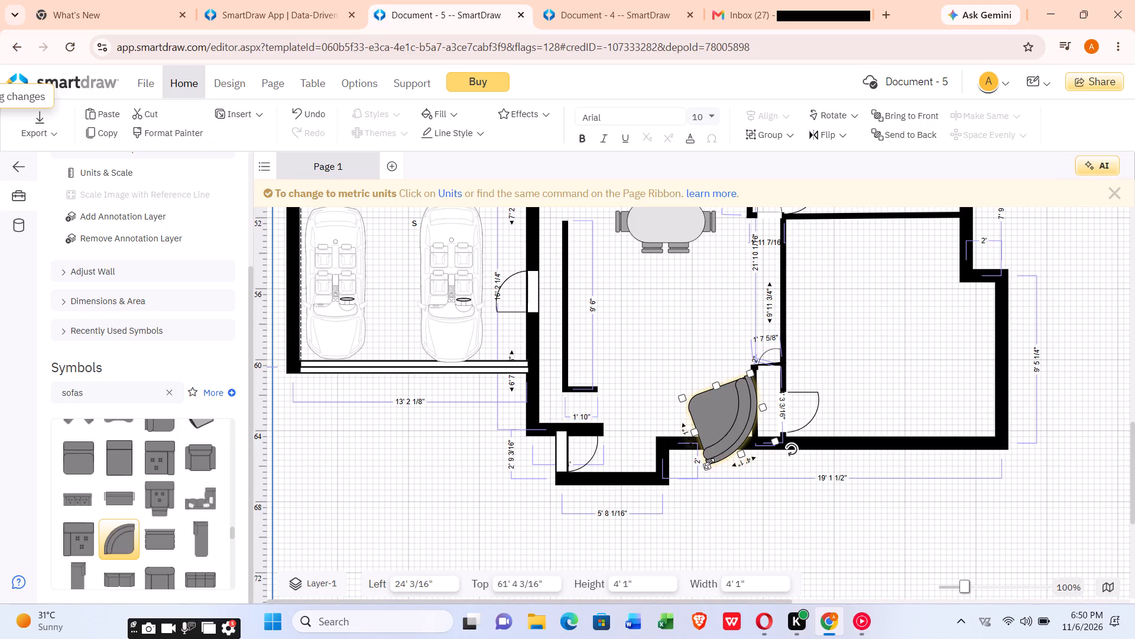
pyautogui.moveTo(708, 464); pyautogui.dragTo(728, 446)
# Place a 3' 4" by 3' buttoned sofa section from Couches & Sofas against the corner sofa, at 22' 4" left, 61' top.
pyautogui.scroll(-3, 168, 527)
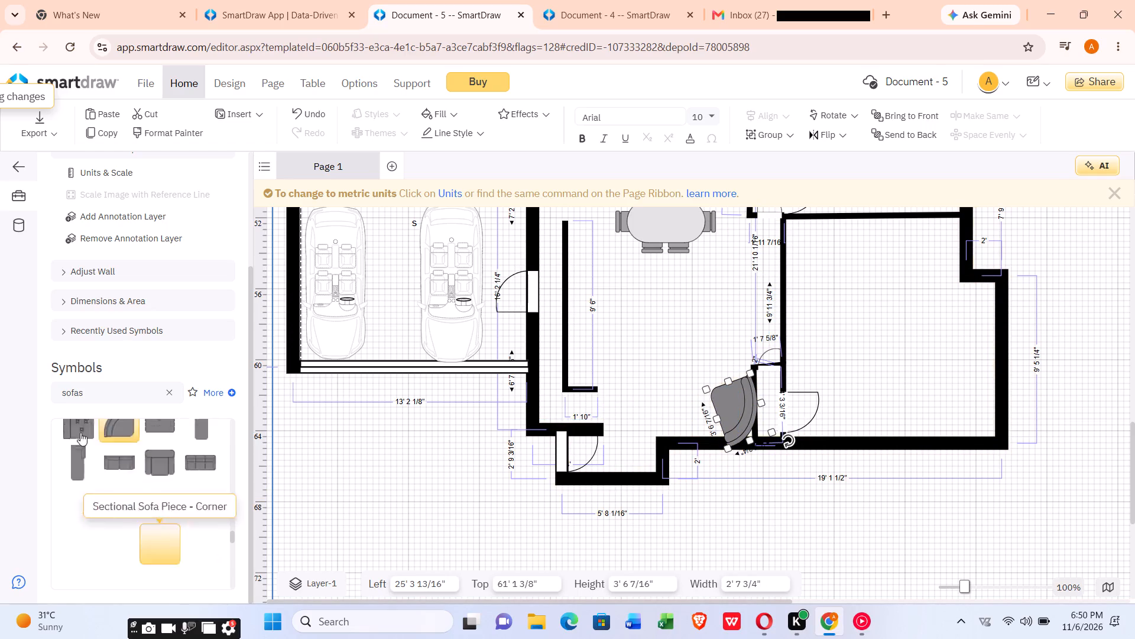
pyautogui.scroll(1, 322, 296)
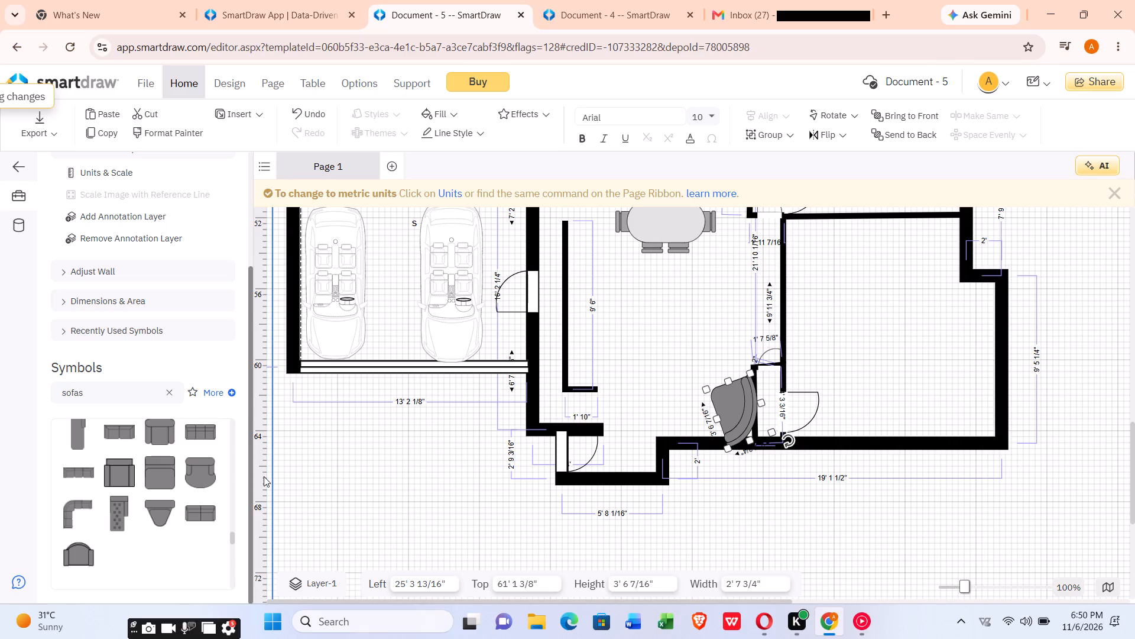
pyautogui.scroll(2, 264, 476)
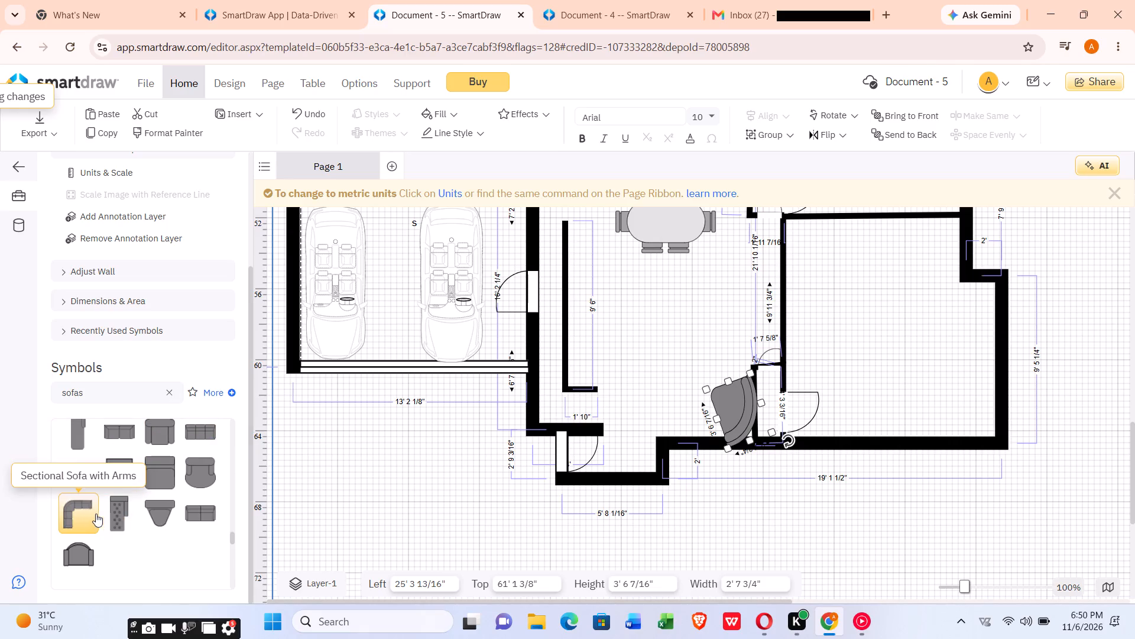
pyautogui.scroll(2, 108, 505)
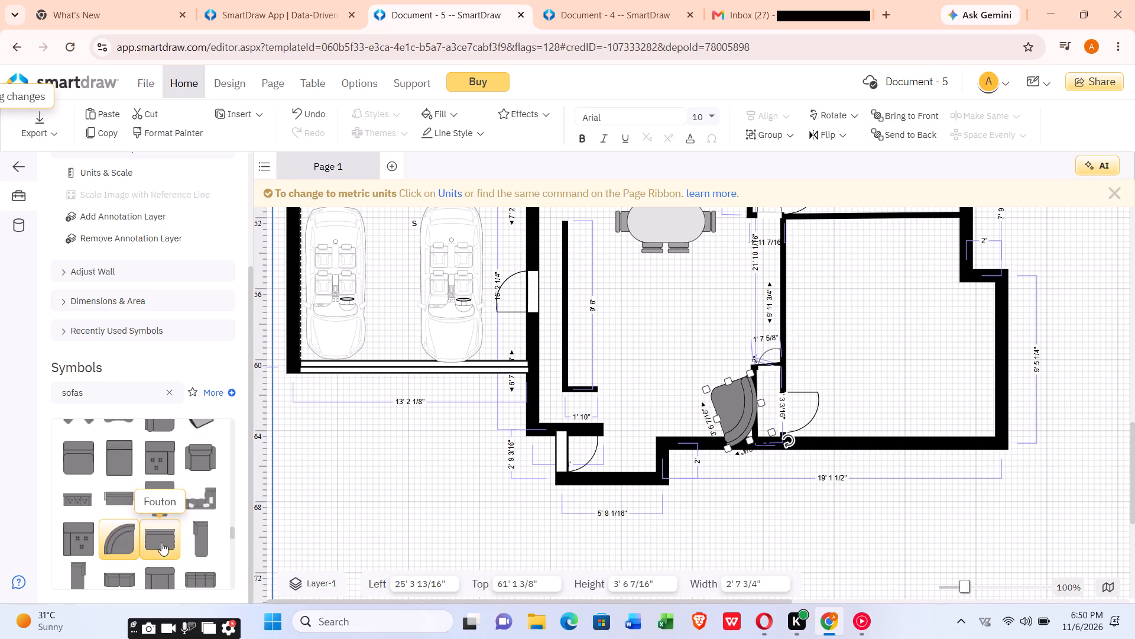
pyautogui.scroll(1, 169, 529)
pyautogui.moveTo(166, 531); pyautogui.dragTo(247, 512)
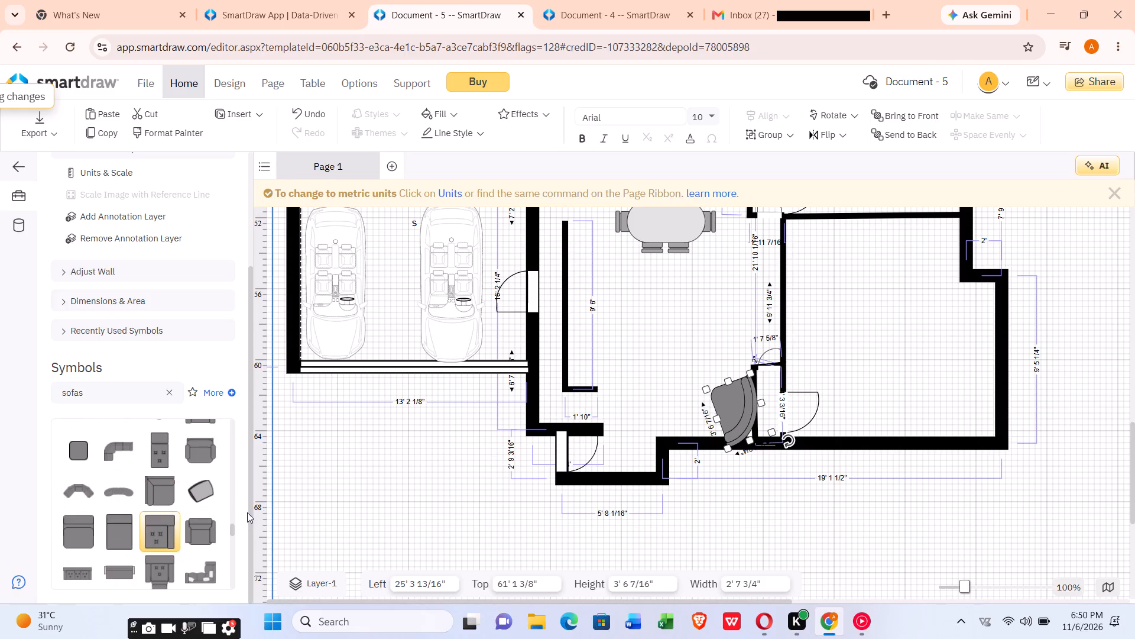
pyautogui.moveTo(247, 512); pyautogui.dragTo(695, 421)
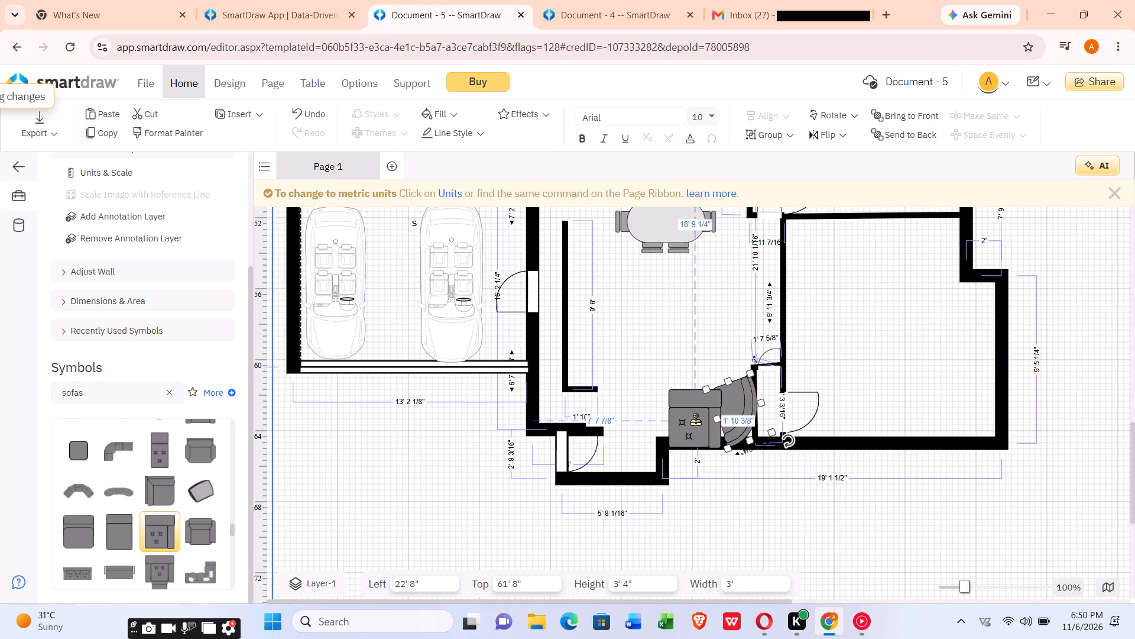
pyautogui.moveTo(695, 421); pyautogui.dragTo(691, 409)
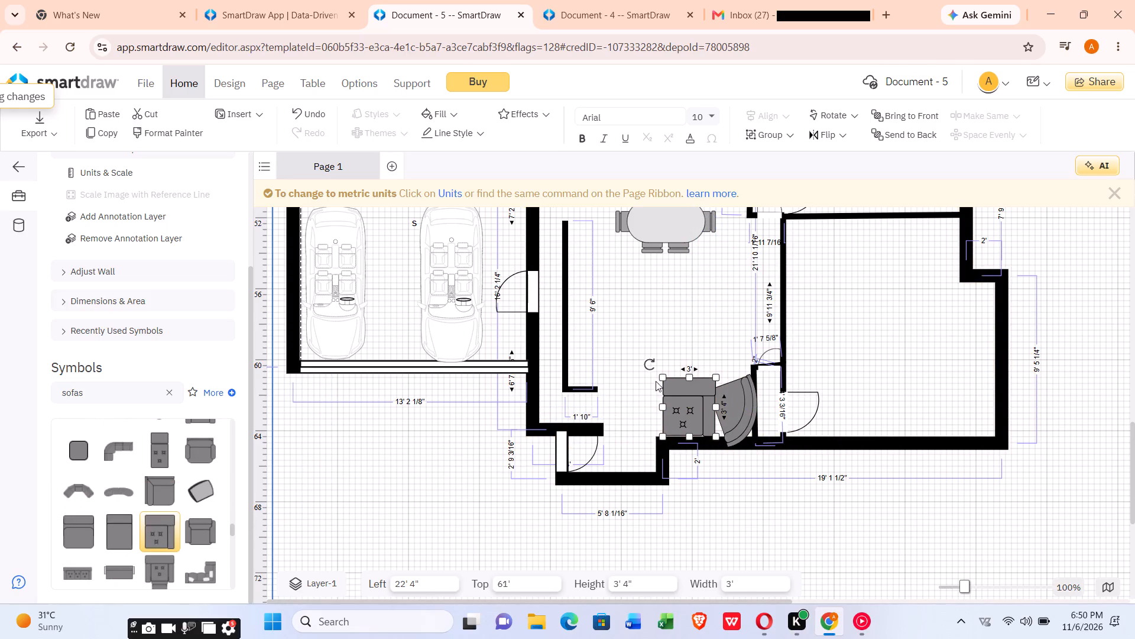
# Turn the buttoned sofa section nearly half a turn and fit it against the corner sofa, at about 22' 6" left, 61' 6" top.
pyautogui.moveTo(645, 366); pyautogui.dragTo(736, 449)
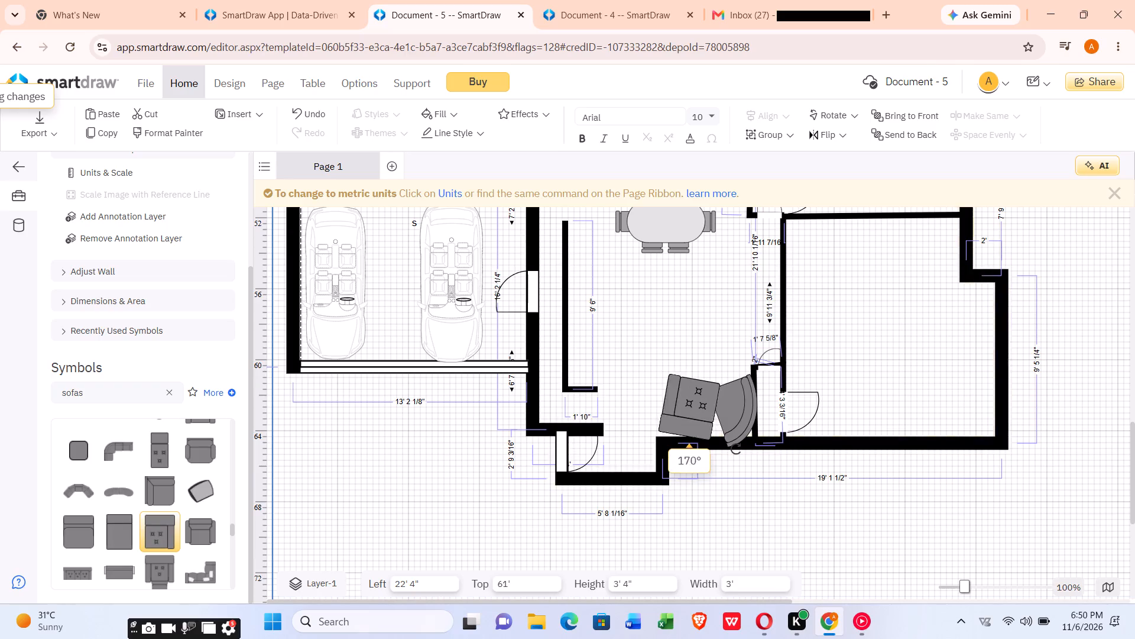
pyautogui.moveTo(736, 449); pyautogui.dragTo(734, 443)
pyautogui.moveTo(707, 419); pyautogui.dragTo(708, 419)
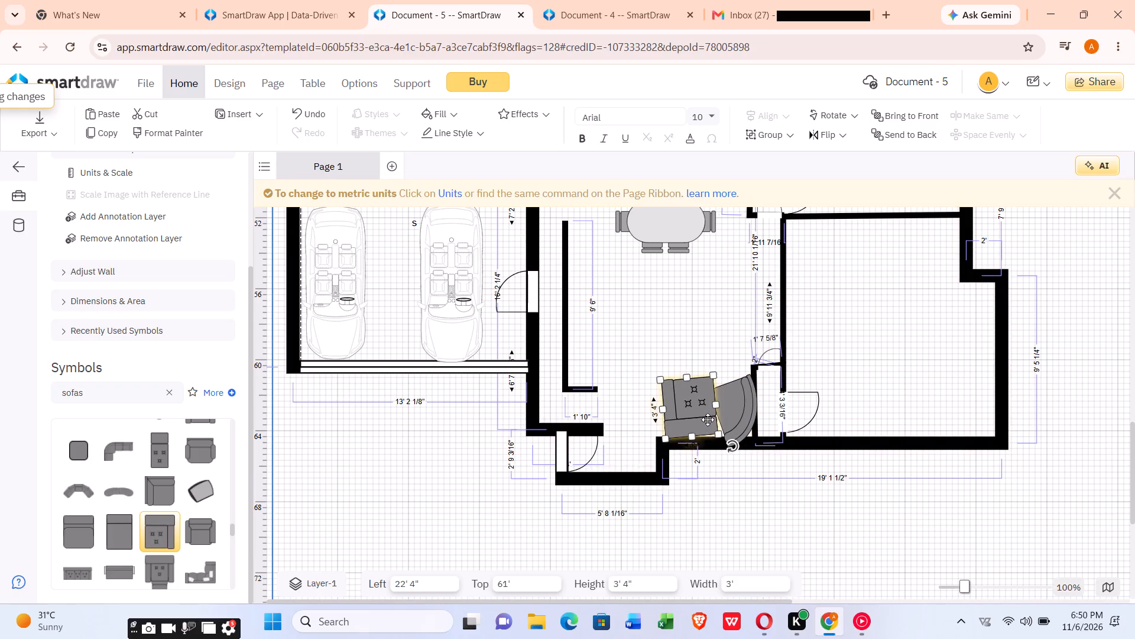
pyautogui.moveTo(708, 419); pyautogui.dragTo(712, 431)
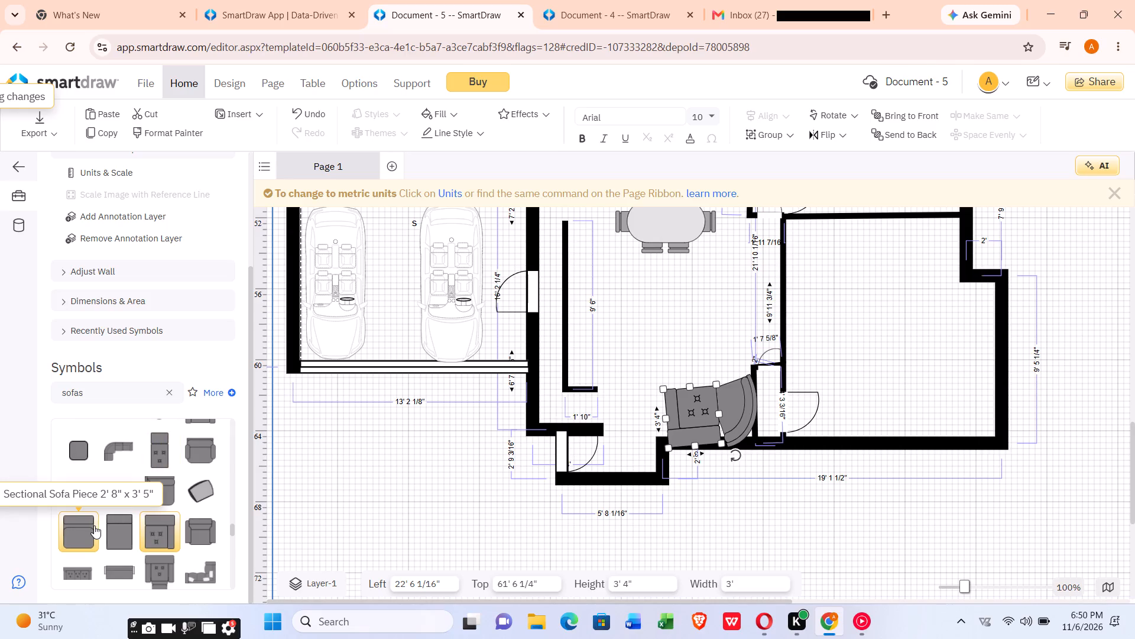
# Place a 3' 8" high by 3' 4" wide Sectional Sofa Piece above the corner sofa, at 24' 4" left, about 55' 8" top.
pyautogui.moveTo(88, 525); pyautogui.dragTo(627, 406)
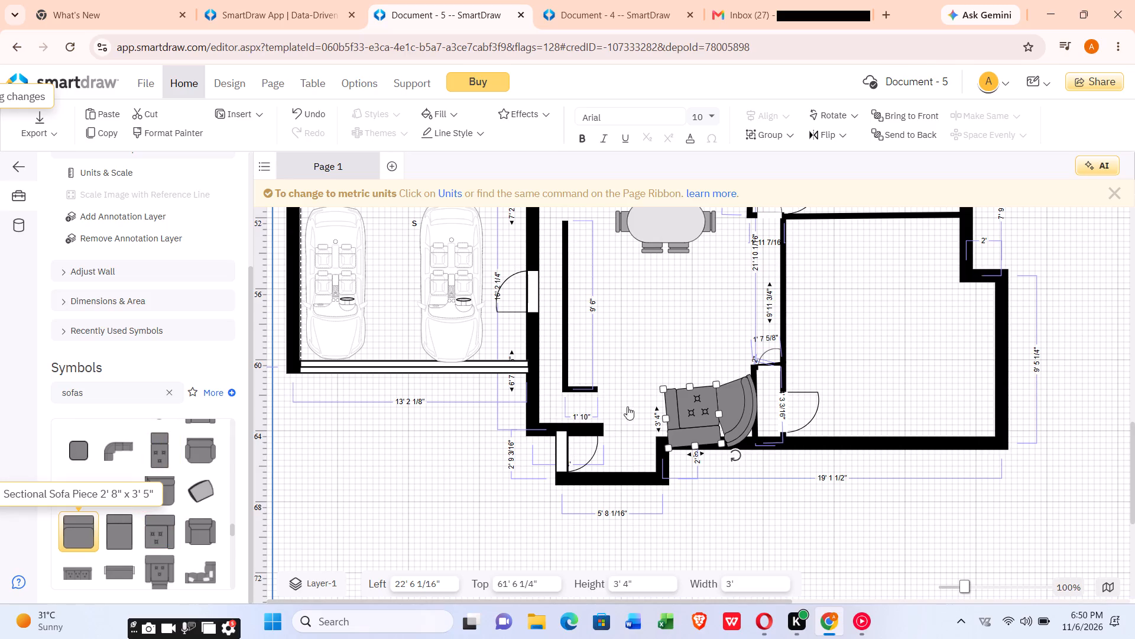
pyautogui.moveTo(627, 406); pyautogui.dragTo(734, 328)
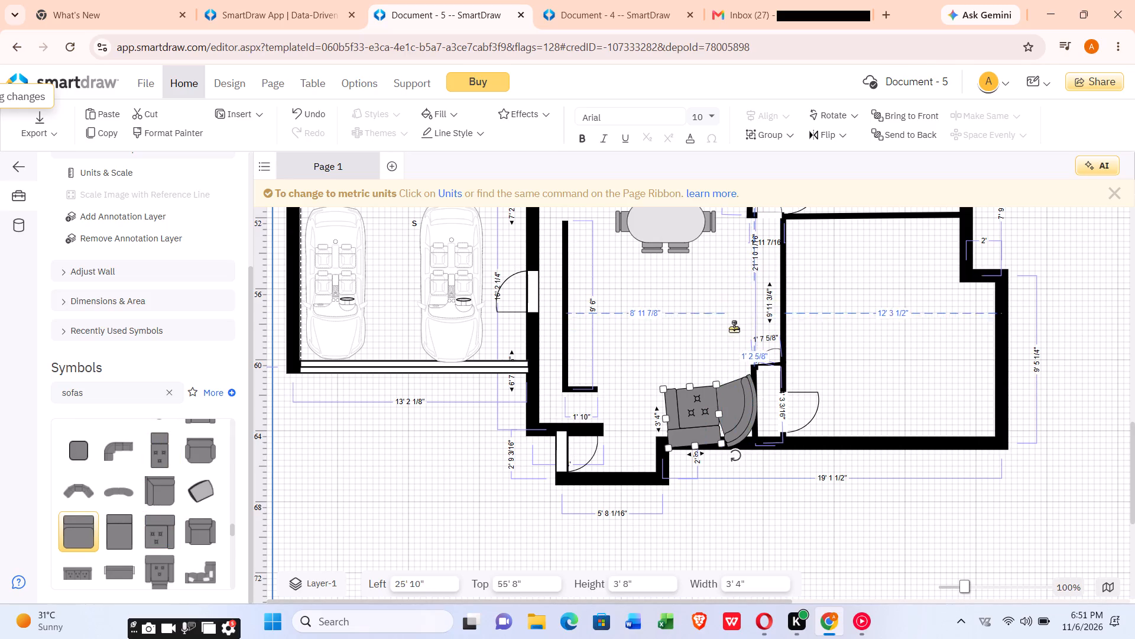
pyautogui.moveTo(734, 328); pyautogui.dragTo(732, 349)
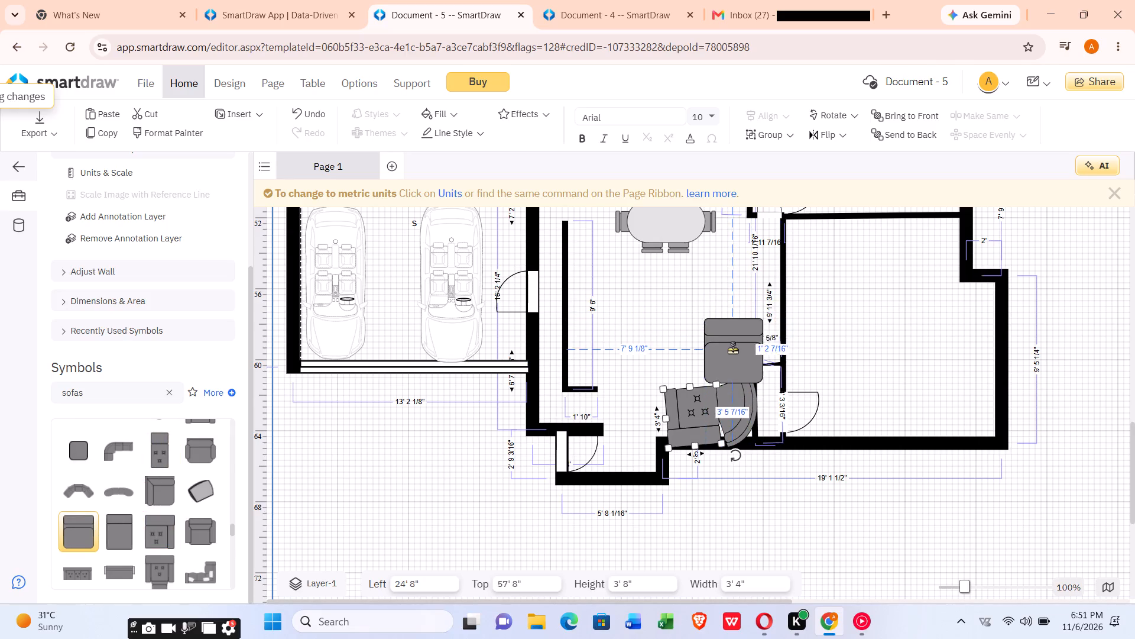
pyautogui.moveTo(732, 349); pyautogui.dragTo(721, 323)
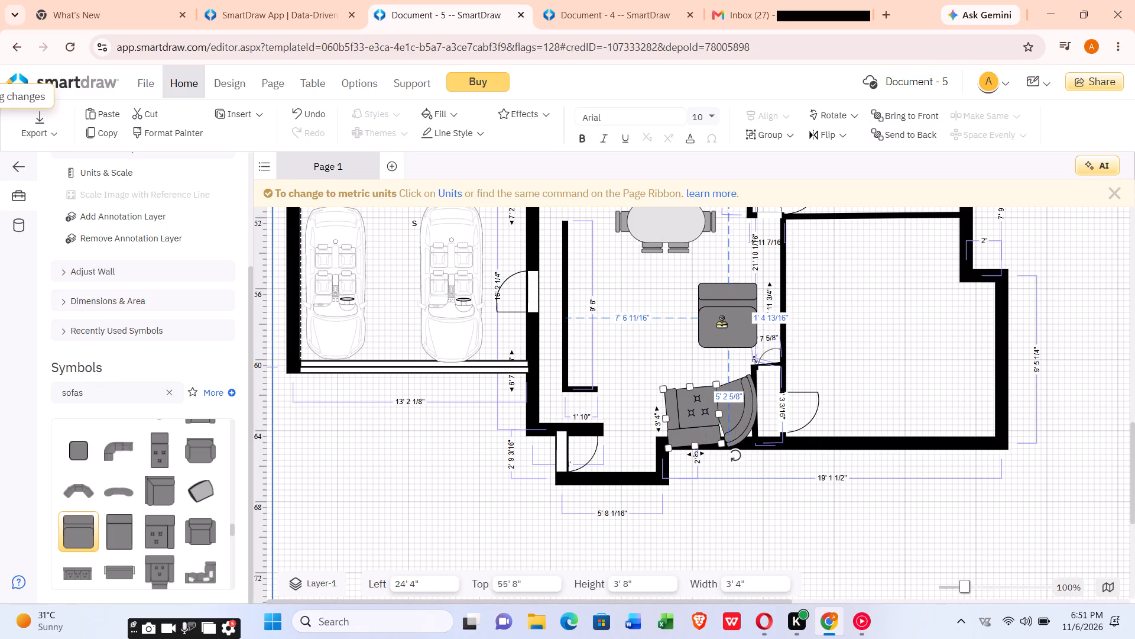
pyautogui.moveTo(721, 323); pyautogui.dragTo(727, 316)
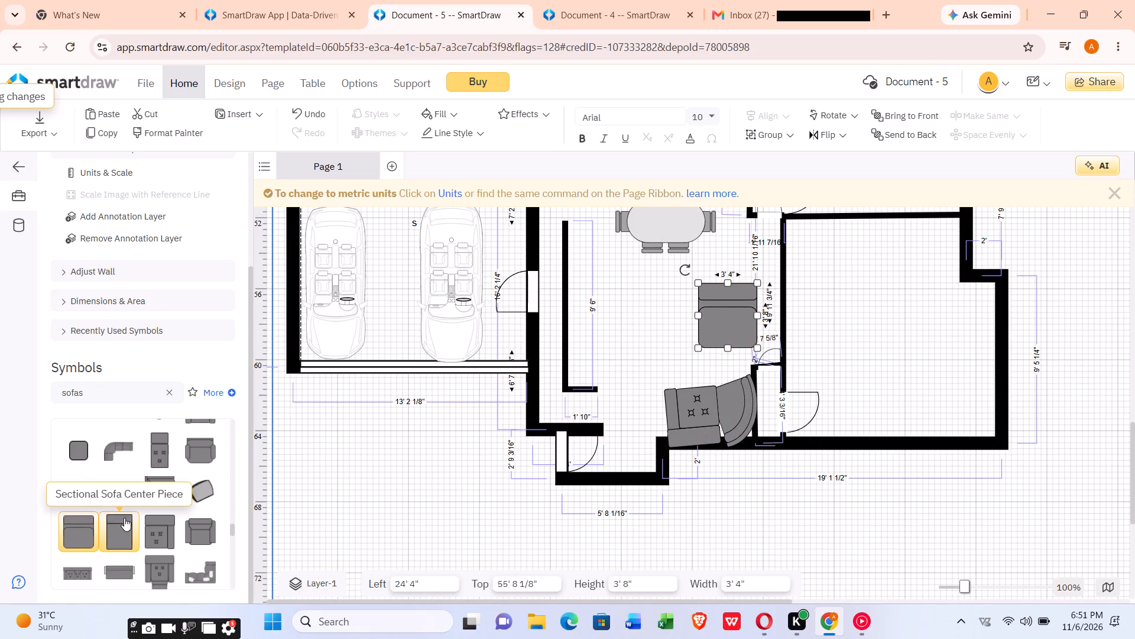
# Place a 3' 1" by 2' 3" Sectional Sofa Center Piece against the corner sofa at 25' left, about 58' 6" top, shifting the larger piece up.
pyautogui.click(159, 530)
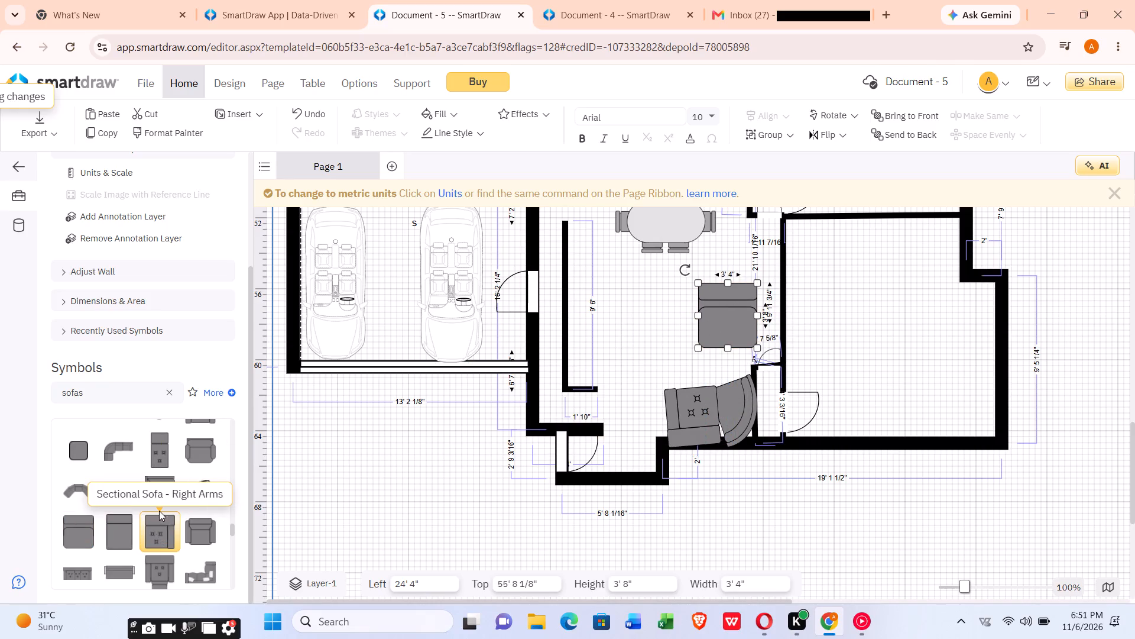
pyautogui.moveTo(125, 528); pyautogui.dragTo(157, 518)
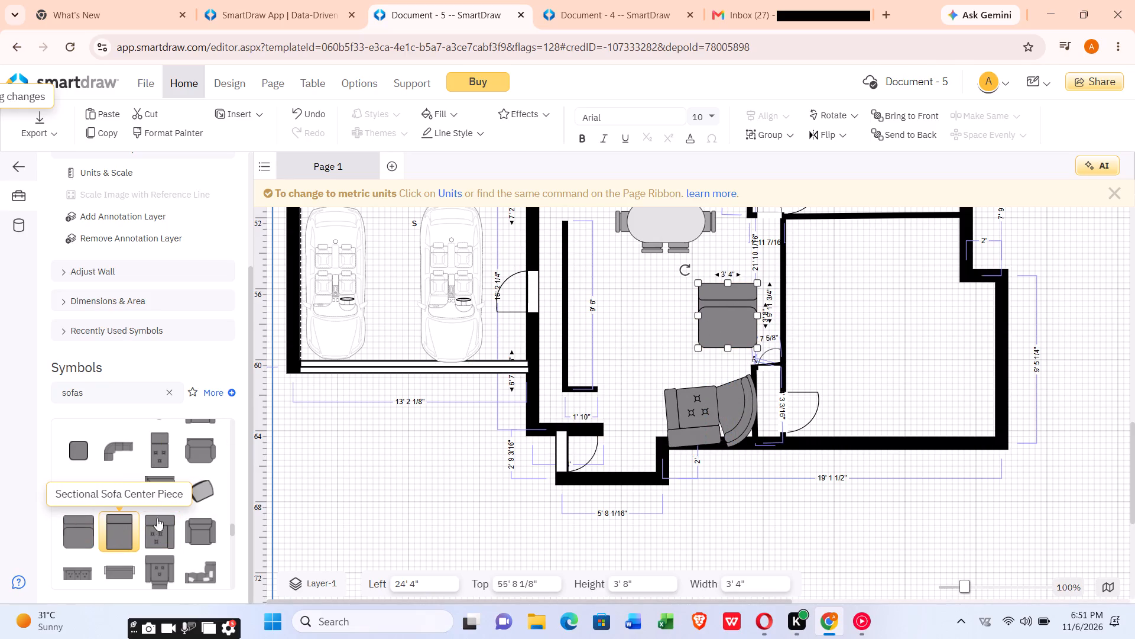
pyautogui.moveTo(157, 518); pyautogui.dragTo(732, 365)
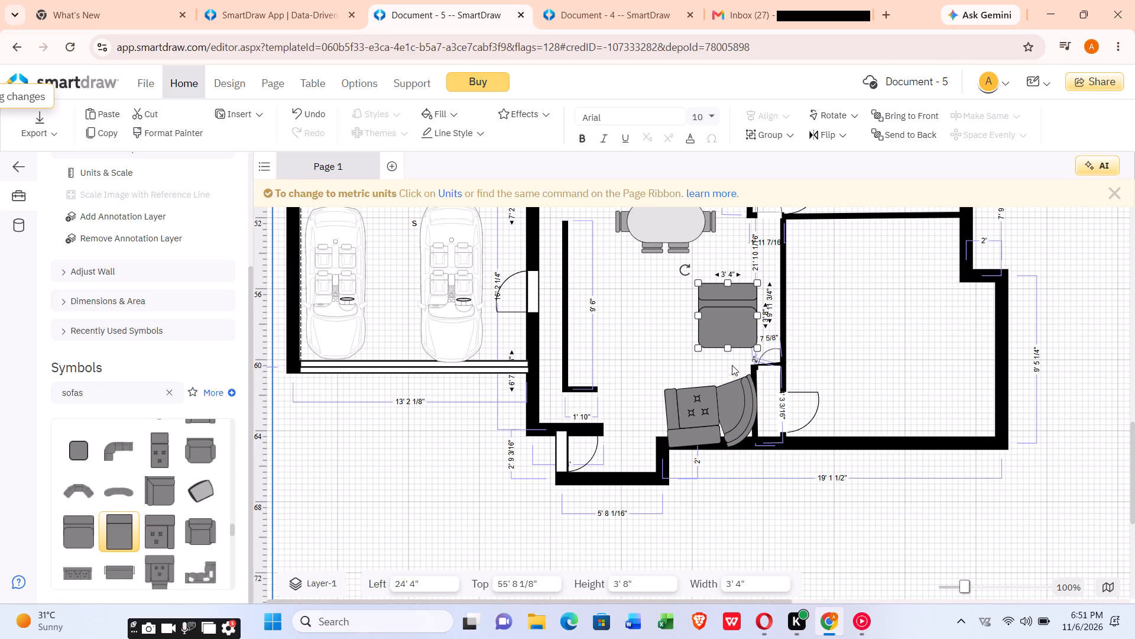
pyautogui.moveTo(732, 365); pyautogui.dragTo(740, 366)
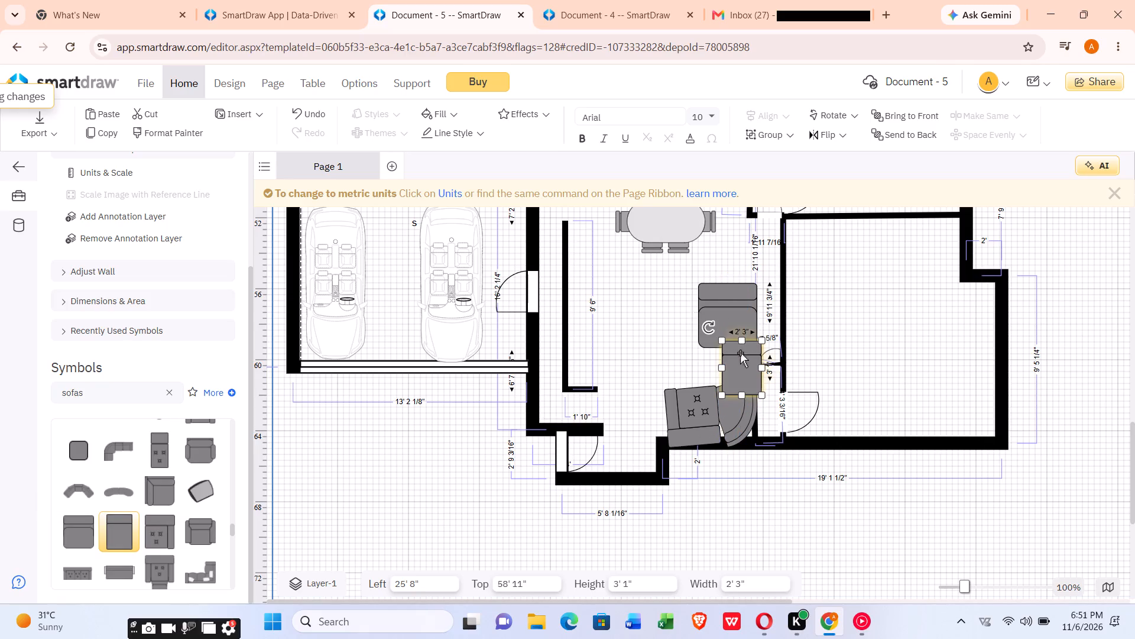
pyautogui.moveTo(728, 327); pyautogui.dragTo(727, 295)
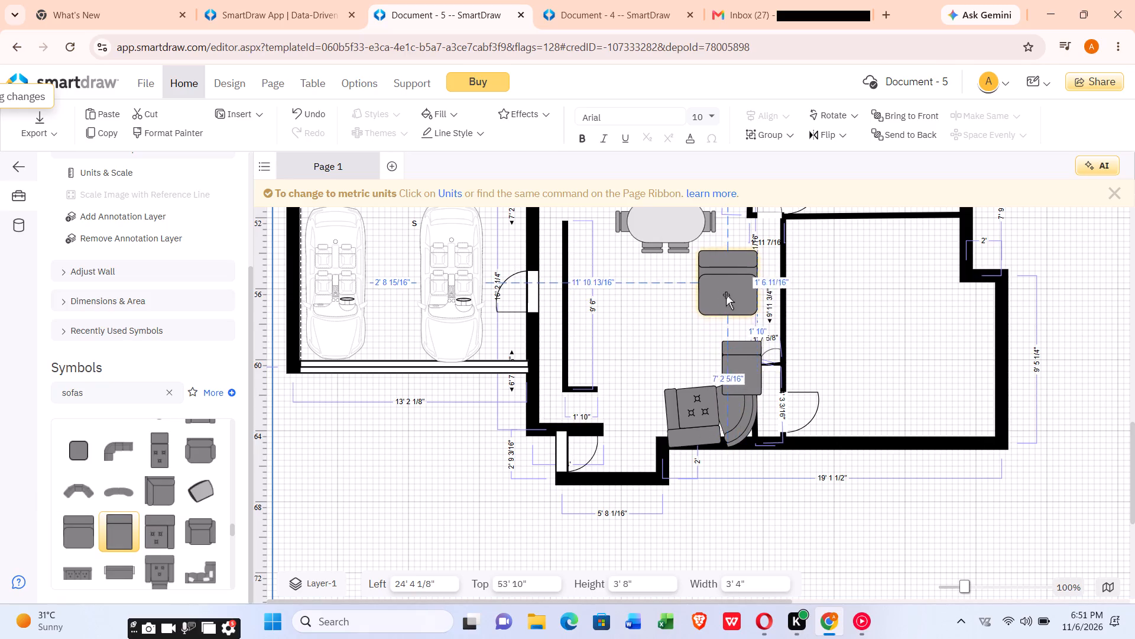
pyautogui.moveTo(727, 357); pyautogui.dragTo(723, 327)
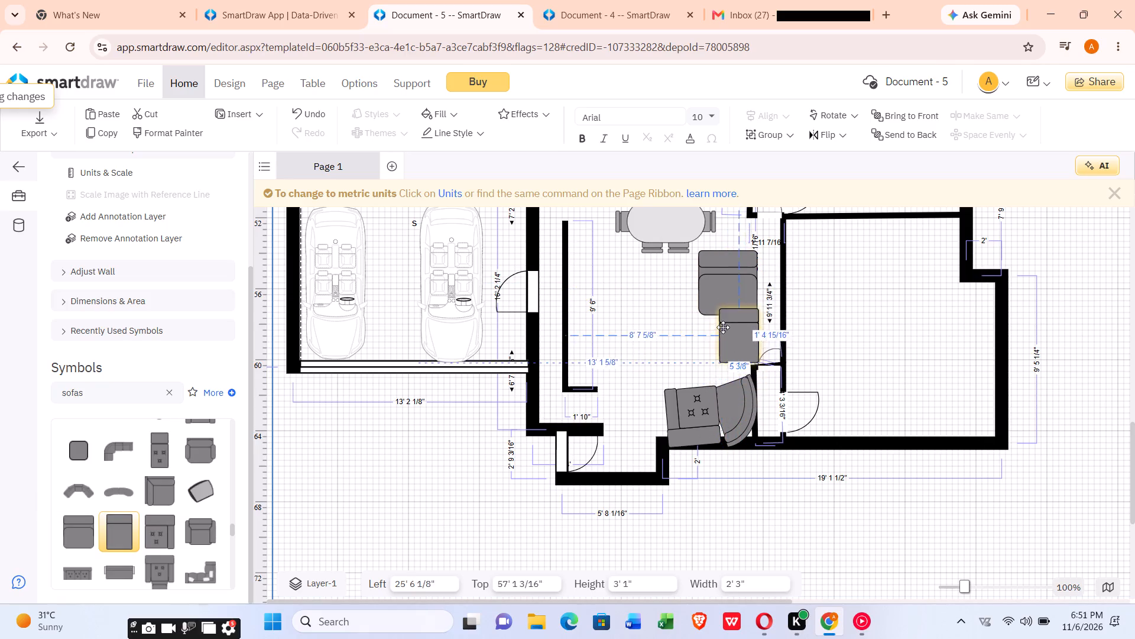
pyautogui.moveTo(723, 327); pyautogui.dragTo(716, 347)
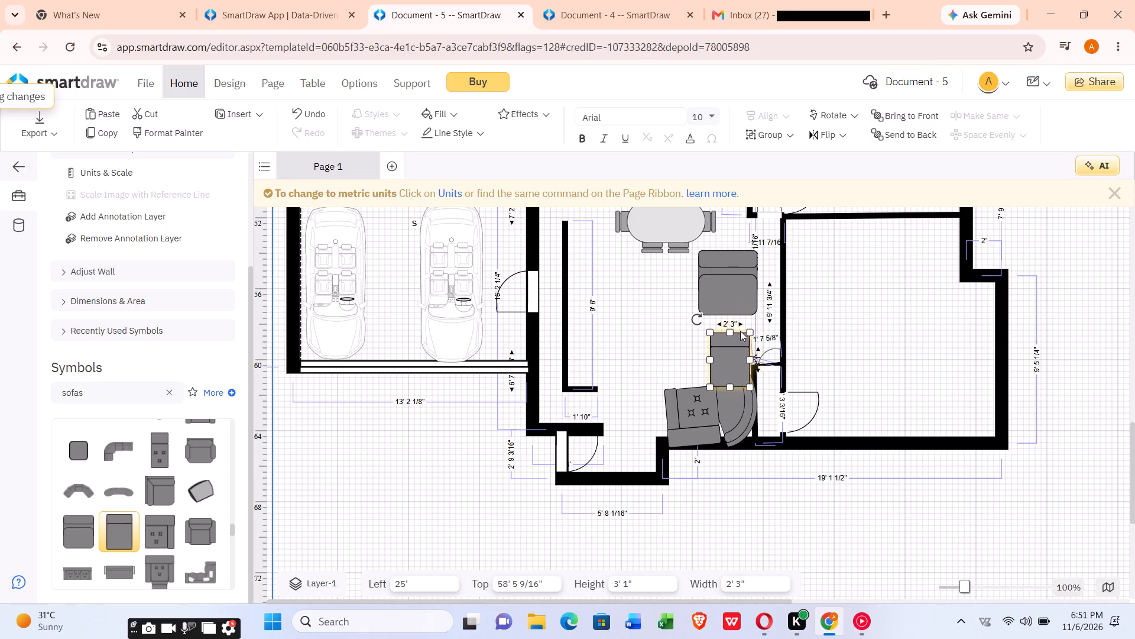
# Move the larger sectional sofa piece down against the center piece so the sofa sections connect.
pyautogui.moveTo(734, 294); pyautogui.dragTo(726, 317)
pyautogui.click(733, 410)
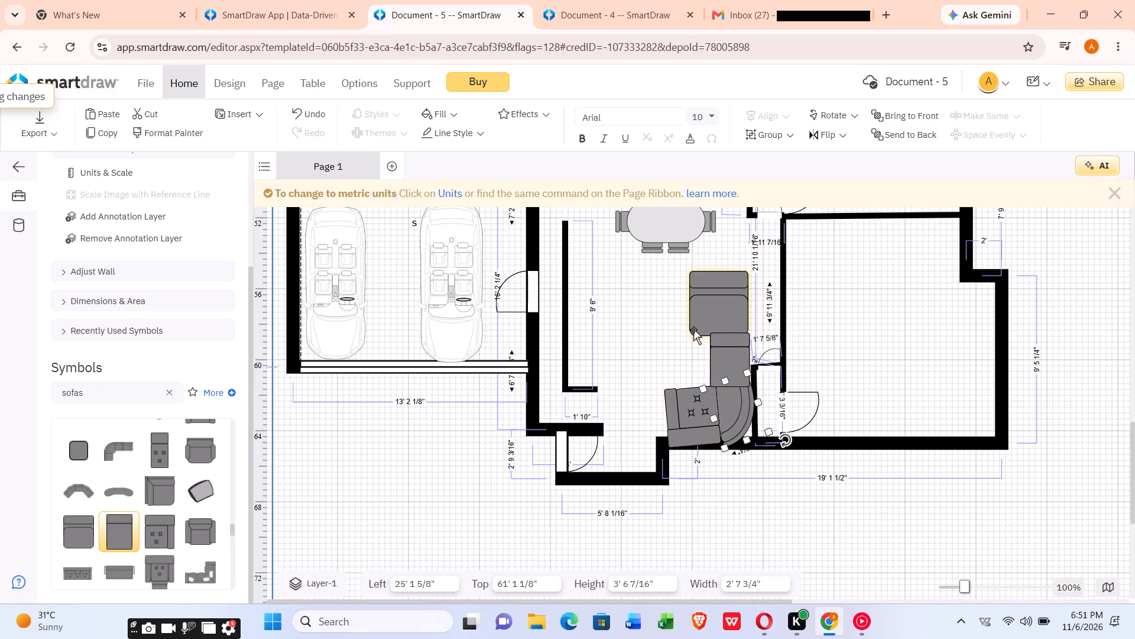
# Place two 1' Round Throw Pillows, one beside the buttoned section and one beside the upper sofa piece at 22' 11" left, 55' 4" top.
pyautogui.scroll(1, 132, 482)
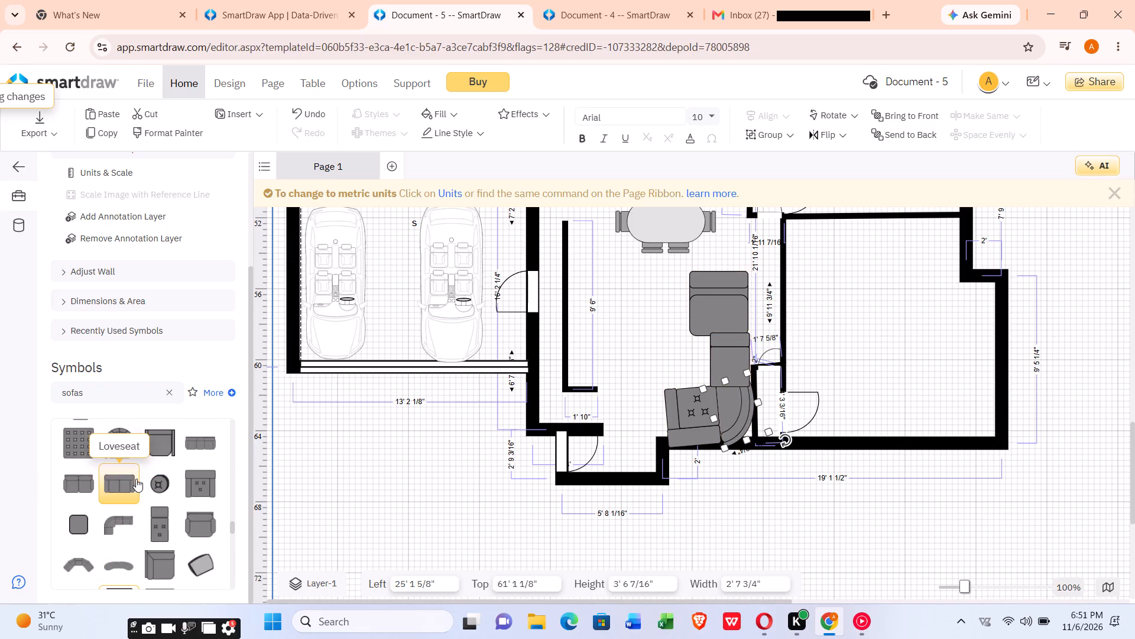
pyautogui.moveTo(163, 477); pyautogui.dragTo(196, 466)
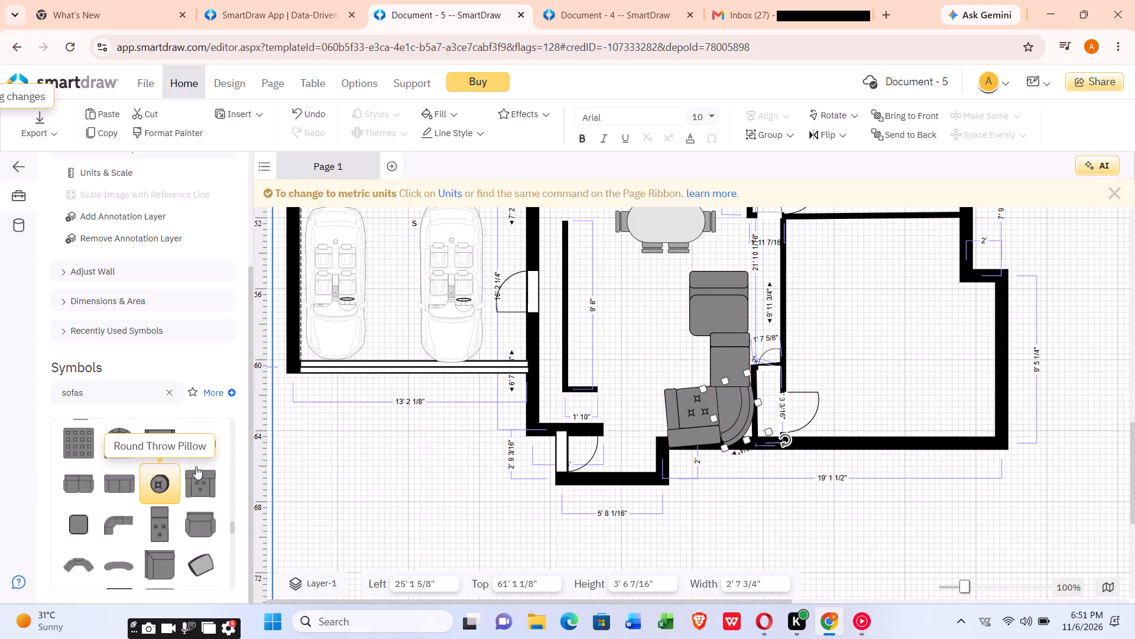
pyautogui.moveTo(196, 466); pyautogui.dragTo(676, 369)
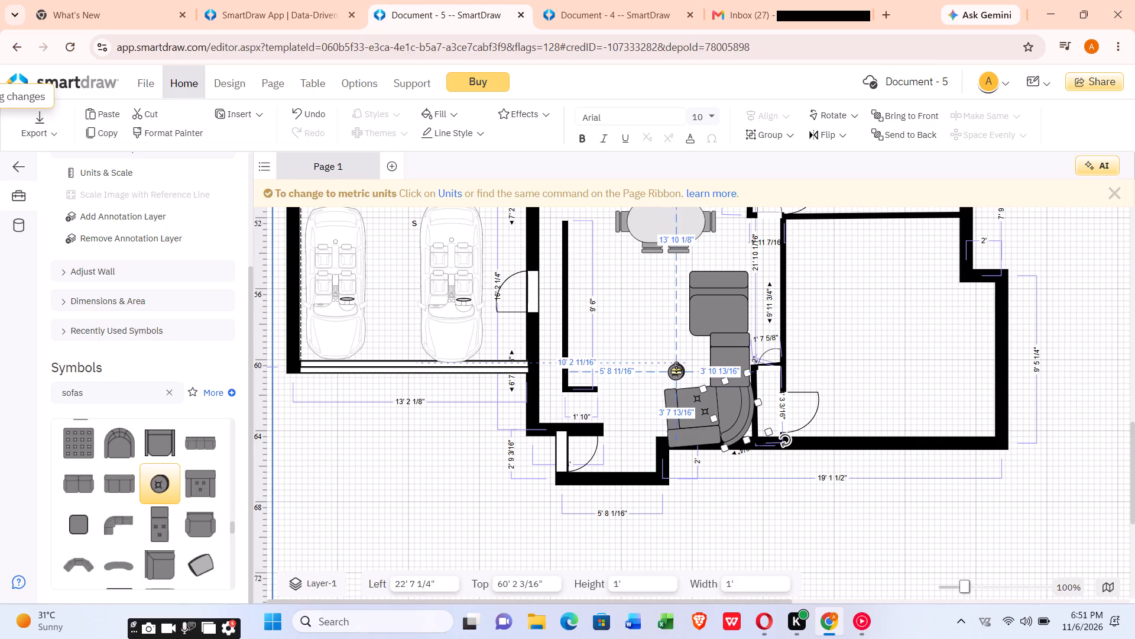
pyautogui.moveTo(676, 369); pyautogui.dragTo(654, 402)
pyautogui.moveTo(159, 485); pyautogui.dragTo(290, 453)
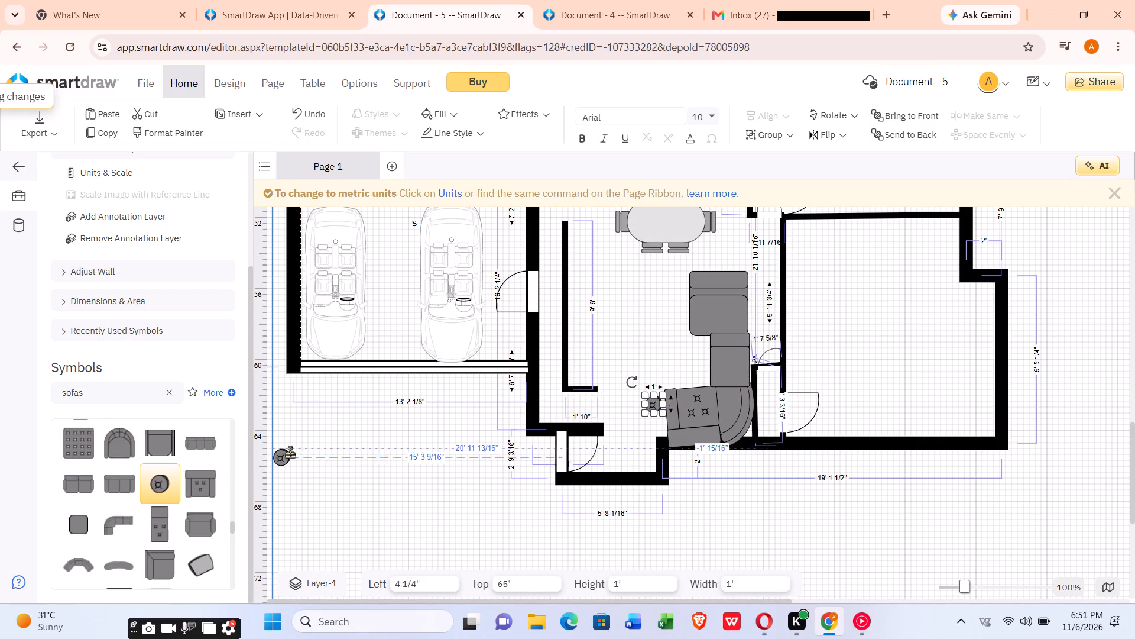
pyautogui.moveTo(290, 453); pyautogui.dragTo(681, 289)
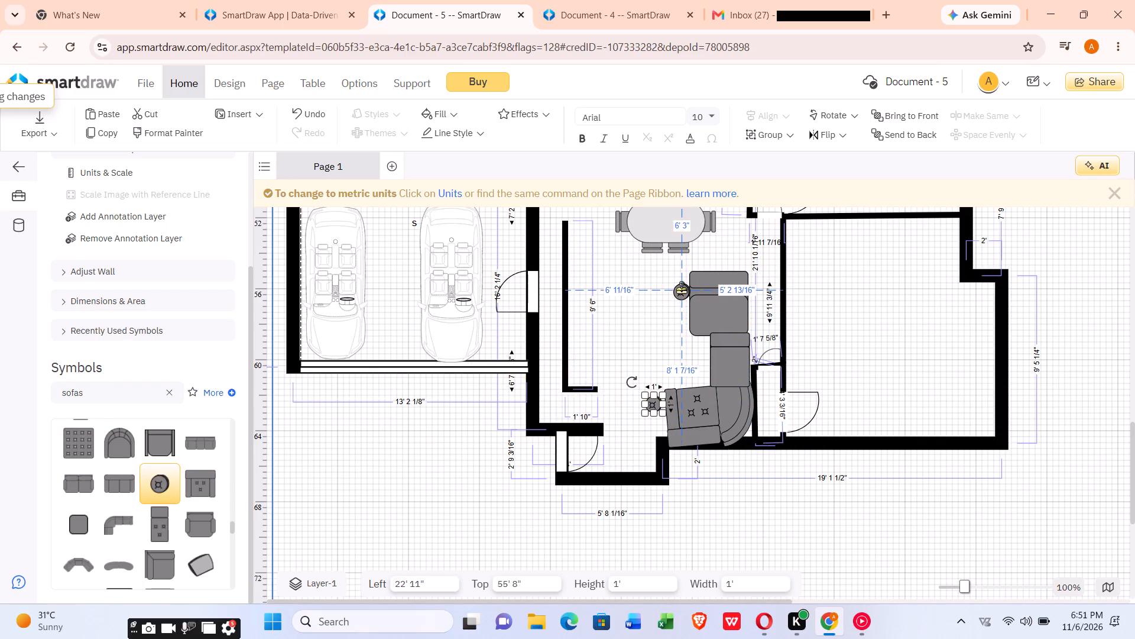
pyautogui.moveTo(681, 289); pyautogui.dragTo(681, 287)
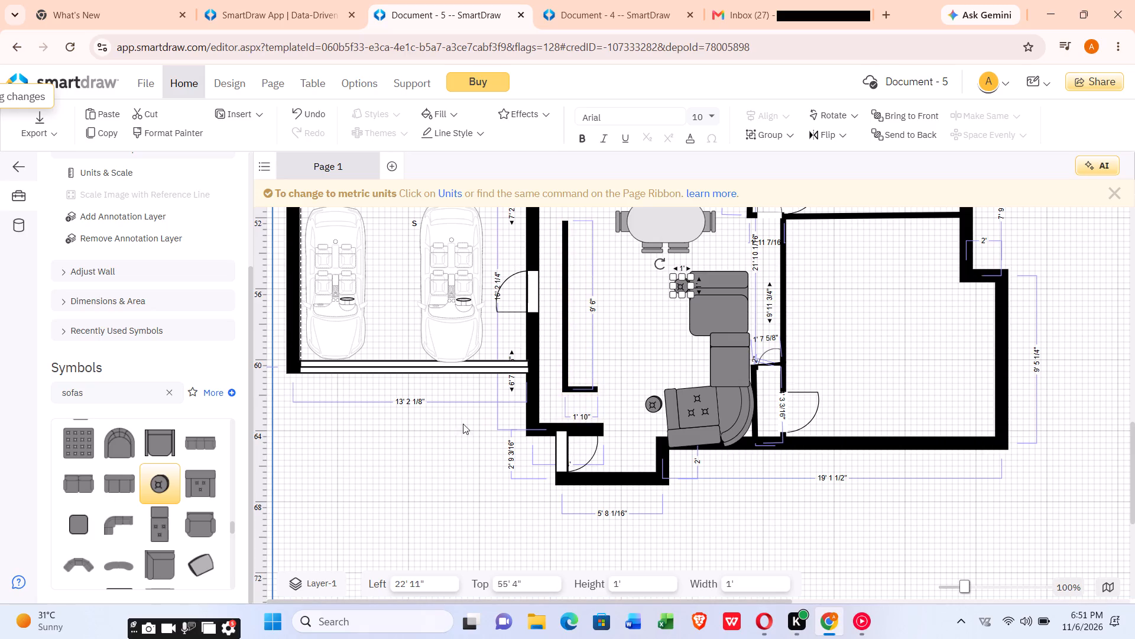
pyautogui.click(620, 337)
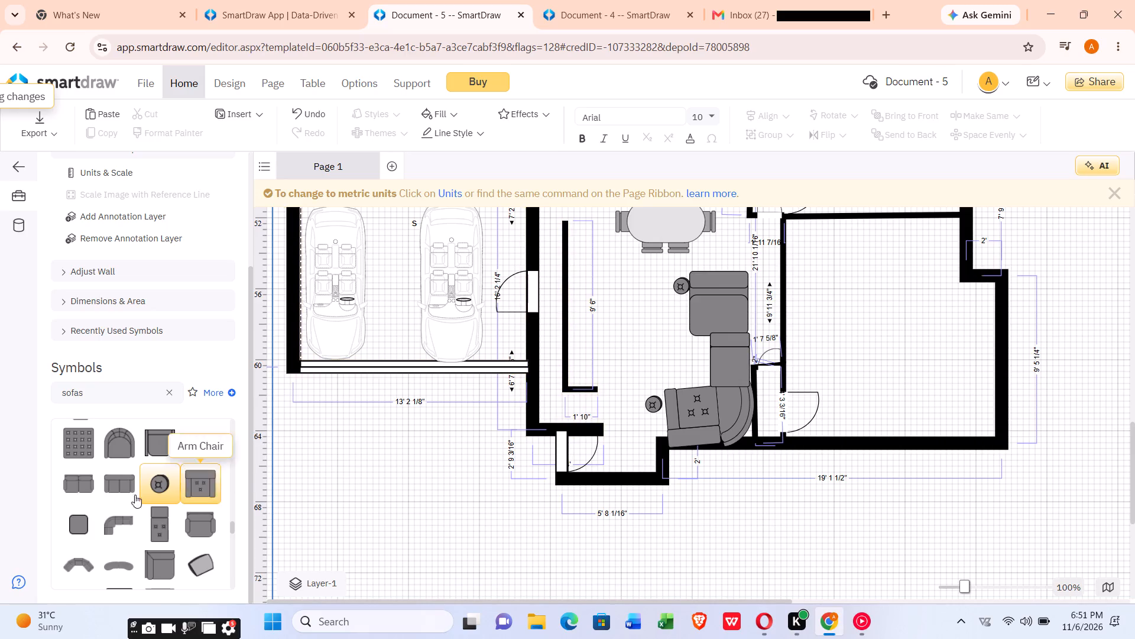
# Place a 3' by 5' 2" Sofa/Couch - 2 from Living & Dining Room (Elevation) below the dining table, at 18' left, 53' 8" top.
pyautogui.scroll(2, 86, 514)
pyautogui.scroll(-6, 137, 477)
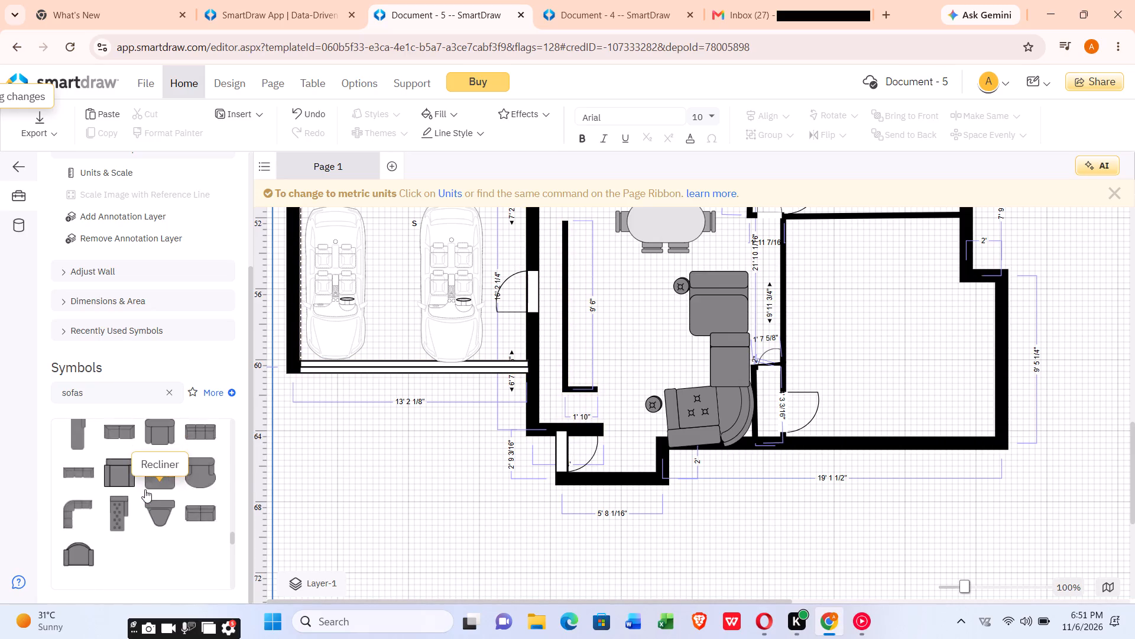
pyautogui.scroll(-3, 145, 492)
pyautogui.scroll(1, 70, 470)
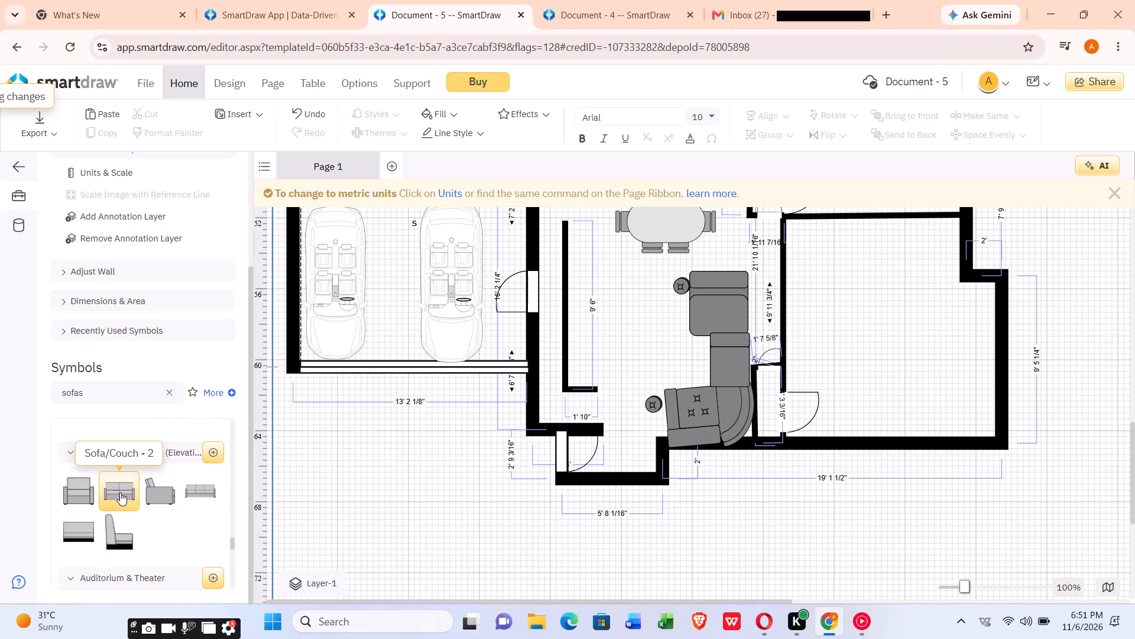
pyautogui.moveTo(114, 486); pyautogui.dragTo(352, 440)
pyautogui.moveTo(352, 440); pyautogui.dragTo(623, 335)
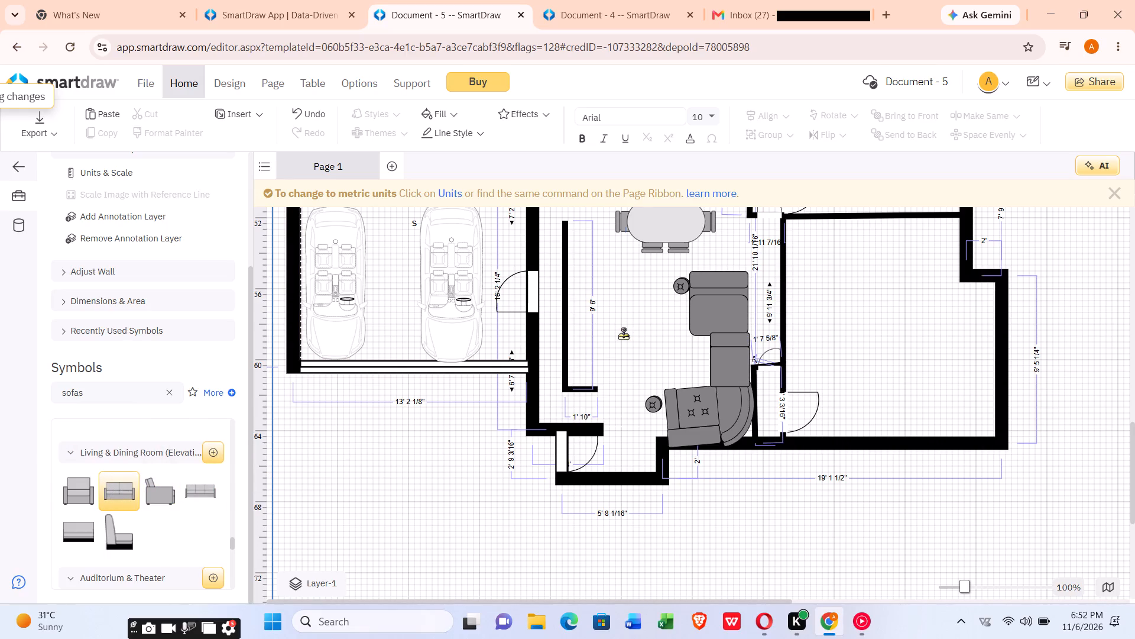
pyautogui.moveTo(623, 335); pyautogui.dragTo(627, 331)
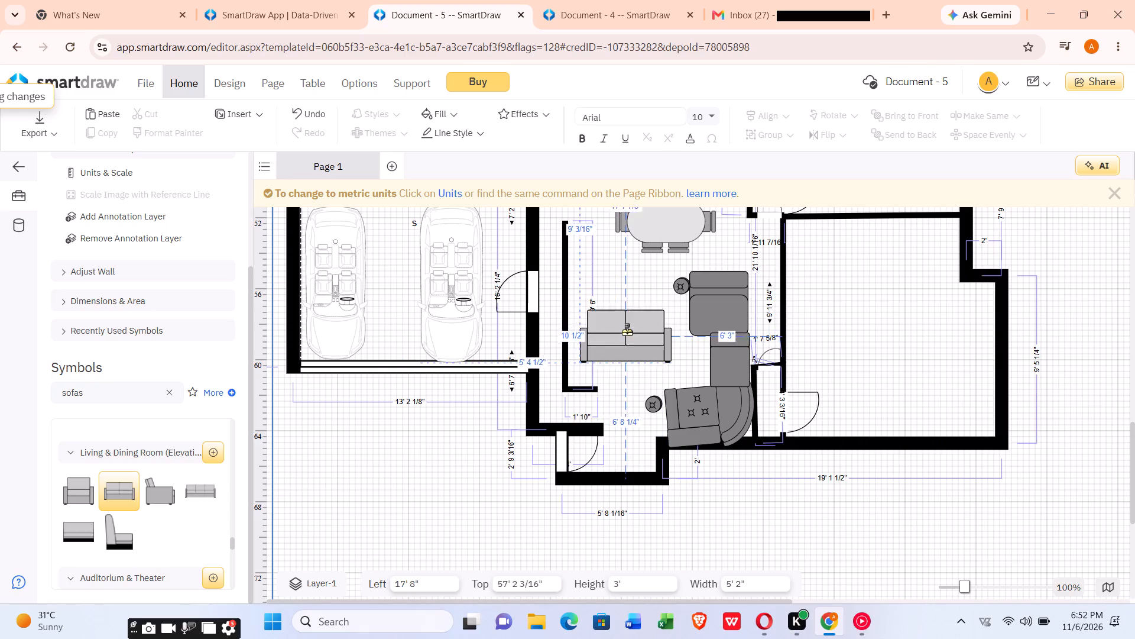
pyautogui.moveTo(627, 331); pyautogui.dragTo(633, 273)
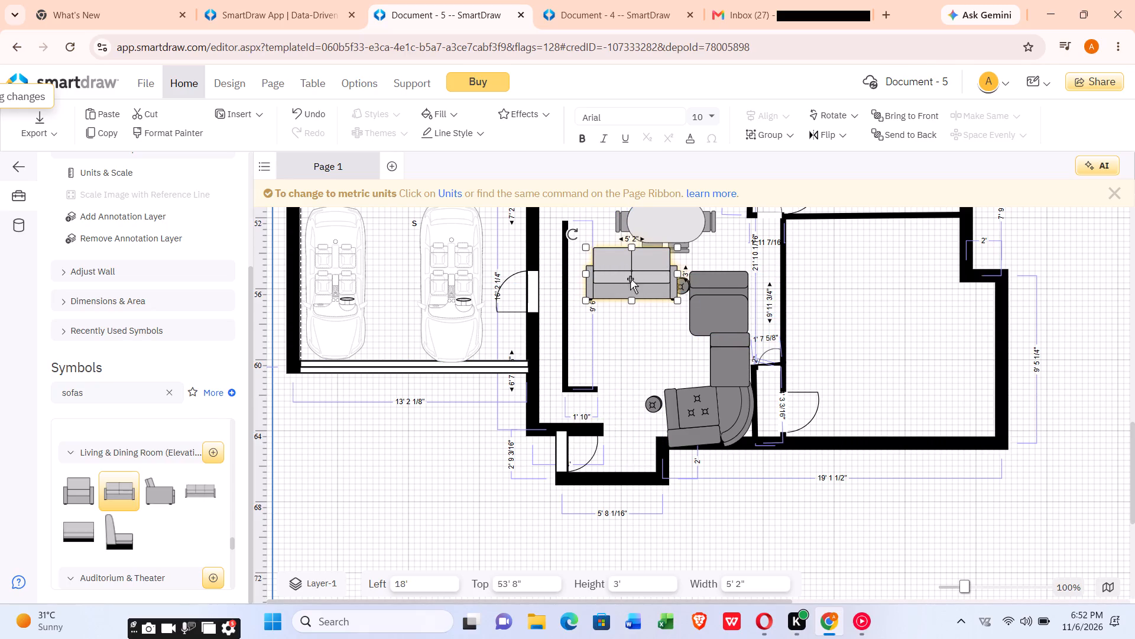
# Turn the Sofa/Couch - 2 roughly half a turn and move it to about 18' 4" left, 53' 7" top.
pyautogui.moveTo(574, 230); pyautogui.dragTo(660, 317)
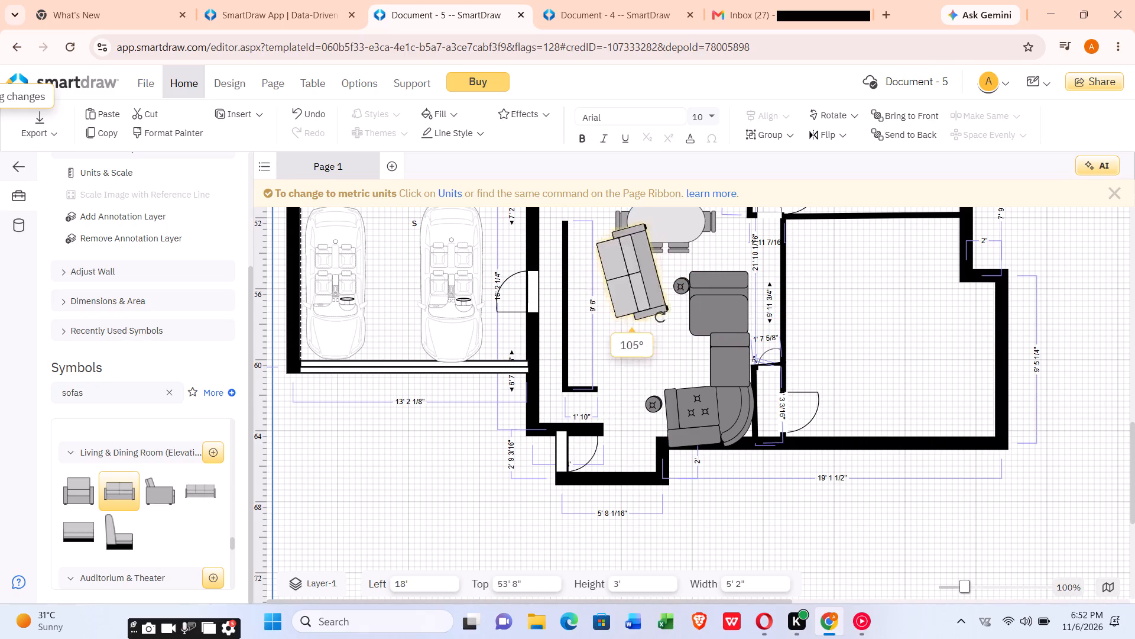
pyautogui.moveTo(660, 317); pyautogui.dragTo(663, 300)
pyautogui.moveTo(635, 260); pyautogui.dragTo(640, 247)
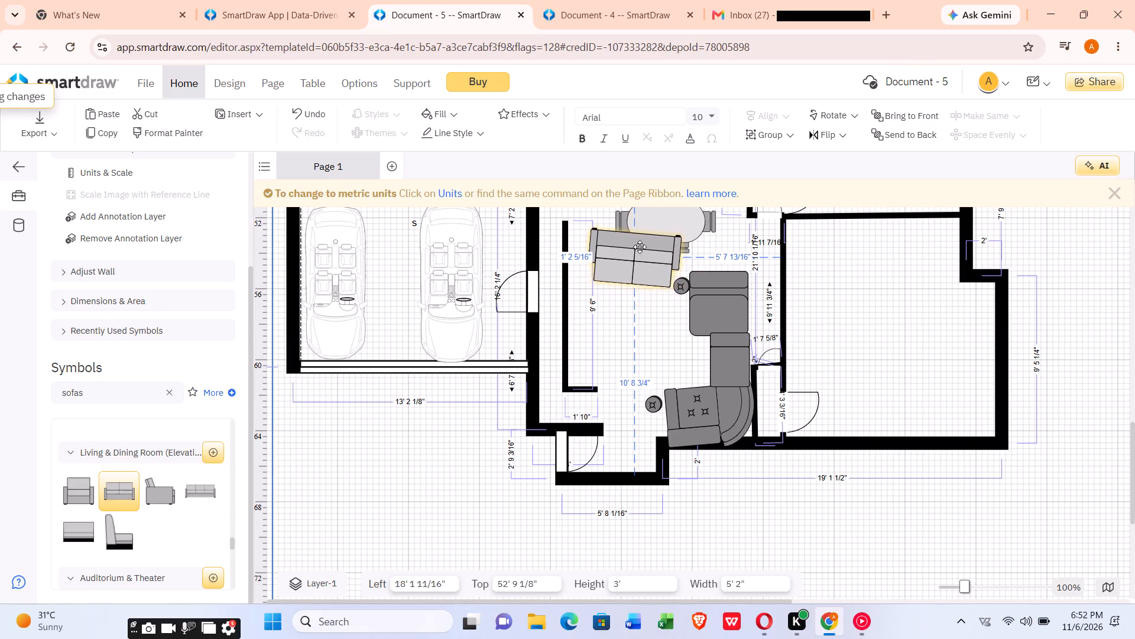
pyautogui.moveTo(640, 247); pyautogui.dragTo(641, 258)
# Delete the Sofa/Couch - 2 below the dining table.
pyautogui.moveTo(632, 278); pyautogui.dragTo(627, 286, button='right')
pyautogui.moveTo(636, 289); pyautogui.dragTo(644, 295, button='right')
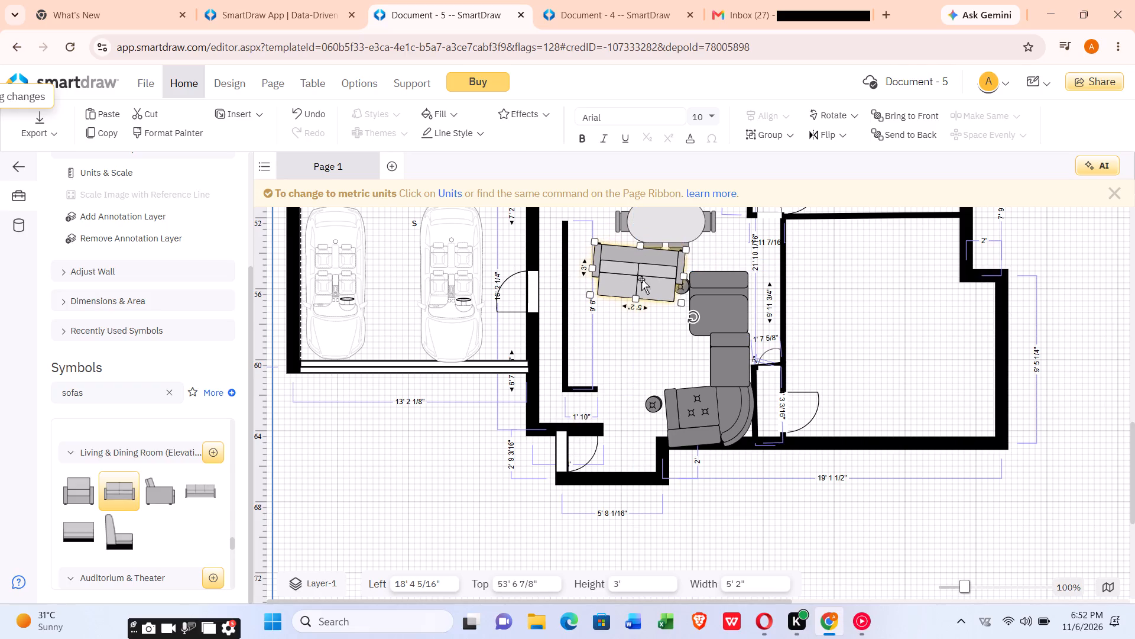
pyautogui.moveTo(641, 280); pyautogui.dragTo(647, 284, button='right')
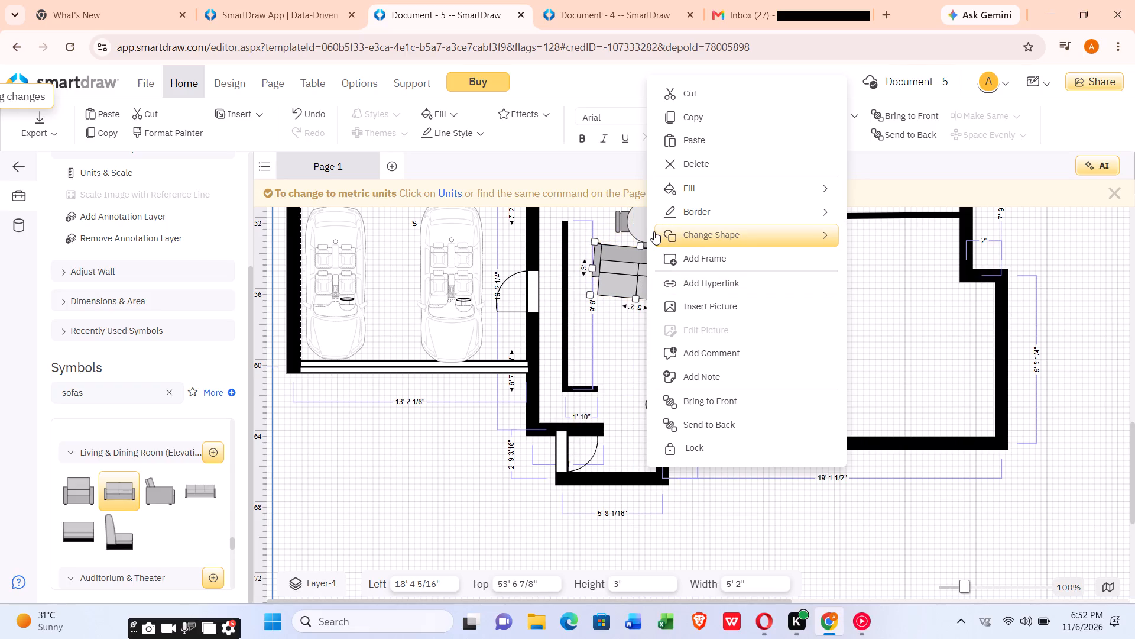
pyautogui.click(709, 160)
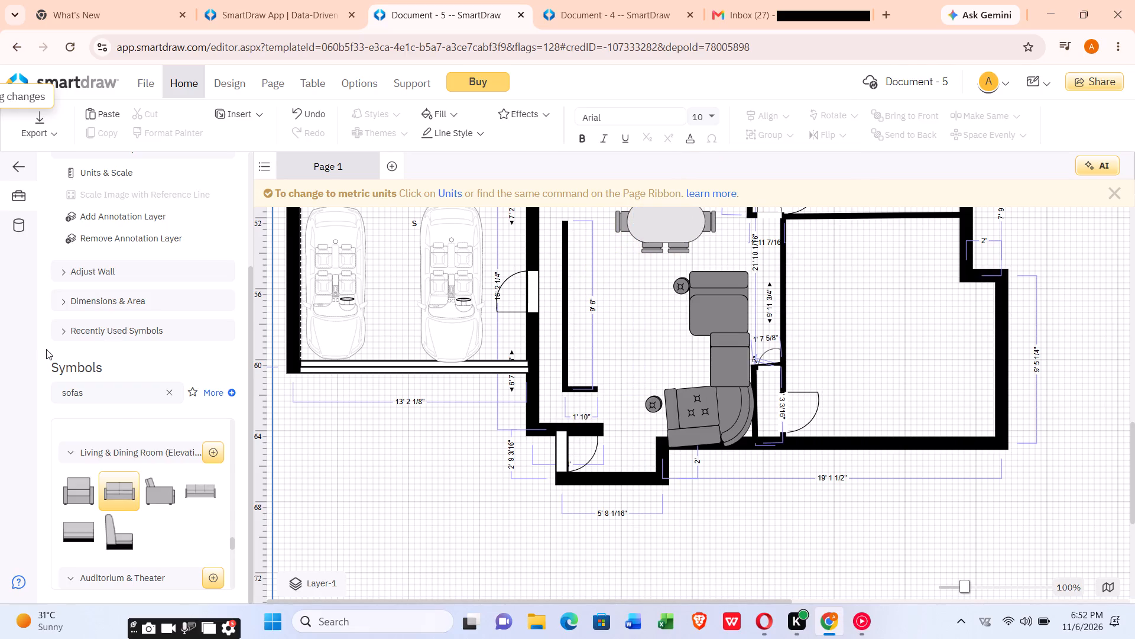
# Collapse the Desks, Rugs, Landscape Furniture, Auditorium & Theater and Living & Dining Room (Elevation) symbol groups.
pyautogui.scroll(-2, 132, 458)
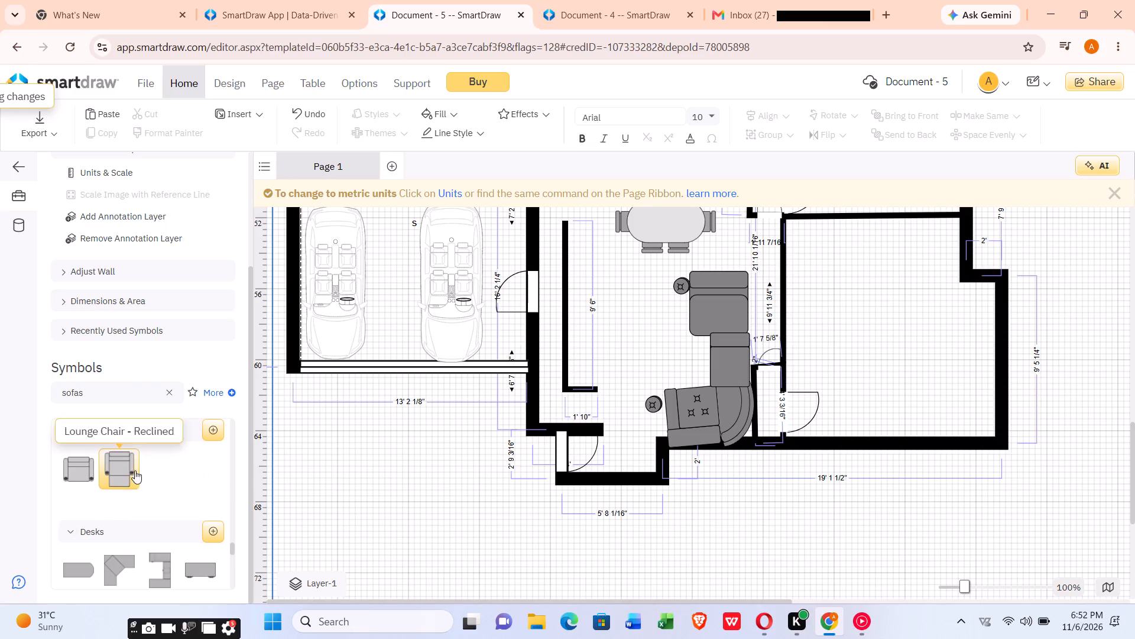
pyautogui.scroll(-2, 93, 518)
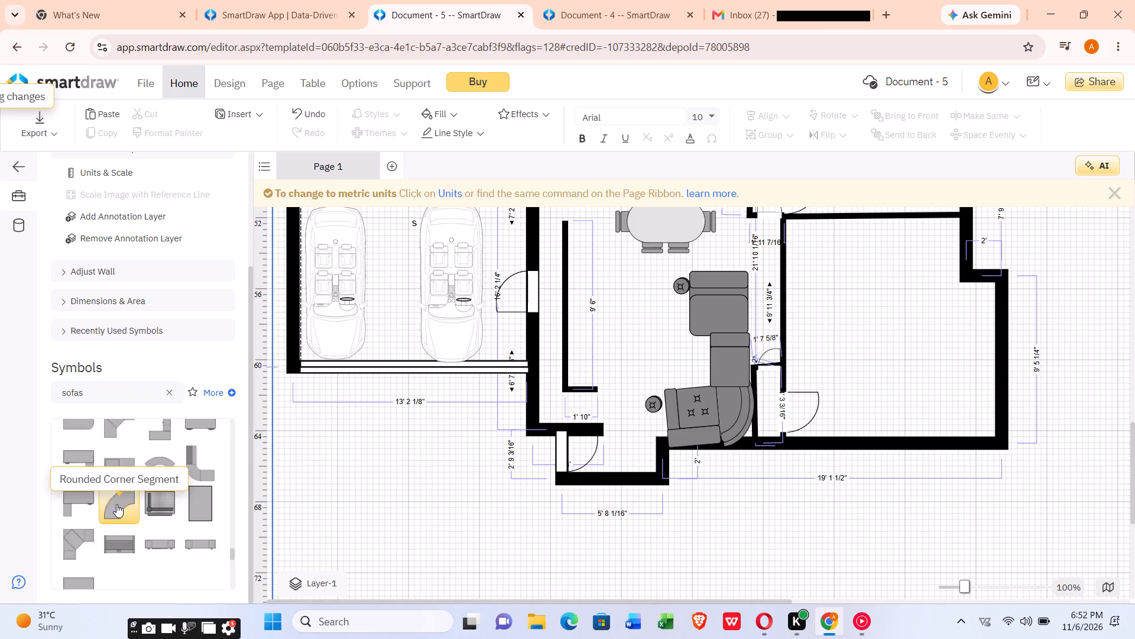
pyautogui.scroll(1, 147, 475)
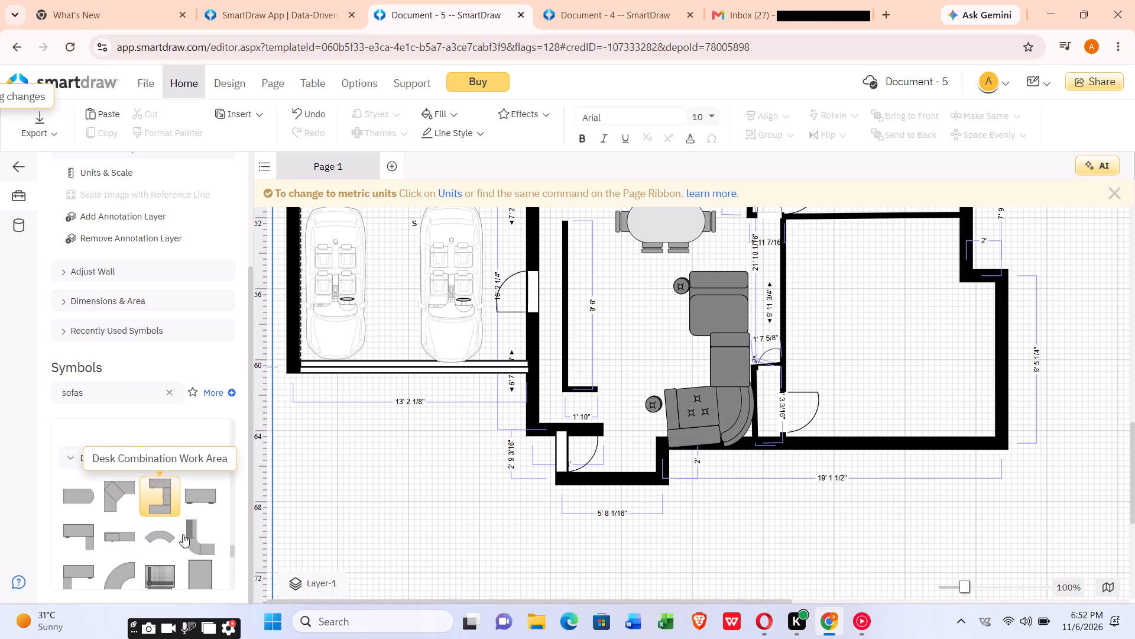
pyautogui.click(70, 463)
pyautogui.click(69, 460)
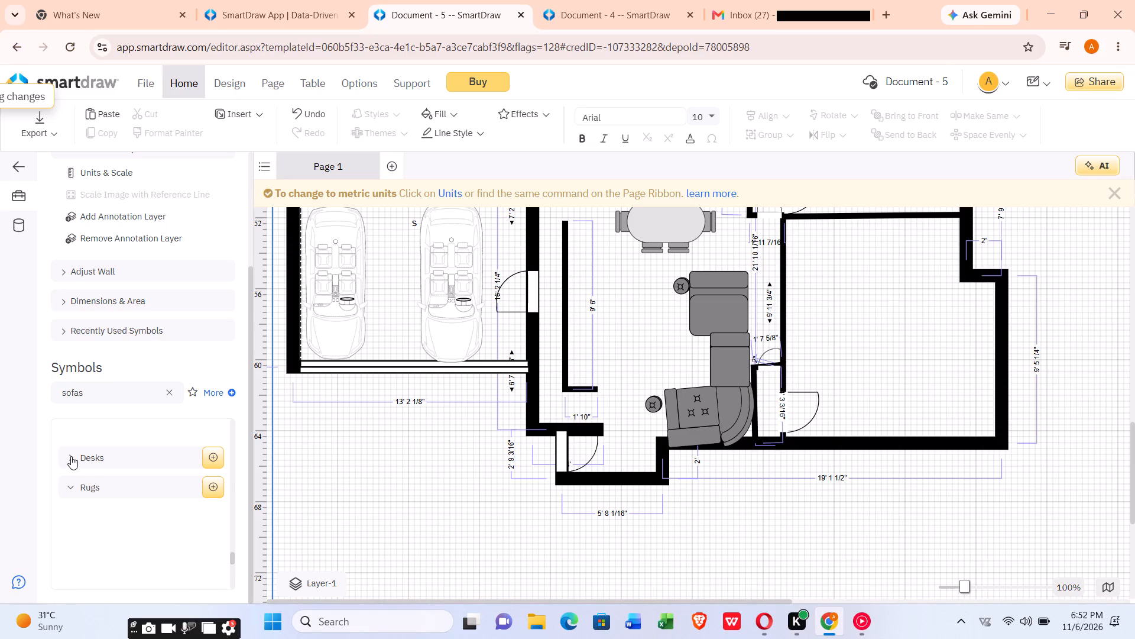
pyautogui.click(73, 485)
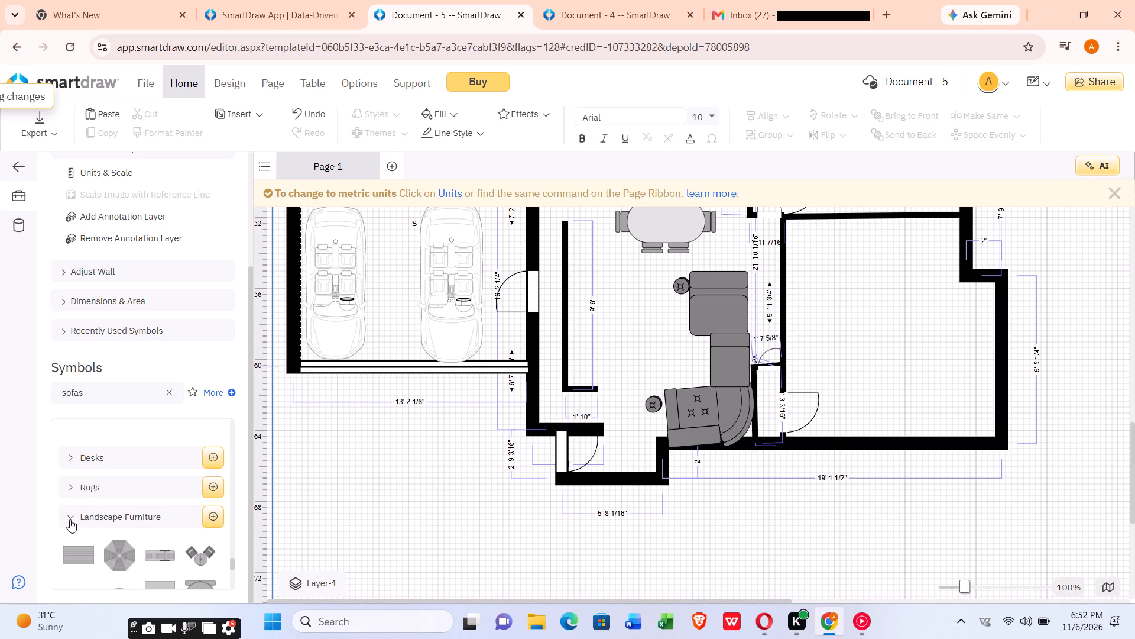
pyautogui.click(70, 518)
pyautogui.scroll(1, 94, 489)
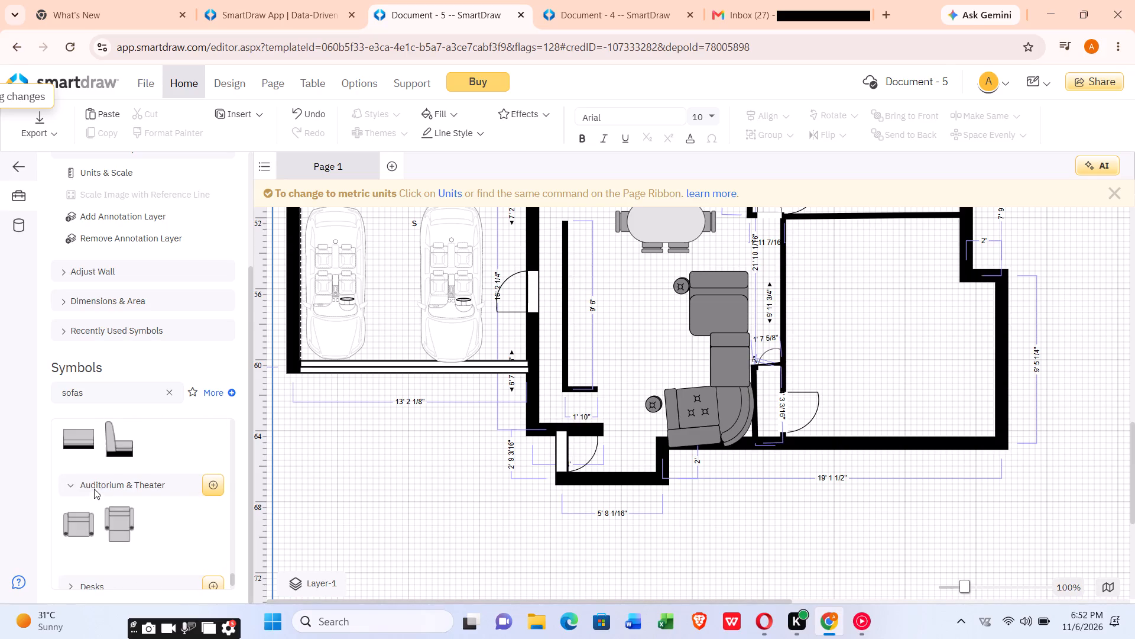
pyautogui.click(72, 493)
pyautogui.scroll(1, 82, 476)
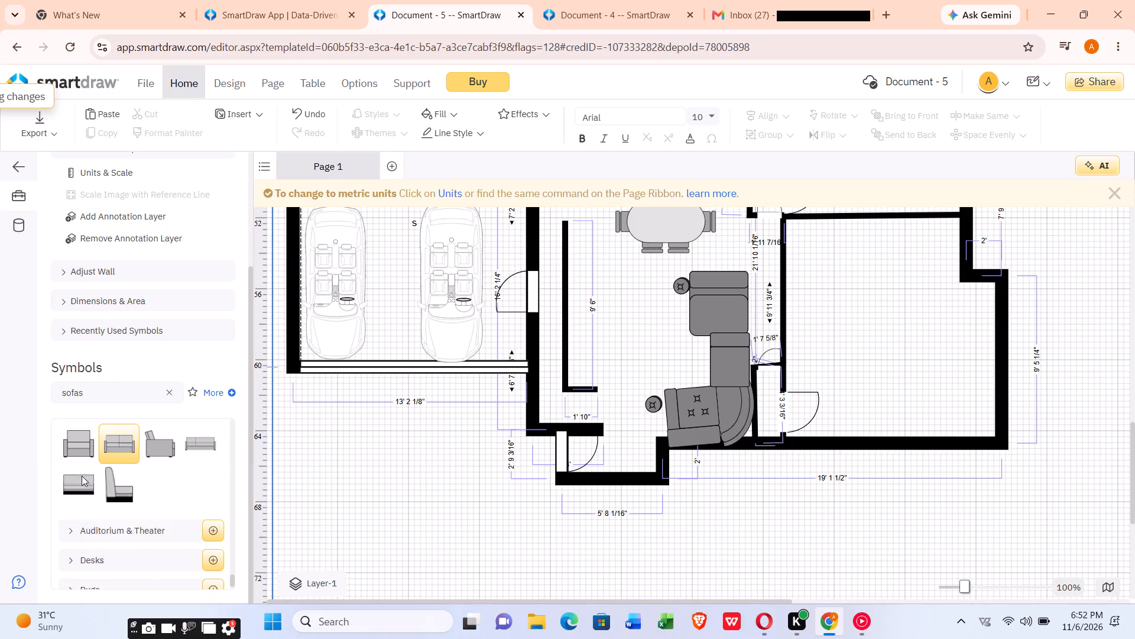
pyautogui.scroll(1, 77, 476)
pyautogui.click(67, 506)
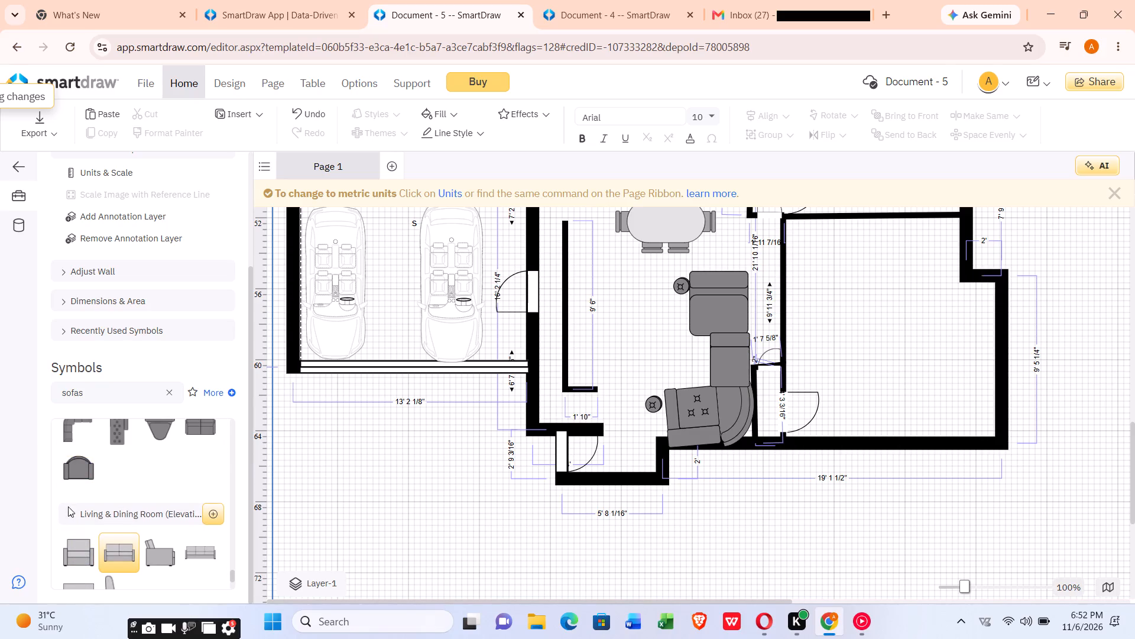
pyautogui.click(70, 513)
pyautogui.scroll(1, 73, 511)
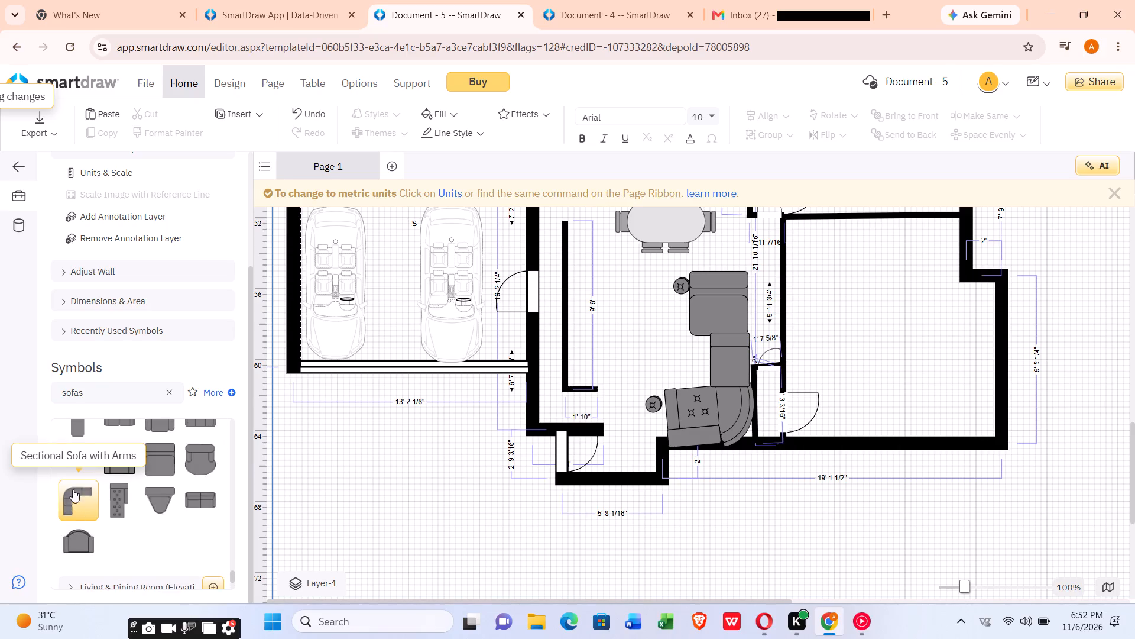
# Place a 6' by 7' California King Bed from Beds in the room above the kitchen, at about 25' 8" left, 33' 8" top.
pyautogui.scroll(7, 73, 484)
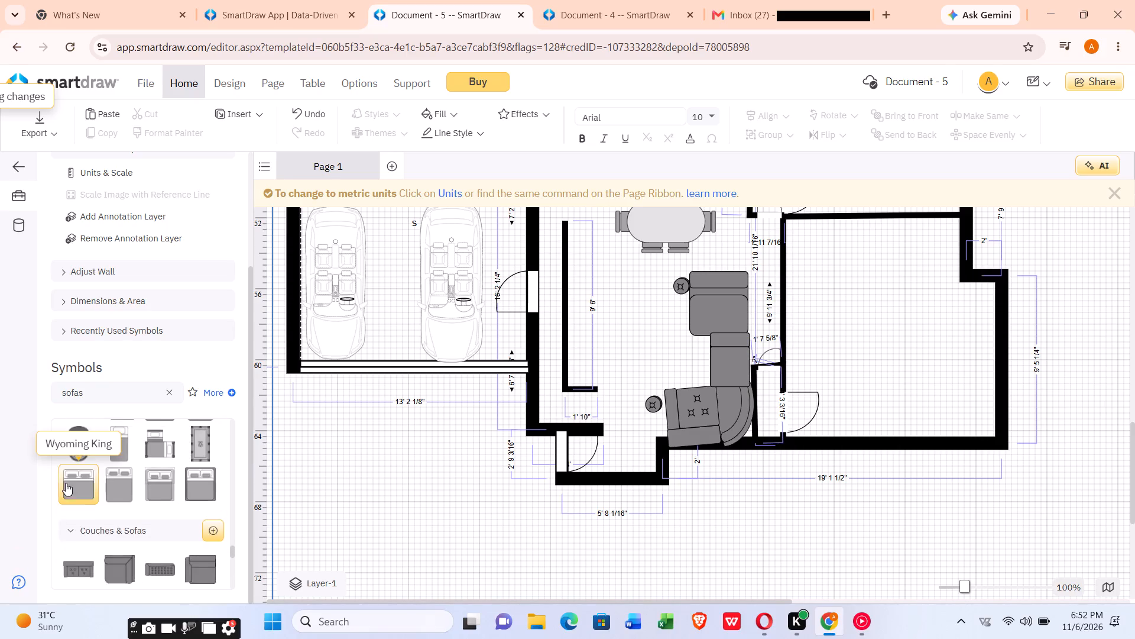
pyautogui.scroll(1, 66, 483)
pyautogui.scroll(-2, 66, 541)
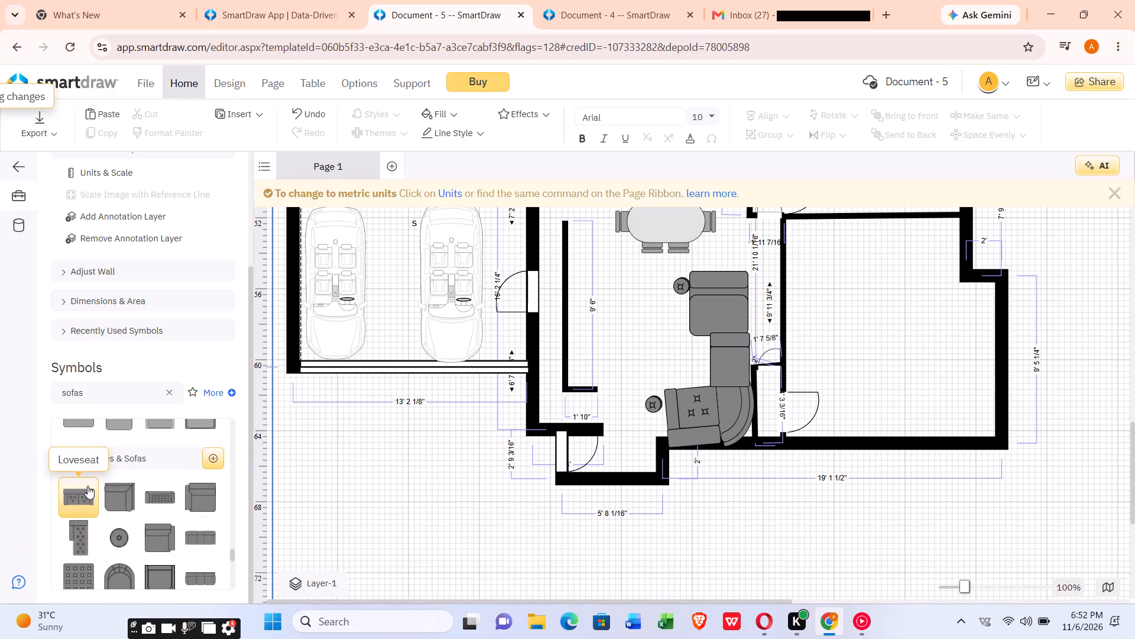
pyautogui.scroll(3, 98, 477)
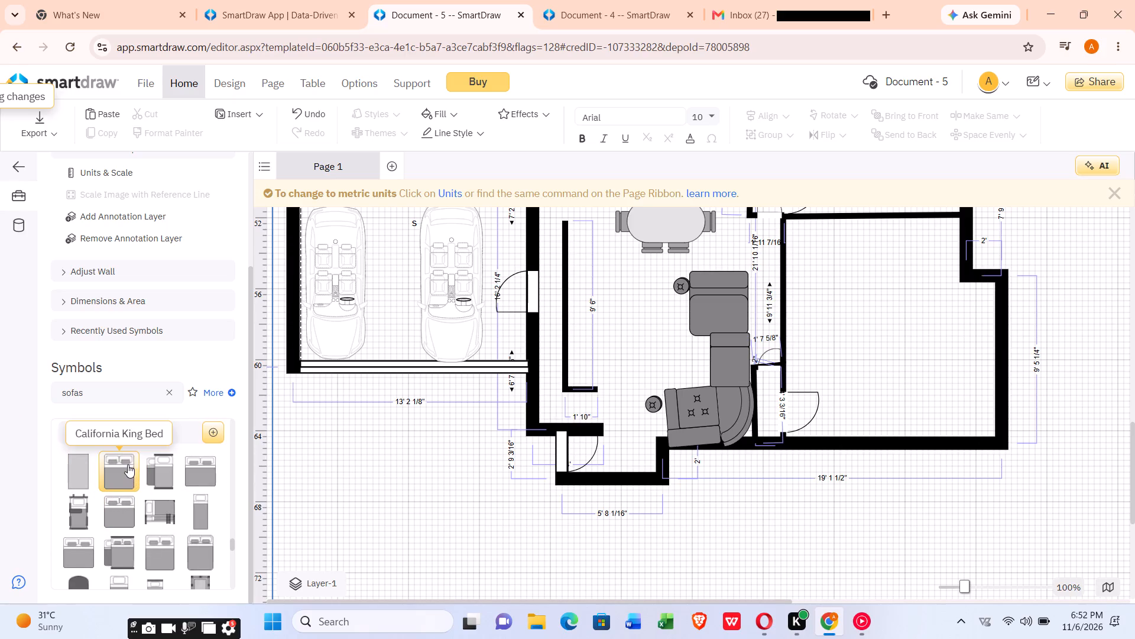
pyautogui.moveTo(128, 464); pyautogui.dragTo(502, 444)
pyautogui.scroll(2, 503, 438)
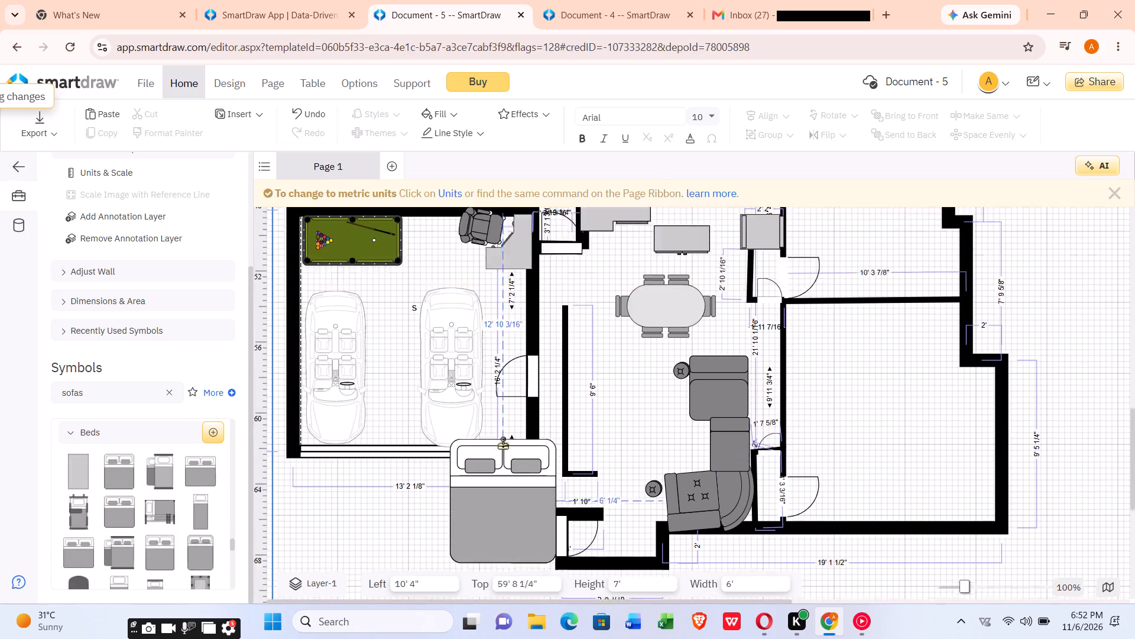
pyautogui.scroll(1, 502, 444)
pyautogui.moveTo(502, 444); pyautogui.dragTo(728, 415)
pyautogui.scroll(3, 501, 447)
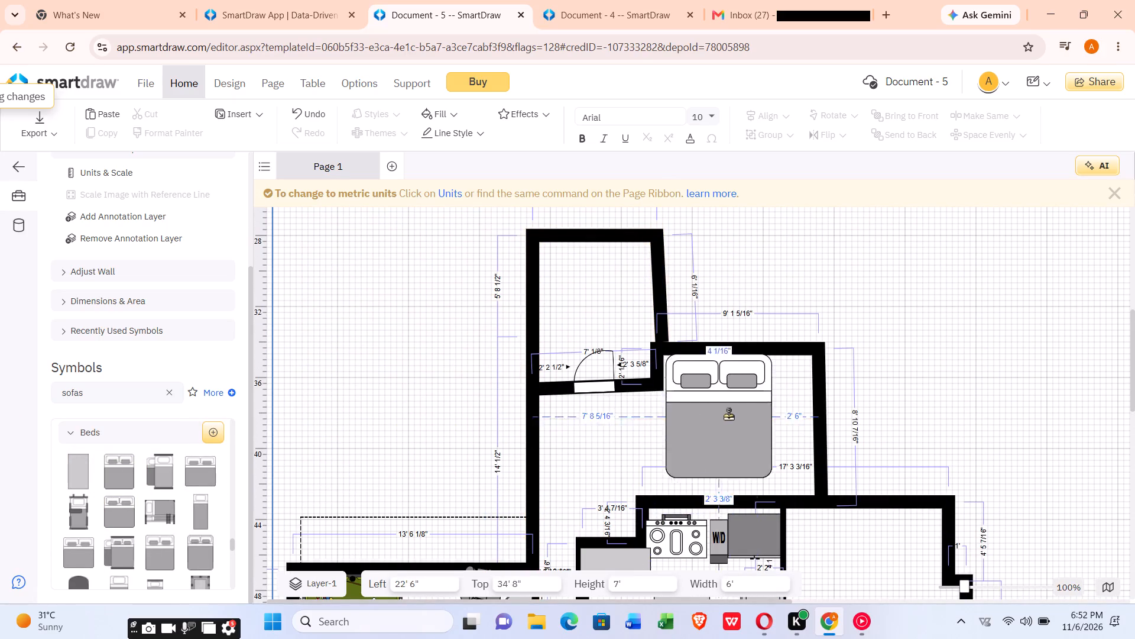
pyautogui.moveTo(728, 415); pyautogui.dragTo(772, 402)
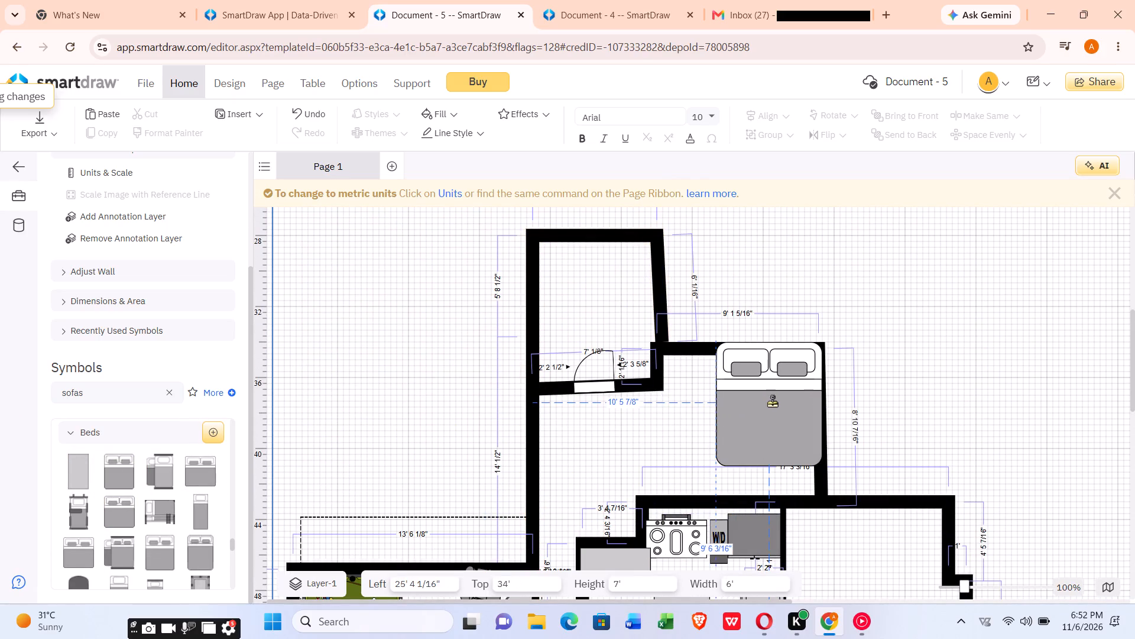
pyautogui.moveTo(772, 402); pyautogui.dragTo(774, 401)
# Rotate the California King Bed to 270° and nudge it to about 25' 4" left, 34' 2" top.
pyautogui.moveTo(709, 321); pyautogui.dragTo(704, 344)
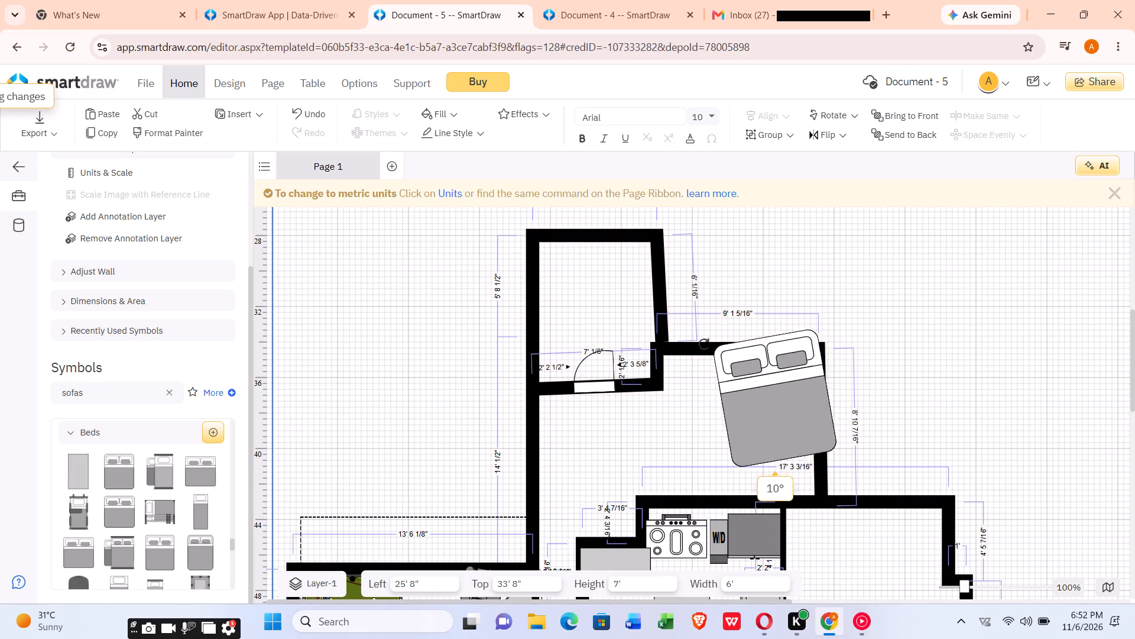
pyautogui.moveTo(704, 344); pyautogui.dragTo(847, 340)
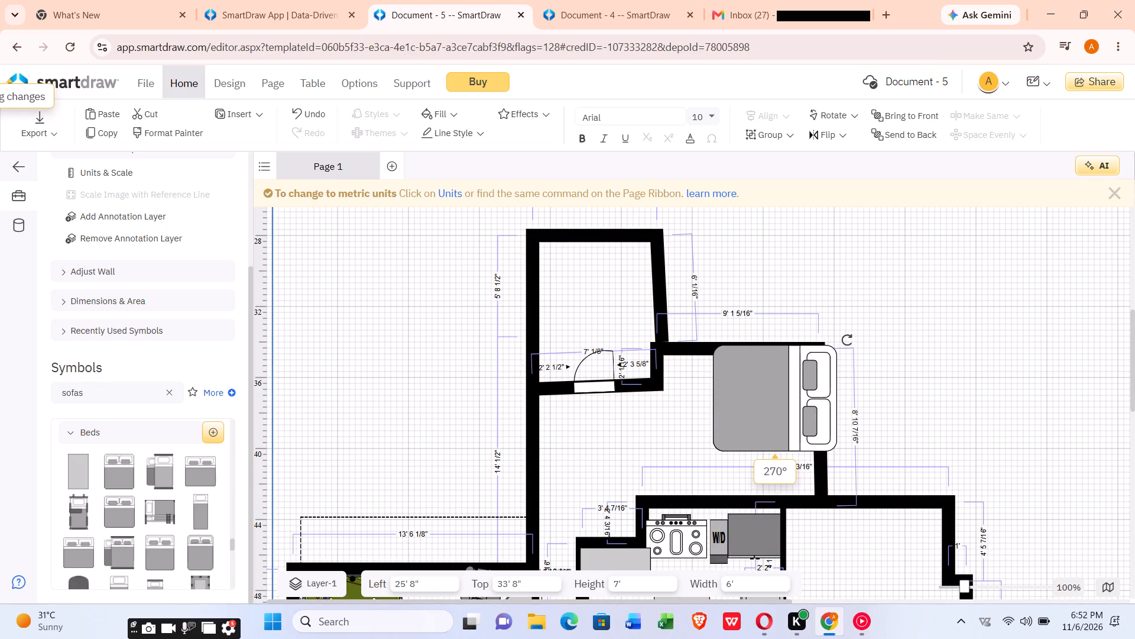
pyautogui.moveTo(847, 340); pyautogui.dragTo(833, 349)
pyautogui.moveTo(787, 374); pyautogui.dragTo(784, 392)
pyautogui.moveTo(773, 392); pyautogui.dragTo(767, 399)
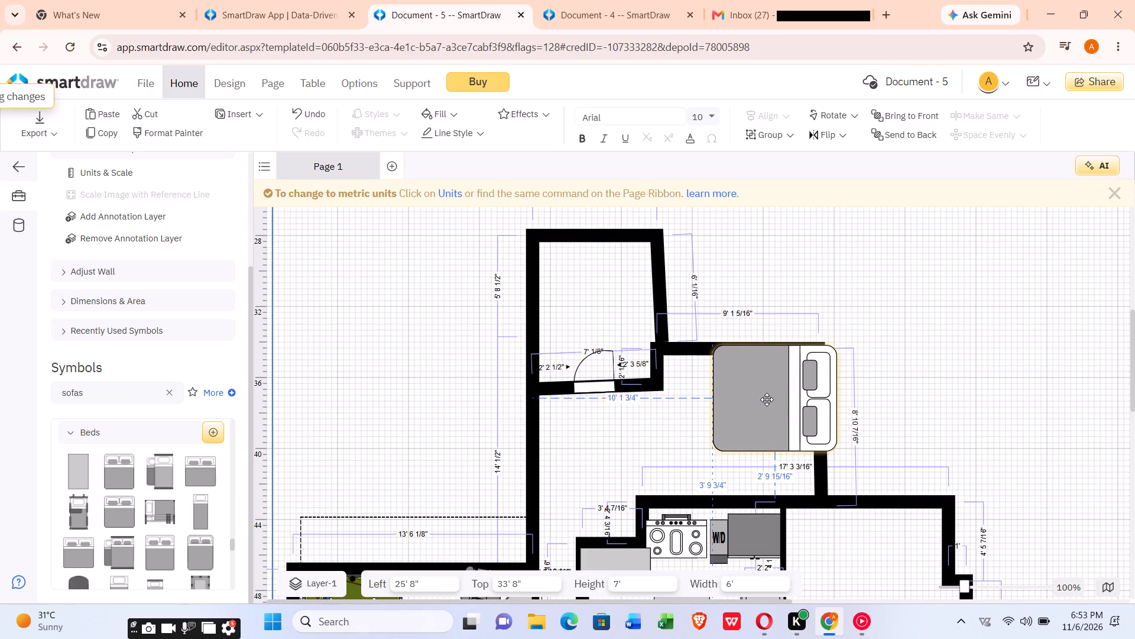
pyautogui.moveTo(767, 399); pyautogui.dragTo(766, 398)
# Place a 7' 4" by 5' 9" Bunk Bed from Beds in the room beside the kitchen, at about 31' 10" left, 43' 3 1/2" top.
pyautogui.scroll(-1, 698, 412)
pyautogui.scroll(-1, 150, 480)
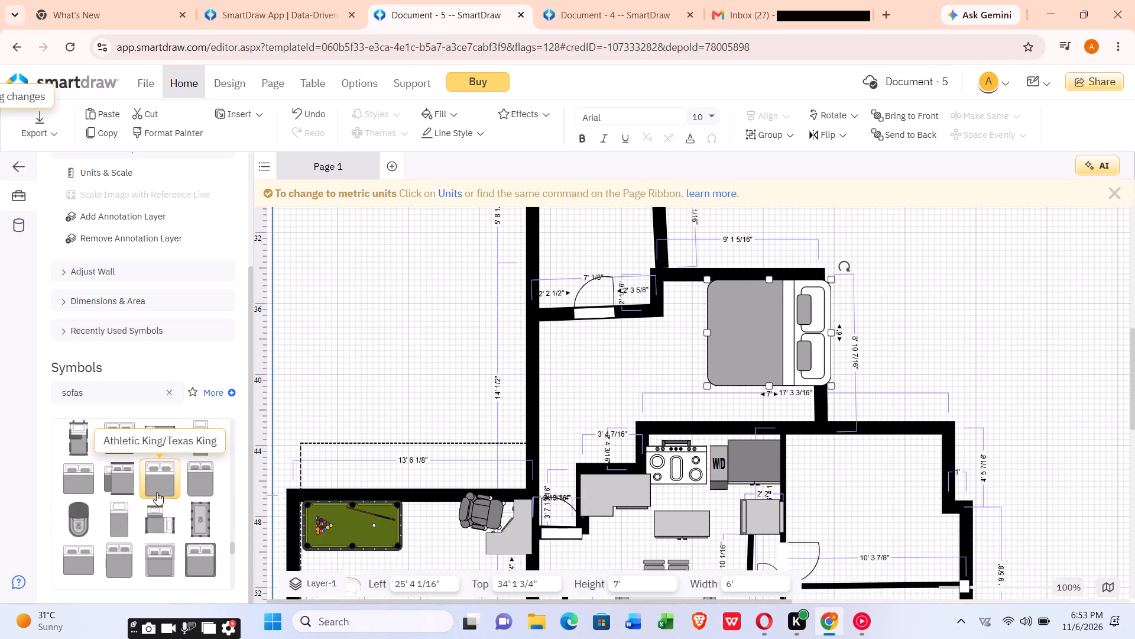
pyautogui.scroll(1, 181, 493)
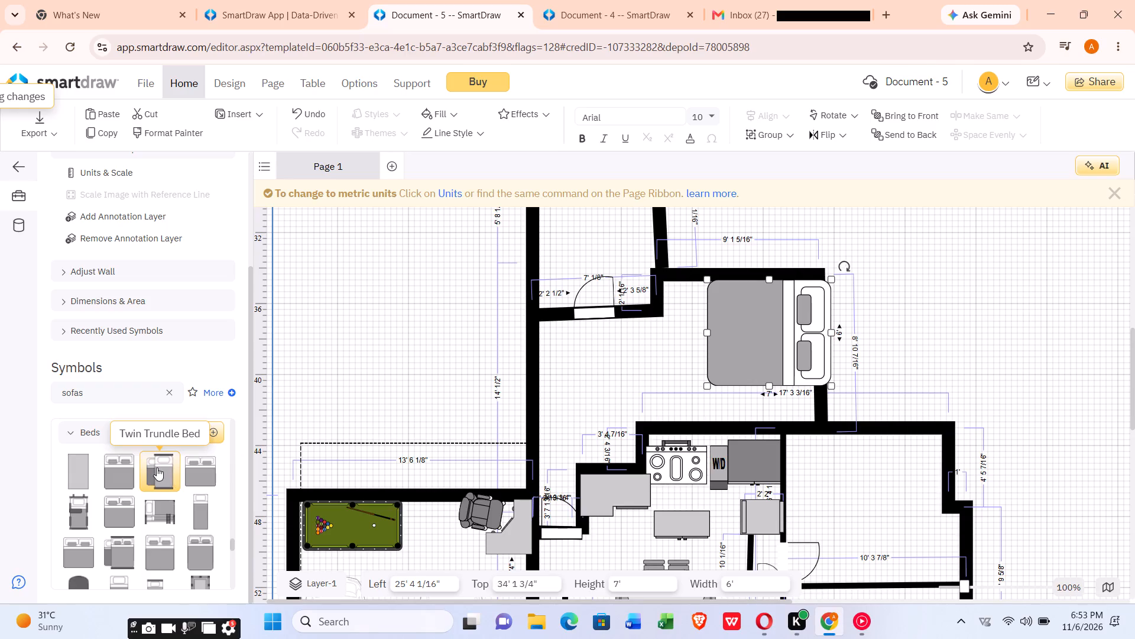
pyautogui.scroll(-1, 112, 481)
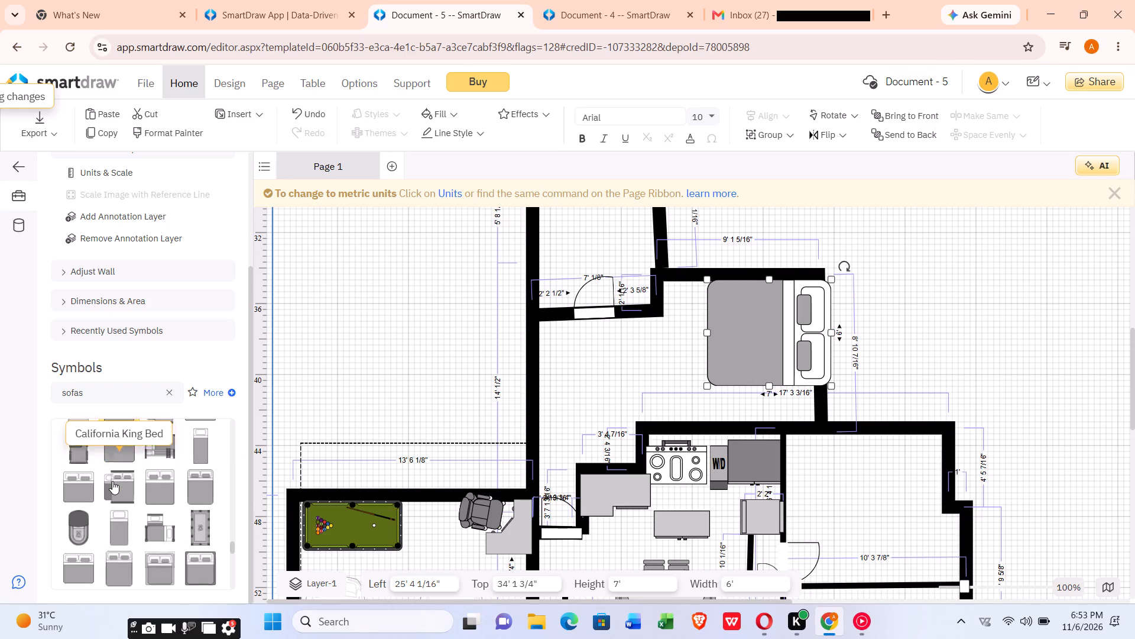
pyautogui.scroll(-1, 109, 498)
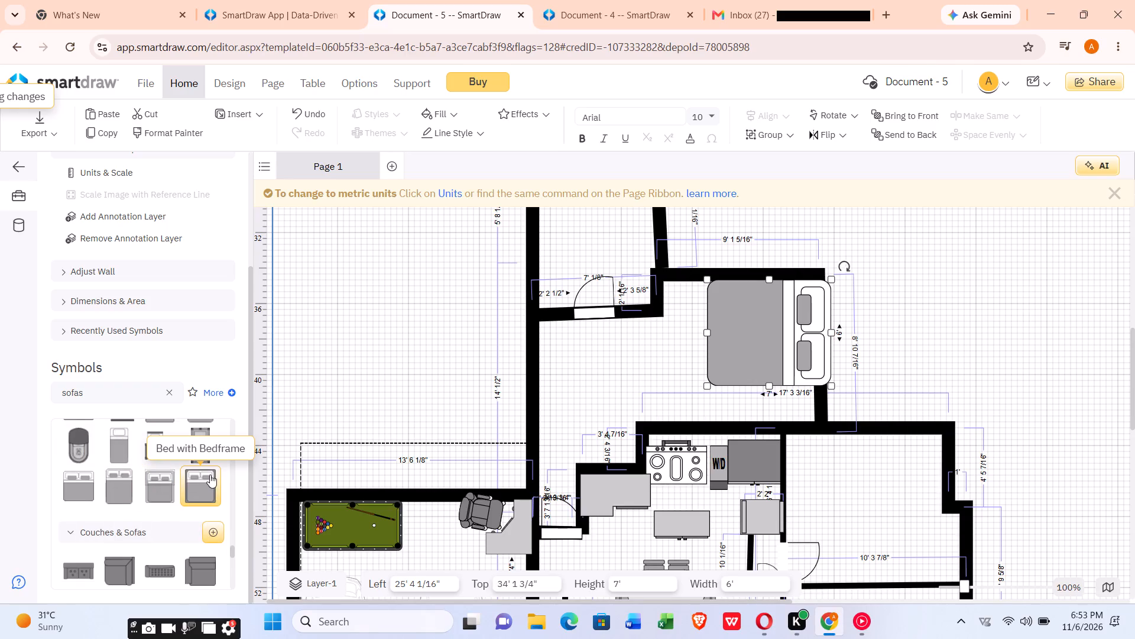
pyautogui.scroll(1, 208, 477)
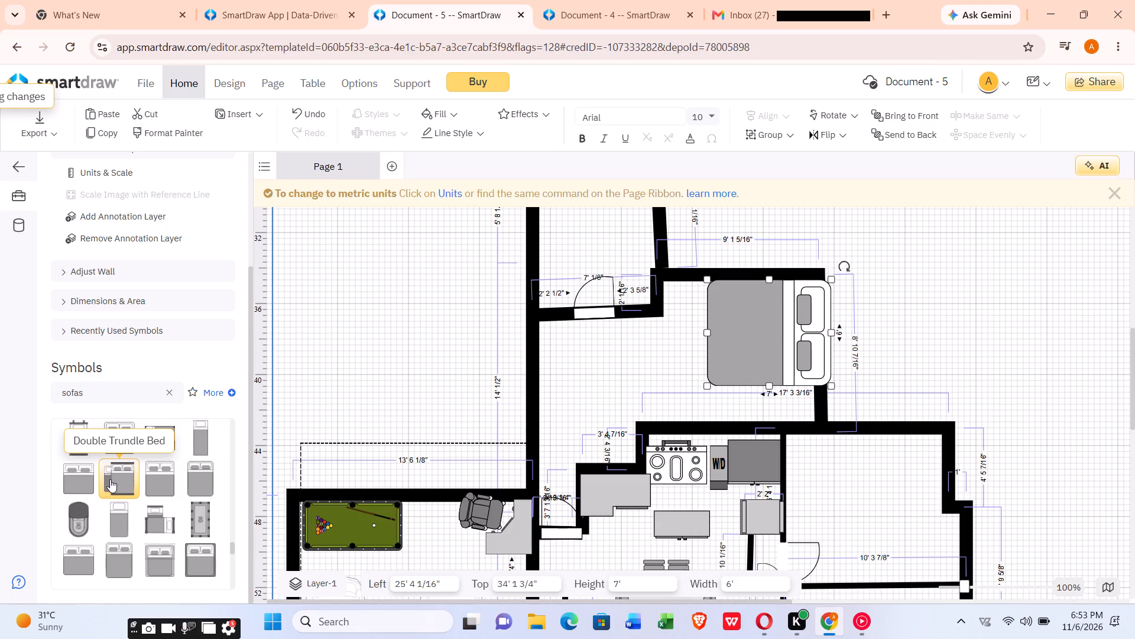
pyautogui.scroll(1, 112, 473)
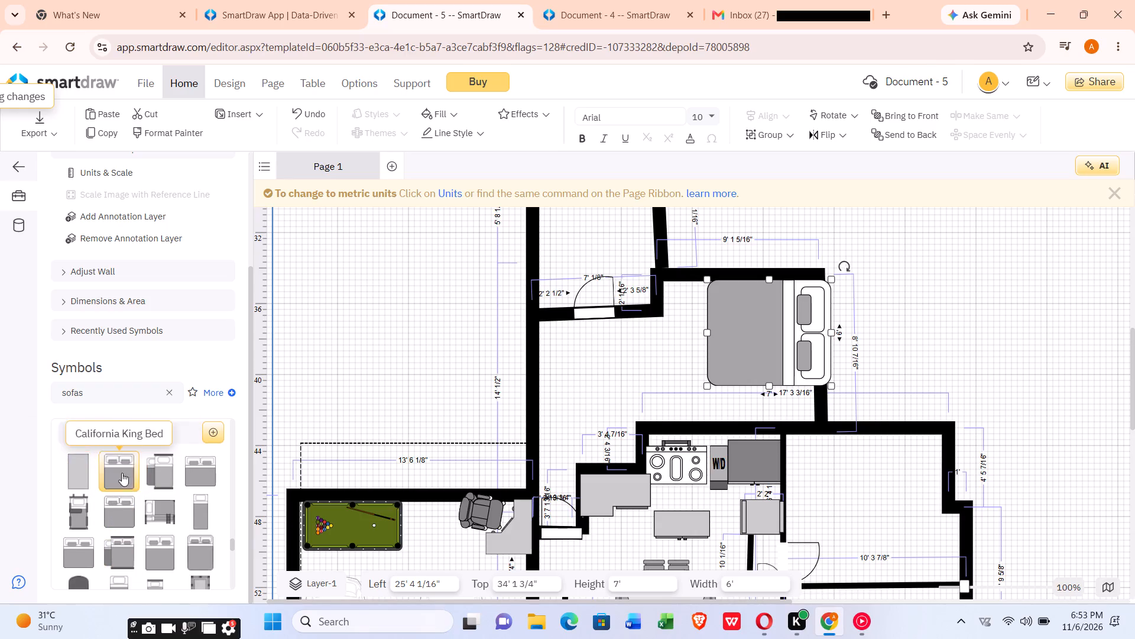
pyautogui.moveTo(162, 505); pyautogui.dragTo(271, 493)
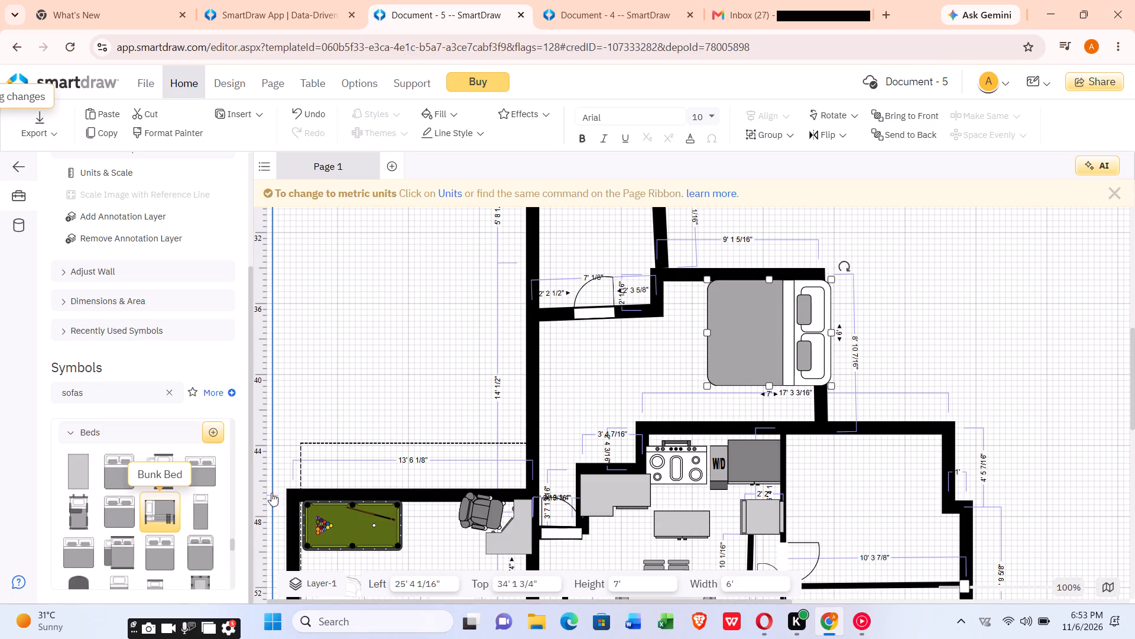
pyautogui.moveTo(271, 493); pyautogui.dragTo(882, 491)
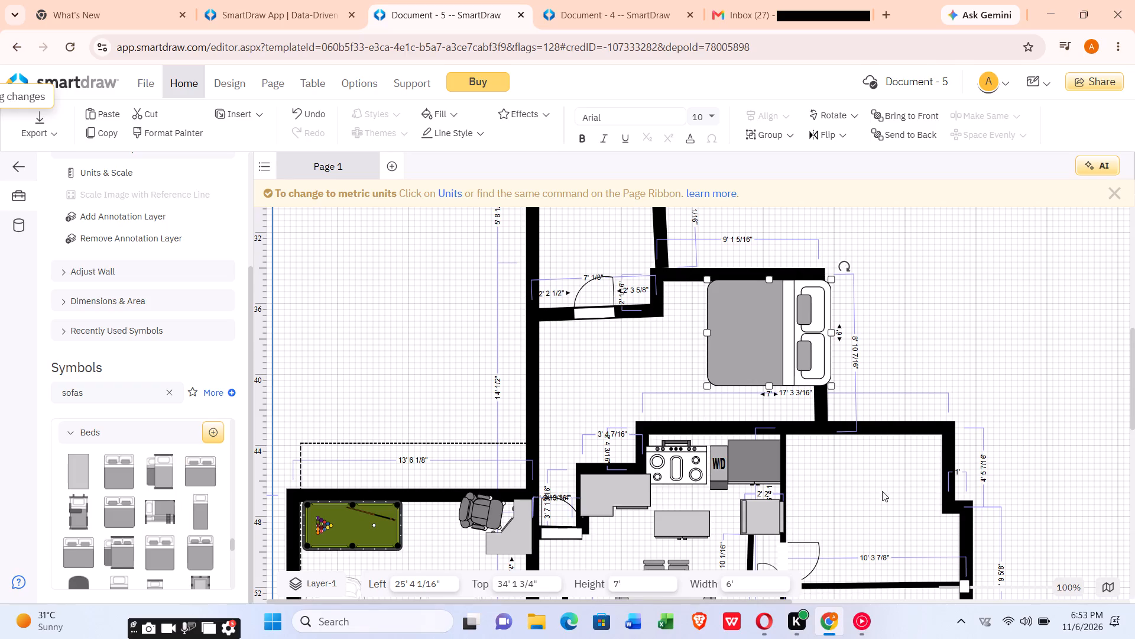
pyautogui.moveTo(882, 491); pyautogui.dragTo(896, 493)
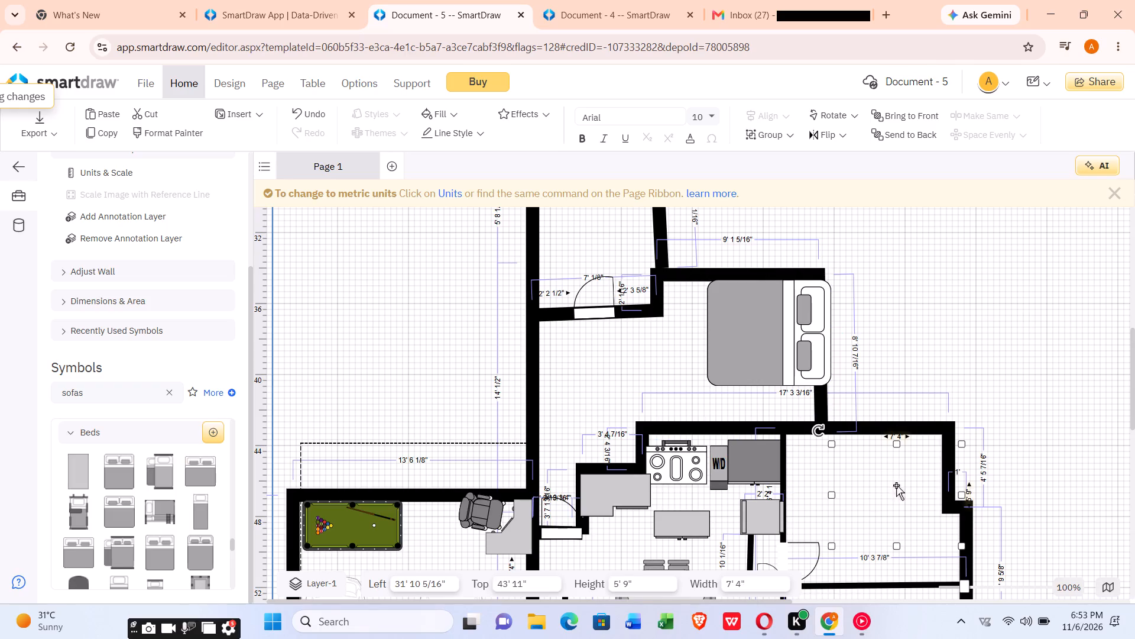
pyautogui.click(896, 485)
pyautogui.moveTo(889, 476); pyautogui.dragTo(888, 465)
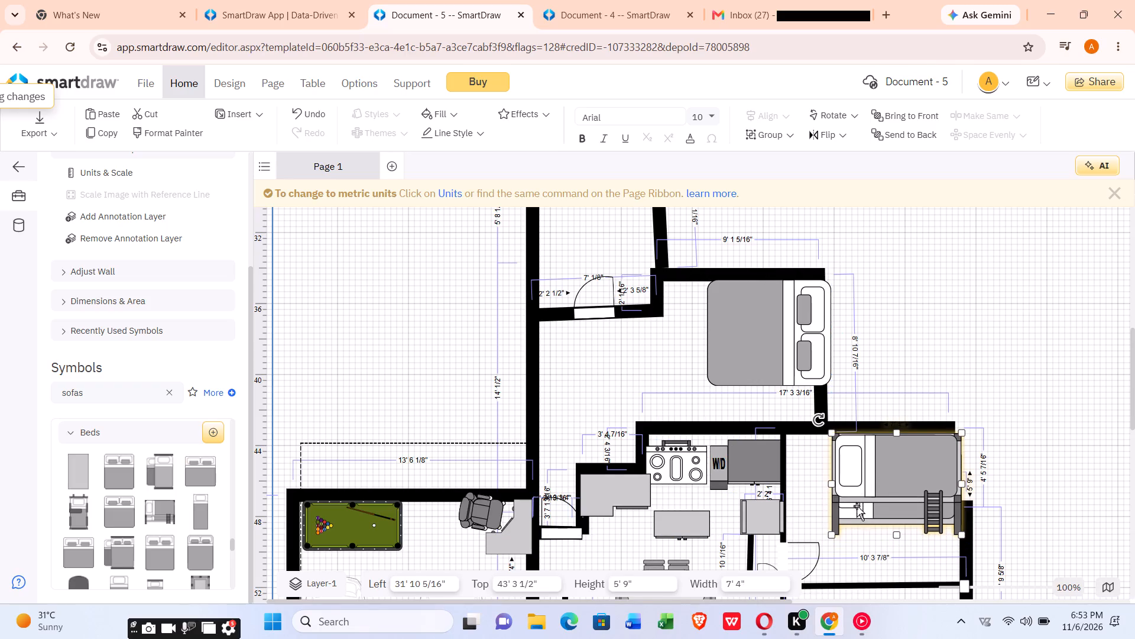
# Move the Bunk Bed up against the room's upper wall, to 31' 4" left, 42' 1" top.
pyautogui.scroll(-1, 802, 505)
pyautogui.scroll(-1, 837, 473)
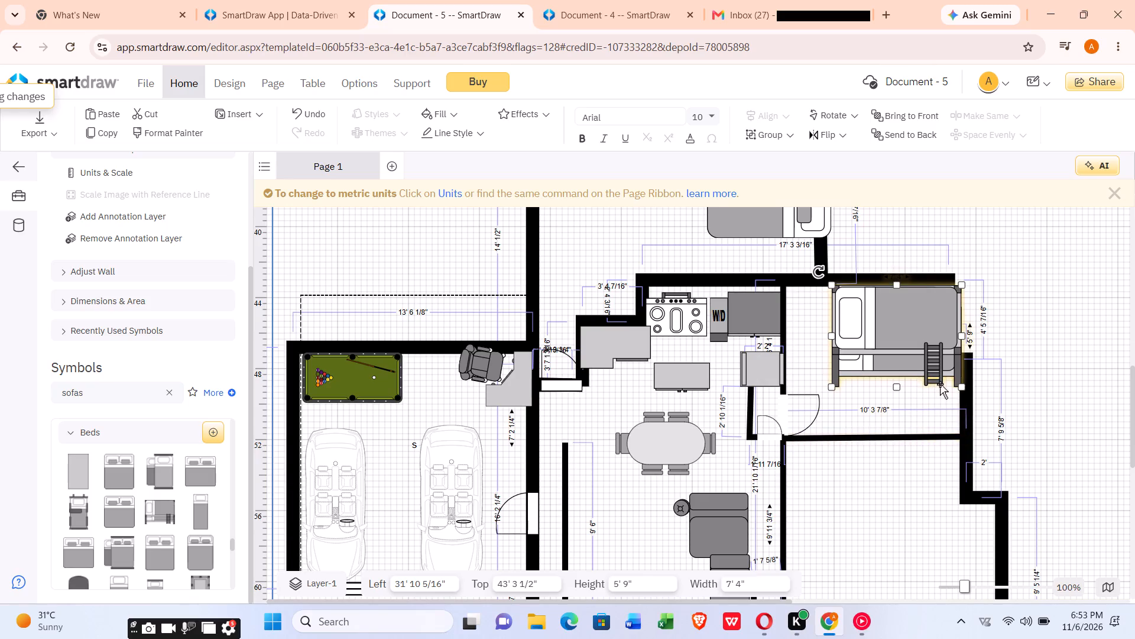
pyautogui.moveTo(925, 323); pyautogui.dragTo(919, 328)
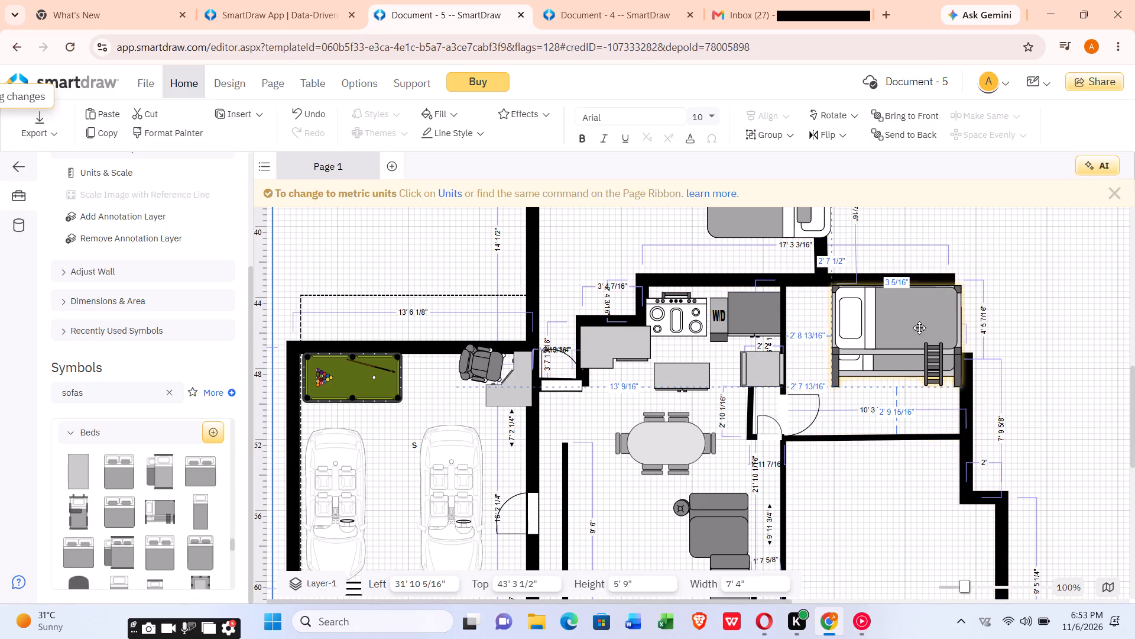
pyautogui.moveTo(919, 328); pyautogui.dragTo(909, 302)
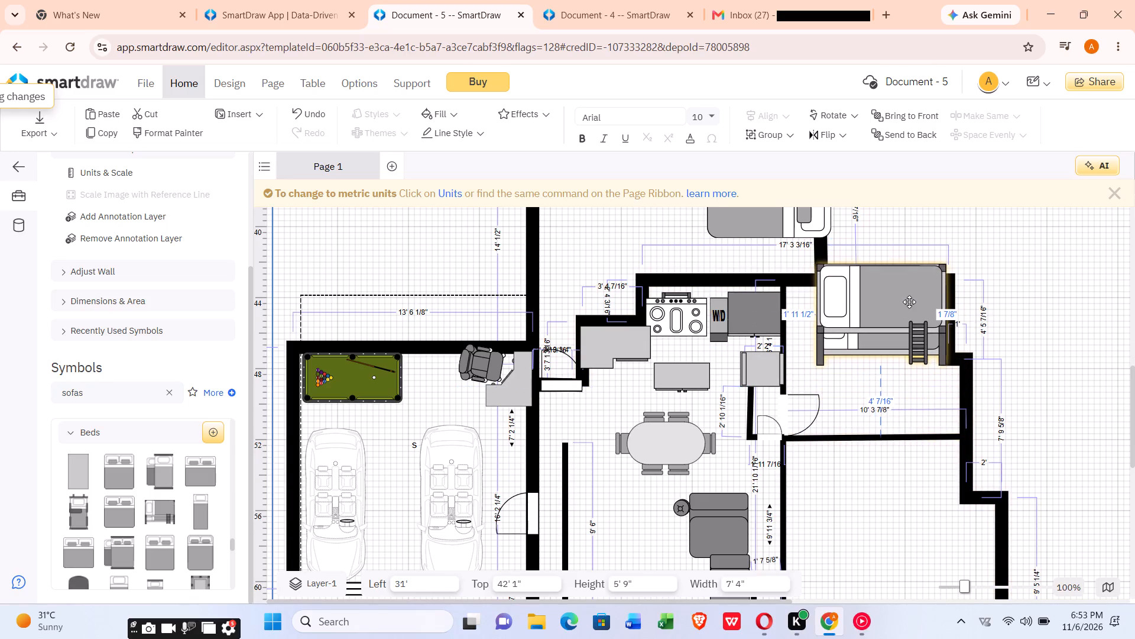
pyautogui.moveTo(909, 302); pyautogui.dragTo(915, 301)
# Set a custom wall thickness of 9" for the Add Wall tool.
pyautogui.scroll(-1, 915, 302)
pyautogui.scroll(2, 1003, 281)
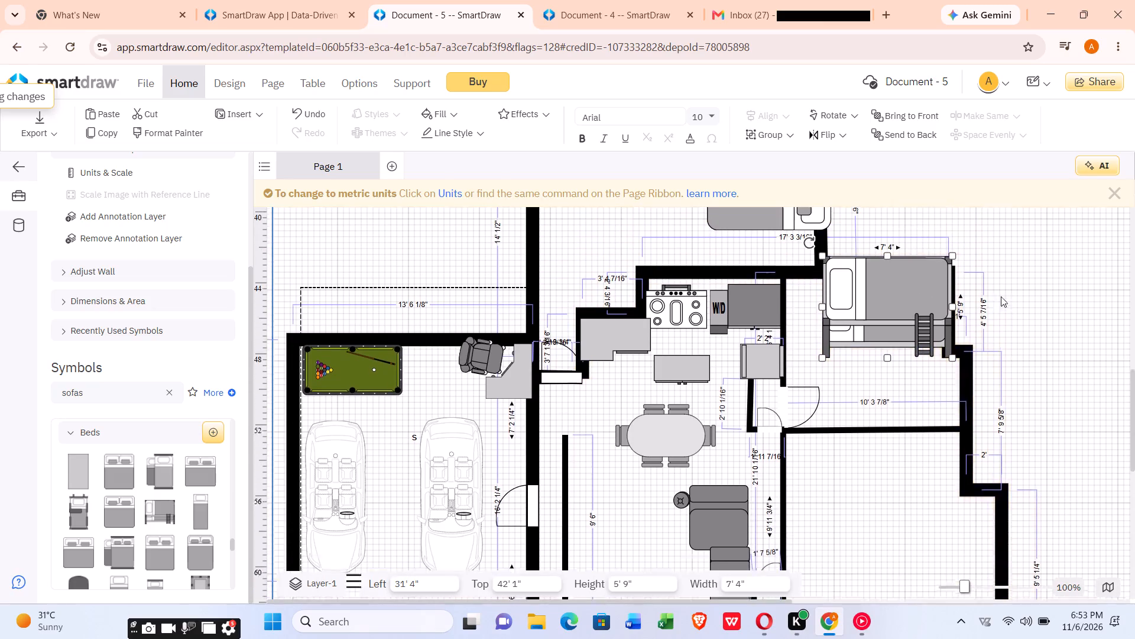
pyautogui.scroll(1, 143, 303)
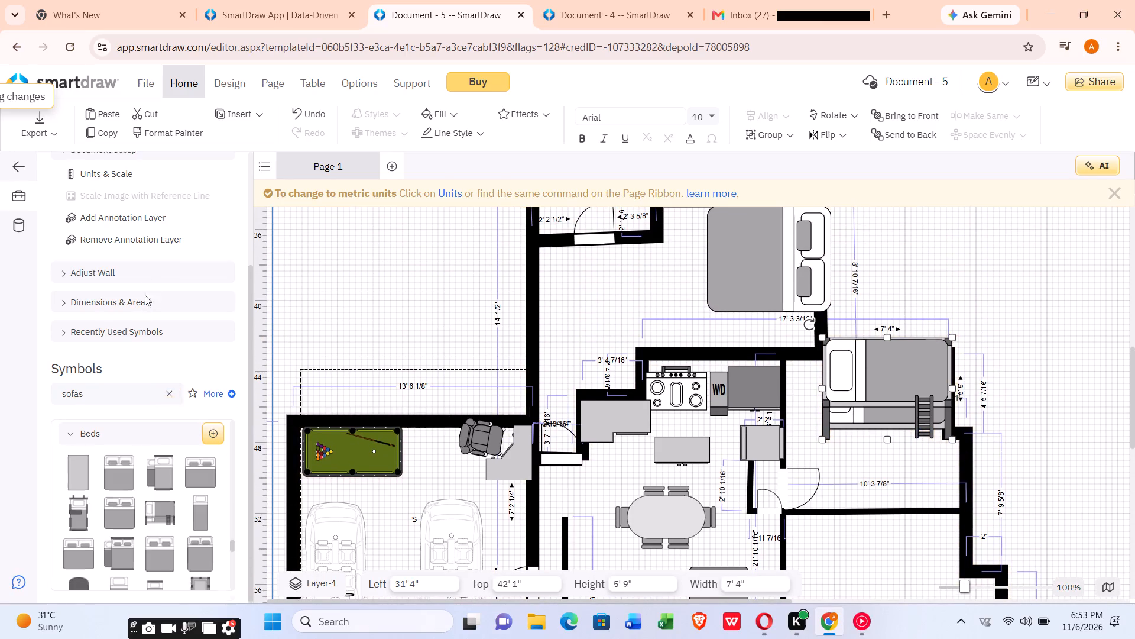
pyautogui.scroll(3, 145, 295)
pyautogui.click(172, 264)
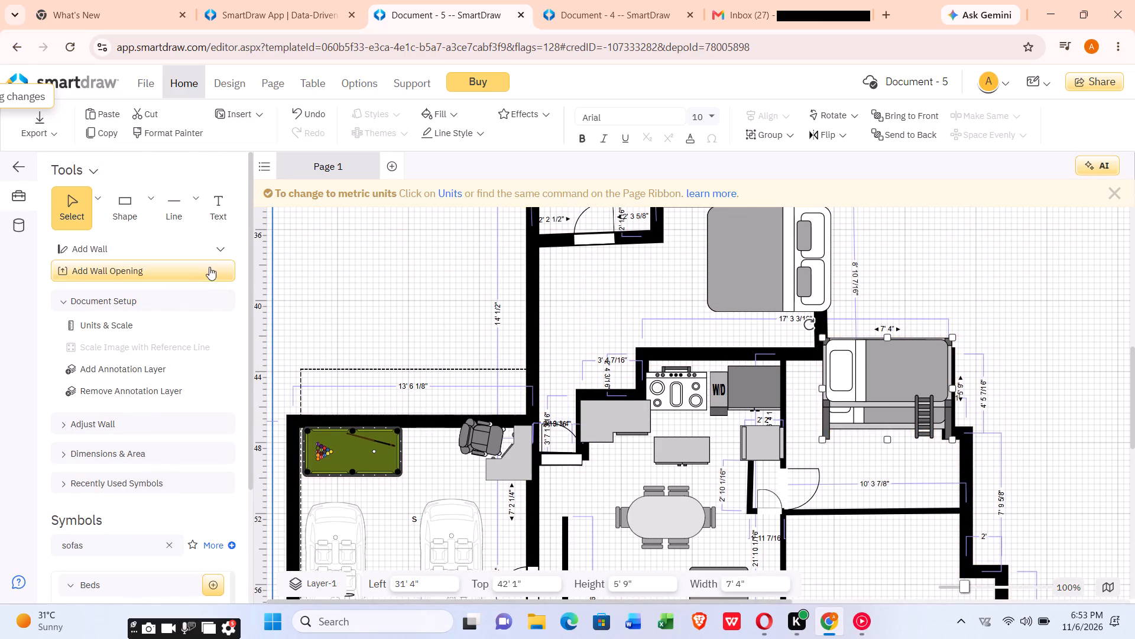
pyautogui.click(218, 251)
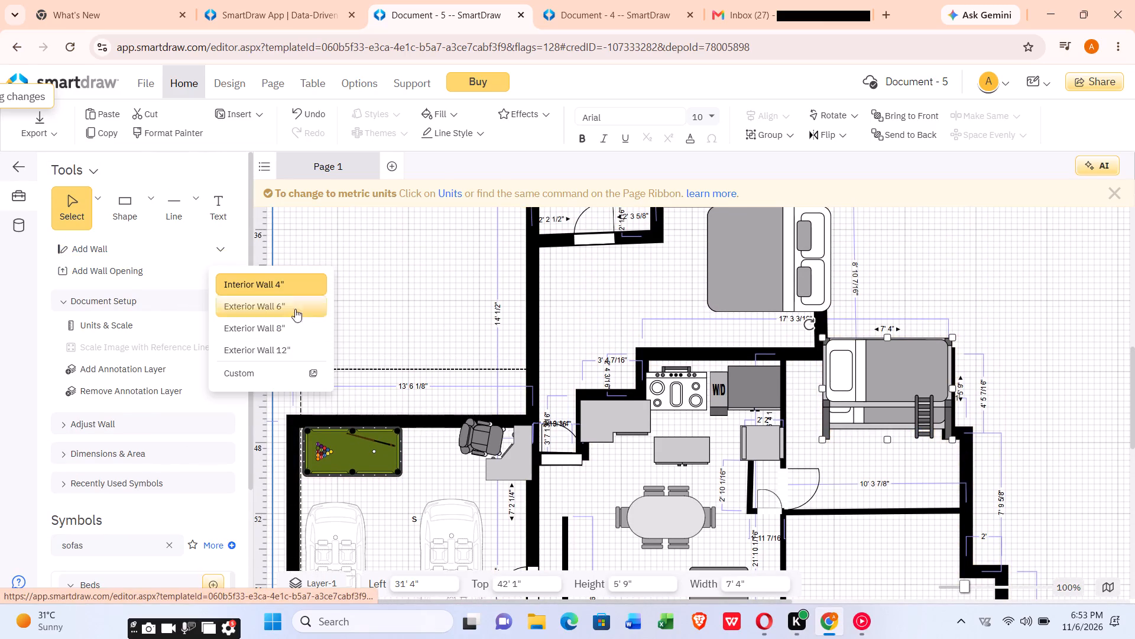
pyautogui.click(268, 368)
pyautogui.click(441, 399)
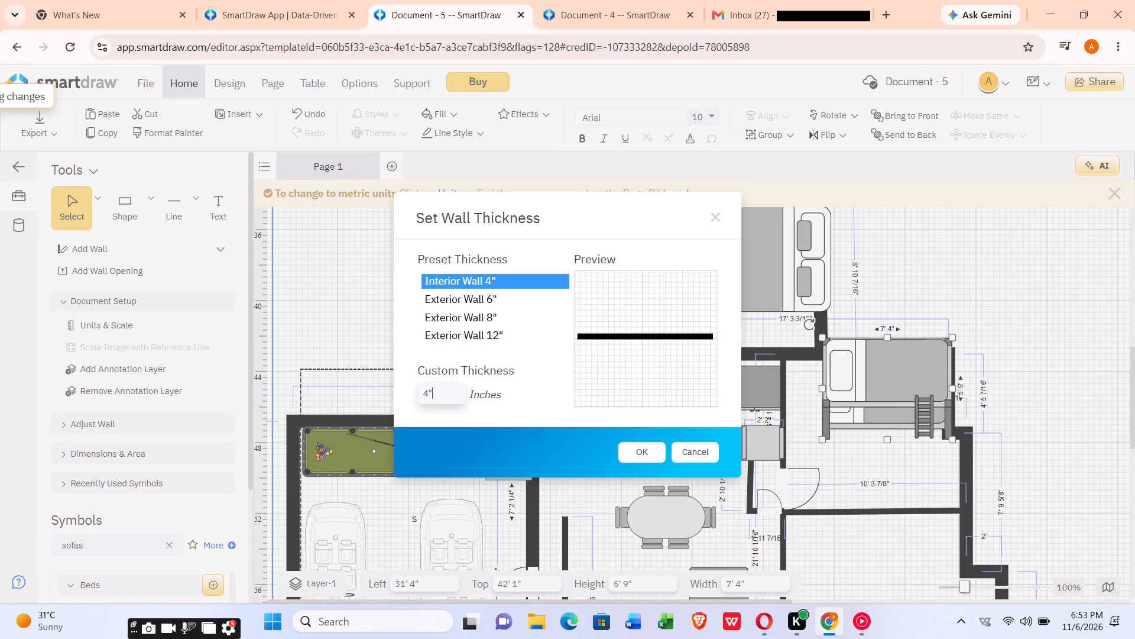
pyautogui.press('BackSpace')
pyautogui.press('9')
pyautogui.press('BackSpace')
pyautogui.press('BackSpace')
pyautogui.press('9')
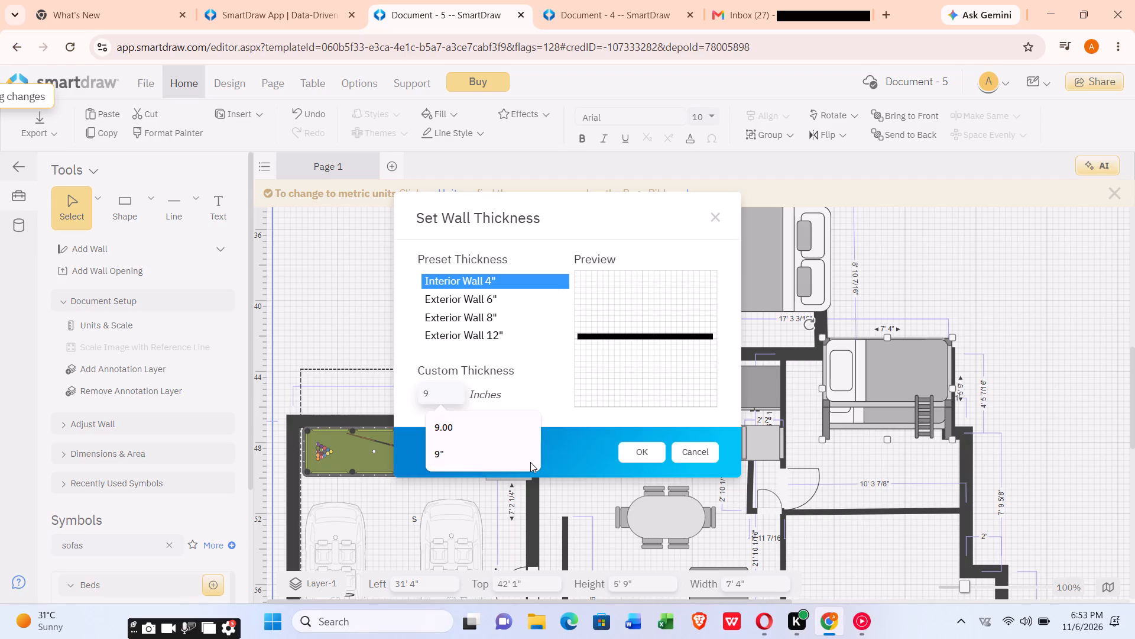
pyautogui.click(519, 460)
pyautogui.click(641, 446)
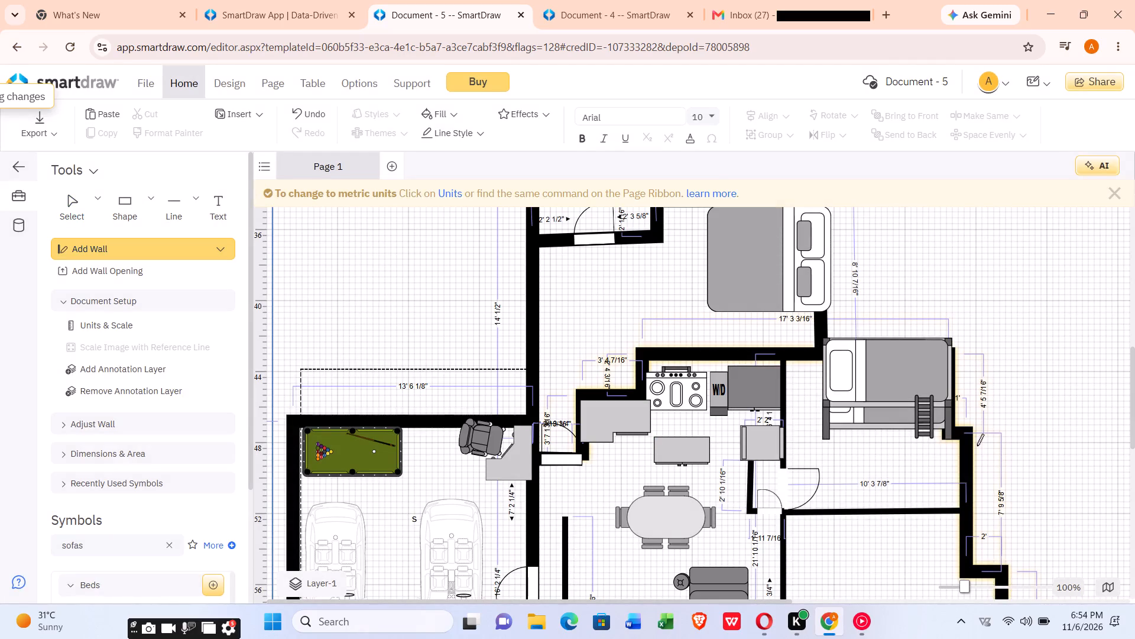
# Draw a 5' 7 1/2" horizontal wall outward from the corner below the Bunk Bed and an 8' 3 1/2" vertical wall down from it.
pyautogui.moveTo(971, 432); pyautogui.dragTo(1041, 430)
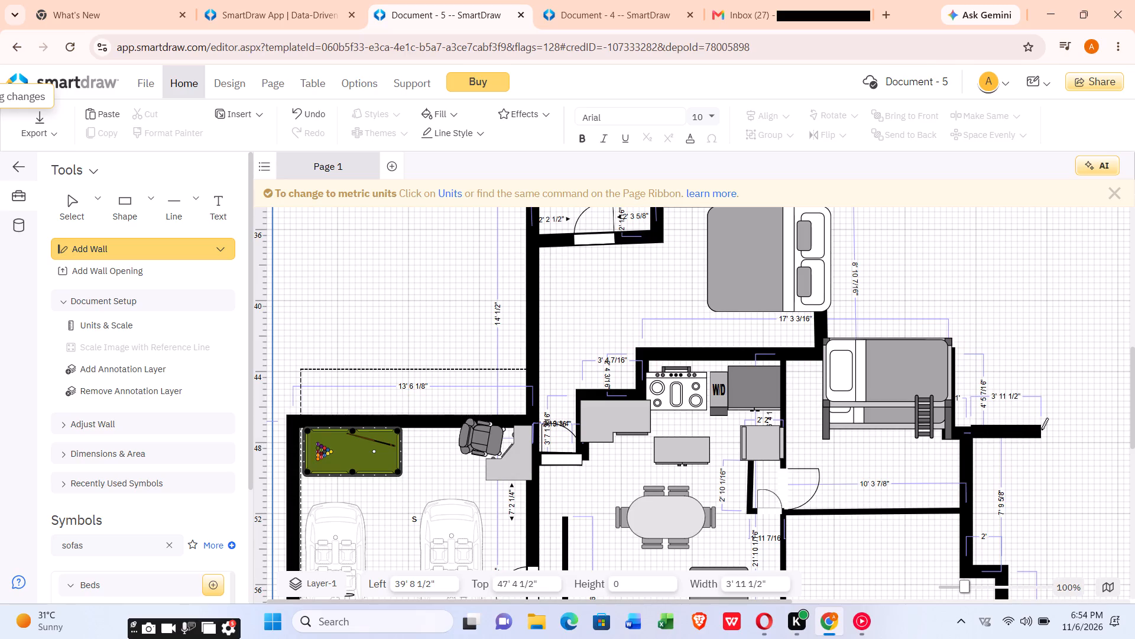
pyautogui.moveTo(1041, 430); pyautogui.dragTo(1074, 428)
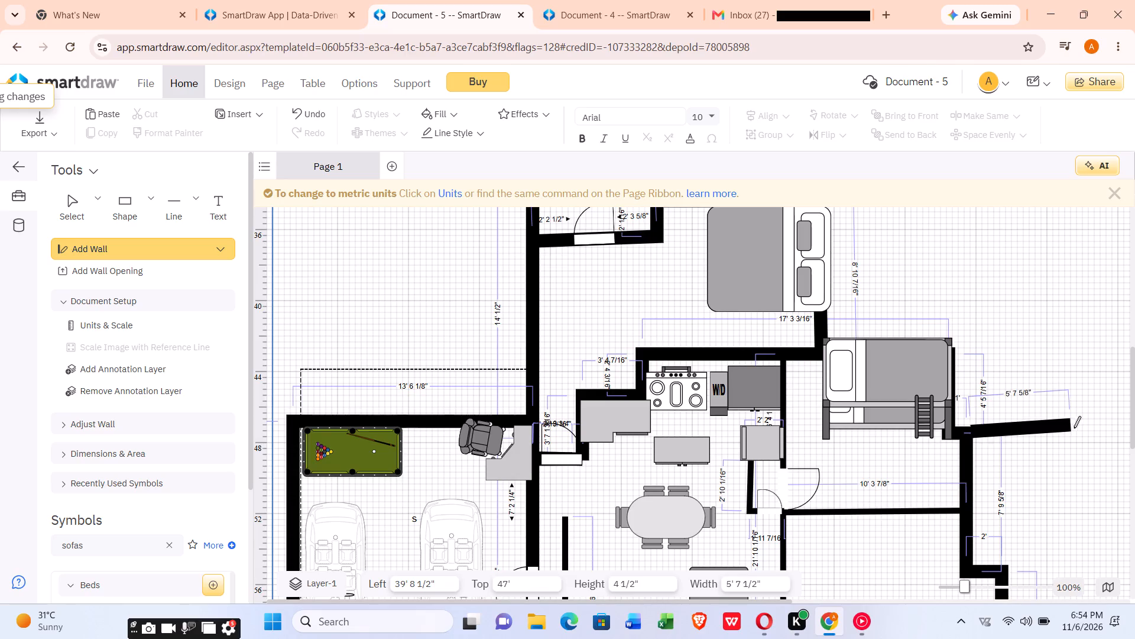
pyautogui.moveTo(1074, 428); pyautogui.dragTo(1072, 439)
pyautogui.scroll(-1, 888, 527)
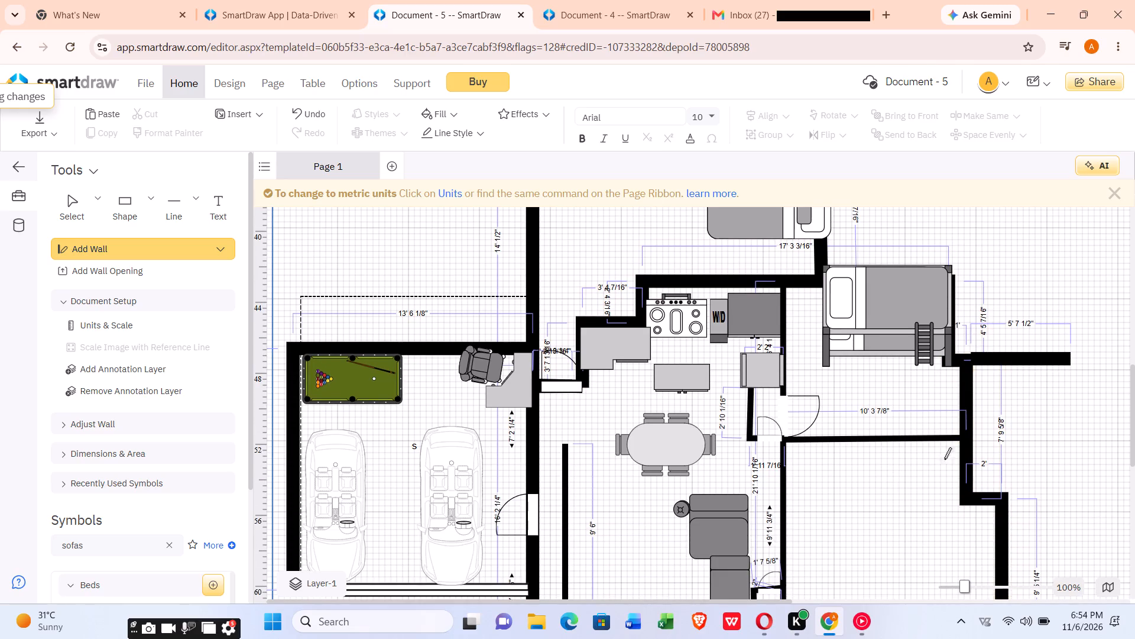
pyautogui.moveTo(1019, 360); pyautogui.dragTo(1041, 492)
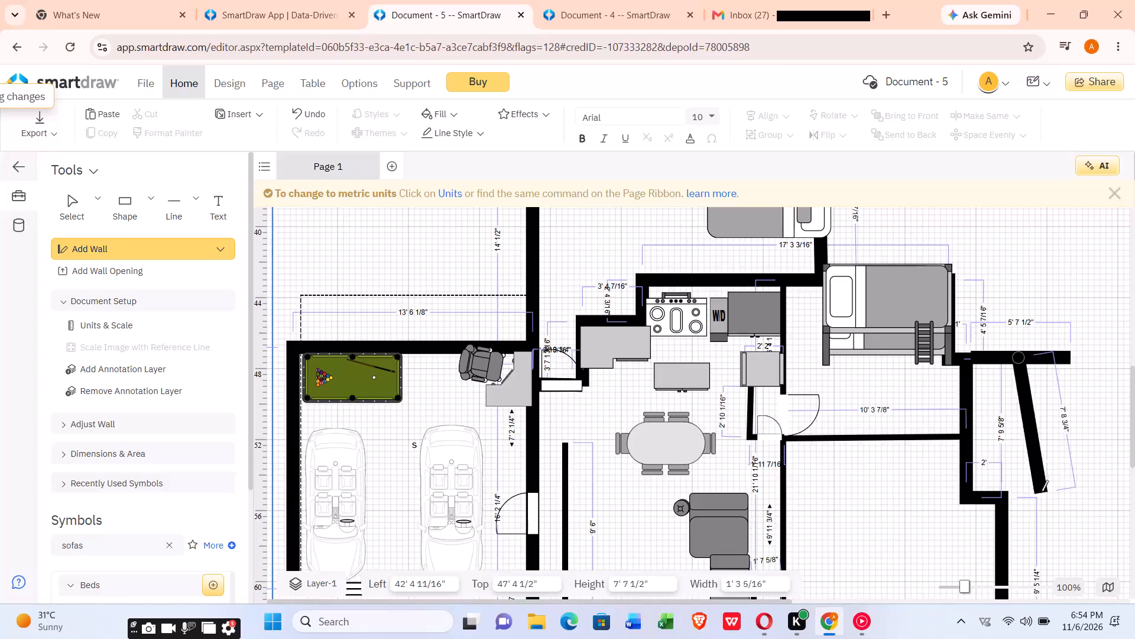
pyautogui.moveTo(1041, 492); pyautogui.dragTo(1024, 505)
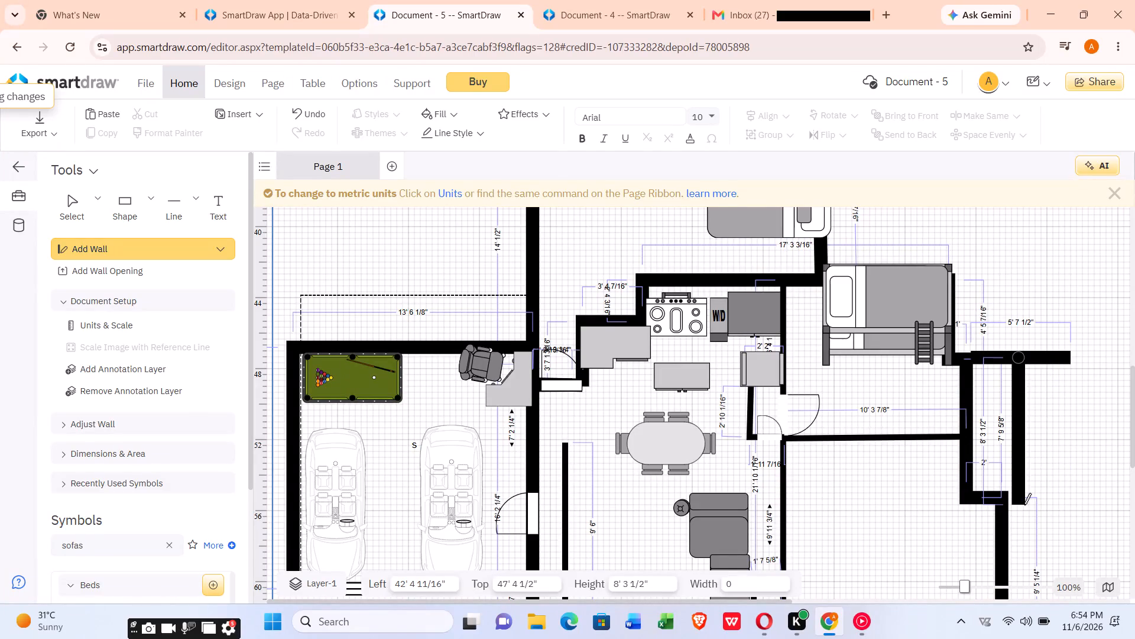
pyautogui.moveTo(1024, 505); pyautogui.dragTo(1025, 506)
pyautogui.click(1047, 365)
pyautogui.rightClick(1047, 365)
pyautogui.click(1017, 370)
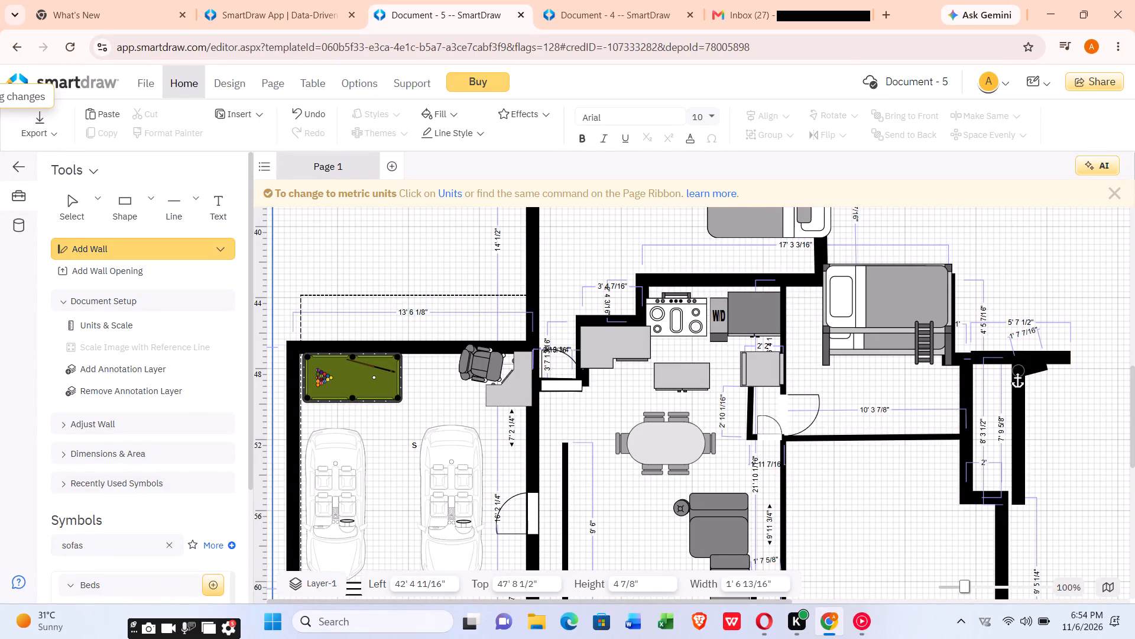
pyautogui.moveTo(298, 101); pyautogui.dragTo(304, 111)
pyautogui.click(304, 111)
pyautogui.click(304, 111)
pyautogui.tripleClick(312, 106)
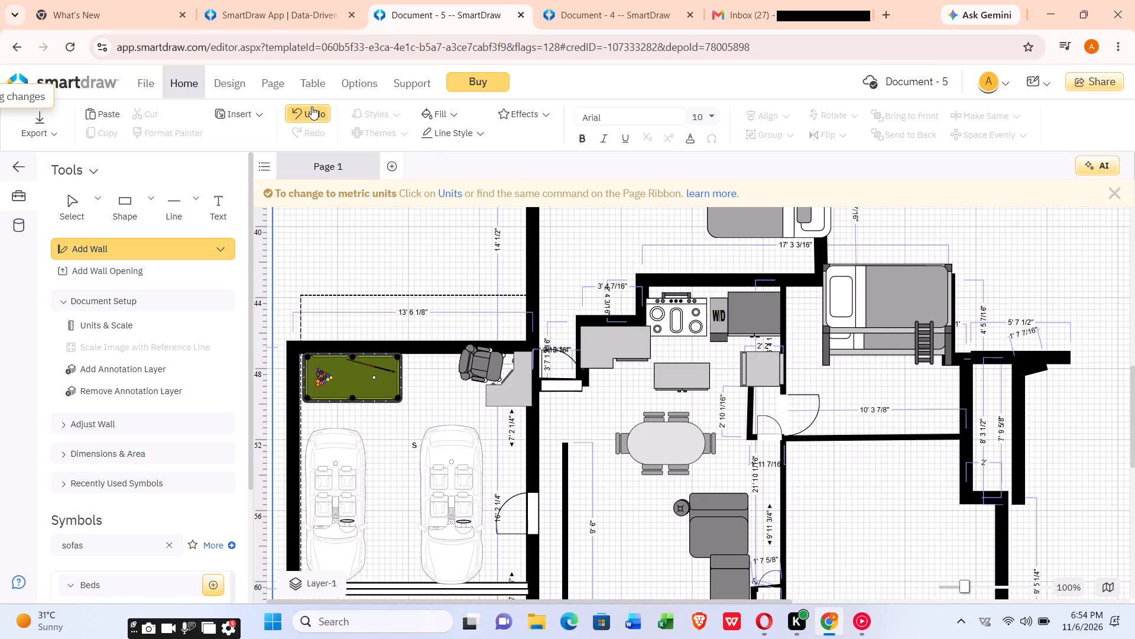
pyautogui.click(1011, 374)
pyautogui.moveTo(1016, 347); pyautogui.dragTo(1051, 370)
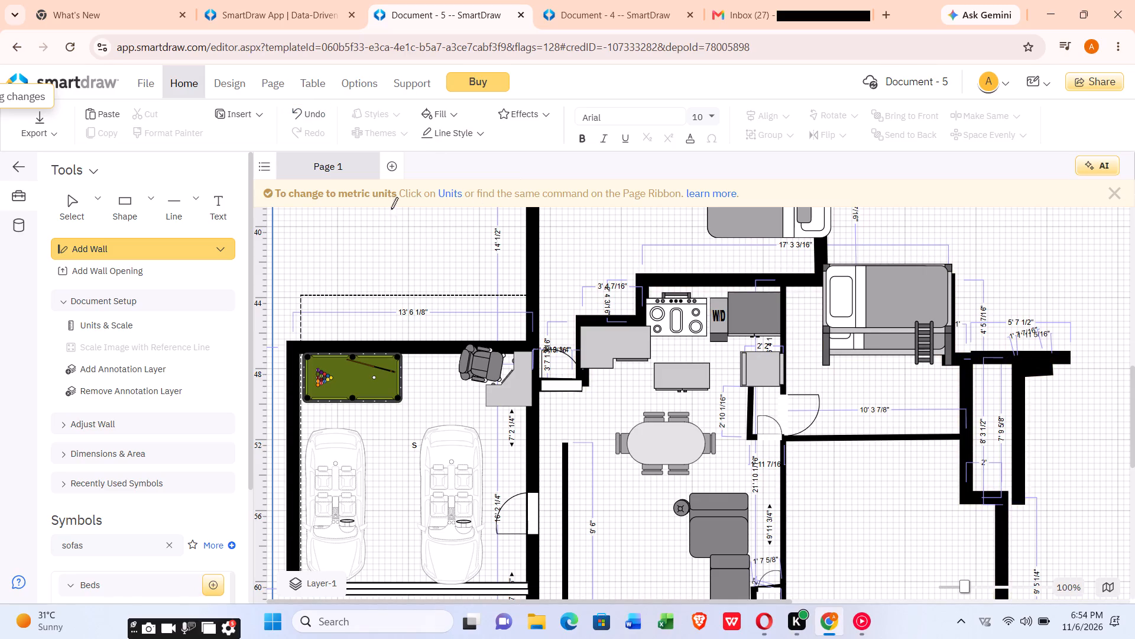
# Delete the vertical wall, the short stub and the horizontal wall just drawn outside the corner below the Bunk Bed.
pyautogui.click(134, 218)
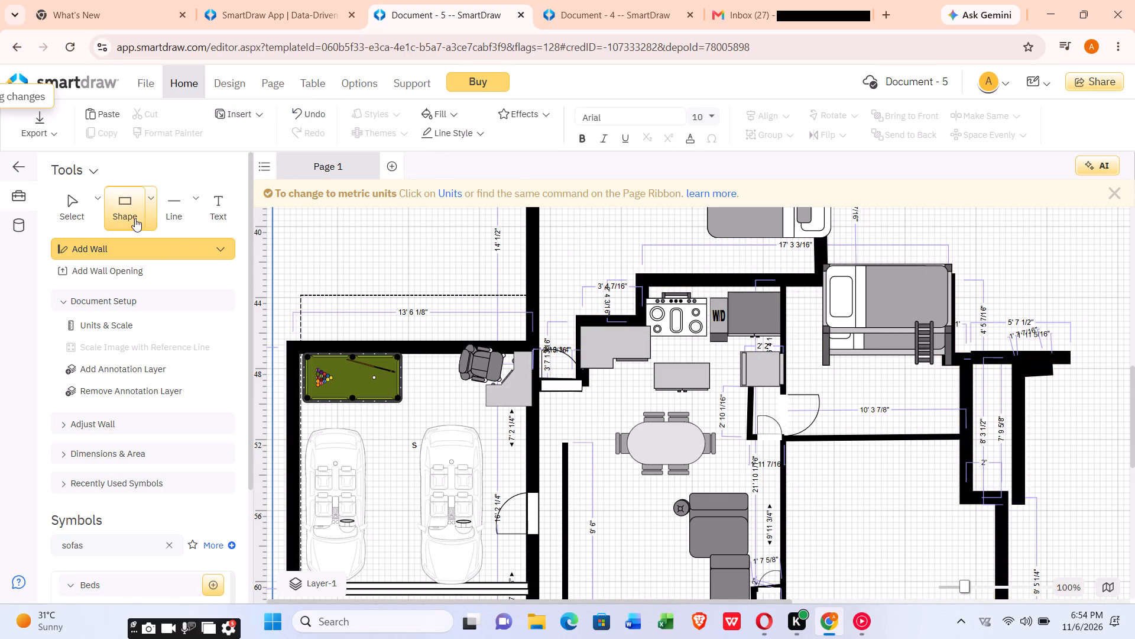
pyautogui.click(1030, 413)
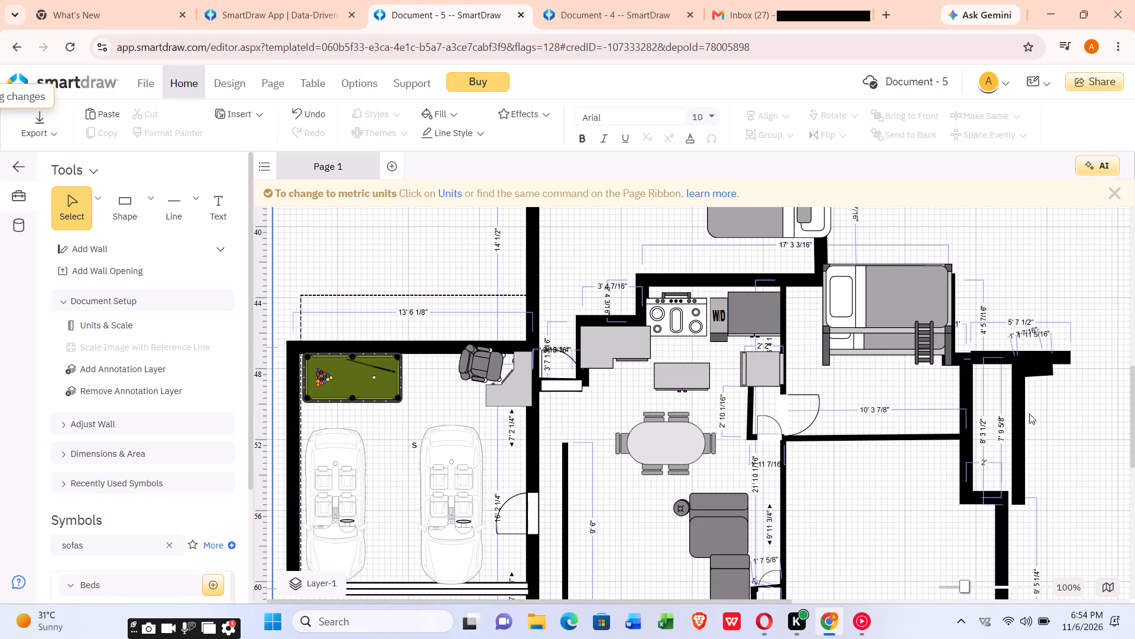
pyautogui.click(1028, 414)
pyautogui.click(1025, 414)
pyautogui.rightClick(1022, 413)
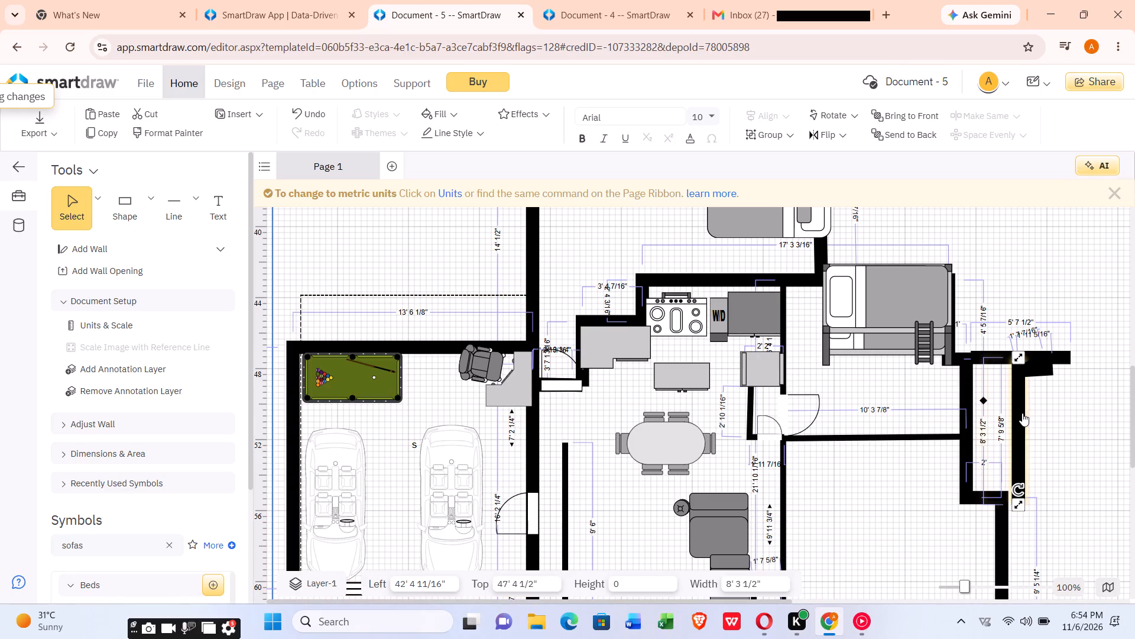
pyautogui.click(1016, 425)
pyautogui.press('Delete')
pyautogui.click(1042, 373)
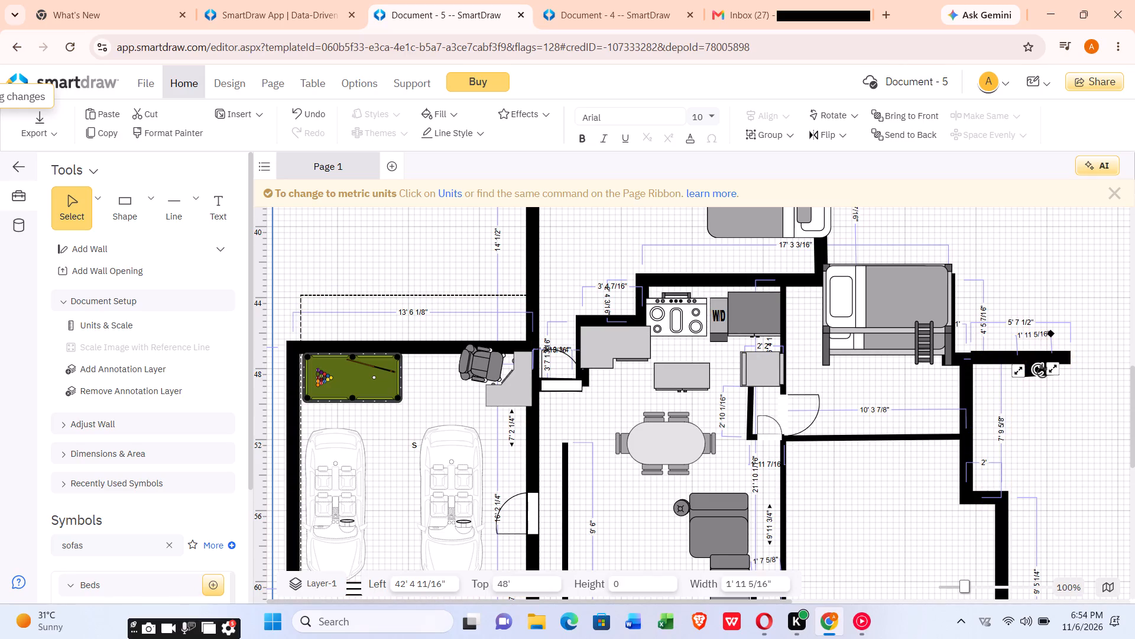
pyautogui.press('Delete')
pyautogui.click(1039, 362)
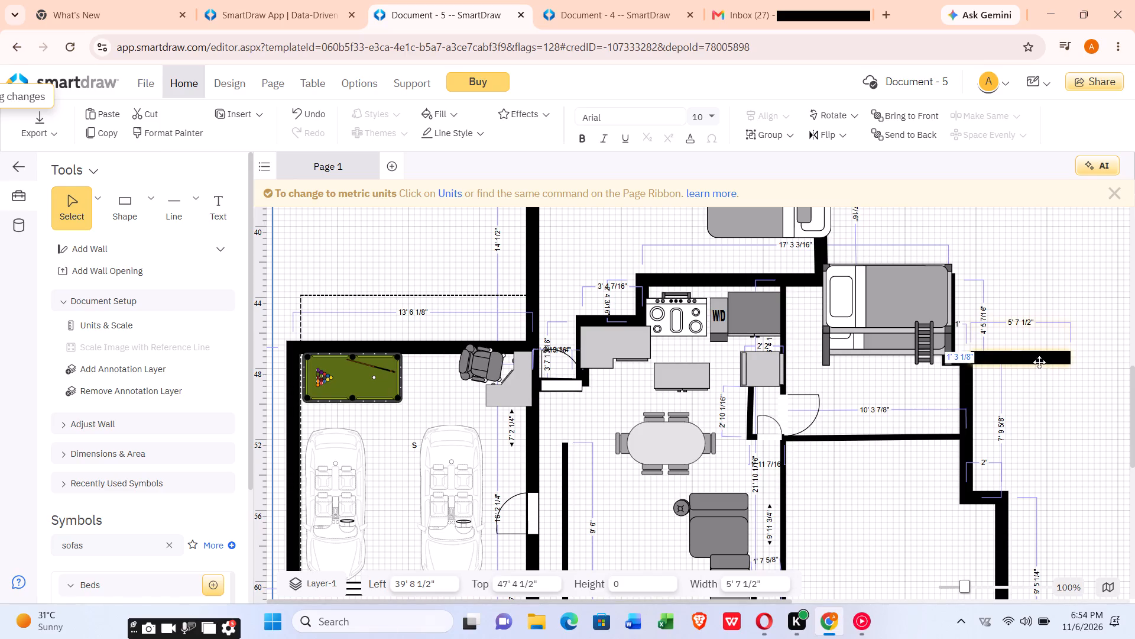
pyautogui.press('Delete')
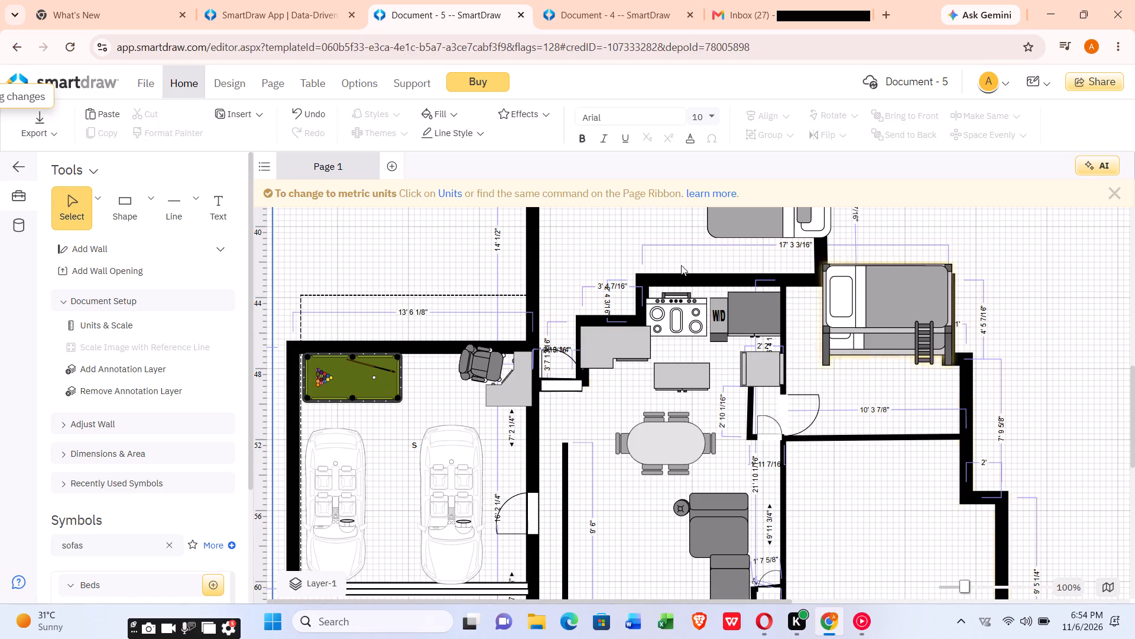
# Draw a custom 9" thick horizontal wall 4' 2 5/8" long outward from the exterior corner below the Bunk Bed.
pyautogui.click(175, 251)
pyautogui.click(222, 241)
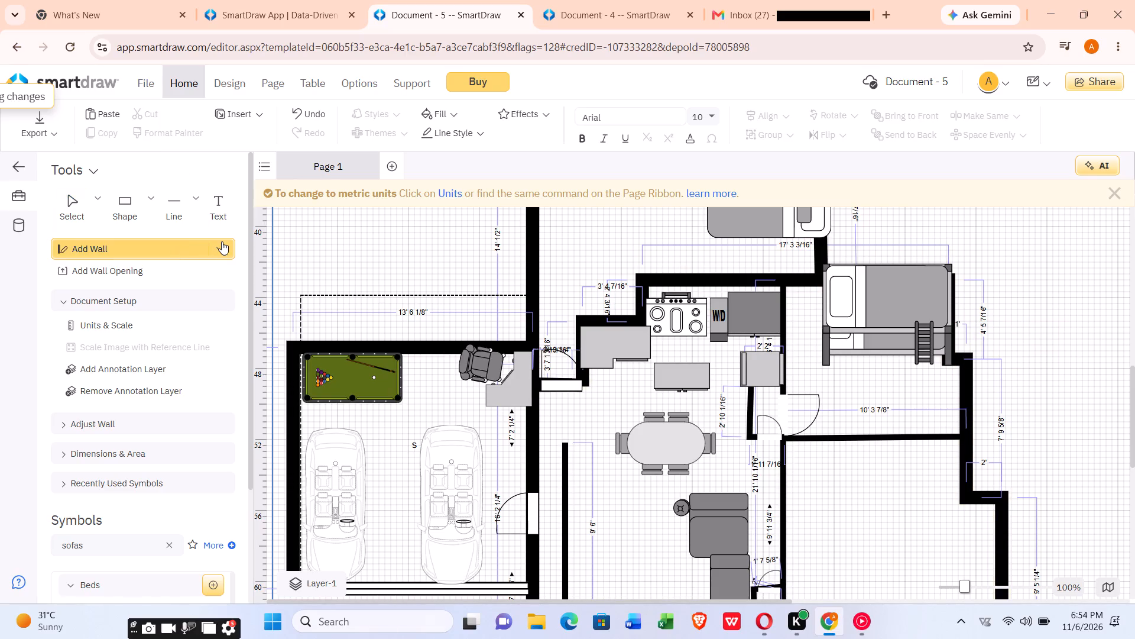
pyautogui.click(223, 243)
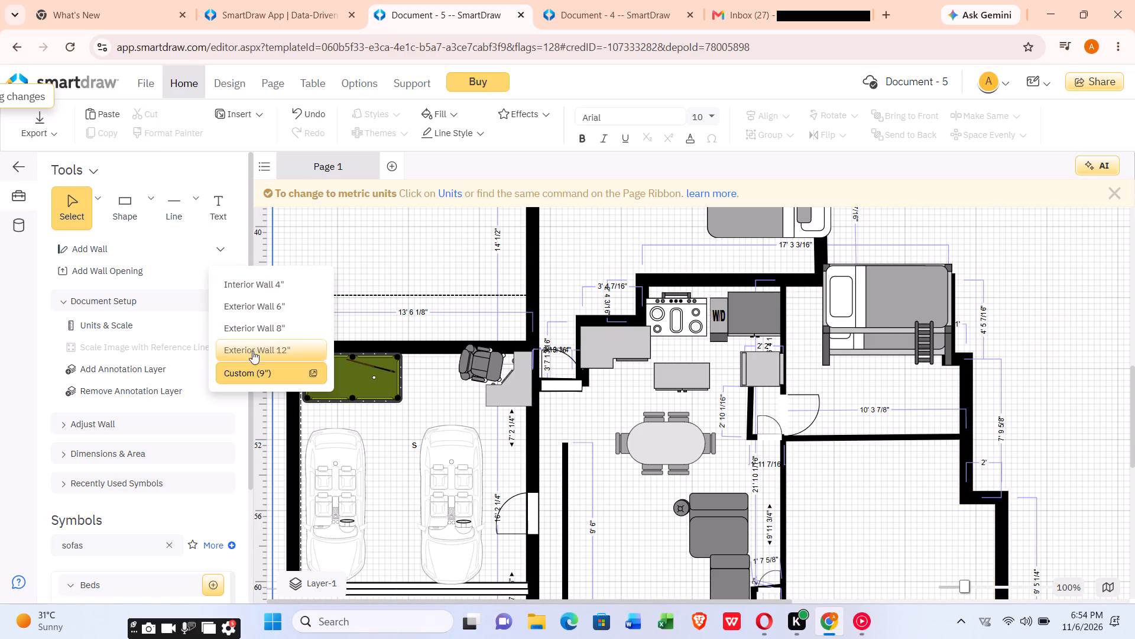
pyautogui.click(251, 372)
pyautogui.click(650, 455)
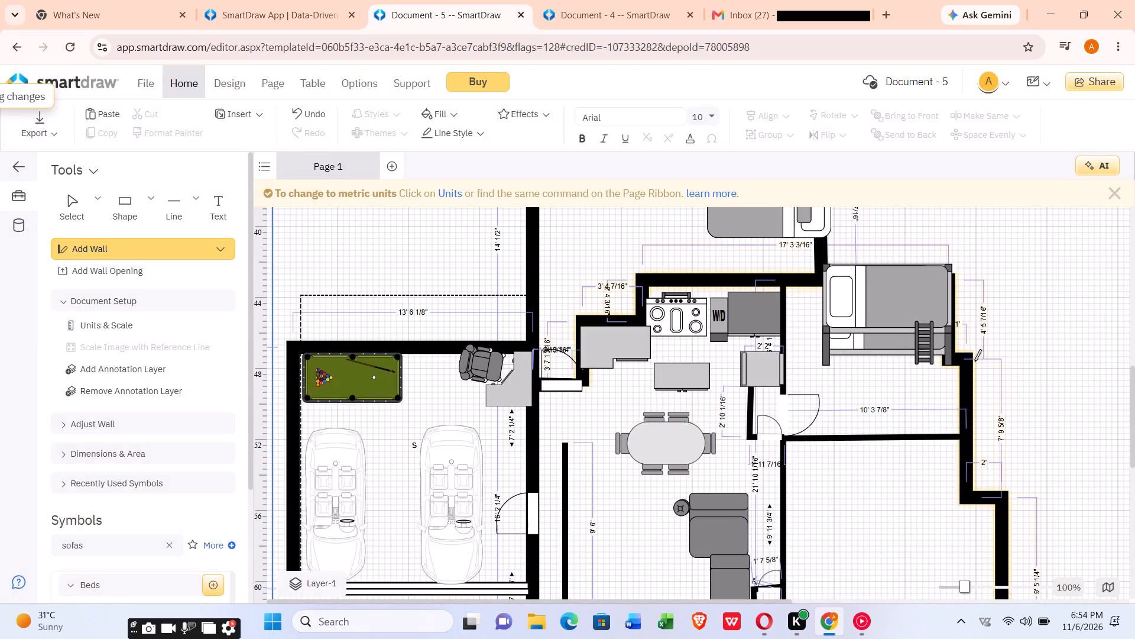
pyautogui.moveTo(975, 360); pyautogui.dragTo(1036, 366)
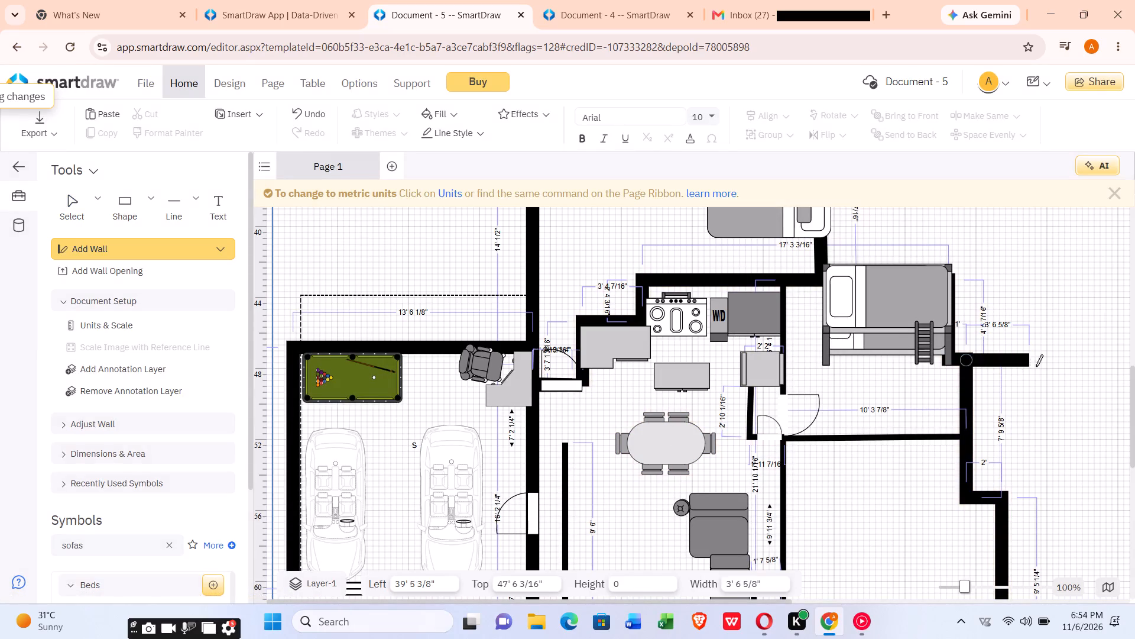
pyautogui.moveTo(1036, 366); pyautogui.dragTo(1040, 364)
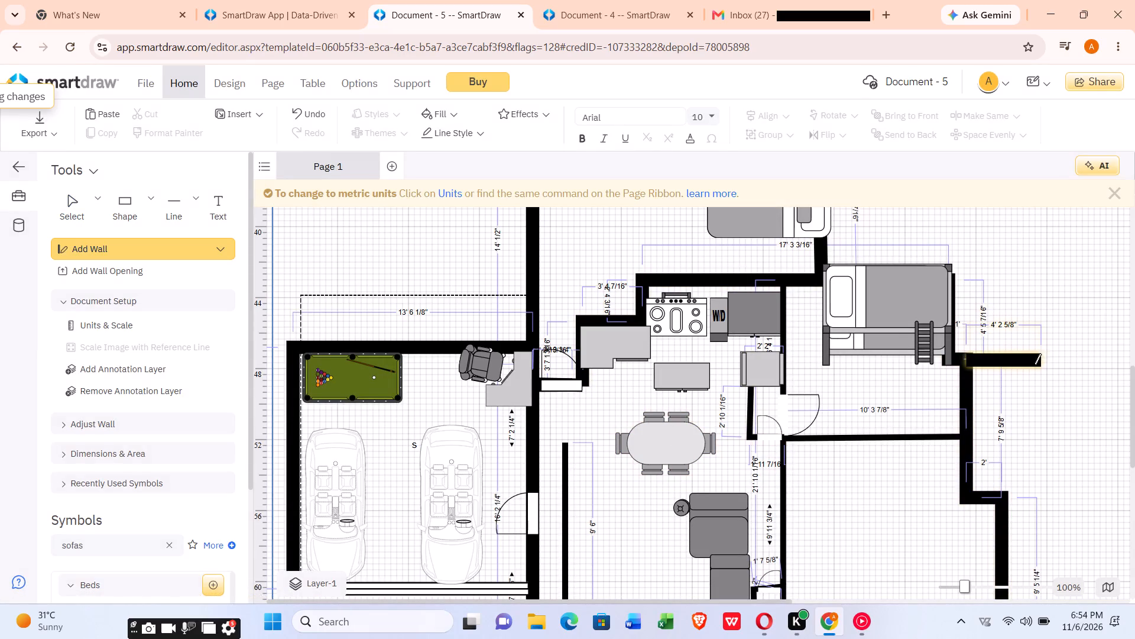
# Enclose the narrow space with a 7' 8 1/2" vertical wall from the new wall's end and a 1' 10 5/8" wall back to the lower exterior corner.
pyautogui.moveTo(1037, 362); pyautogui.dragTo(1037, 488)
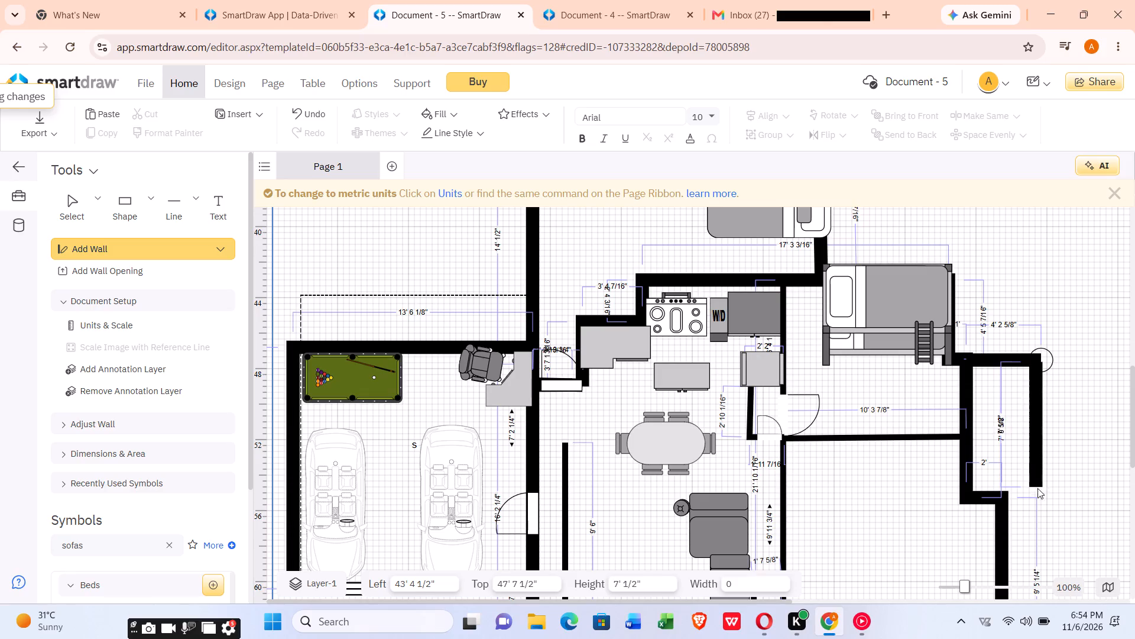
pyautogui.moveTo(1037, 488); pyautogui.dragTo(1035, 501)
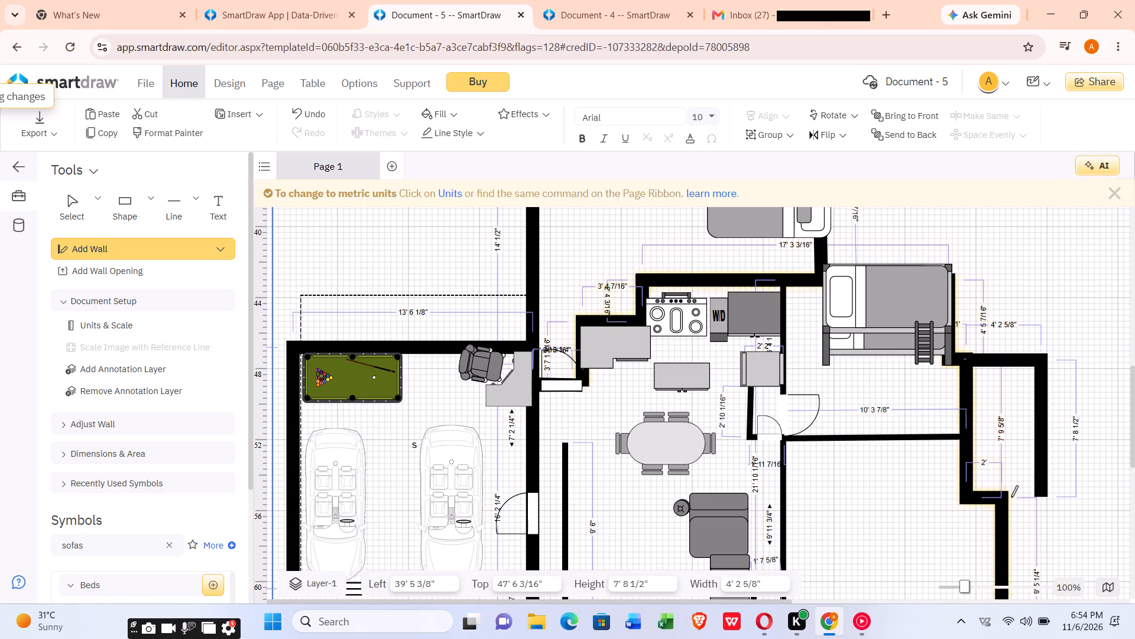
pyautogui.moveTo(1009, 497); pyautogui.dragTo(1031, 495)
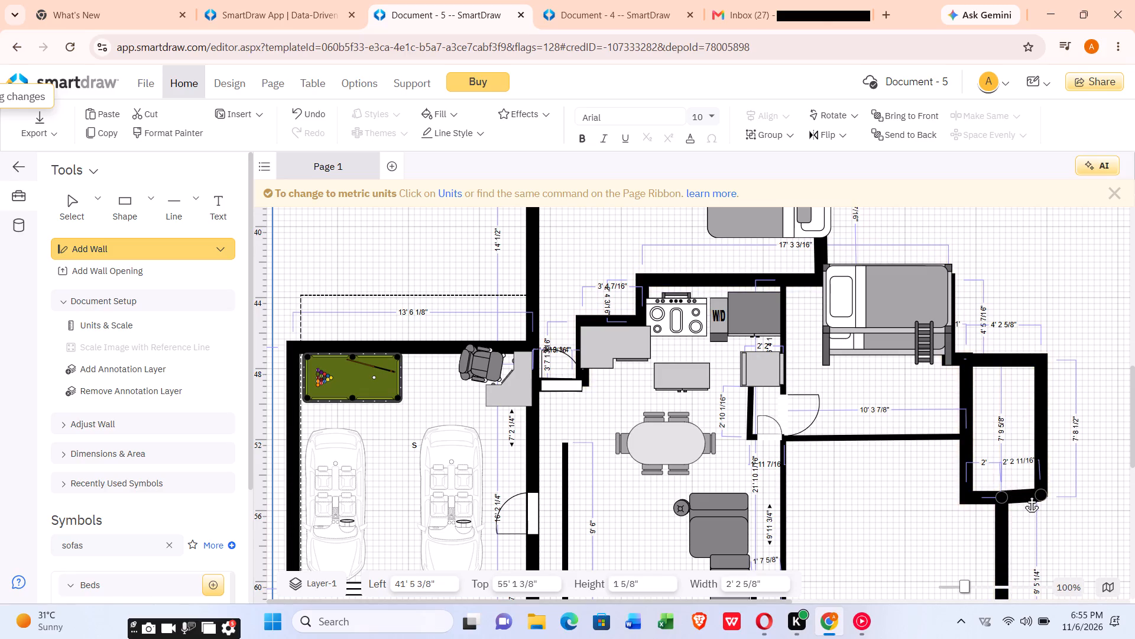
pyautogui.moveTo(1031, 495); pyautogui.dragTo(1036, 496)
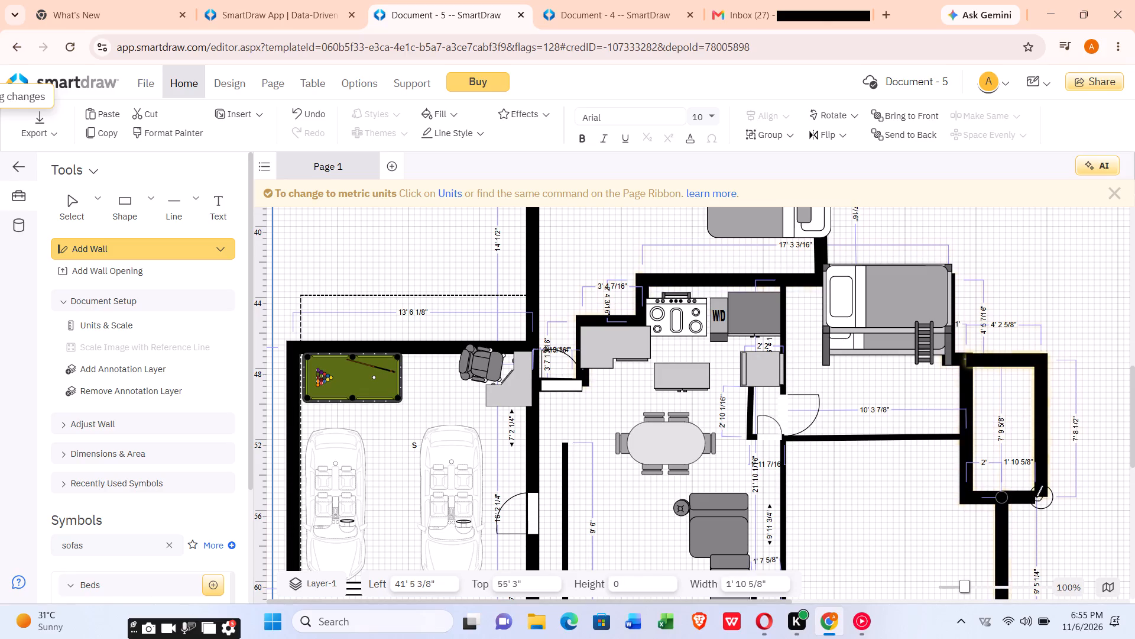
pyautogui.moveTo(1036, 496); pyautogui.dragTo(1038, 496)
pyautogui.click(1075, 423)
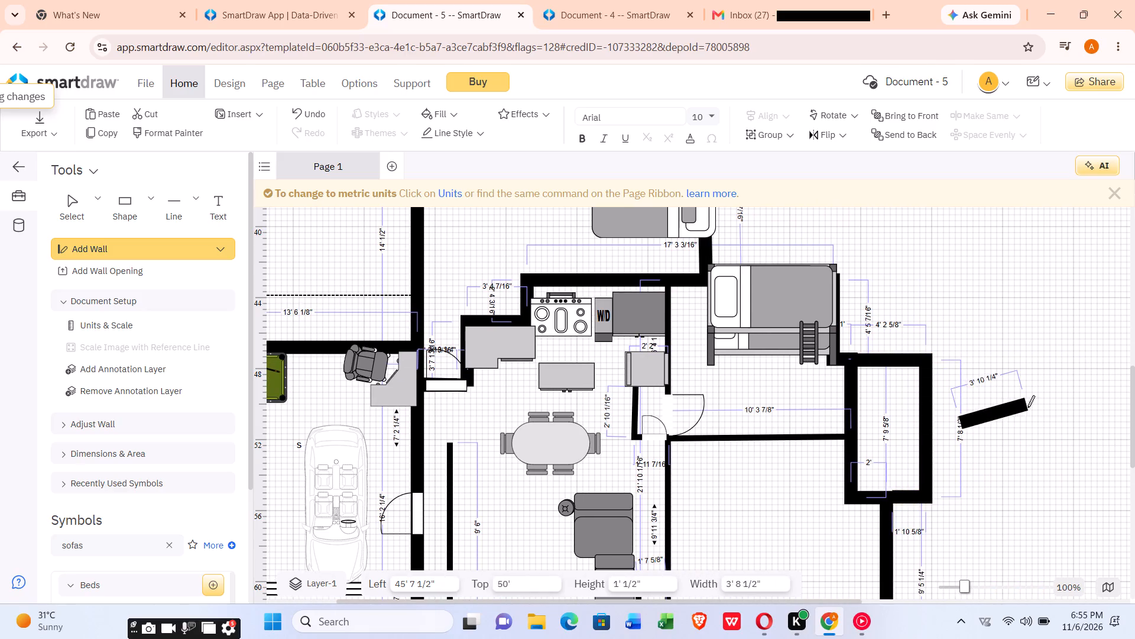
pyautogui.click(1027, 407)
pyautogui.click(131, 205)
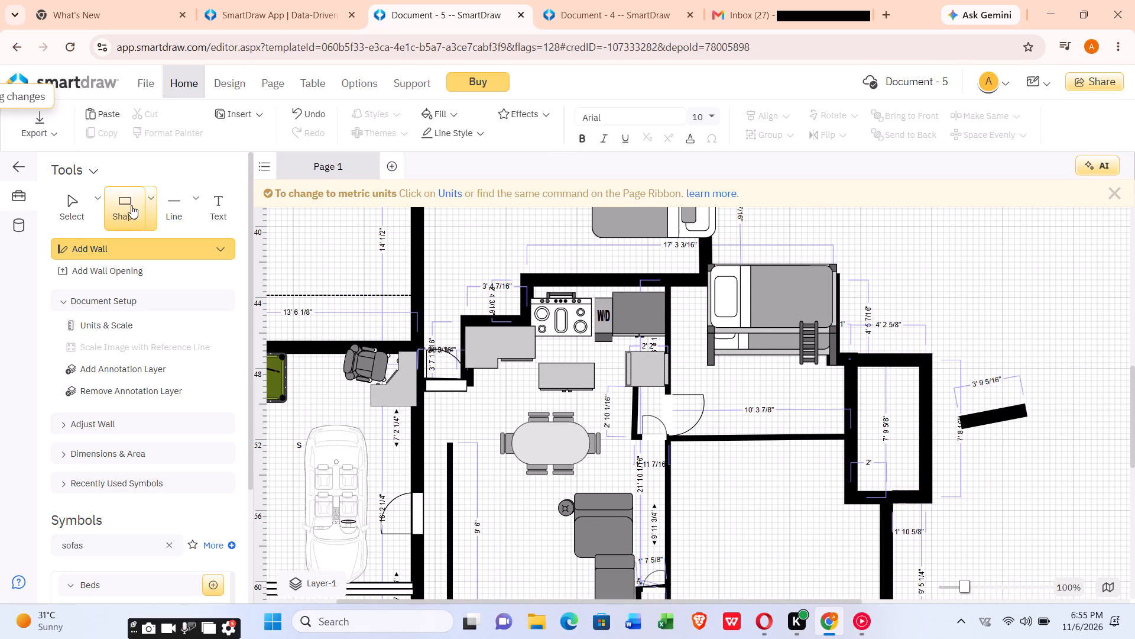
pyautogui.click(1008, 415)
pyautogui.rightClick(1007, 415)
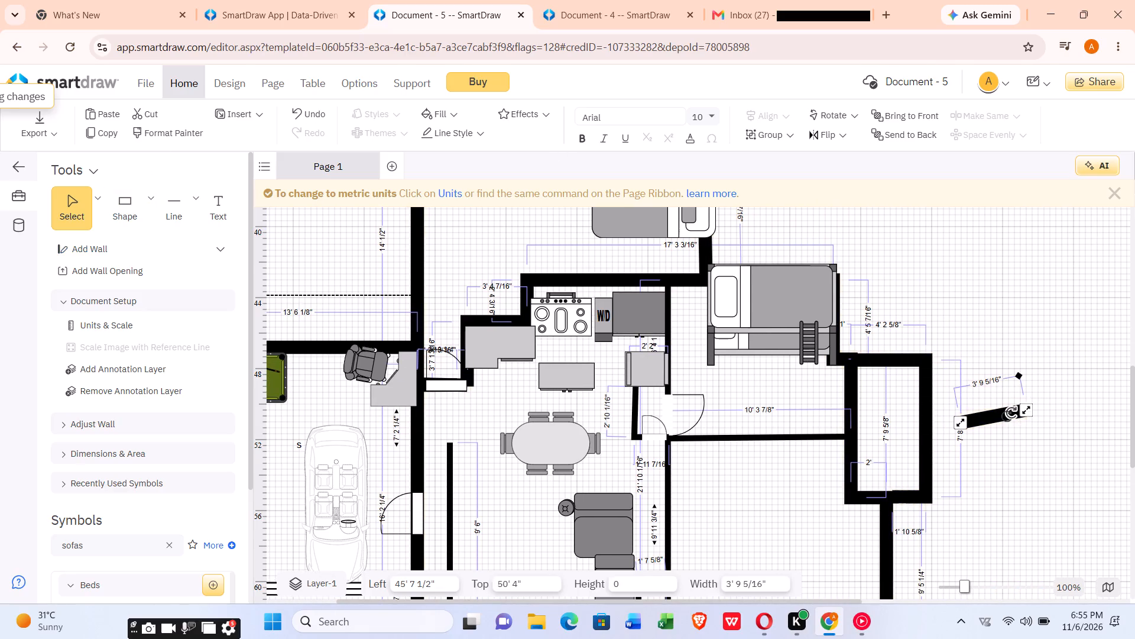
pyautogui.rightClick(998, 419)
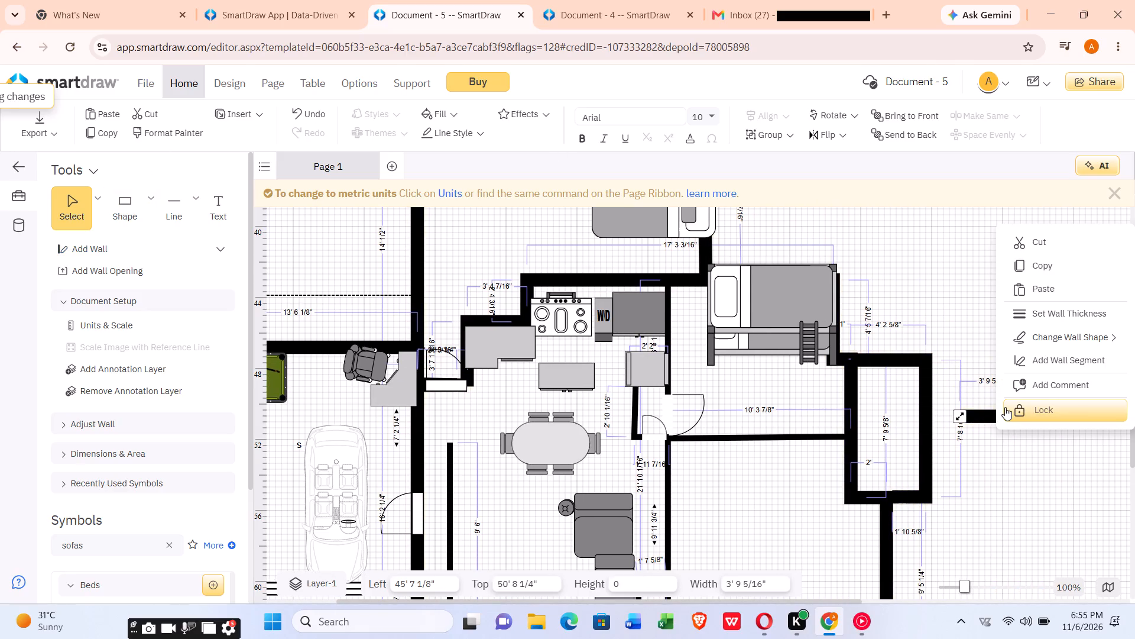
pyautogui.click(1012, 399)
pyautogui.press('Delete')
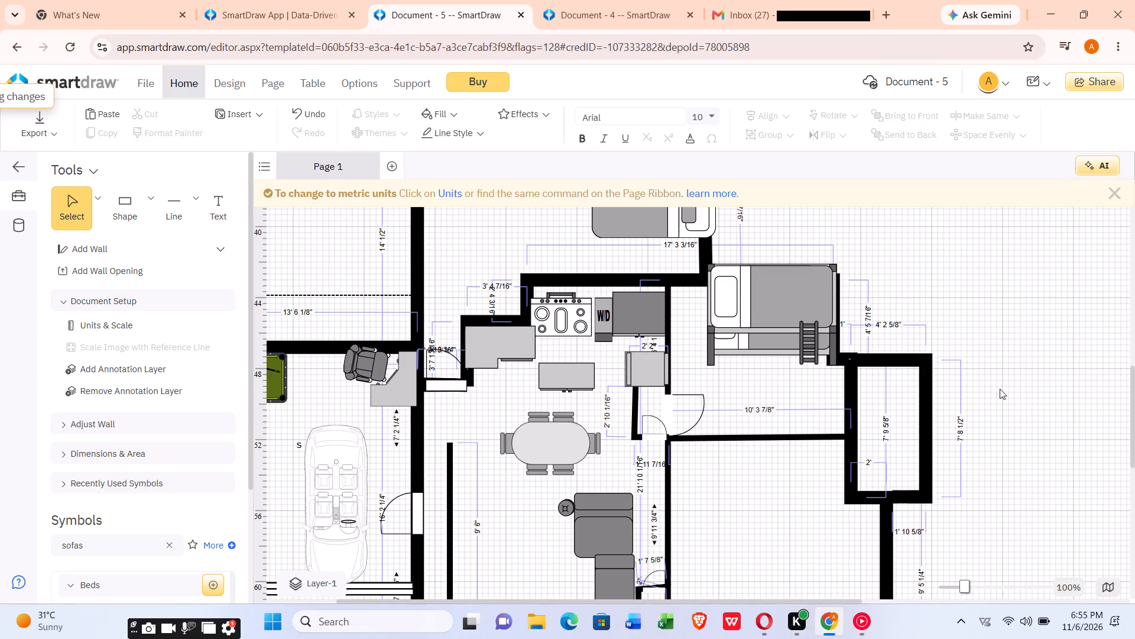
# Collapse the Beds group and look through the Couches & Sofas symbols in the sofa search results.
pyautogui.scroll(-1, 847, 365)
pyautogui.scroll(-2, 137, 419)
pyautogui.scroll(5, 158, 406)
pyautogui.scroll(-2, 171, 393)
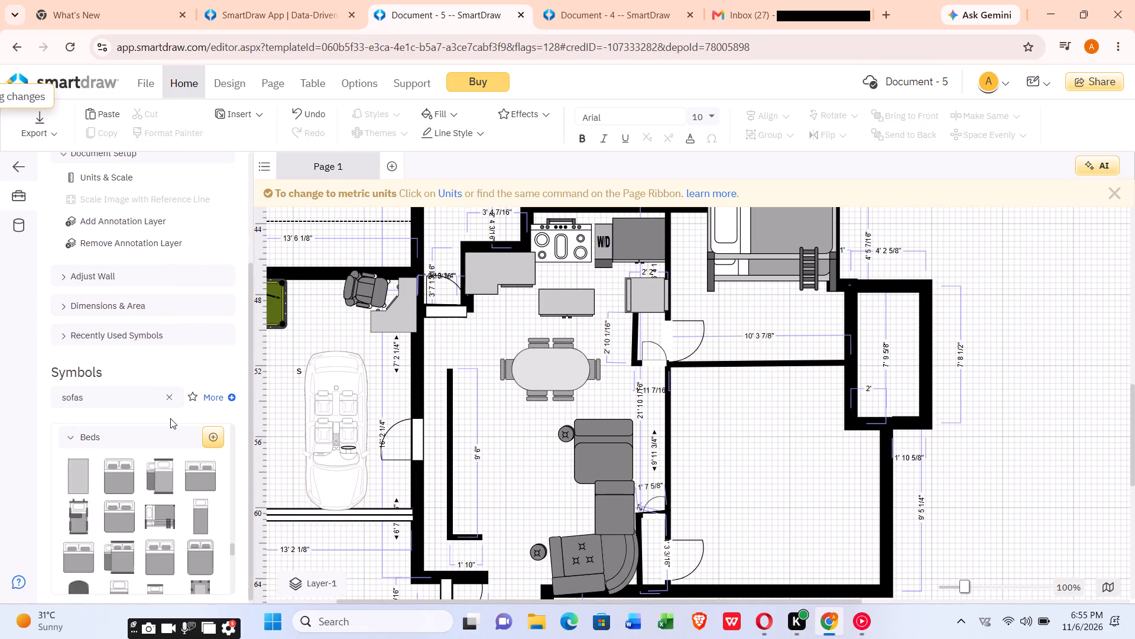
pyautogui.click(70, 433)
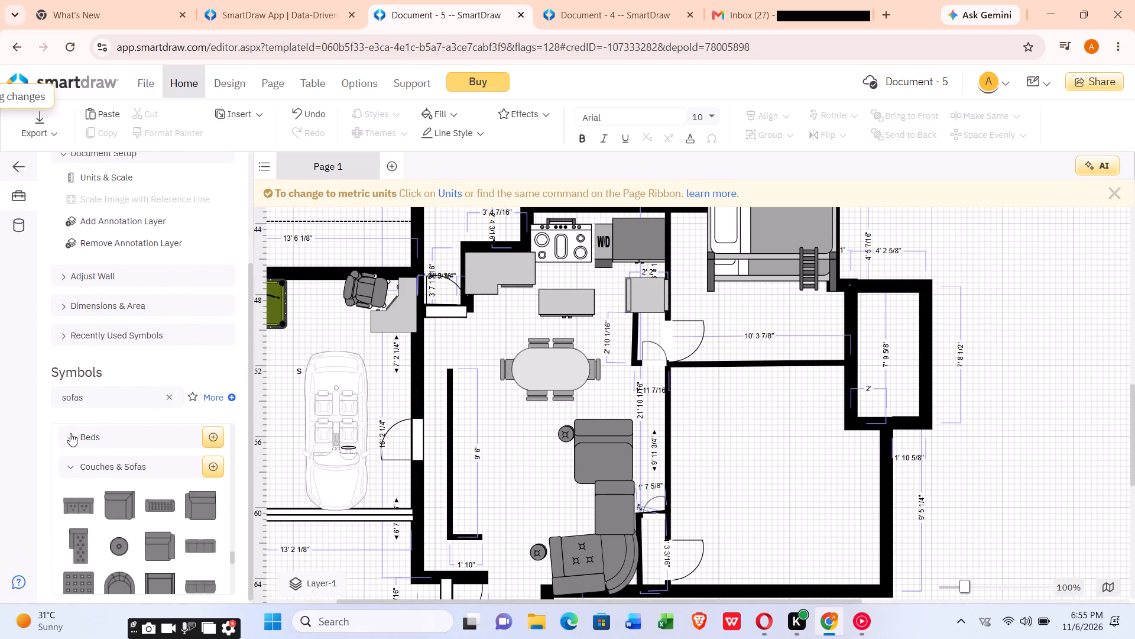
pyautogui.scroll(-2, 171, 444)
pyautogui.scroll(2, 122, 397)
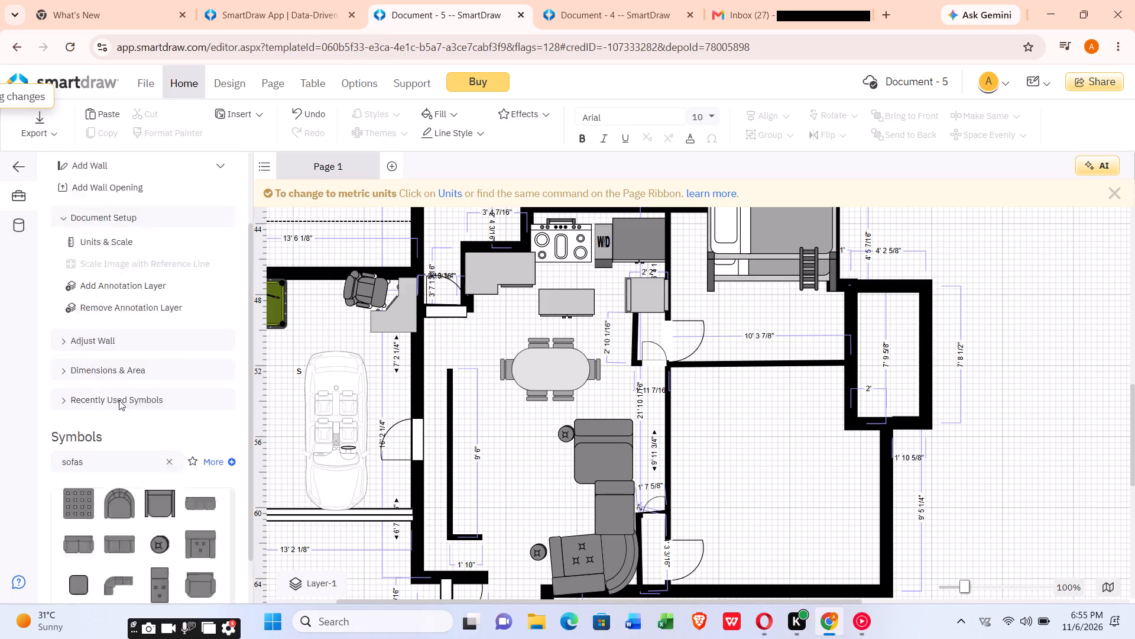
pyautogui.scroll(-8, 176, 445)
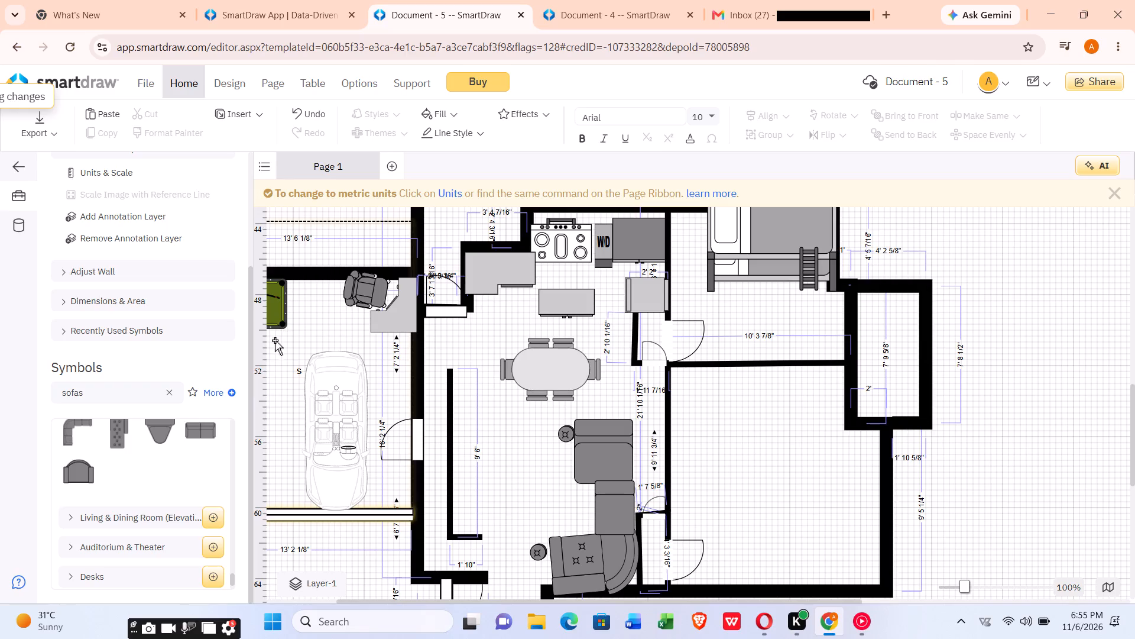
# Look over the floor plan from the living area up to the double bedroom and the small room above it.
pyautogui.scroll(-2, 406, 340)
pyautogui.scroll(2, 414, 344)
pyautogui.scroll(1, 585, 402)
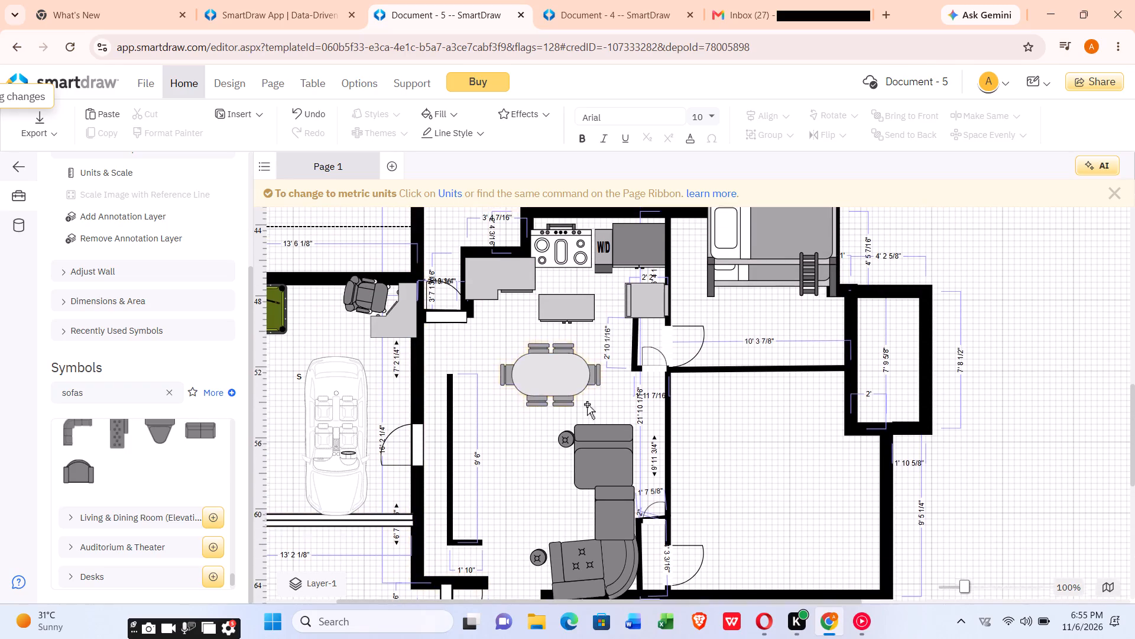
pyautogui.scroll(5, 623, 388)
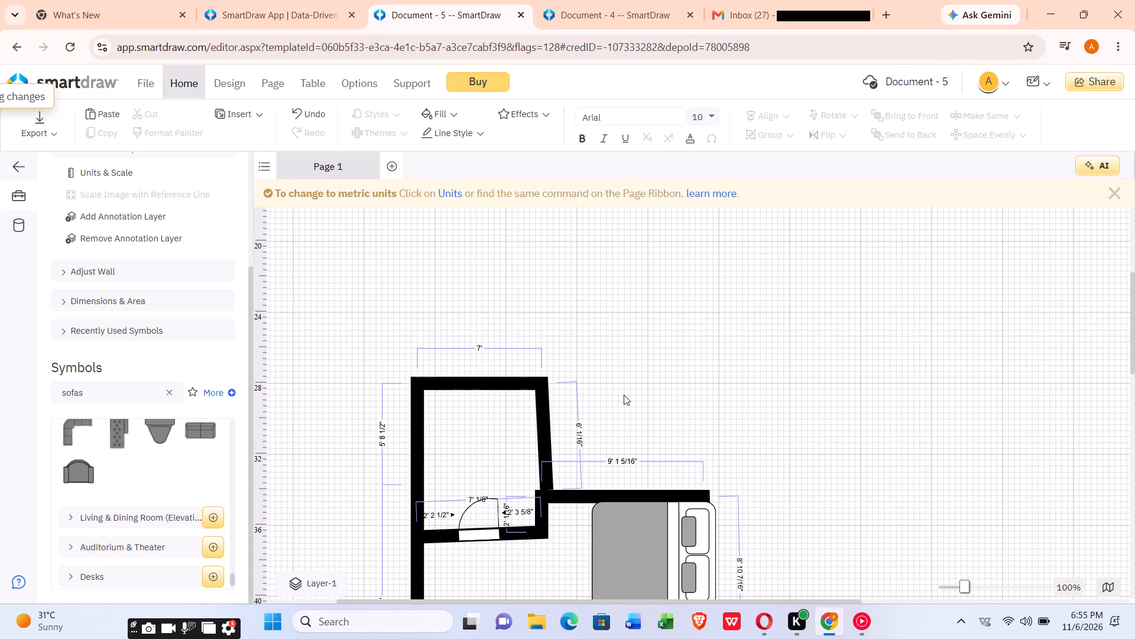
pyautogui.scroll(1, 521, 263)
pyautogui.scroll(-5, 519, 263)
pyautogui.scroll(1, 458, 384)
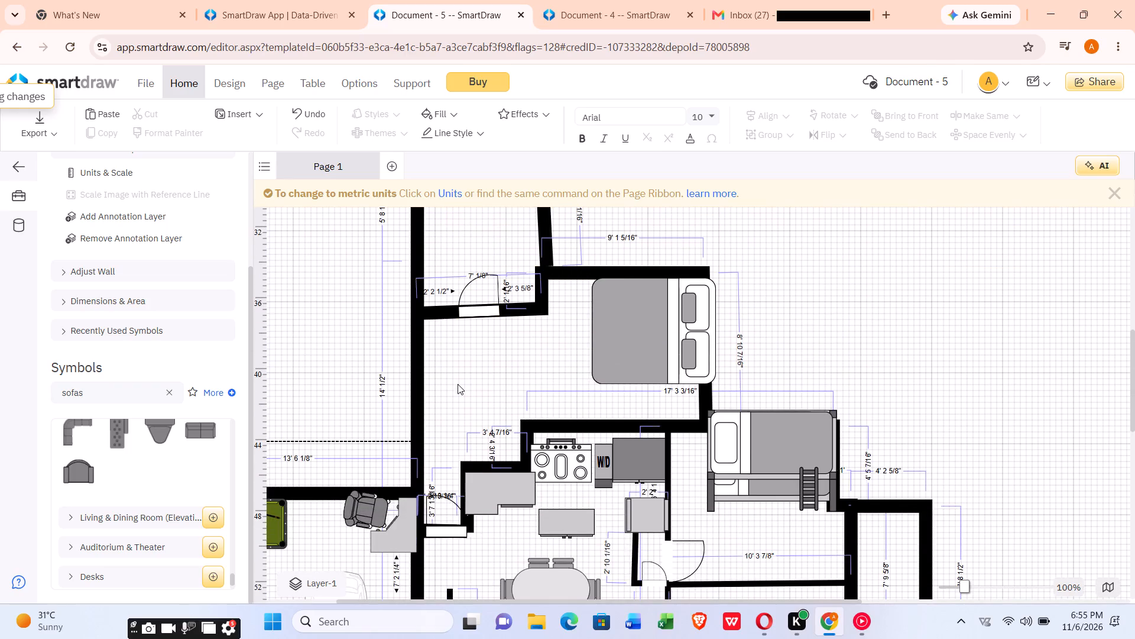
pyautogui.scroll(2, 458, 384)
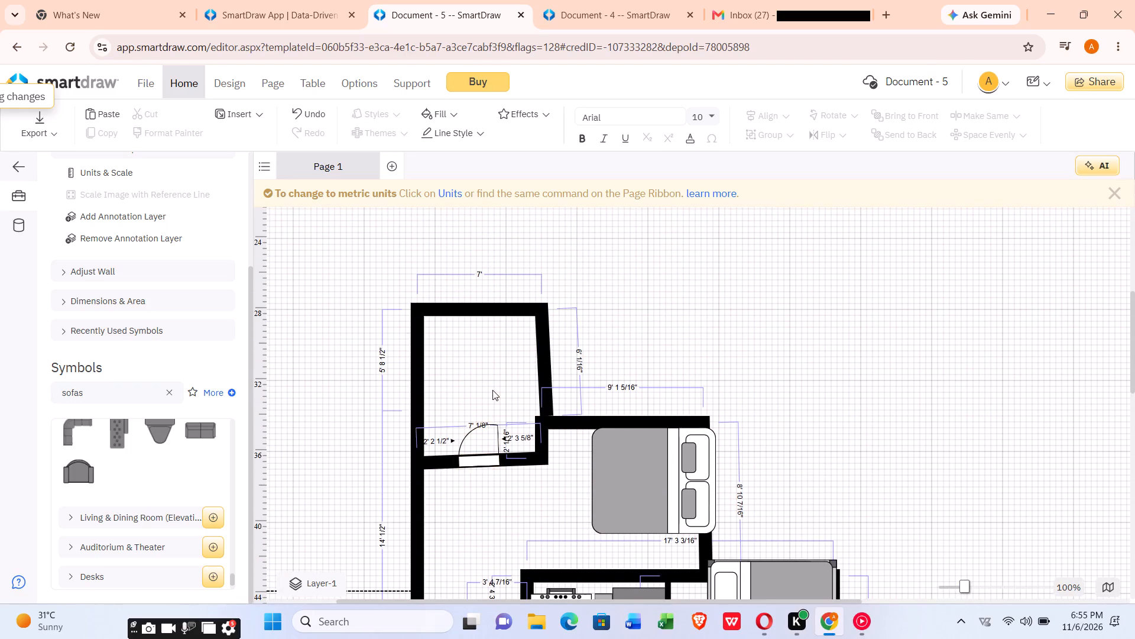
pyautogui.scroll(-1, 493, 391)
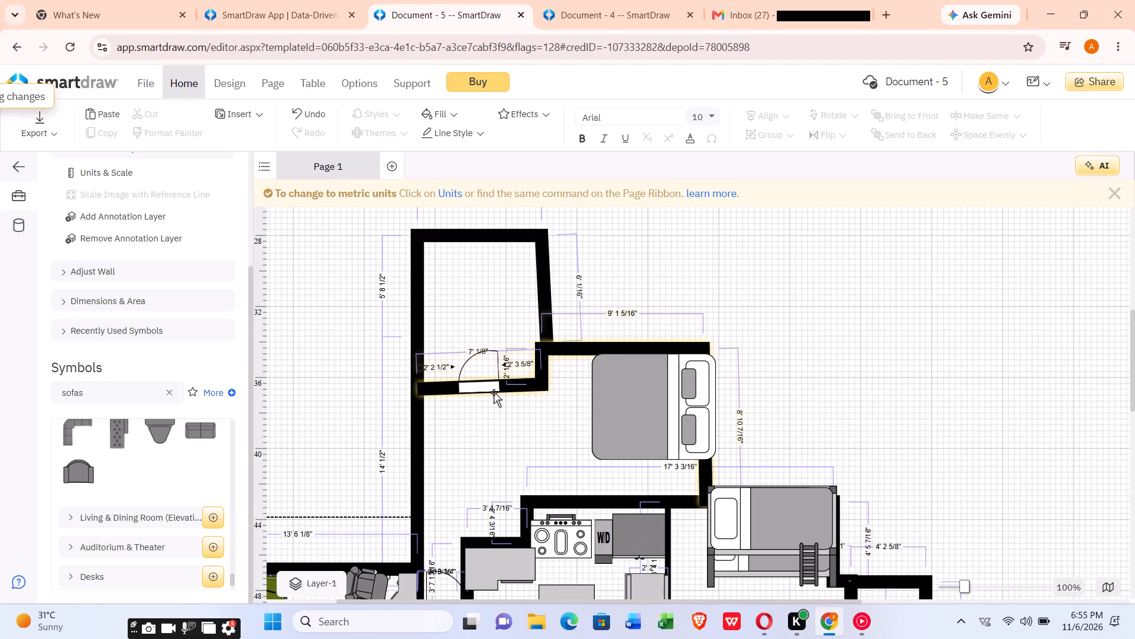
pyautogui.scroll(-3, 996, 606)
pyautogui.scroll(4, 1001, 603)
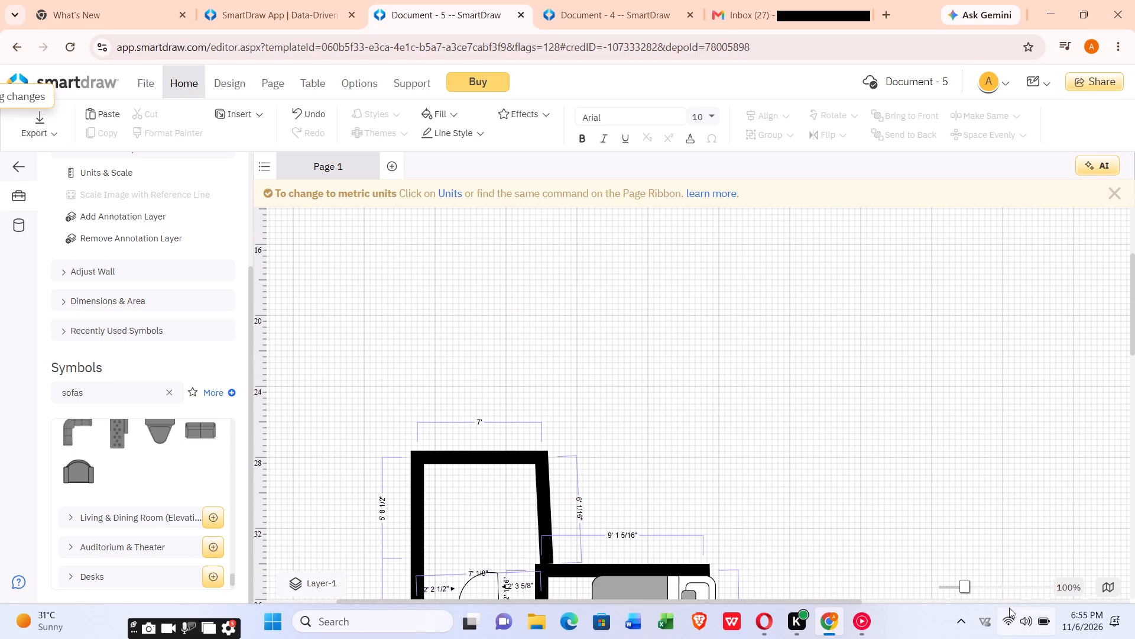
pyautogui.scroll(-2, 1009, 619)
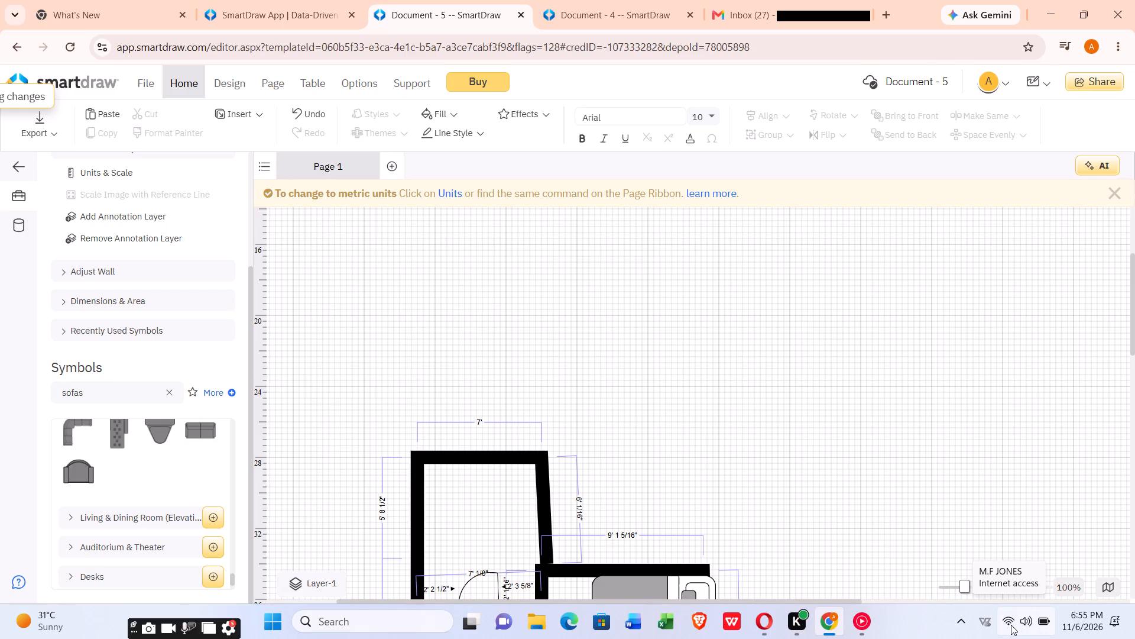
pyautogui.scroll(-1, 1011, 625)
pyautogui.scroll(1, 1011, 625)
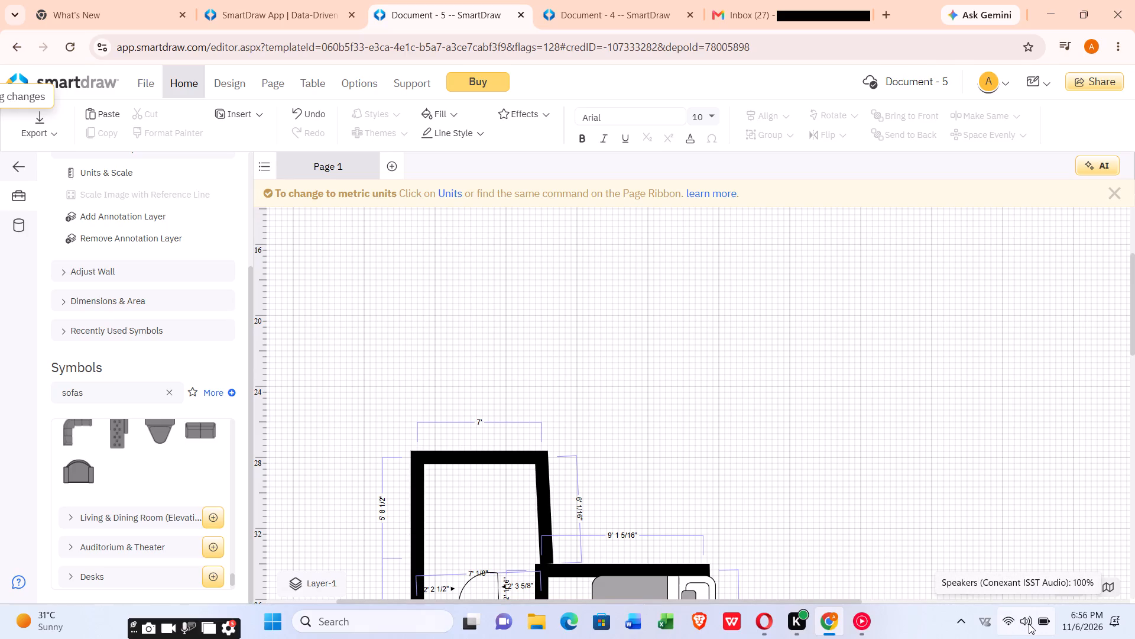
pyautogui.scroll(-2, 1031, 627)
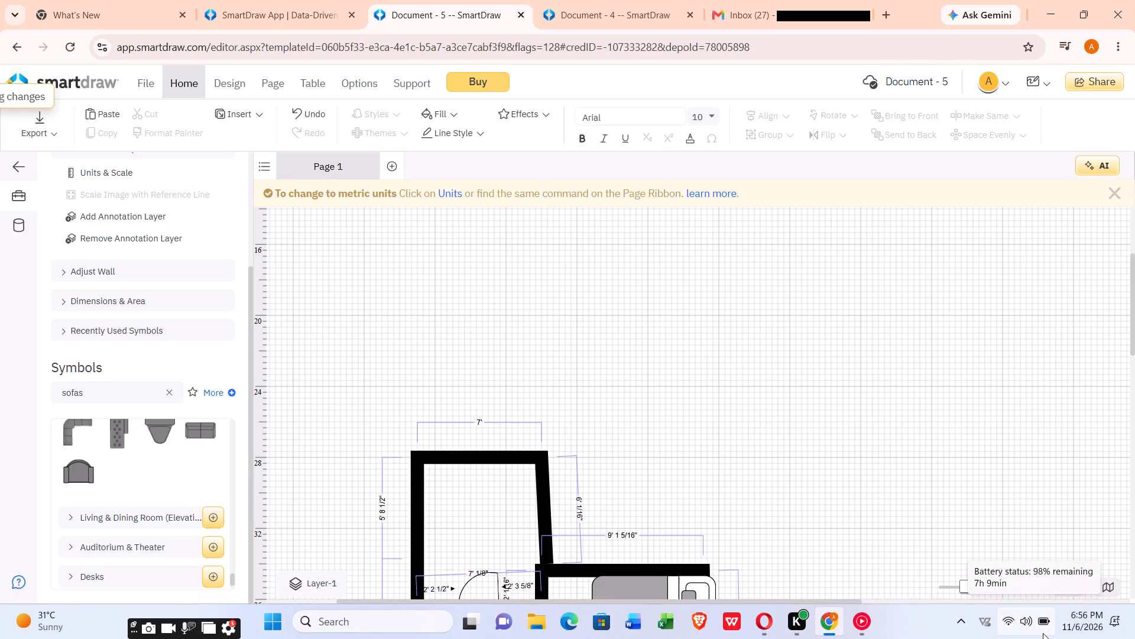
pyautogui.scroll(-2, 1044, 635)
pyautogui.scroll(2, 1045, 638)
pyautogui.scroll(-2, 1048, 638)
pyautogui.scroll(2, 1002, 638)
# Look over the lower part of the plan, from the dining and sofa area to the small entry at the bottom.
pyautogui.scroll(-3, 1134, 507)
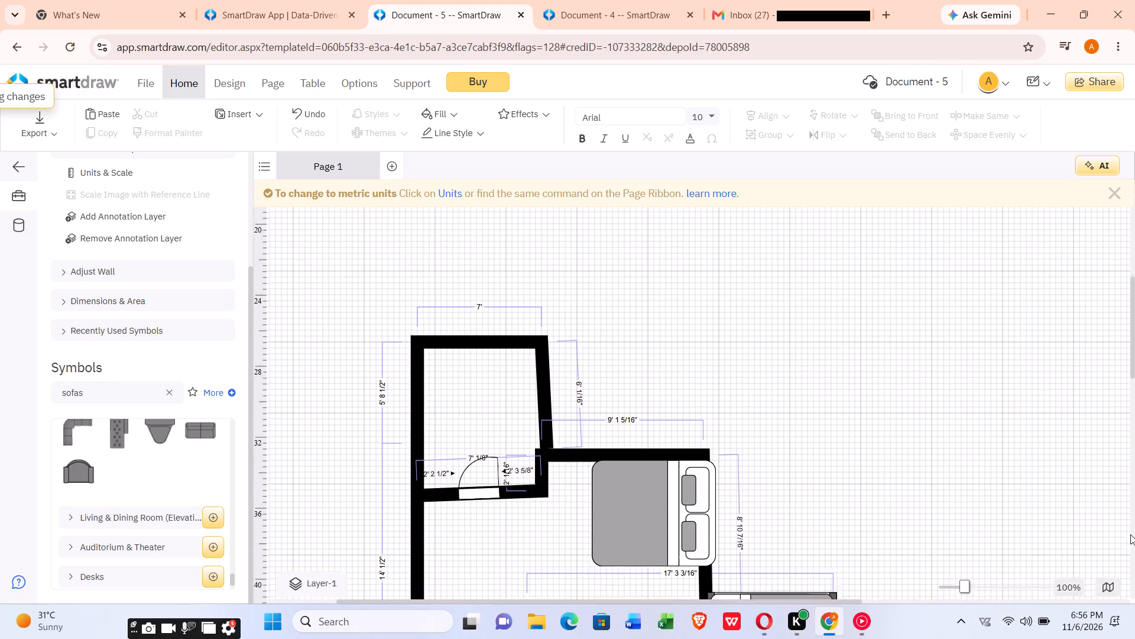
pyautogui.scroll(-1, 1130, 534)
pyautogui.scroll(-2, 1041, 582)
pyautogui.scroll(-2, 1134, 553)
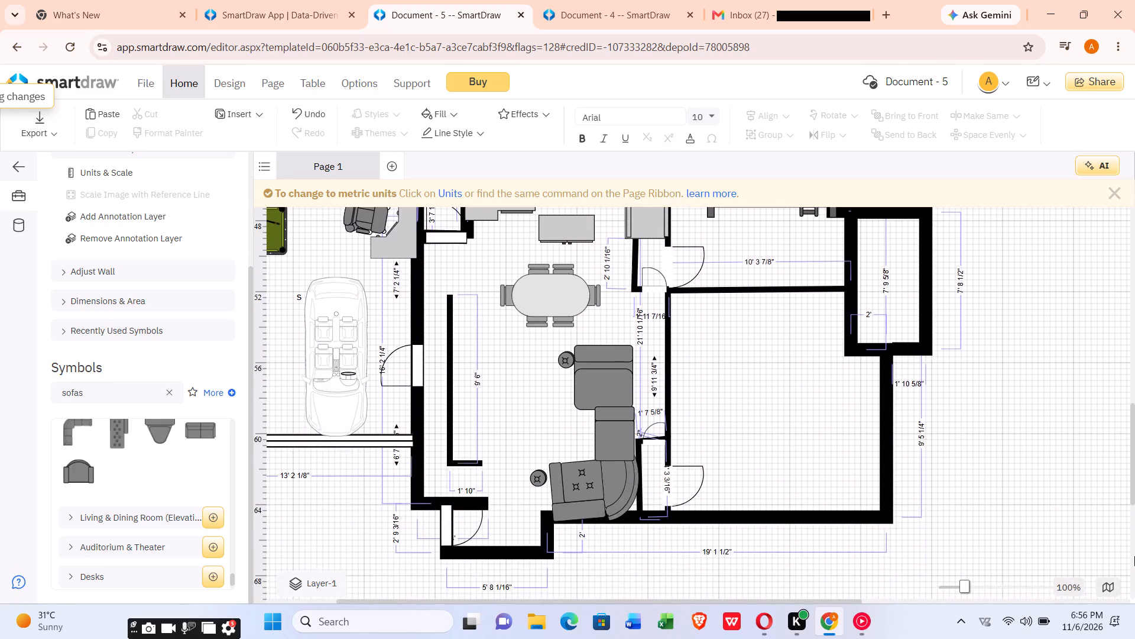
pyautogui.scroll(2, 1134, 556)
pyautogui.scroll(-3, 1134, 557)
pyautogui.scroll(1, 1134, 559)
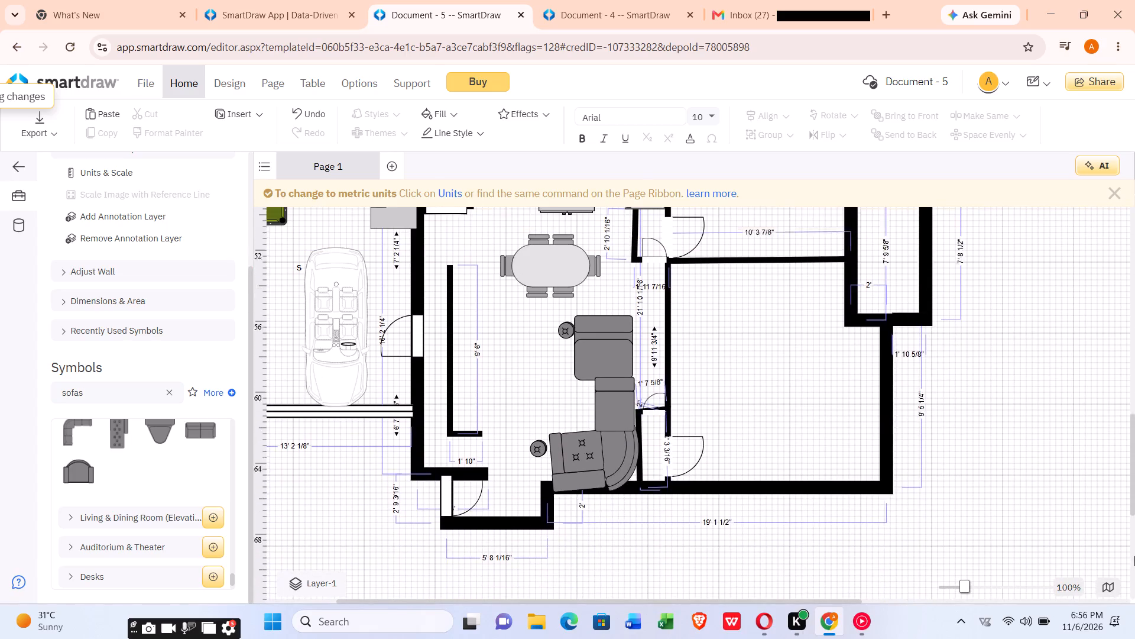
pyautogui.scroll(-3, 1128, 579)
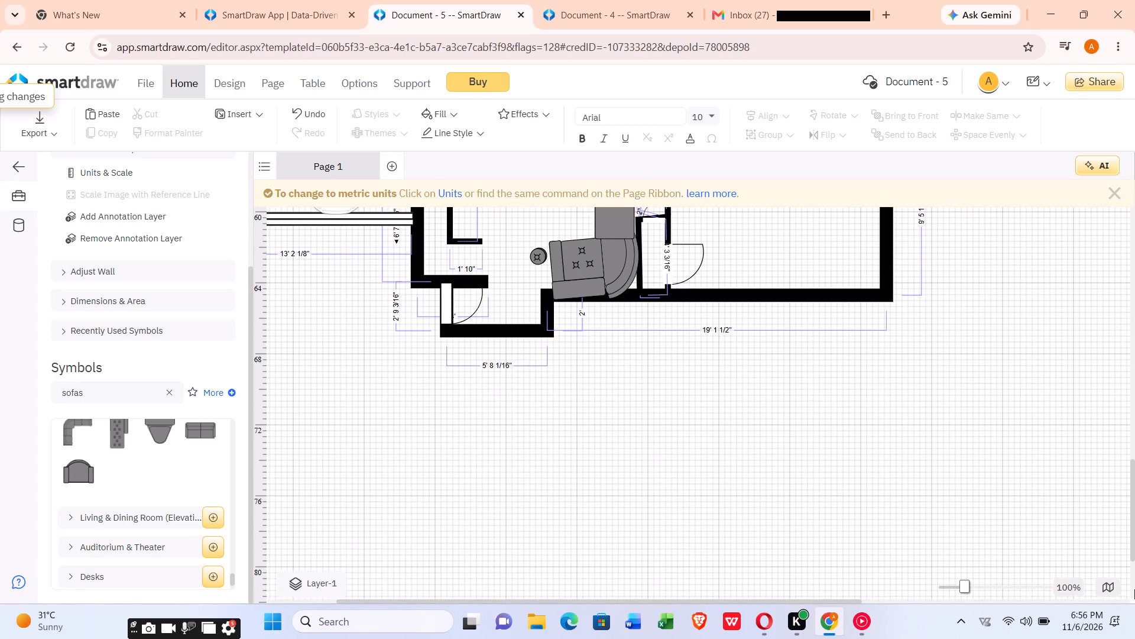
pyautogui.scroll(3, 35, 598)
pyautogui.scroll(1, 9, 529)
pyautogui.scroll(-2, 0, 557)
pyautogui.scroll(3, 0, 593)
pyautogui.scroll(2, 370, 444)
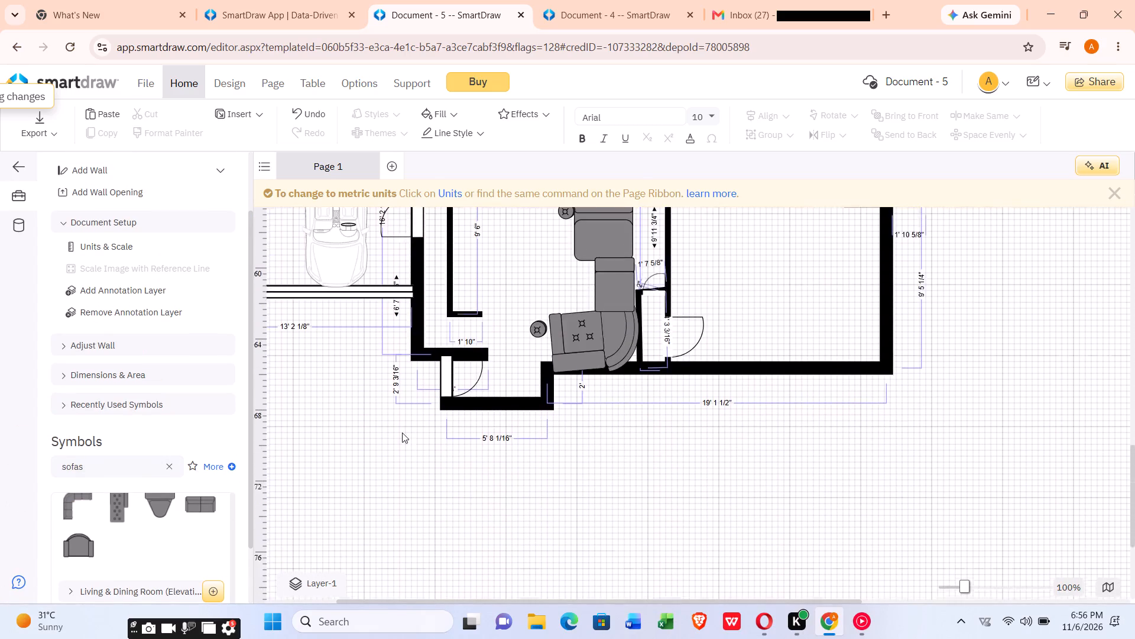
# Move the thin L-shaped wall near the dining table to top 52' 9", with its 9' 6" vertical segment at left 17' 1 1/8".
pyautogui.scroll(2, 486, 464)
pyautogui.moveTo(452, 455); pyautogui.dragTo(509, 467)
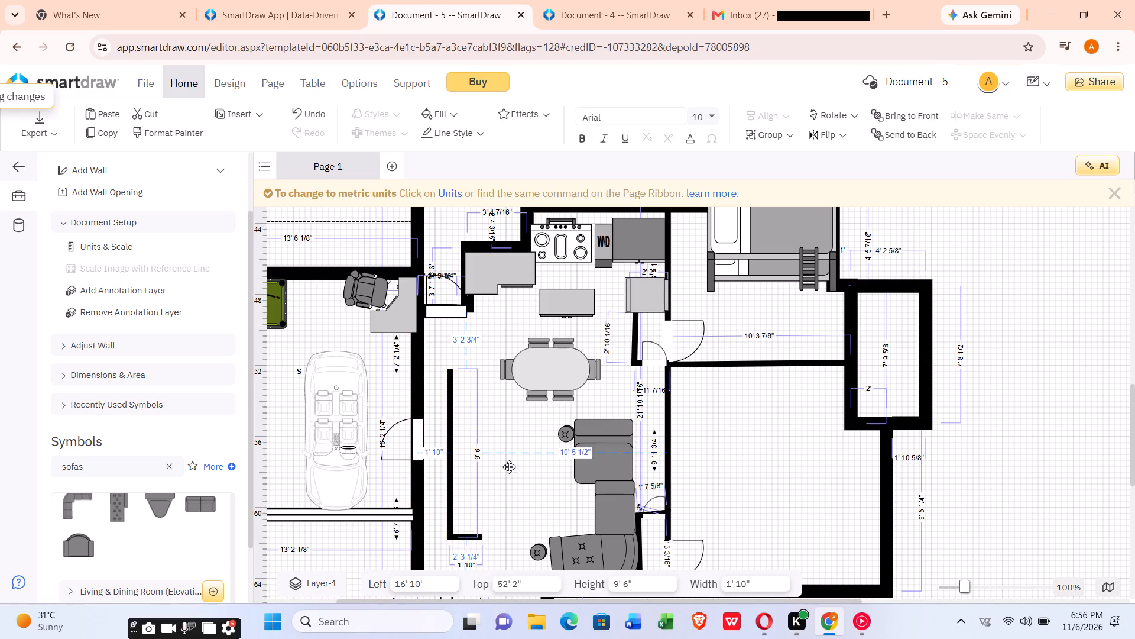
pyautogui.moveTo(509, 467); pyautogui.dragTo(515, 467)
pyautogui.moveTo(512, 469); pyautogui.dragTo(463, 500)
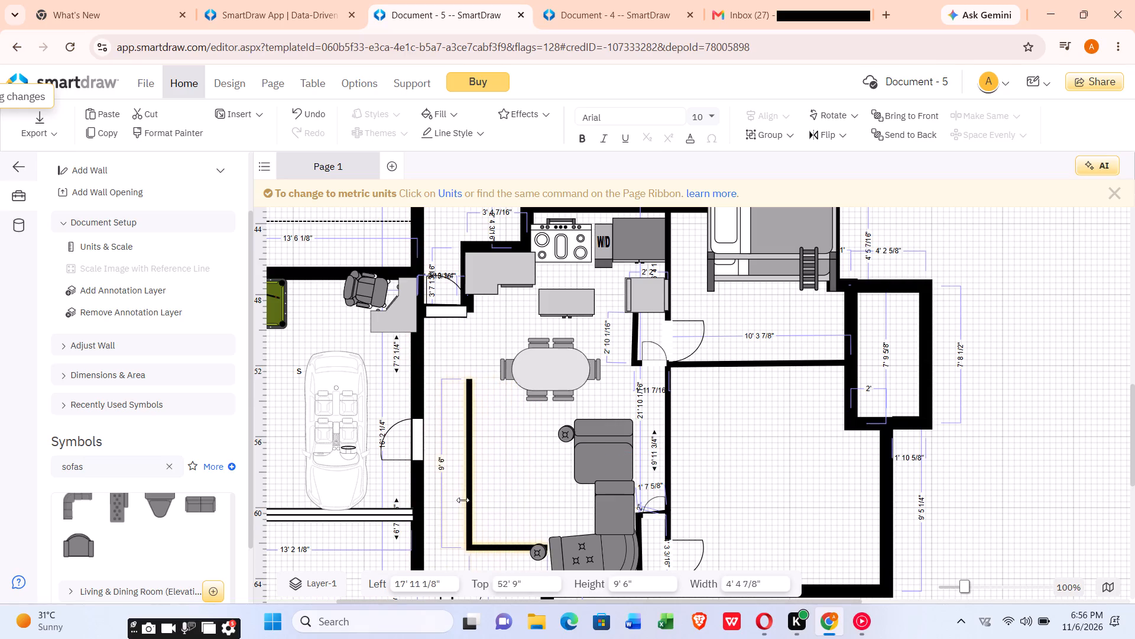
pyautogui.moveTo(463, 500); pyautogui.dragTo(452, 508)
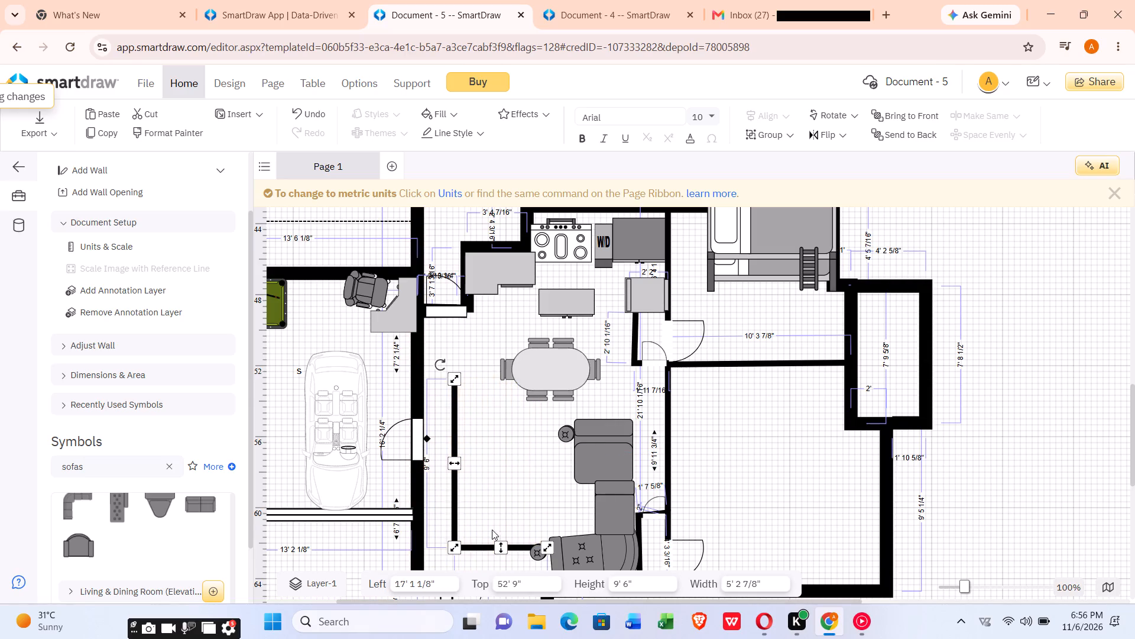
# Shorten the L-shaped wall's bottom leg to 2' 10 1/2", ending short of the round side table, and level it.
pyautogui.moveTo(543, 546); pyautogui.dragTo(517, 548)
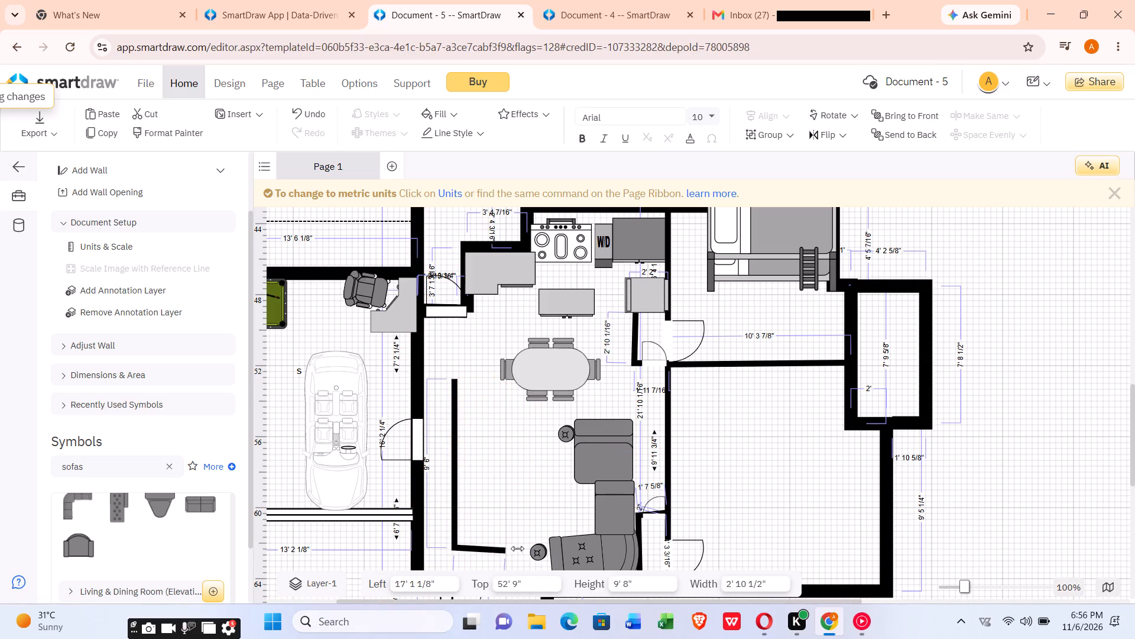
pyautogui.moveTo(517, 548); pyautogui.dragTo(496, 548)
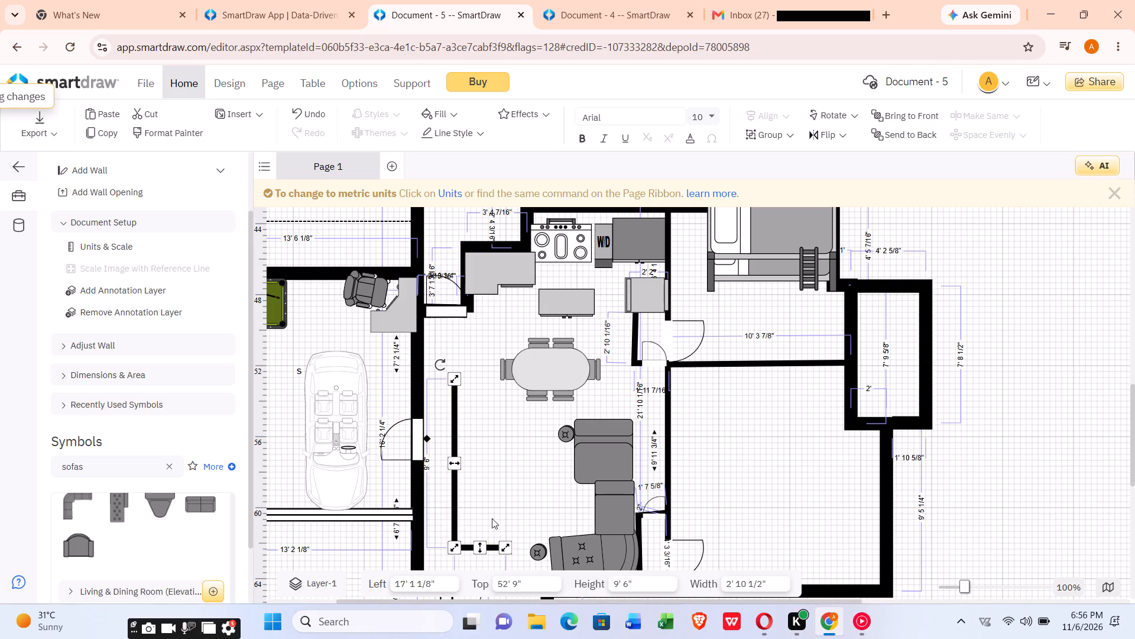
pyautogui.scroll(1, 489, 522)
pyautogui.scroll(-2, 491, 517)
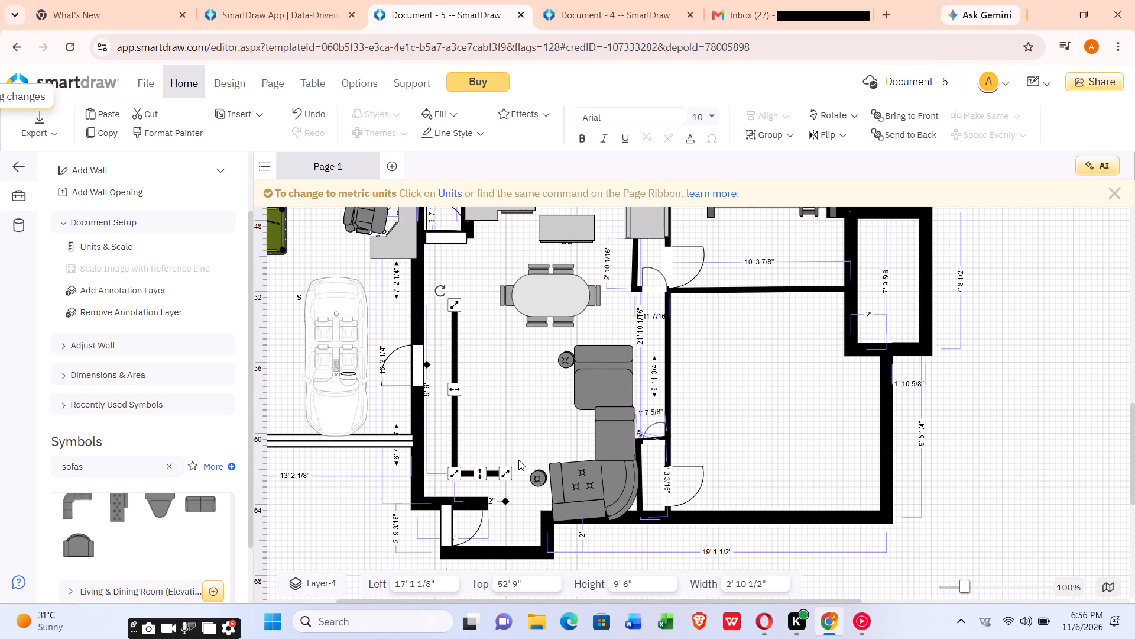
pyautogui.moveTo(518, 458); pyautogui.dragTo(518, 448)
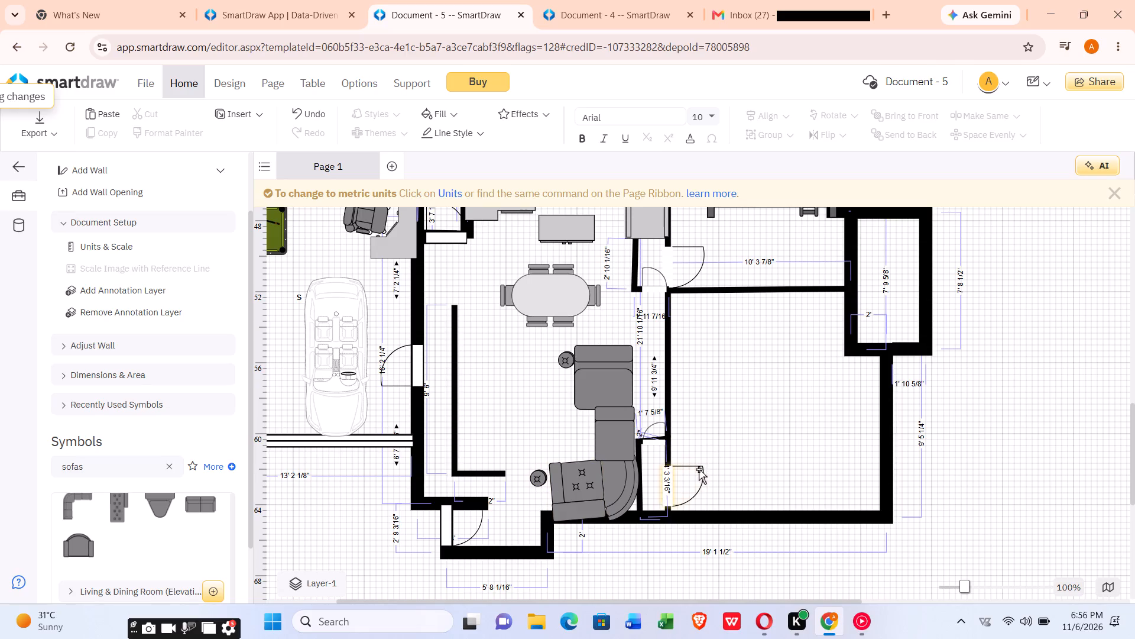
# Clear the sofas search from the symbol library.
pyautogui.scroll(2, 589, 479)
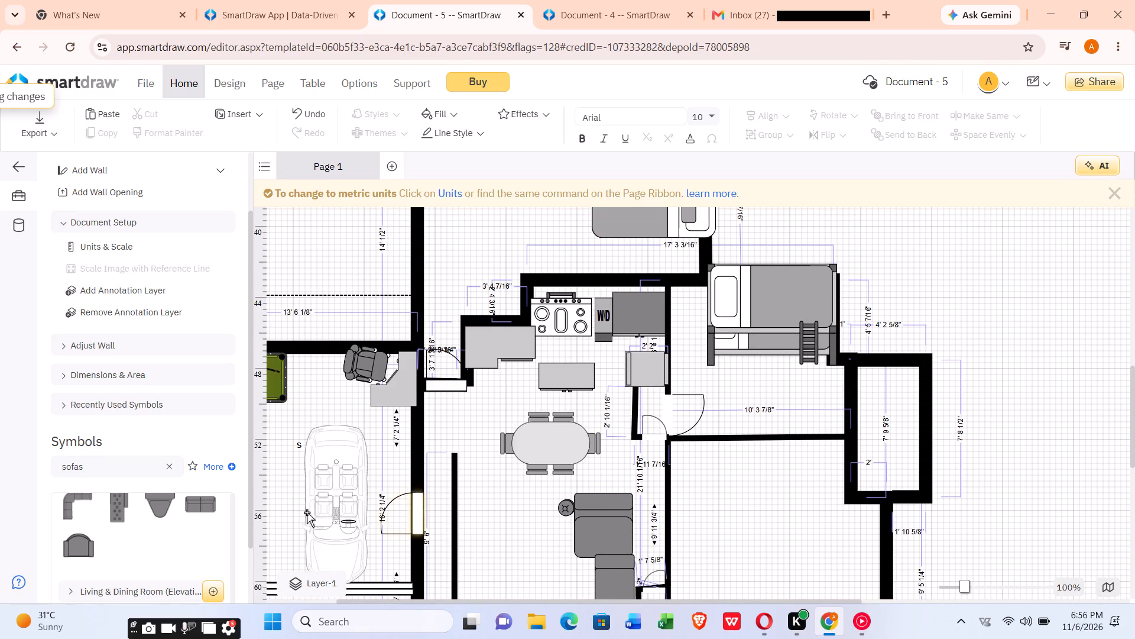
pyautogui.scroll(-4, 264, 504)
pyautogui.scroll(2, 66, 417)
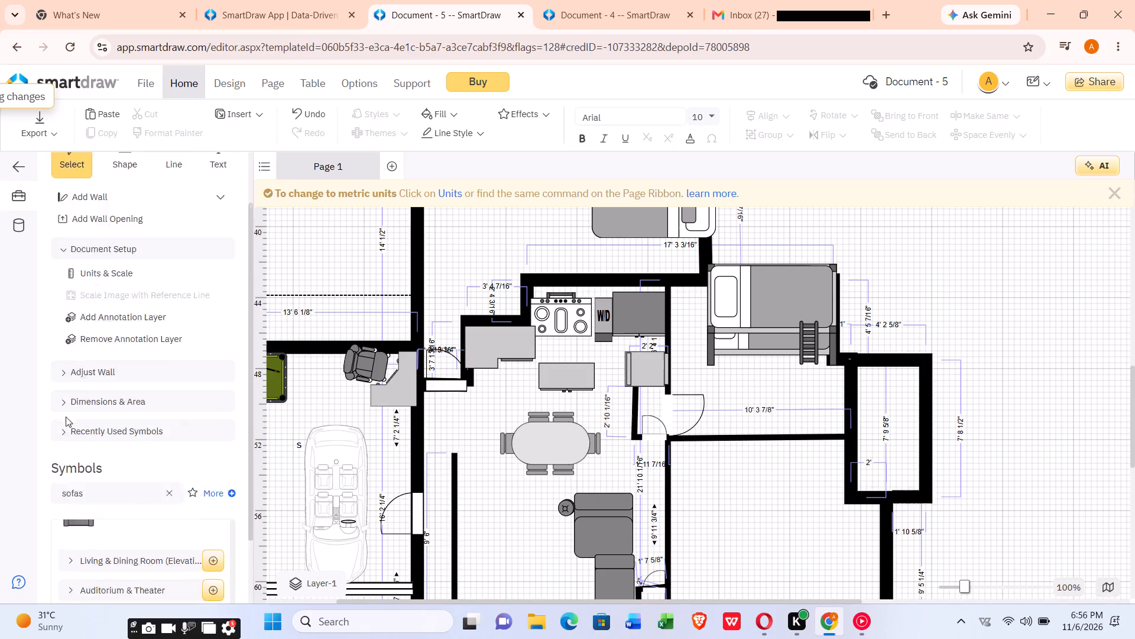
pyautogui.scroll(-1, 100, 473)
pyautogui.scroll(4, 118, 493)
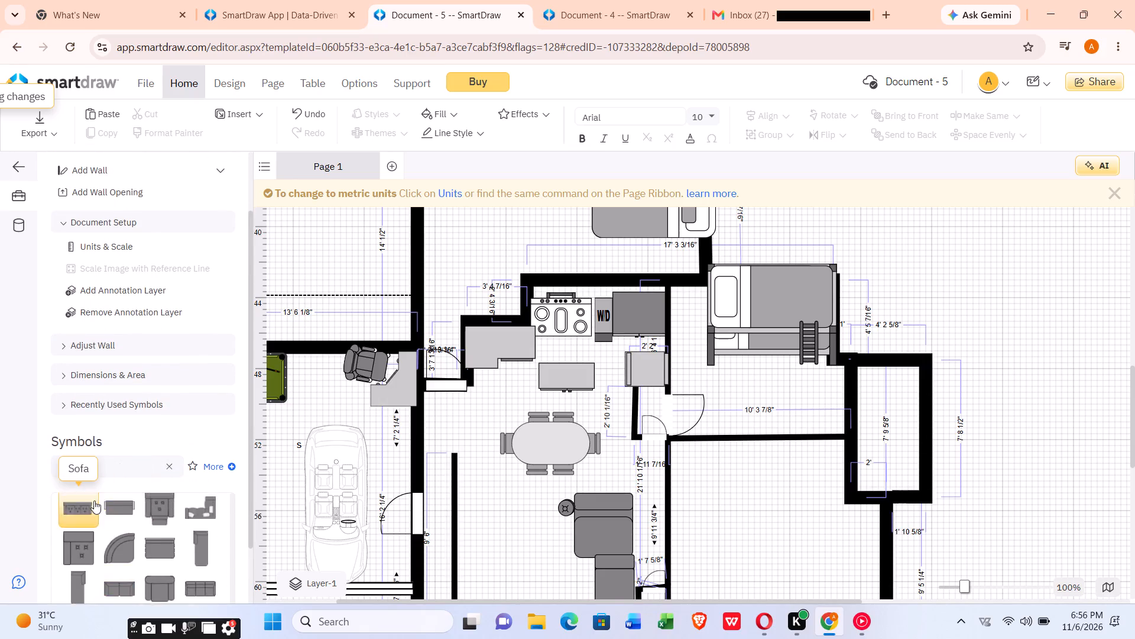
pyautogui.scroll(2, 94, 501)
pyautogui.click(179, 468)
# Collapse the Storage Furniture and Chairs symbol groups and expand the Beds group.
pyautogui.scroll(-1, 160, 486)
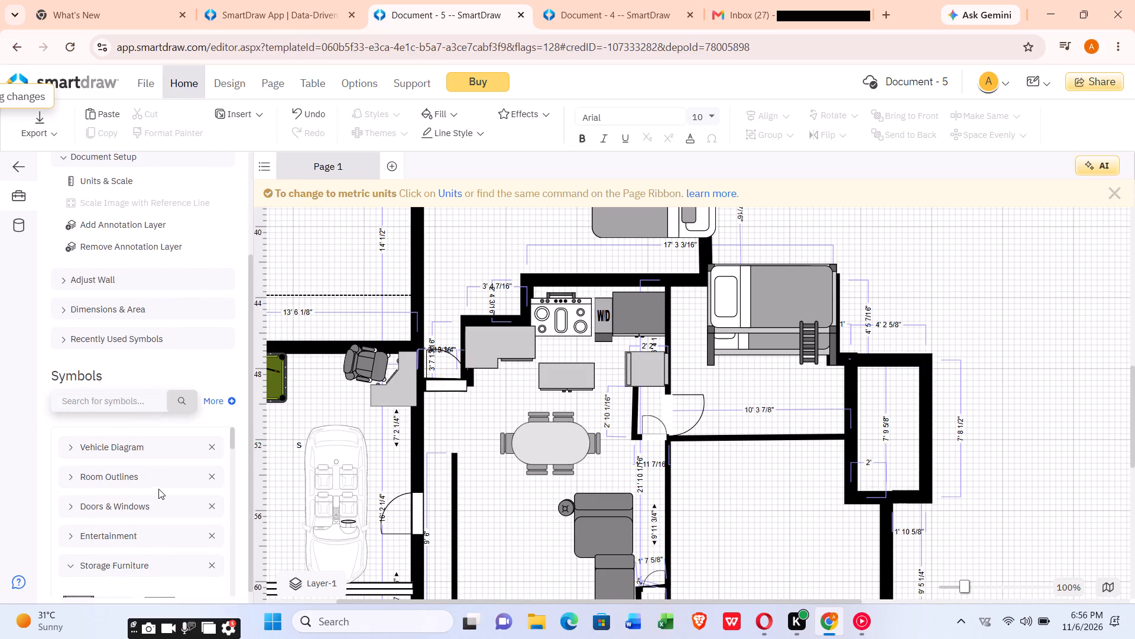
pyautogui.scroll(-3, 155, 490)
pyautogui.scroll(2, 161, 483)
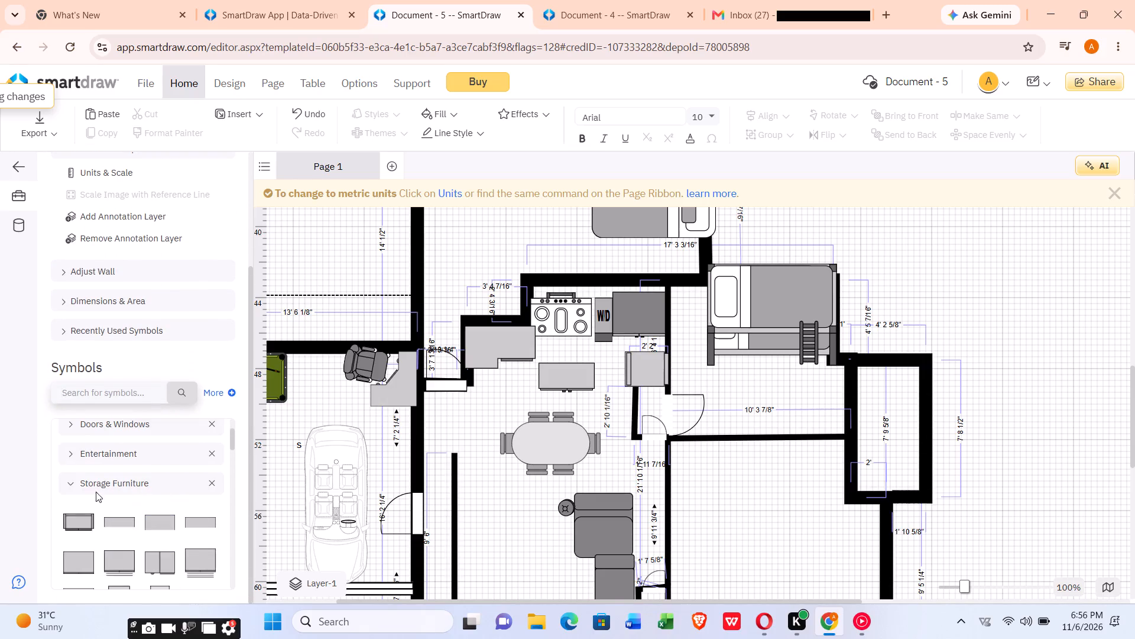
pyautogui.click(70, 488)
pyautogui.scroll(-2, 96, 498)
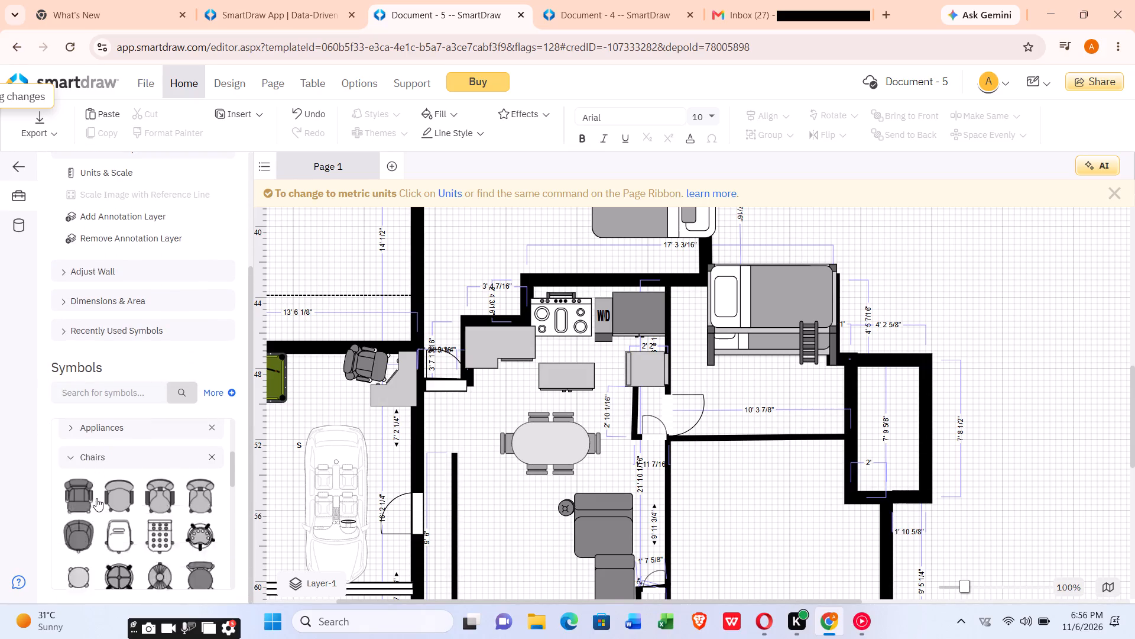
pyautogui.scroll(1, 89, 490)
pyautogui.click(70, 468)
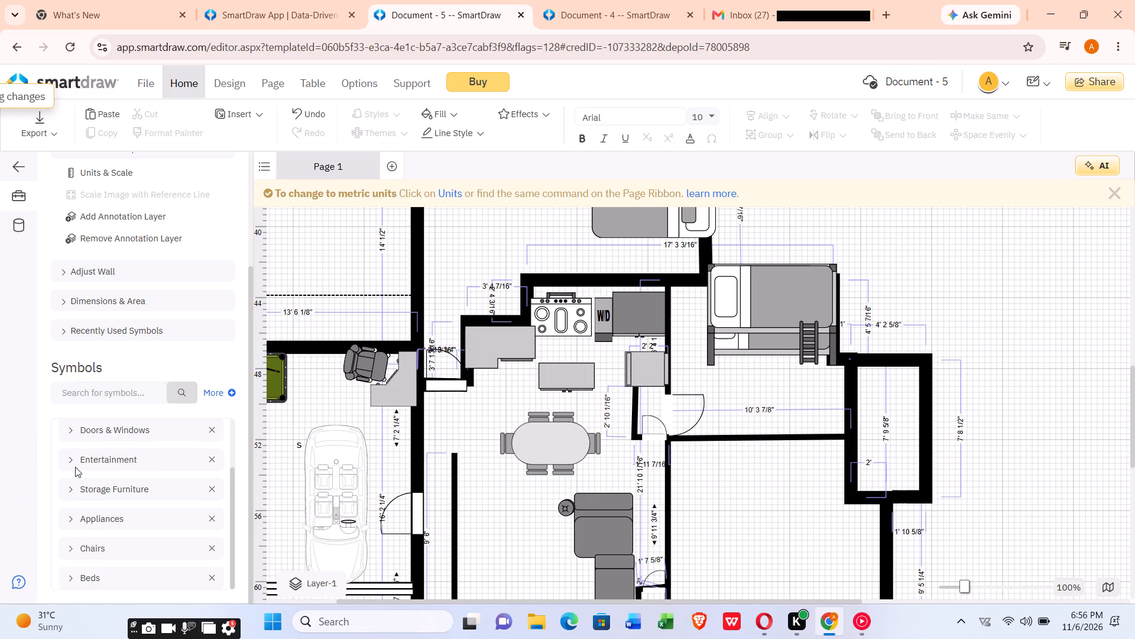
pyautogui.scroll(-4, 82, 467)
pyautogui.scroll(-3, 137, 485)
pyautogui.click(115, 573)
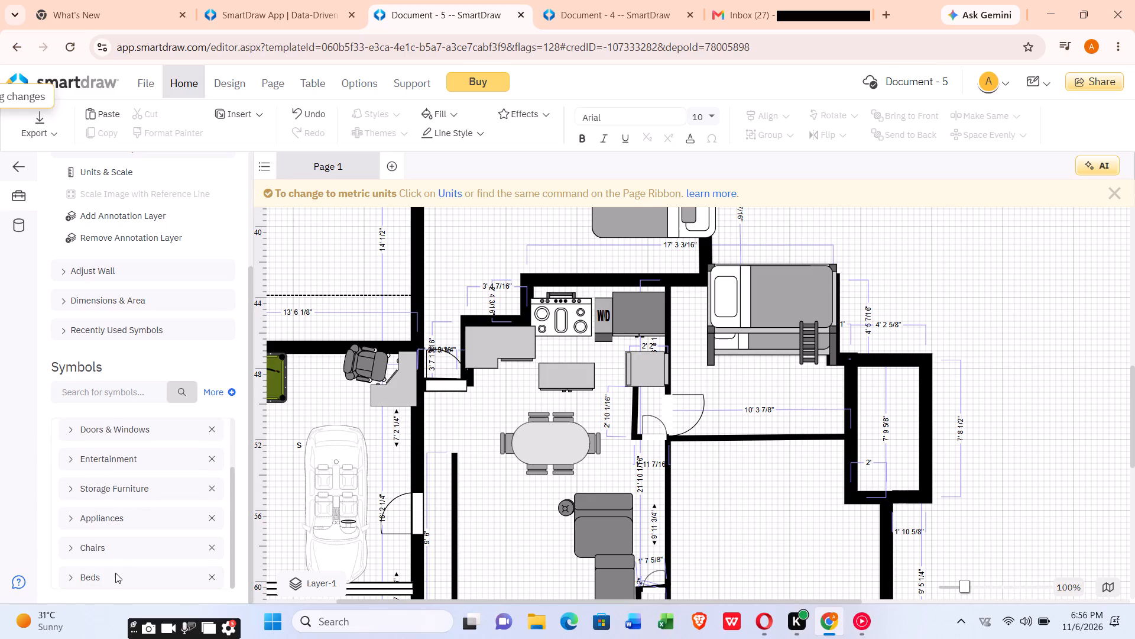
pyautogui.click(70, 576)
pyautogui.scroll(-1, 102, 551)
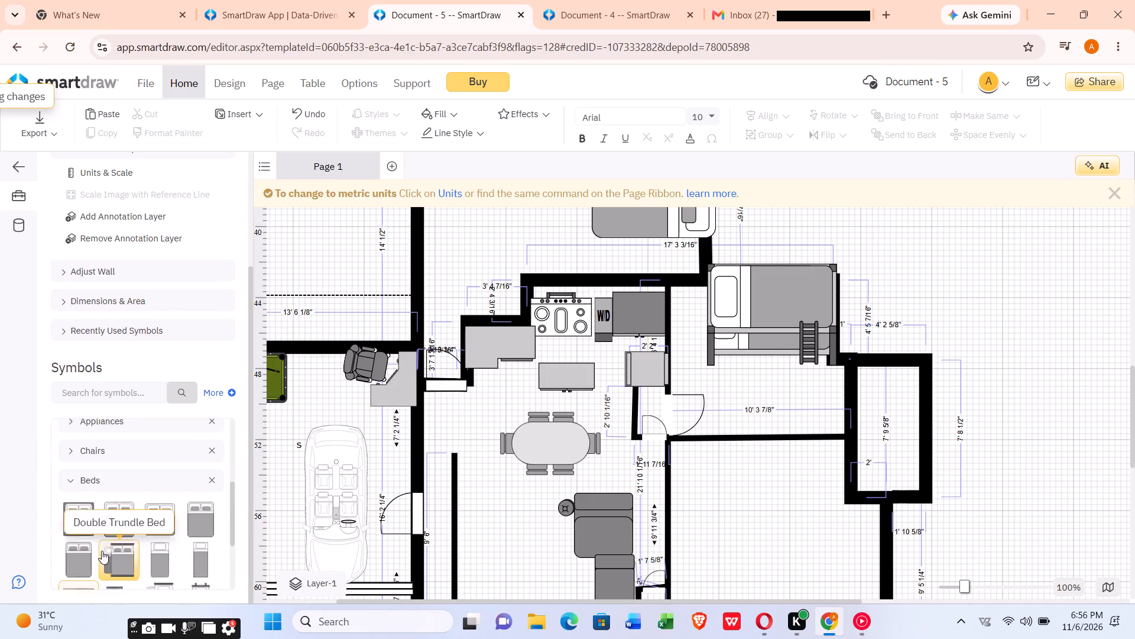
# Place a 6' by 7' California King Bed near the lower bedroom's top wall, at about left 31' 4", top 52' 2".
pyautogui.moveTo(127, 467); pyautogui.dragTo(205, 463)
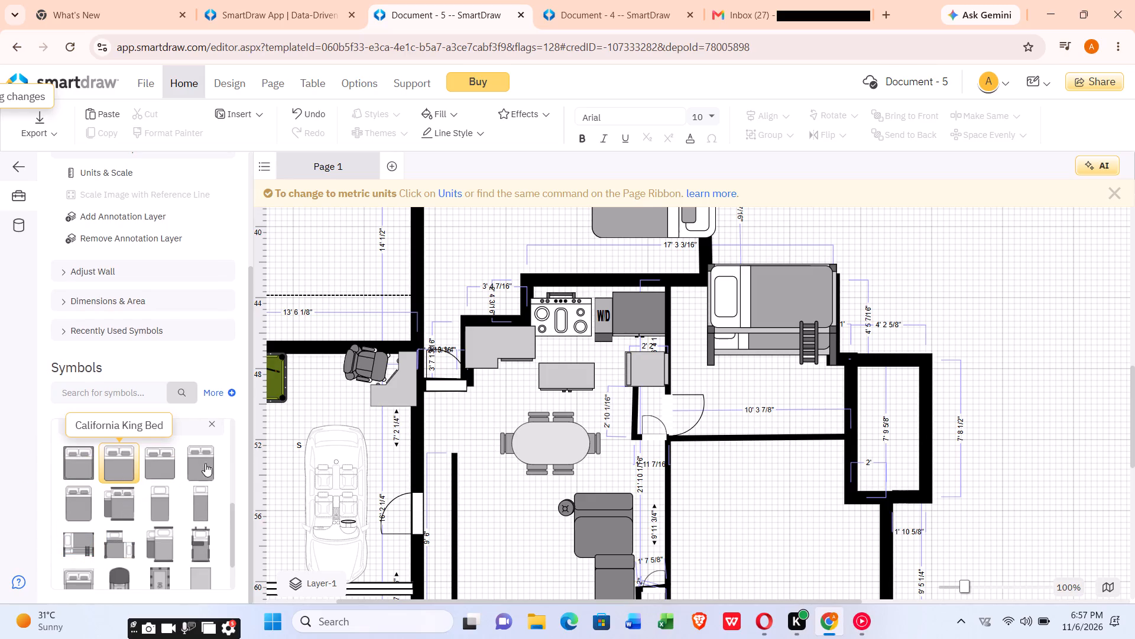
pyautogui.moveTo(205, 463); pyautogui.dragTo(792, 515)
pyautogui.scroll(-2, 790, 509)
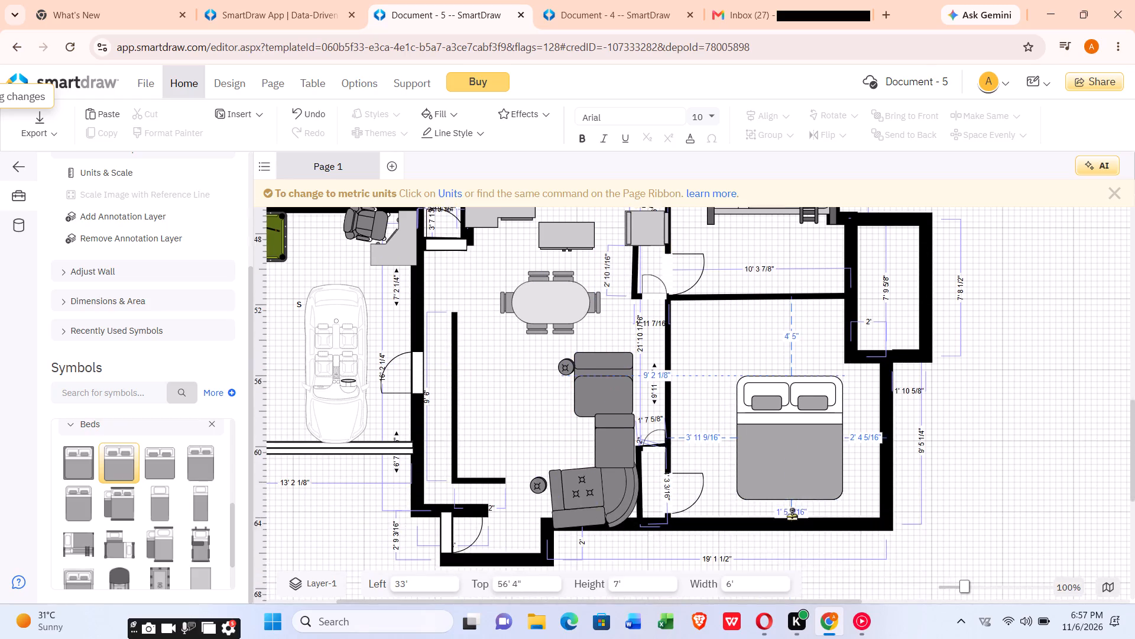
pyautogui.moveTo(792, 515); pyautogui.dragTo(760, 373)
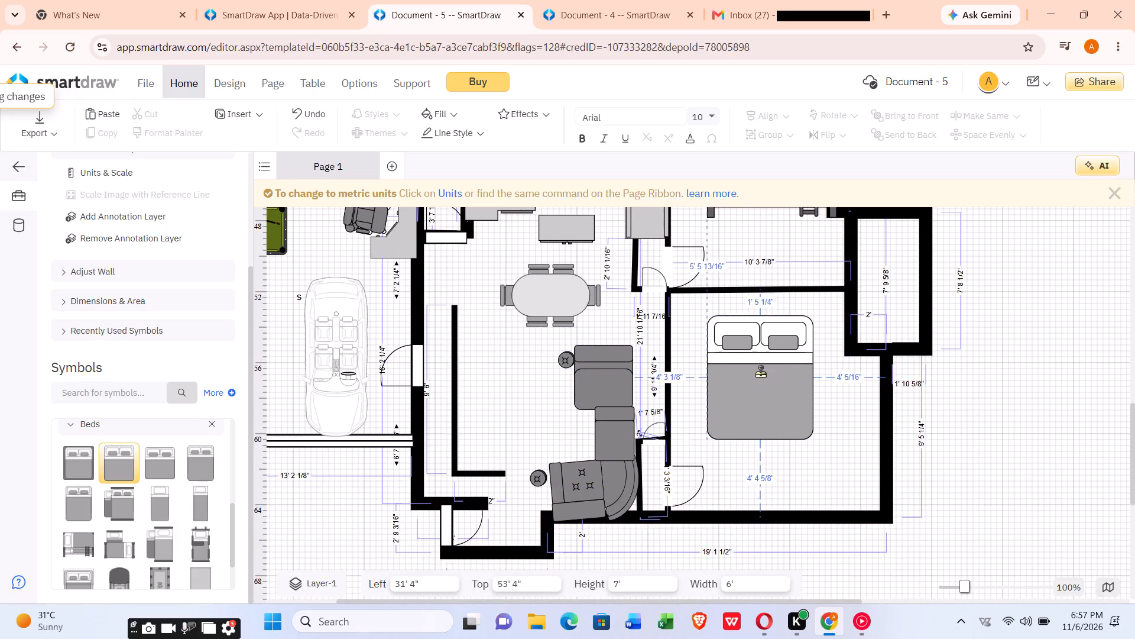
pyautogui.moveTo(760, 373); pyautogui.dragTo(753, 350)
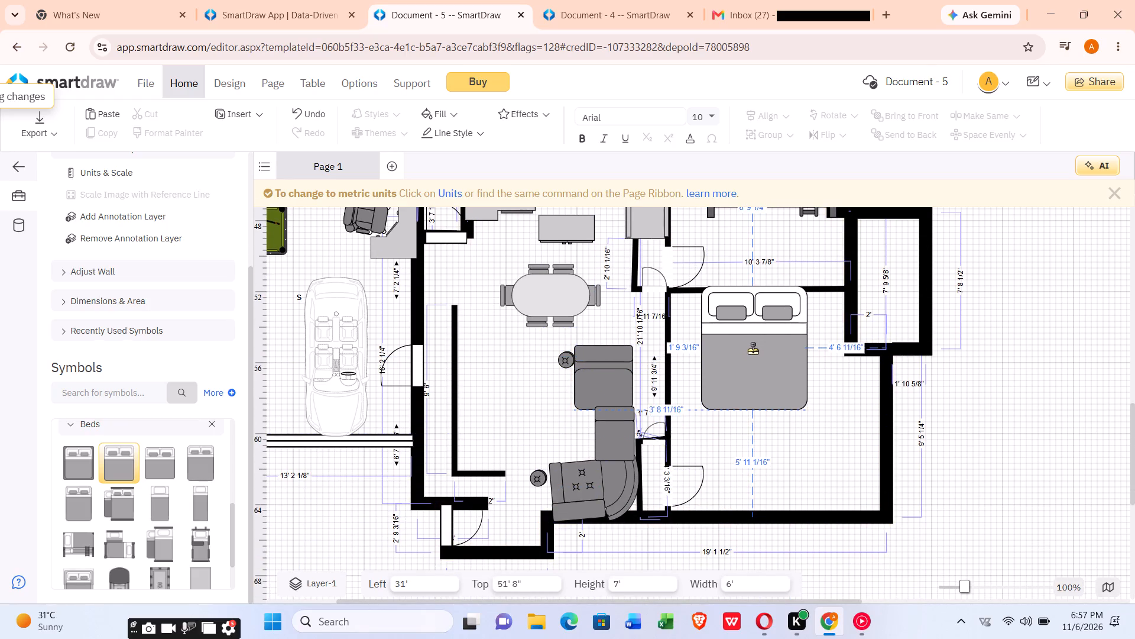
pyautogui.moveTo(753, 350); pyautogui.dragTo(755, 357)
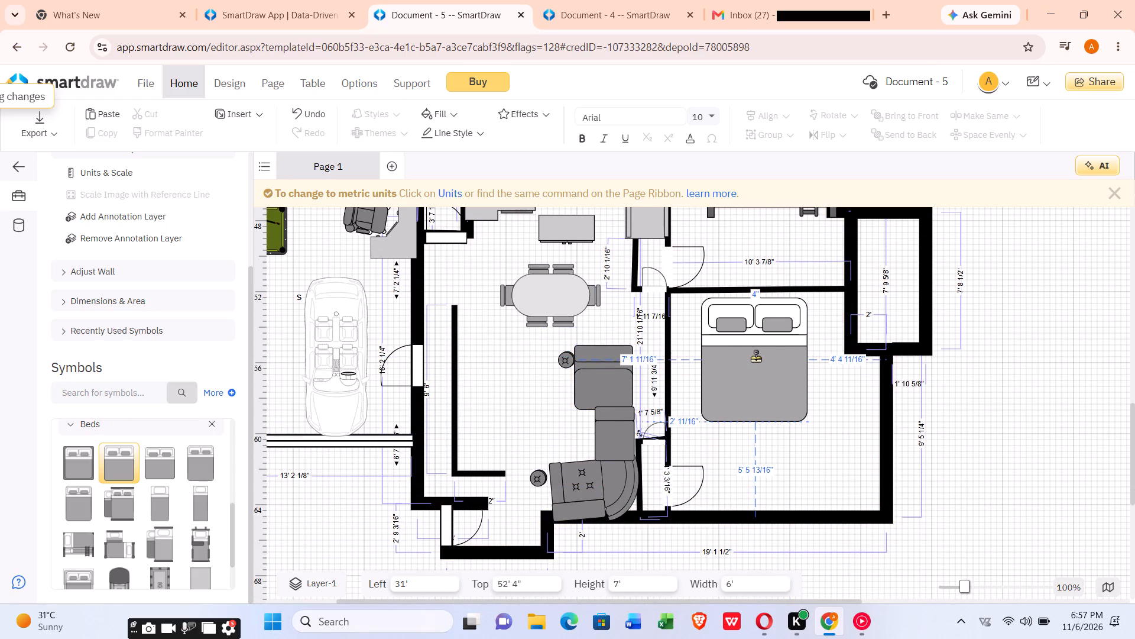
pyautogui.moveTo(755, 357); pyautogui.dragTo(757, 354)
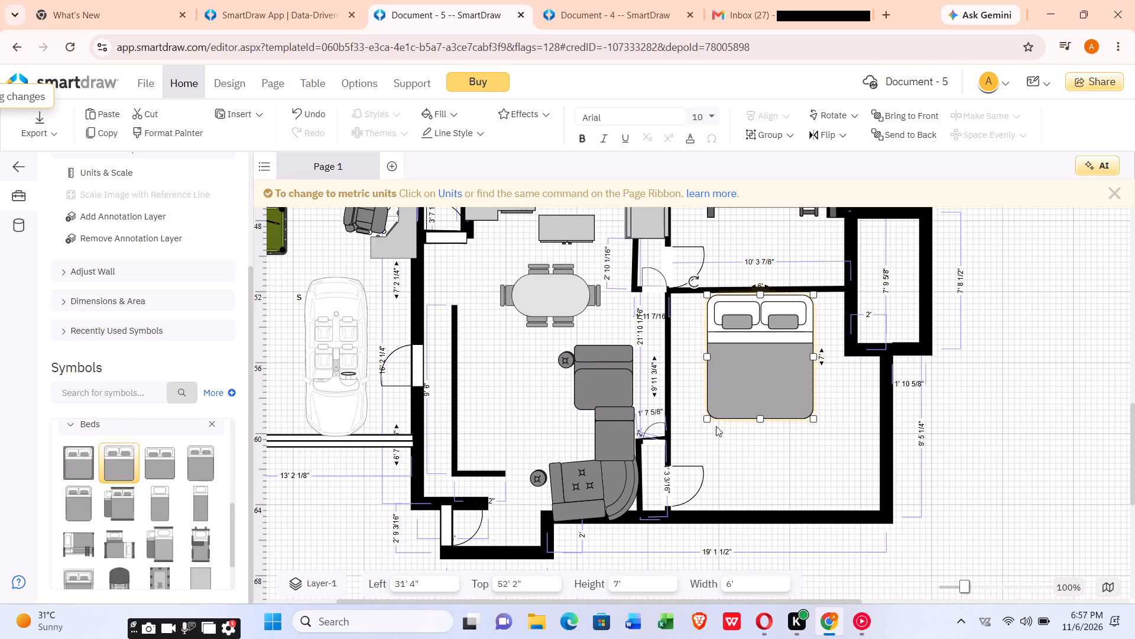
# Draw an Interior Wall 4" about 4' 2 5/8" long across the narrow extension room, continuing the lower bedroom's top wall.
pyautogui.scroll(1, 609, 421)
pyautogui.scroll(-1, 567, 412)
pyautogui.scroll(1, 550, 407)
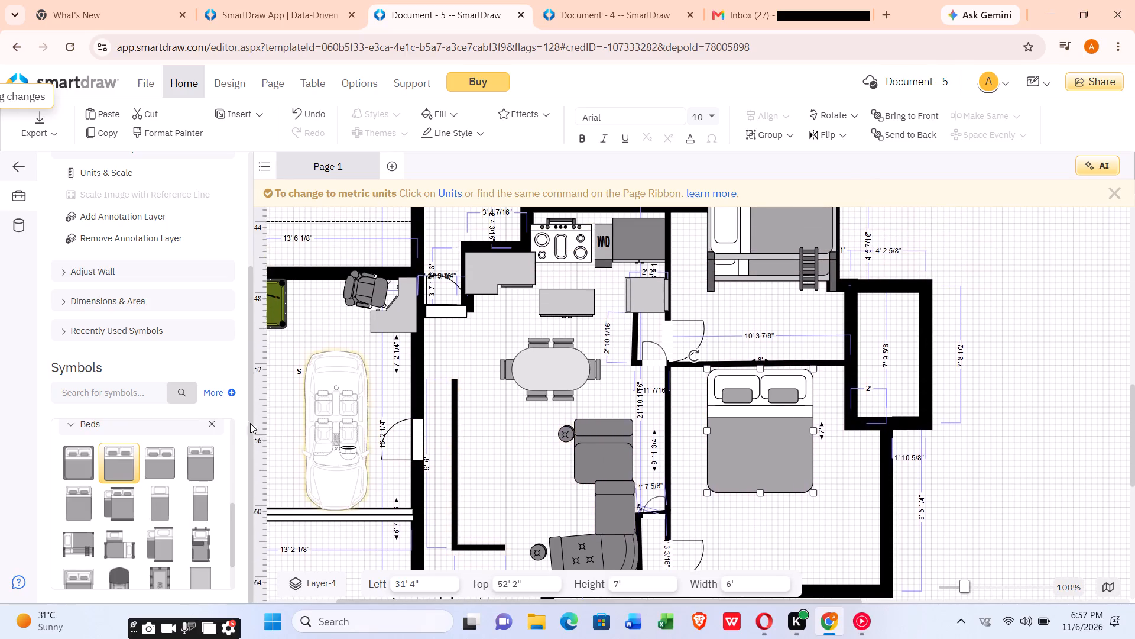
pyautogui.scroll(2, 180, 272)
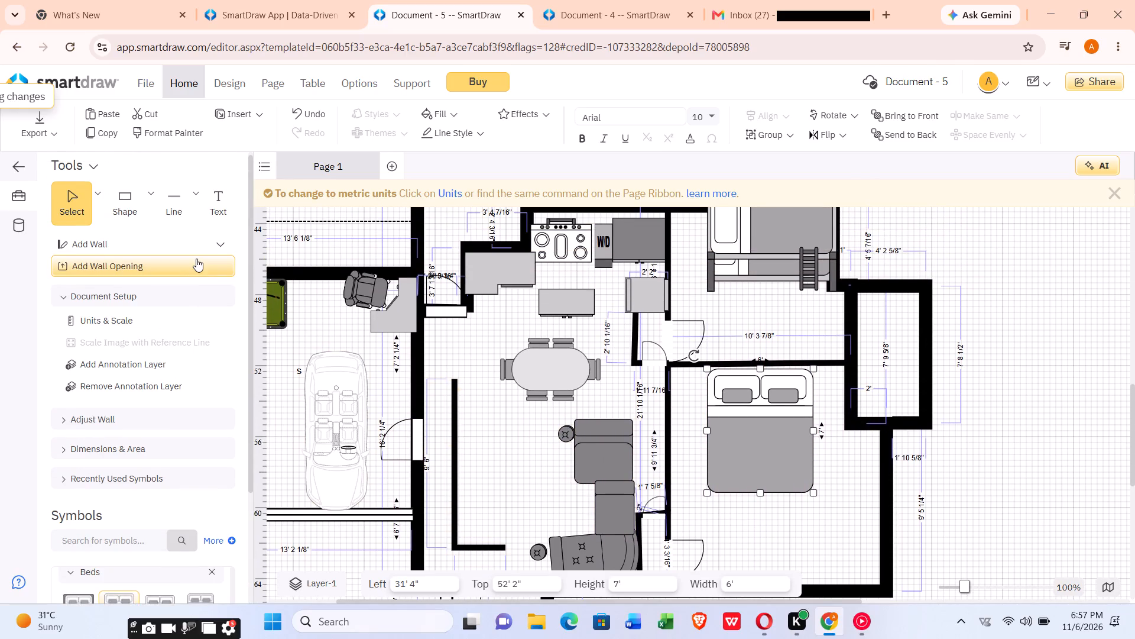
pyautogui.click(215, 234)
pyautogui.click(228, 245)
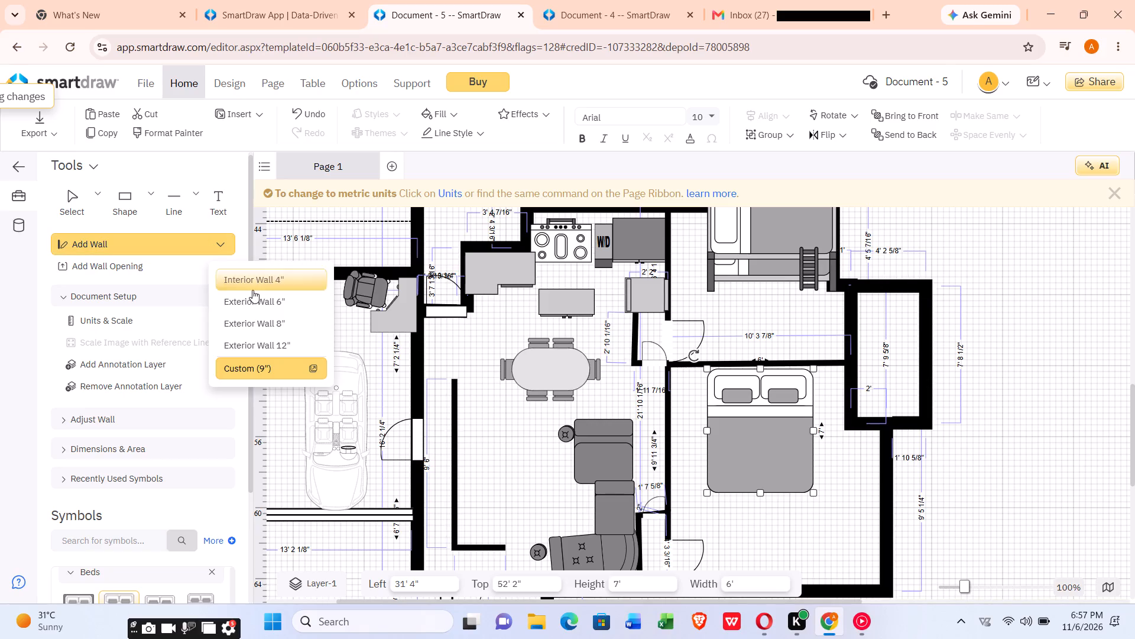
pyautogui.click(270, 274)
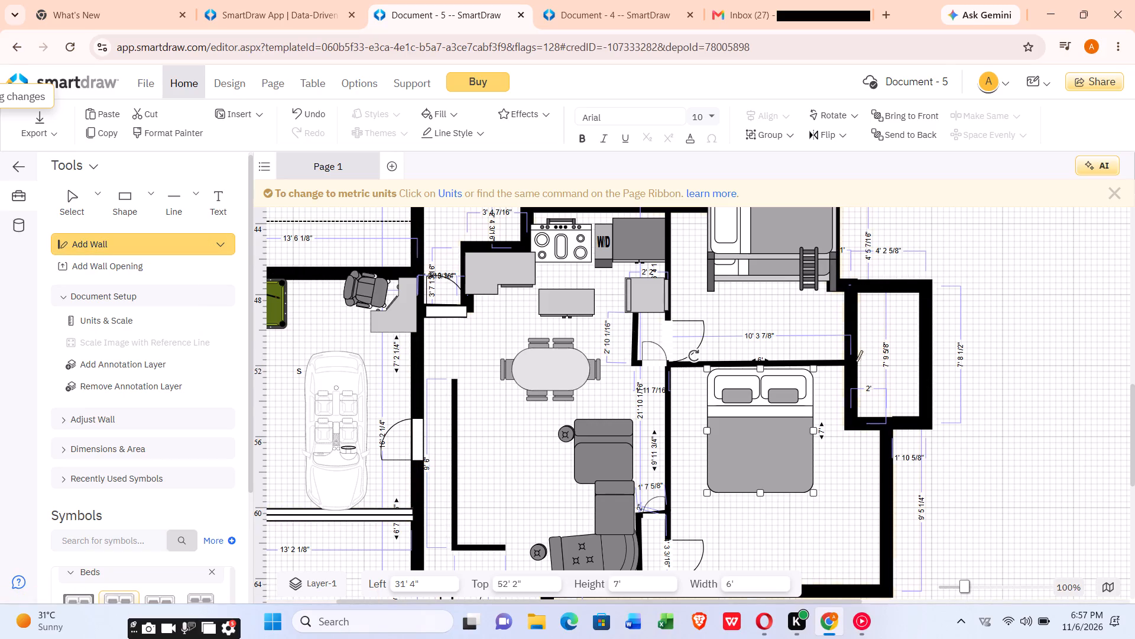
pyautogui.moveTo(854, 364); pyautogui.dragTo(908, 362)
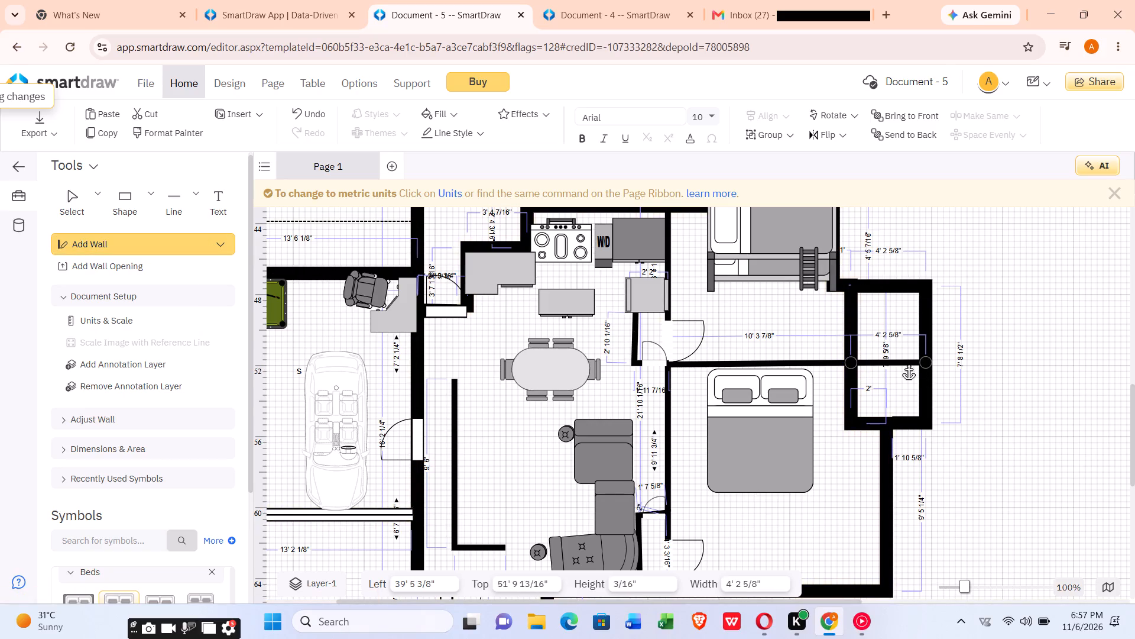
pyautogui.moveTo(908, 362); pyautogui.dragTo(913, 361)
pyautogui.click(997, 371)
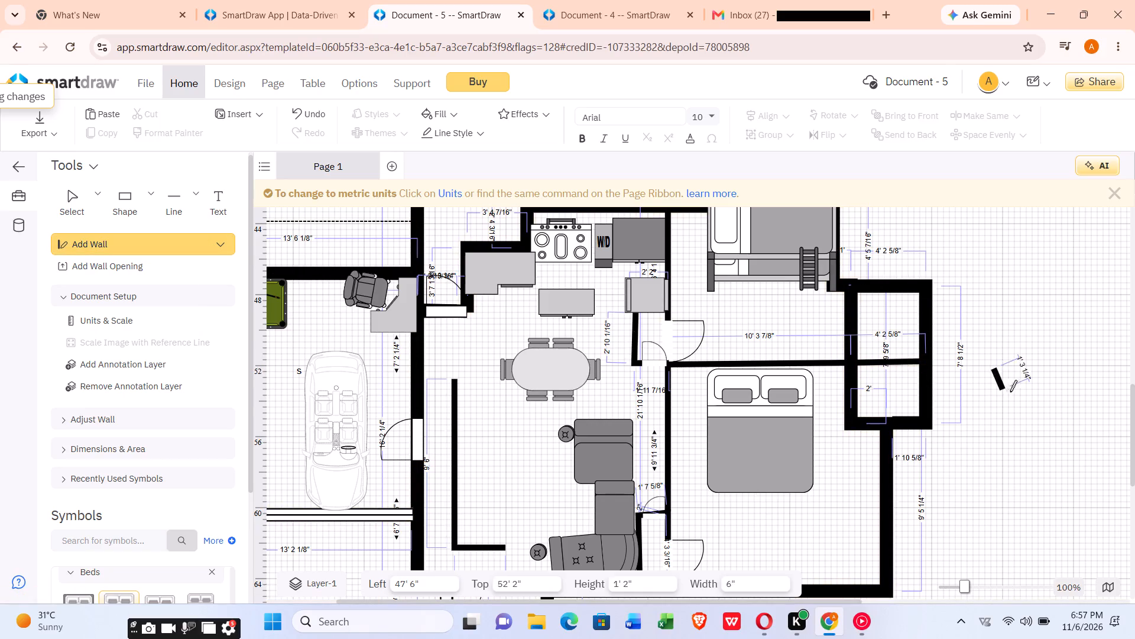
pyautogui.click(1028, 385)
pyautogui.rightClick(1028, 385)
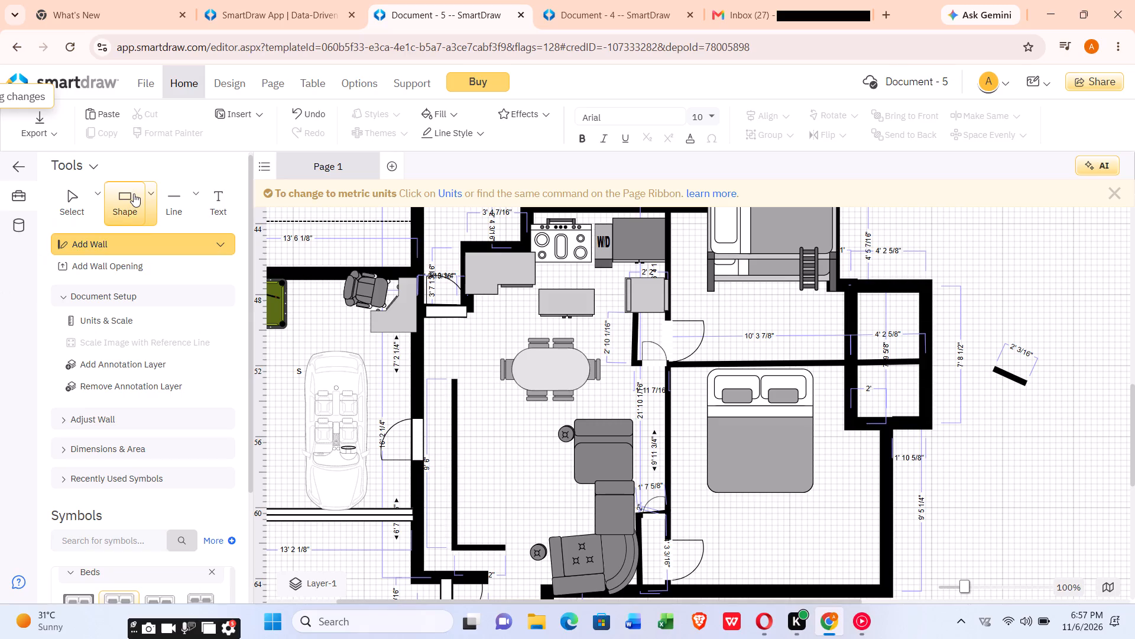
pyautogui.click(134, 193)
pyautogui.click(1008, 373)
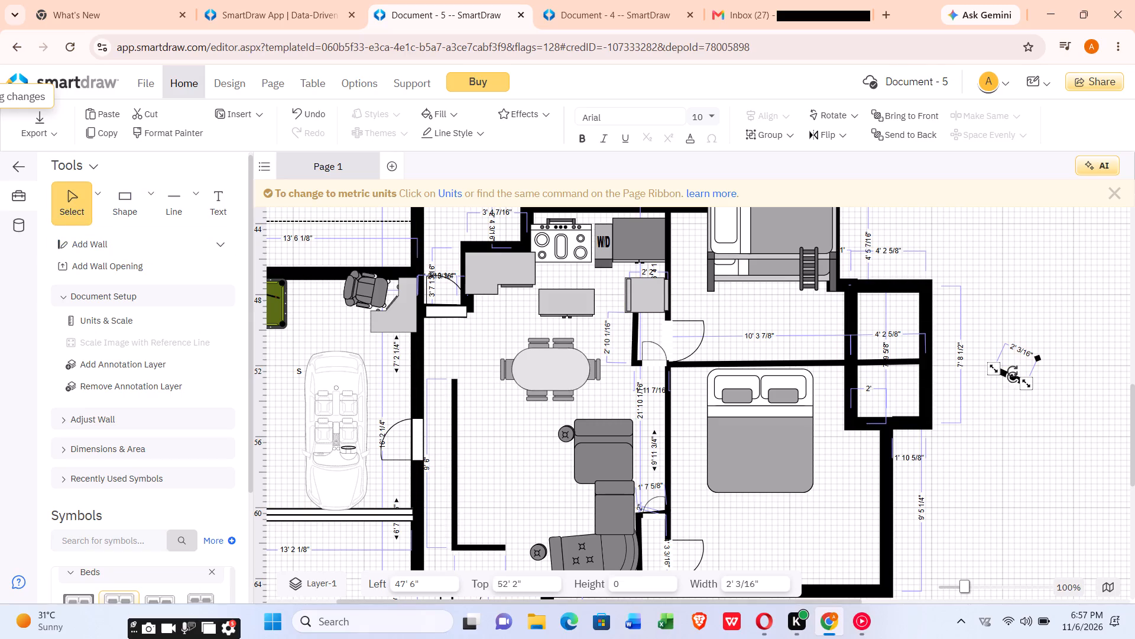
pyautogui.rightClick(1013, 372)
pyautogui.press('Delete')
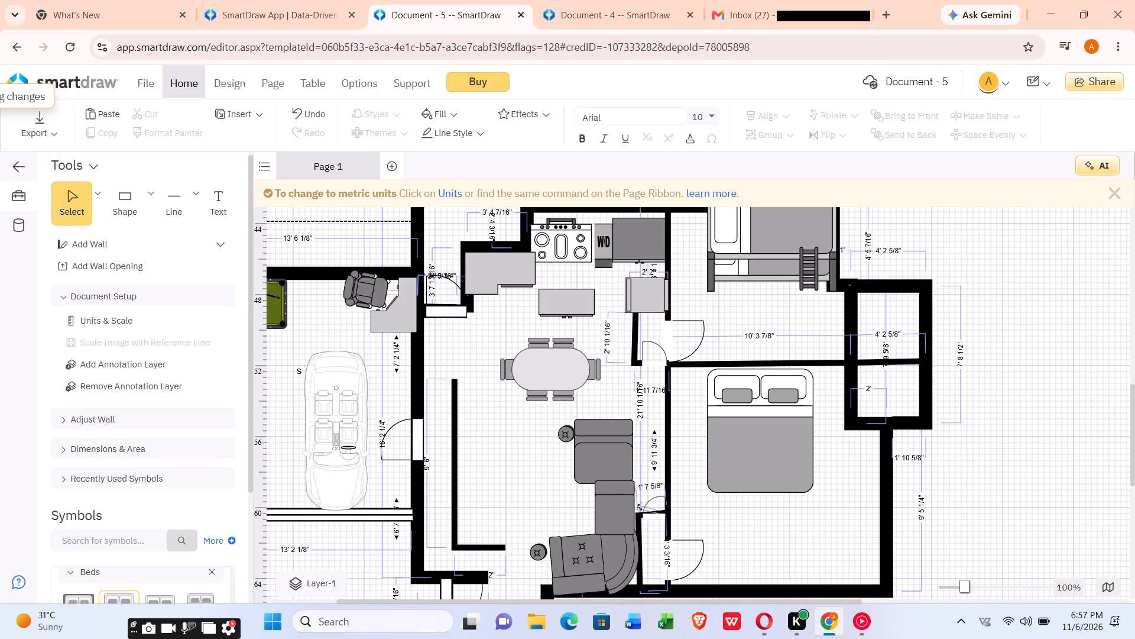
# Move the upper corner of the lower bedroom's outer side wall outward, lengthening the extension's bottom wall to about 3' 6 15/16".
pyautogui.scroll(-3, 929, 458)
pyautogui.scroll(2, 712, 440)
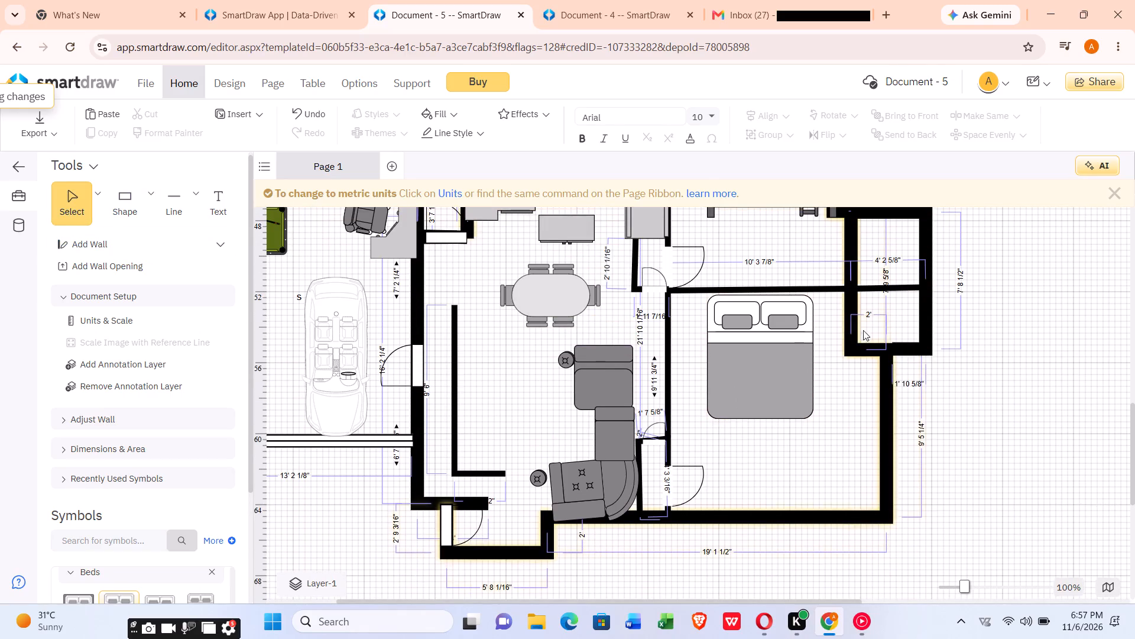
pyautogui.click(887, 359)
pyautogui.moveTo(888, 350); pyautogui.dragTo(892, 348)
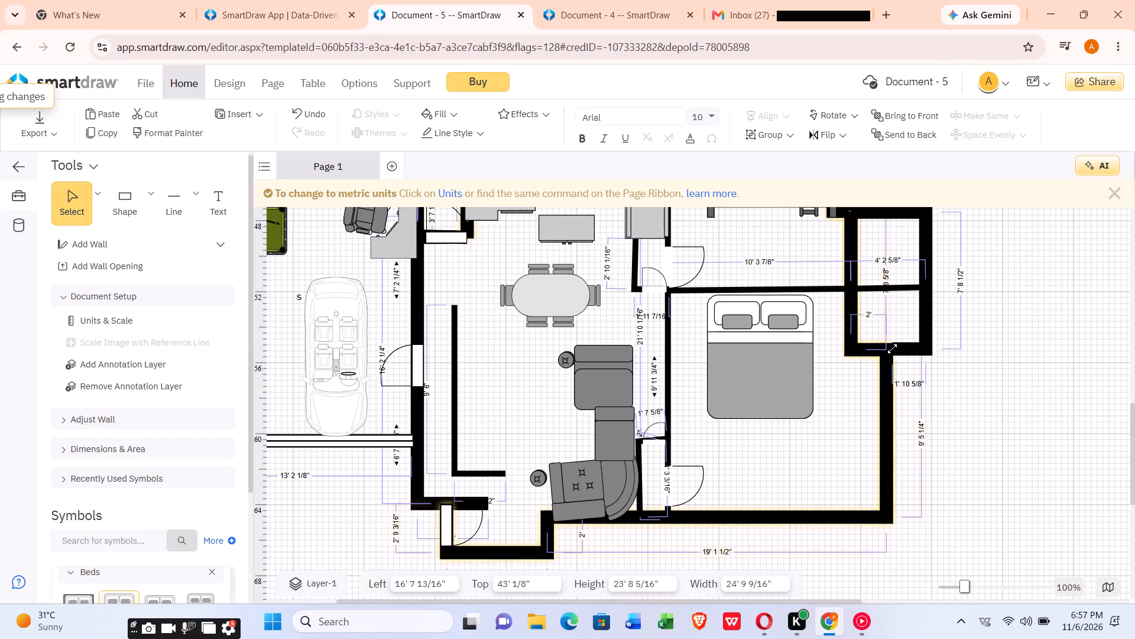
pyautogui.moveTo(892, 348); pyautogui.dragTo(911, 347)
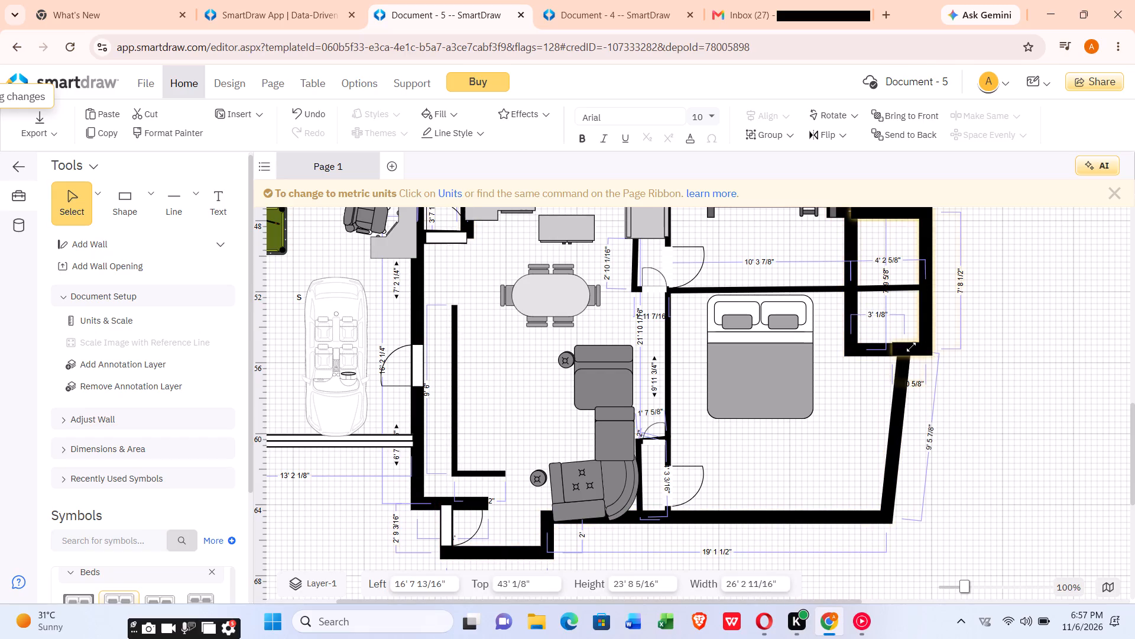
pyautogui.moveTo(911, 347); pyautogui.dragTo(917, 346)
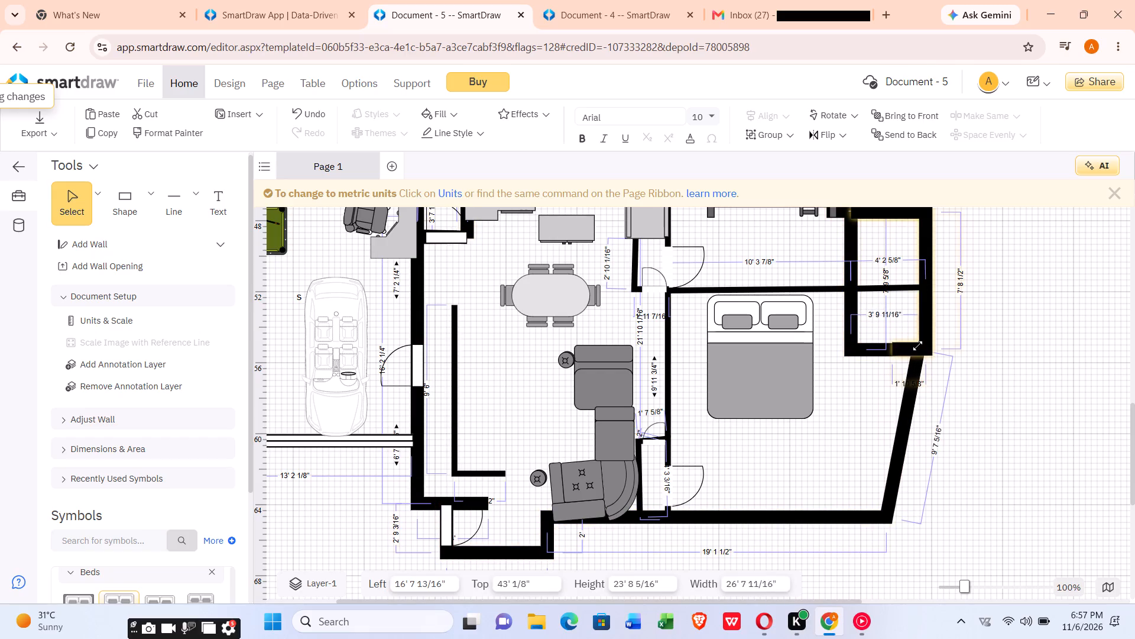
pyautogui.moveTo(917, 346); pyautogui.dragTo(915, 347)
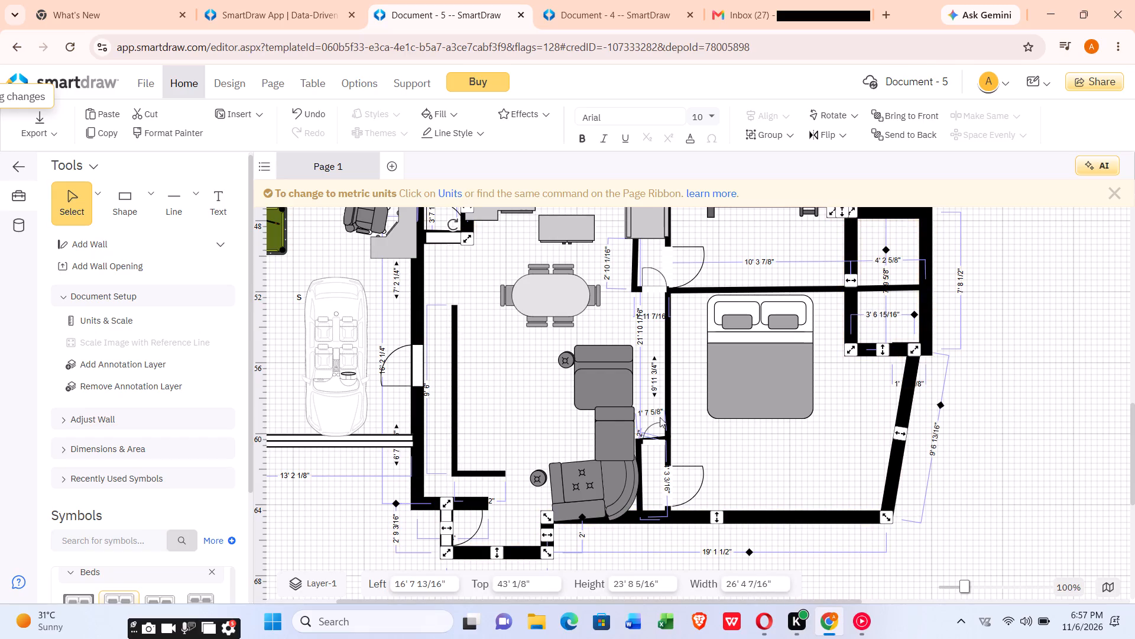
# Look through the Beds symbol group and collapse it.
pyautogui.scroll(1, 556, 408)
pyautogui.scroll(-1, 563, 406)
pyautogui.scroll(-1, 216, 409)
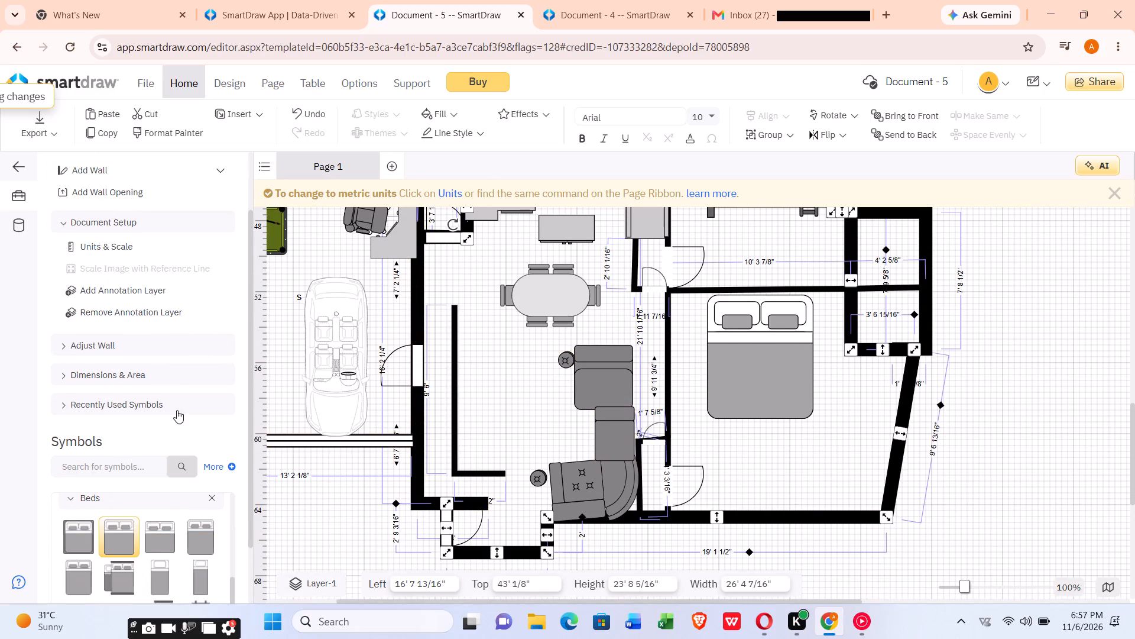
pyautogui.scroll(-4, 168, 416)
pyautogui.scroll(-1, 146, 469)
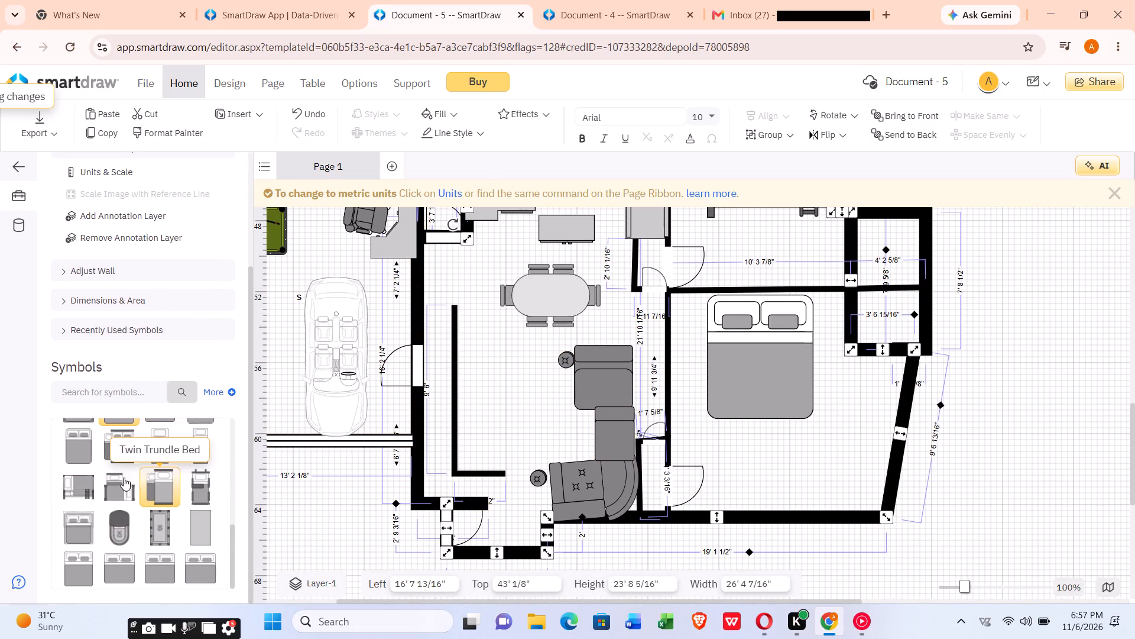
pyautogui.scroll(1, 106, 435)
pyautogui.scroll(2, 170, 378)
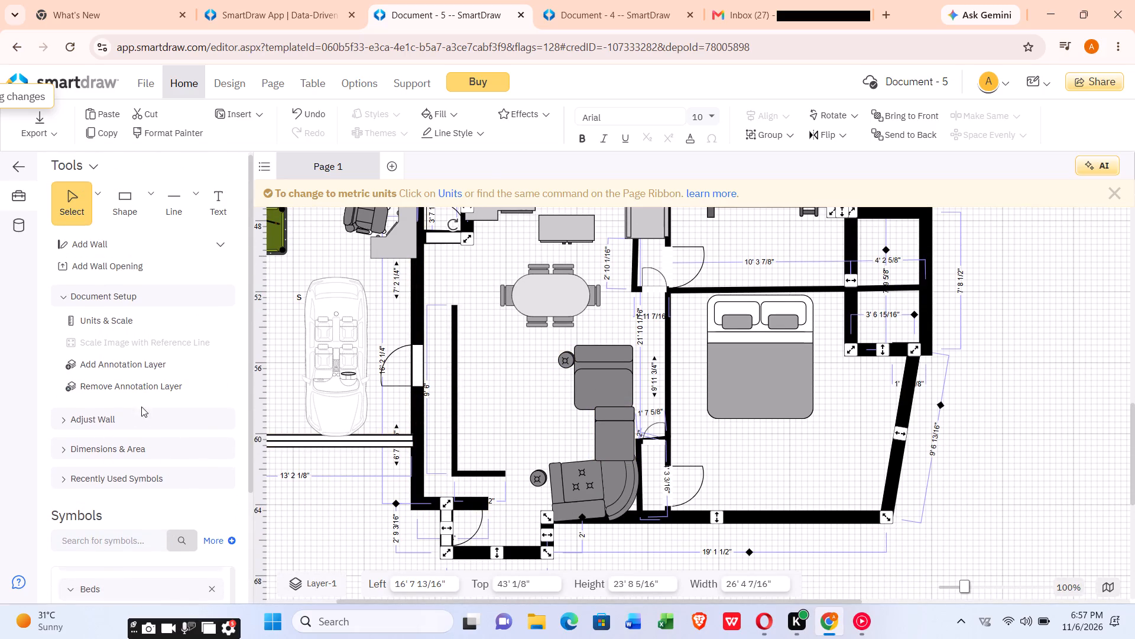
pyautogui.scroll(-3, 79, 465)
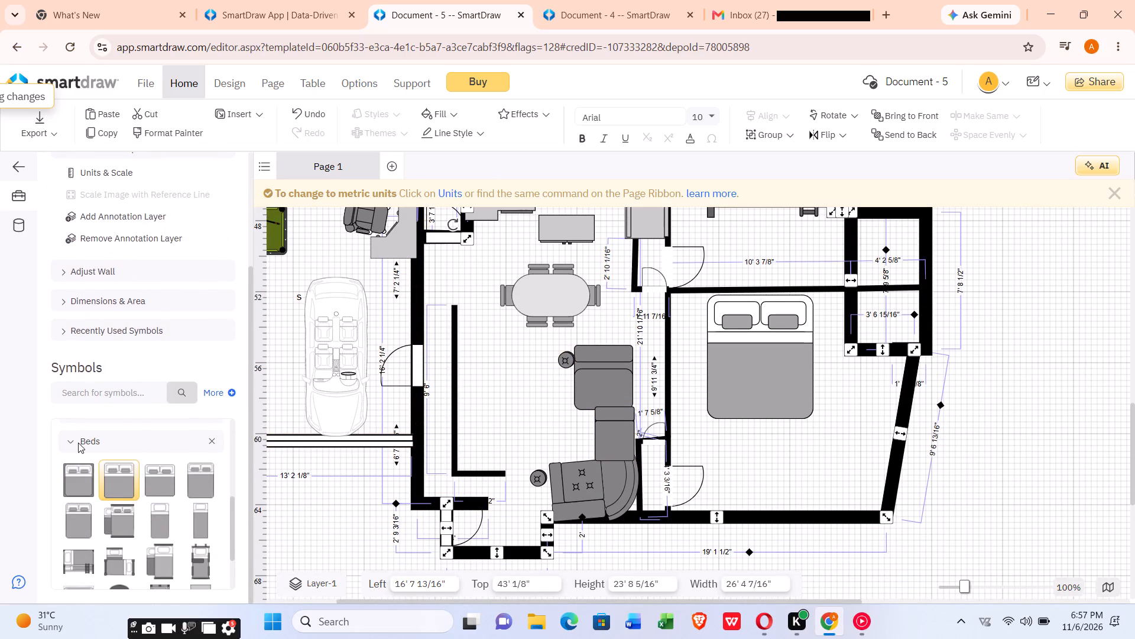
pyautogui.click(76, 443)
pyautogui.click(69, 443)
# Look through the Storage Furniture symbols for bedroom pieces and collapse the group.
pyautogui.scroll(-2, 149, 418)
pyautogui.scroll(-2, 124, 483)
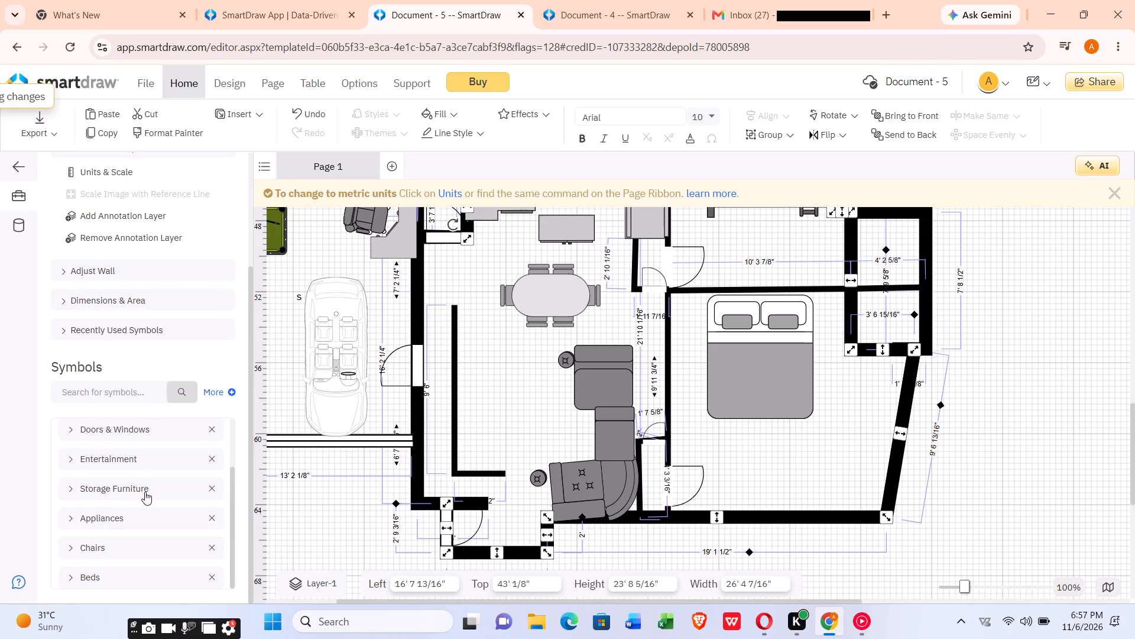
pyautogui.click(146, 491)
pyautogui.scroll(2, 137, 459)
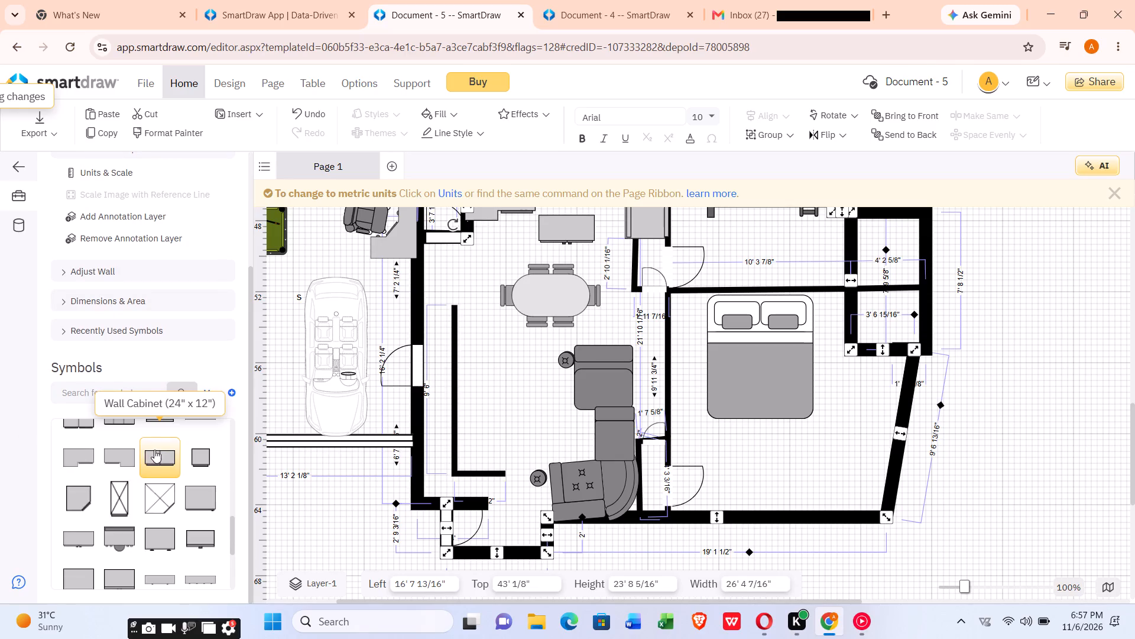
pyautogui.scroll(2, 159, 457)
pyautogui.scroll(-3, 168, 489)
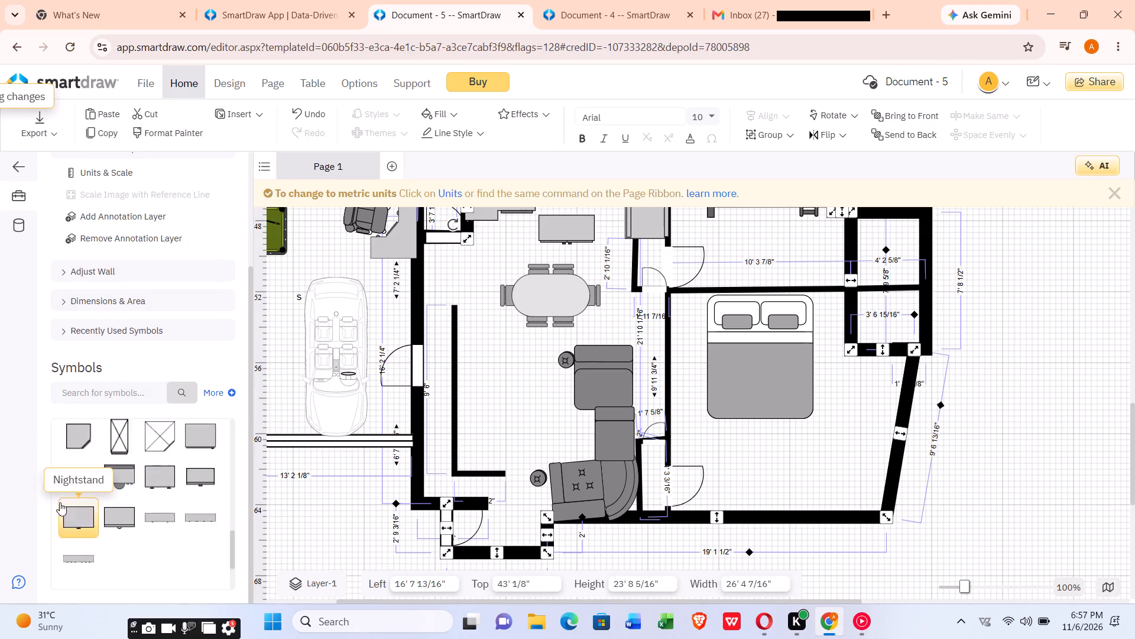
pyautogui.scroll(-2, 57, 502)
pyautogui.scroll(-2, 113, 509)
pyautogui.scroll(6, 110, 496)
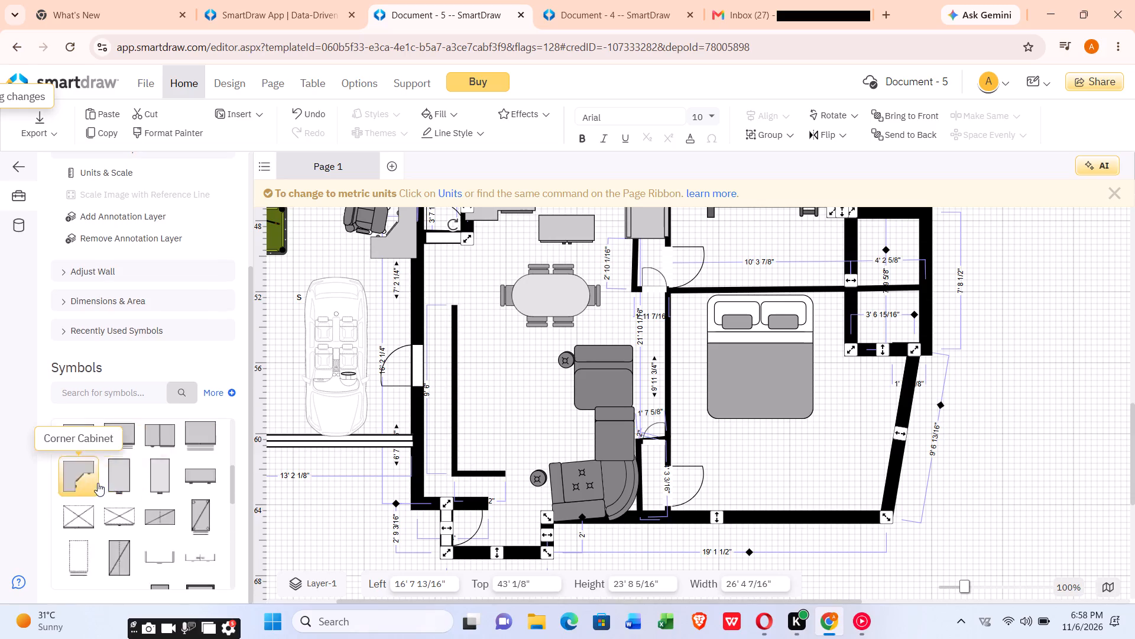
pyautogui.scroll(2, 98, 483)
pyautogui.click(71, 553)
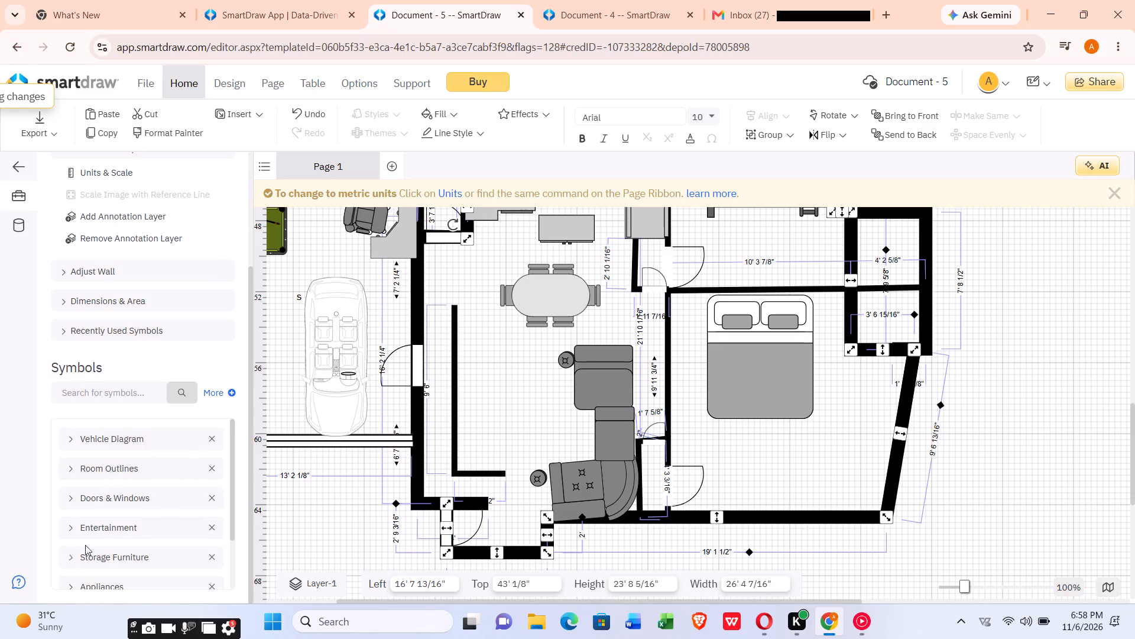
pyautogui.scroll(-3, 638, 305)
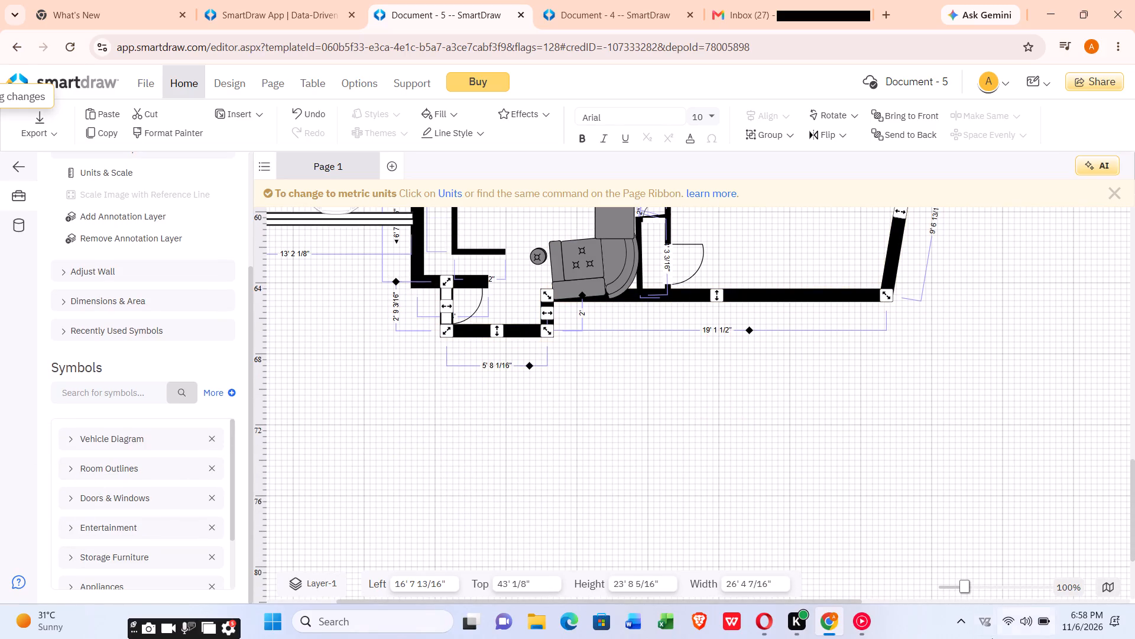